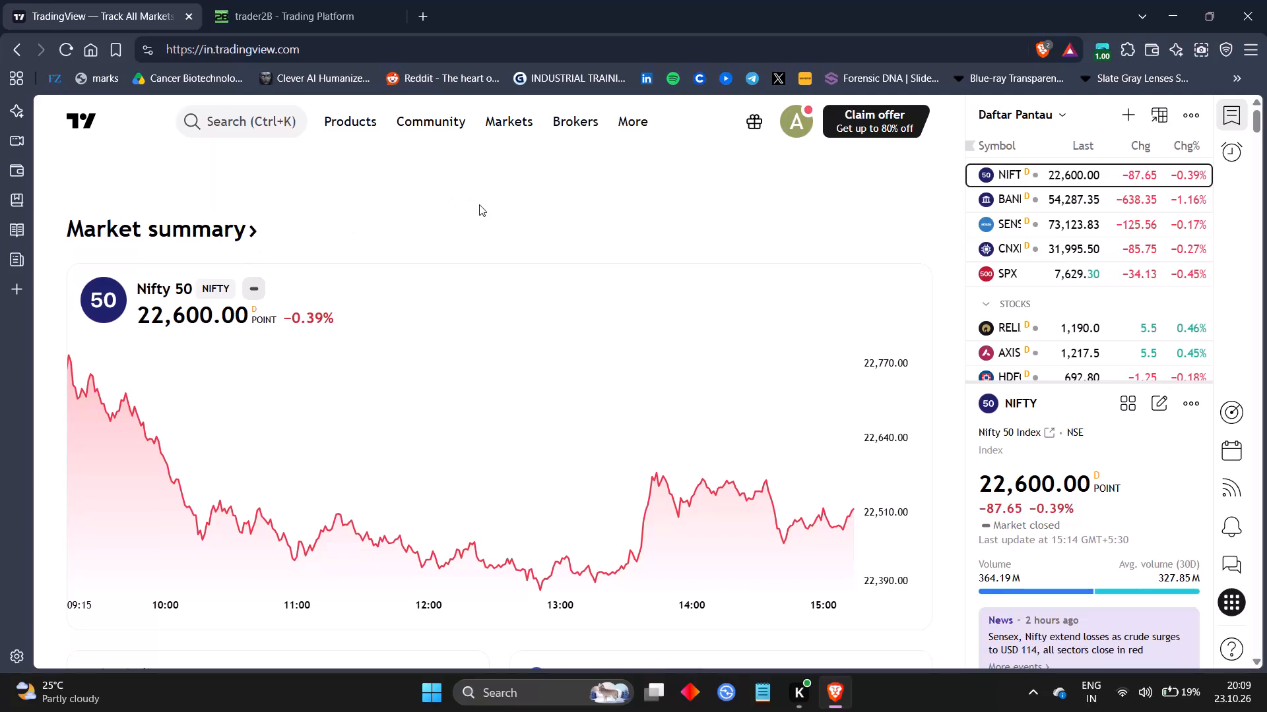
Search for the symbol AAPL and open its chart.
{"action": "left_click", "coordinate": [244, 115]}
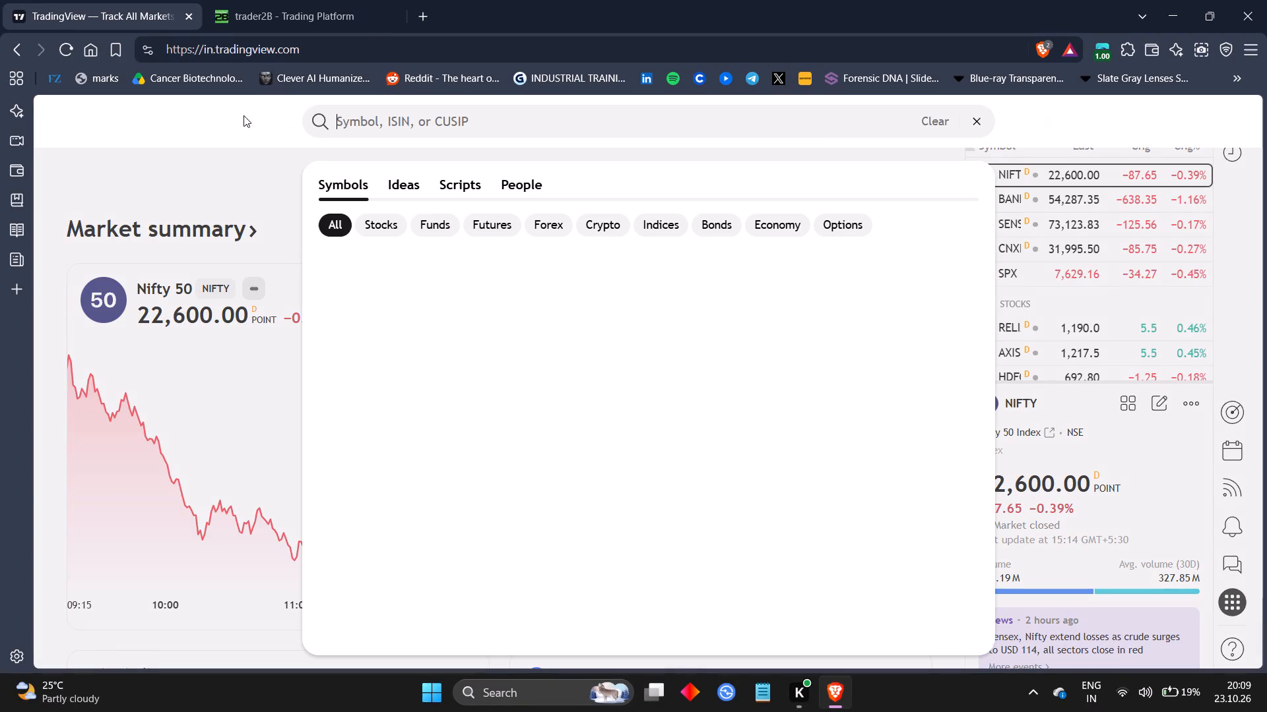
{"action": "type", "text": "aapl"}
{"action": "key", "text": "Return"}
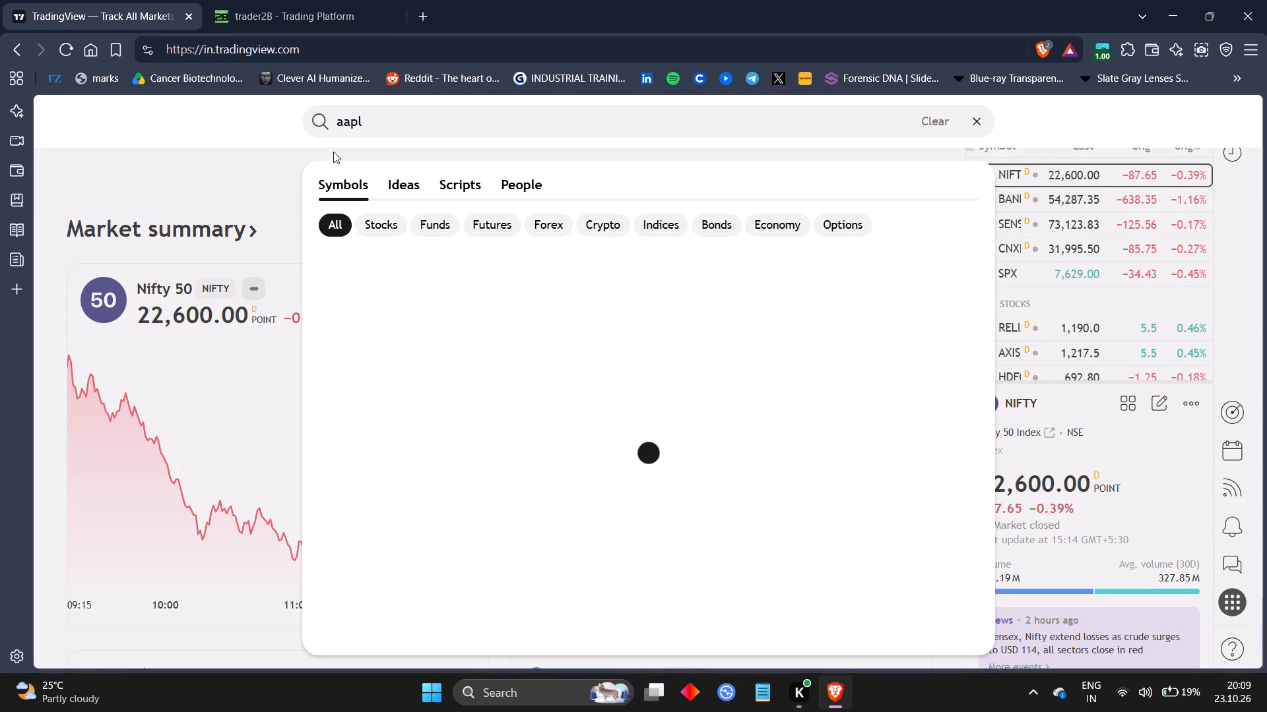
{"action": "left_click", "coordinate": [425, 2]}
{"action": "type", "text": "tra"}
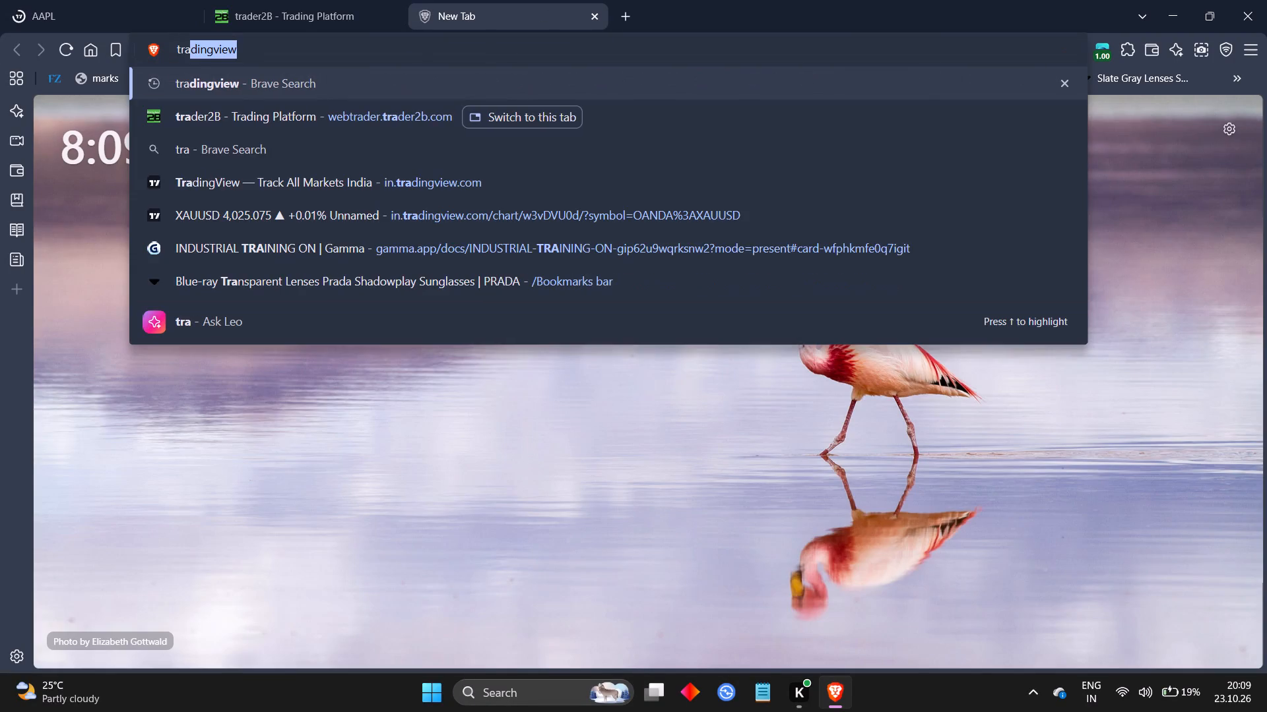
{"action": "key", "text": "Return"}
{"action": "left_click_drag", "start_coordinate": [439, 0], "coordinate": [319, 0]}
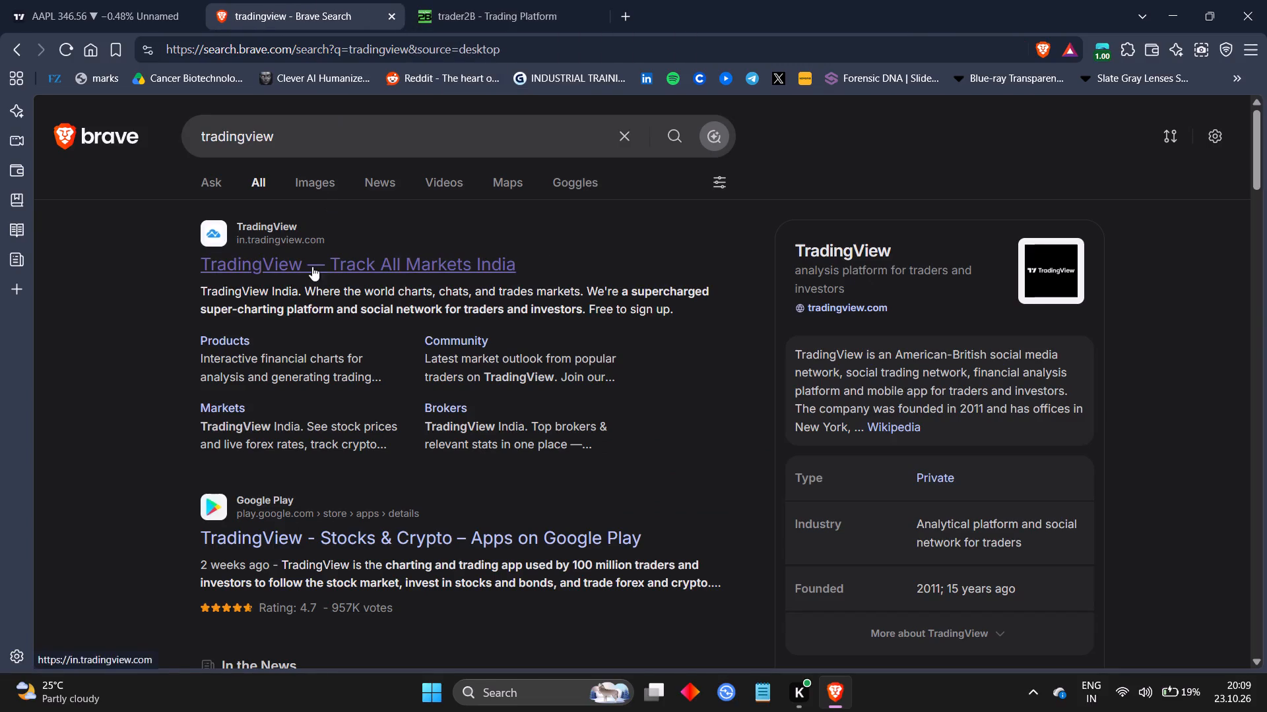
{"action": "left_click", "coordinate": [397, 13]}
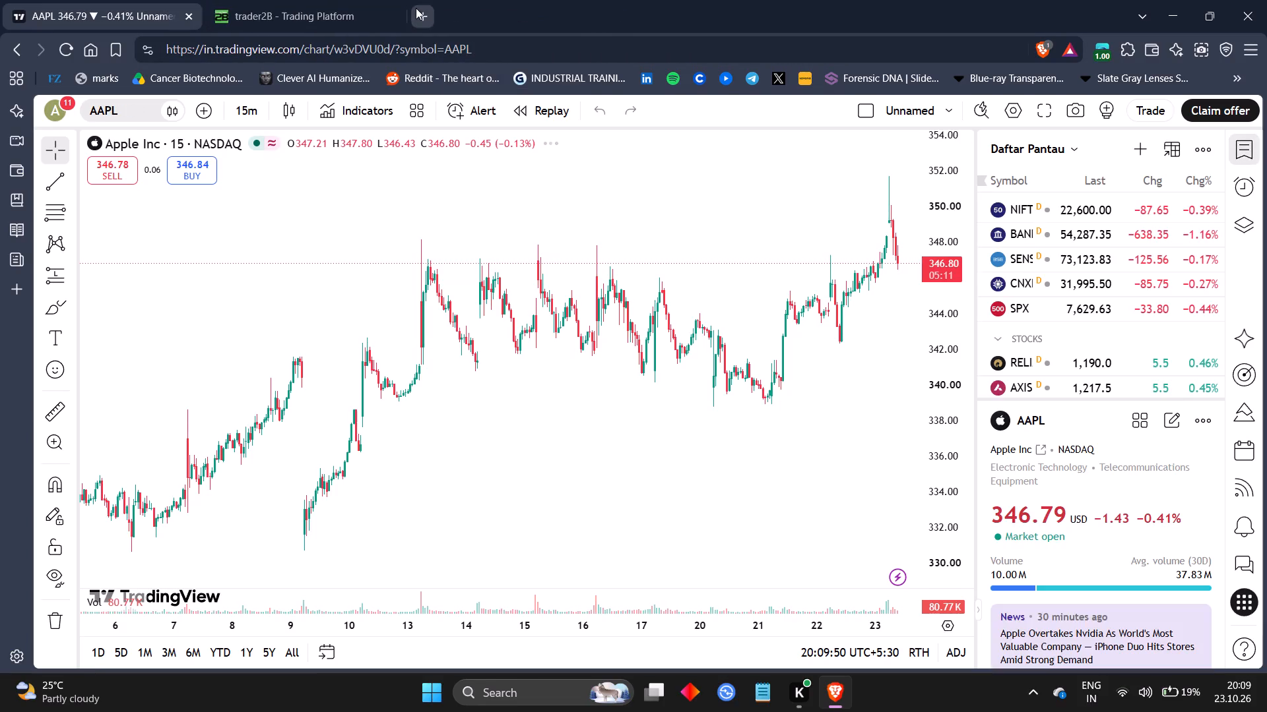
Open the NASDAQ META chart from TradingView in a new tab and place that tab directly after the AAPL one.
{"action": "left_click", "coordinate": [416, 8]}
{"action": "key", "text": "comma"}
{"action": "key", "text": "BackSpace"}
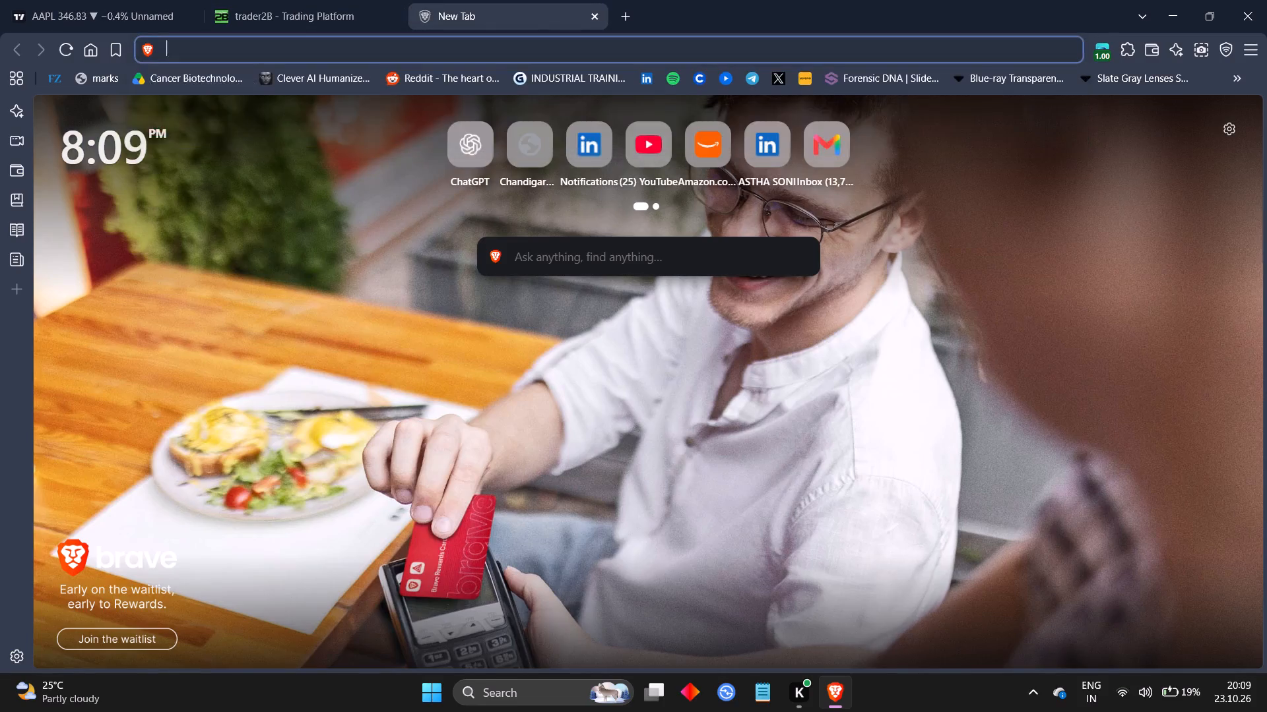
{"action": "type", "text": "MEt"}
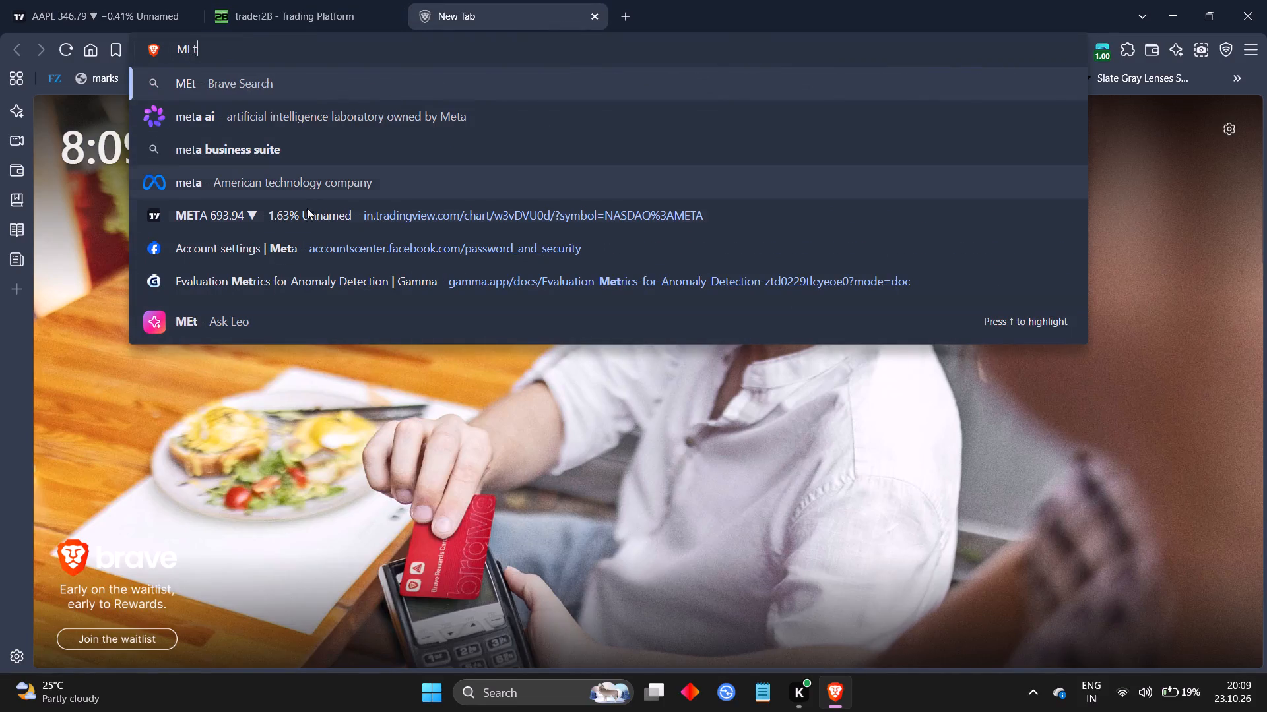
{"action": "left_click", "coordinate": [303, 213]}
{"action": "left_click_drag", "start_coordinate": [502, 1], "coordinate": [275, 0]}
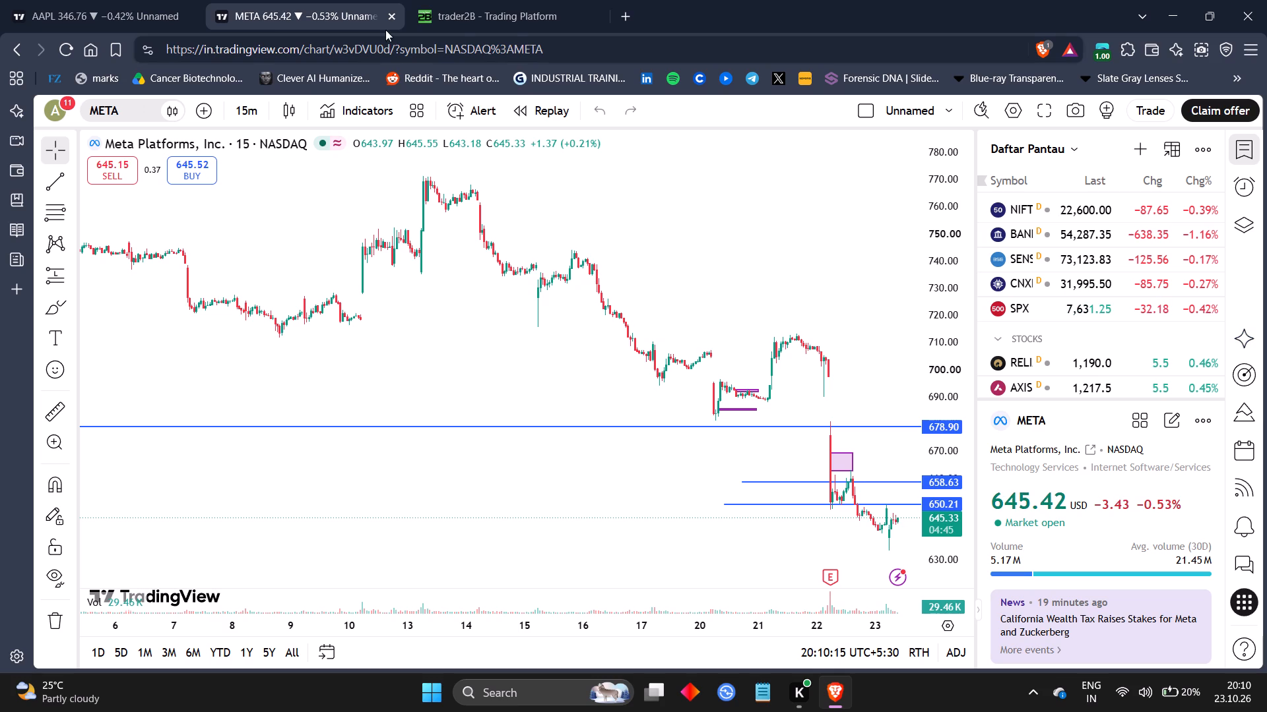
Examine META's recent 15-minute candles against the drawn levels at 678.90, 658.63 and 650.21.
{"action": "left_click_drag", "start_coordinate": [642, 379], "coordinate": [377, 253]}
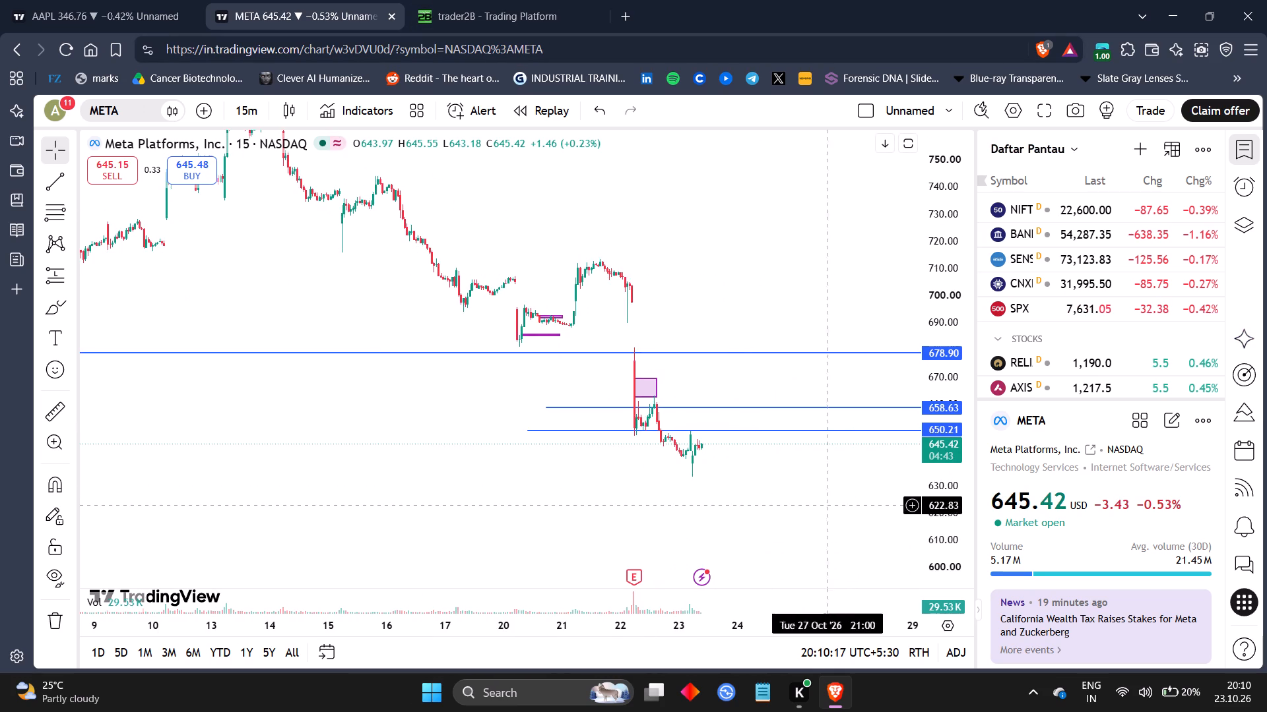
{"action": "left_click_drag", "start_coordinate": [957, 535], "coordinate": [919, 302]}
{"action": "left_click_drag", "start_coordinate": [772, 406], "coordinate": [770, 250]}
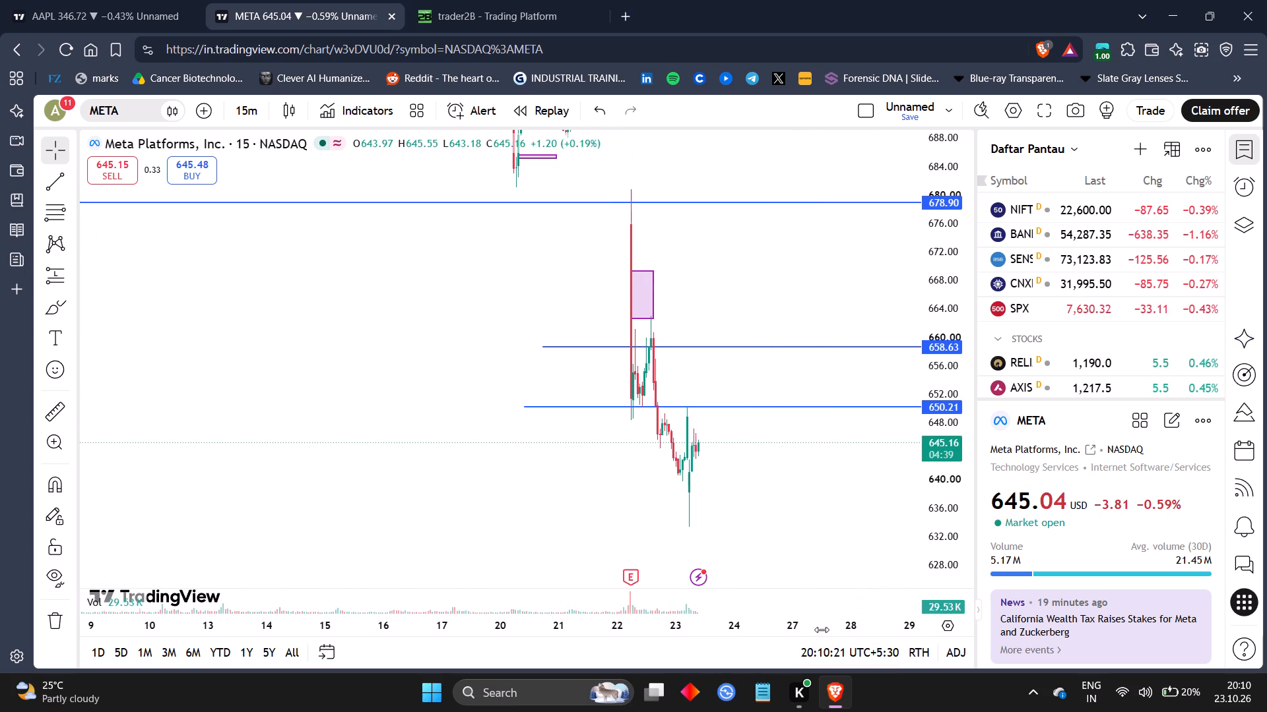
{"action": "left_click_drag", "start_coordinate": [822, 629], "coordinate": [625, 627]}
{"action": "left_click_drag", "start_coordinate": [396, 444], "coordinate": [861, 367]}
{"action": "left_click_drag", "start_coordinate": [749, 413], "coordinate": [699, 446]}
Switch to the AAPL chart and examine its recent 15-minute candles against the drawn levels at 346.63, 343.29 and 340.73.
{"action": "left_click", "coordinate": [466, 0]}
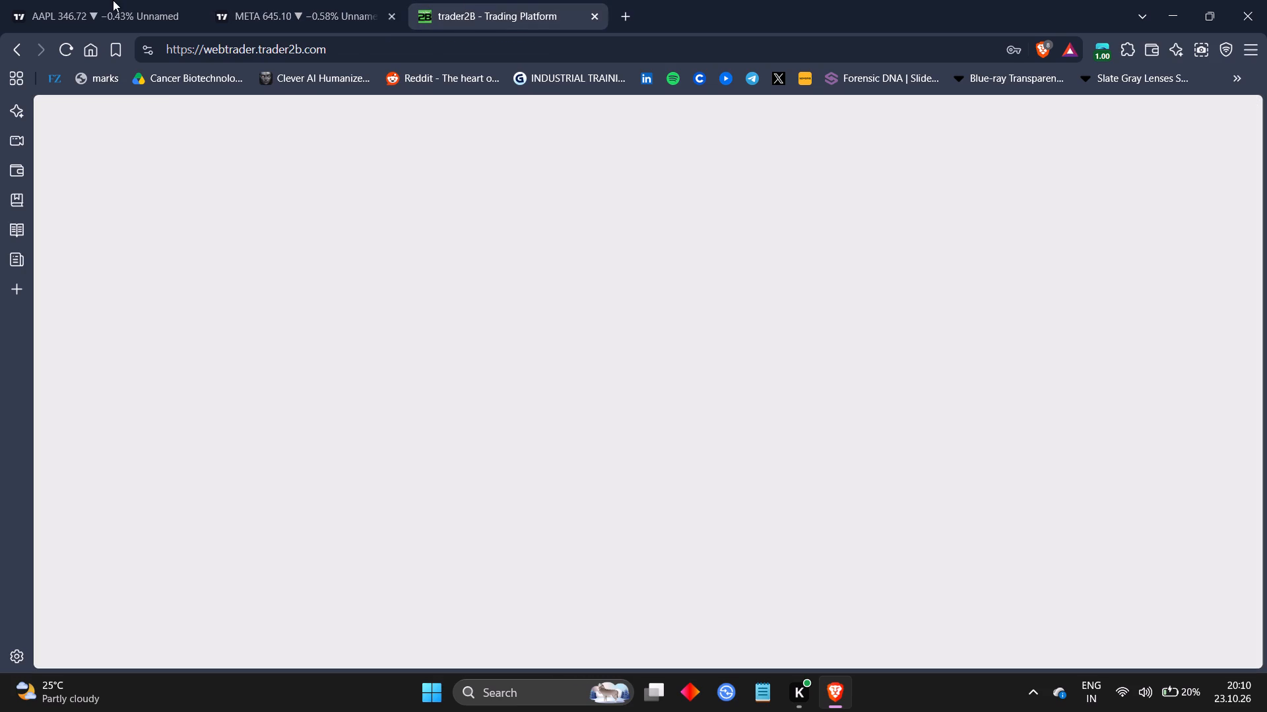
{"action": "left_click", "coordinate": [113, 0]}
{"action": "left_click_drag", "start_coordinate": [738, 484], "coordinate": [504, 529]}
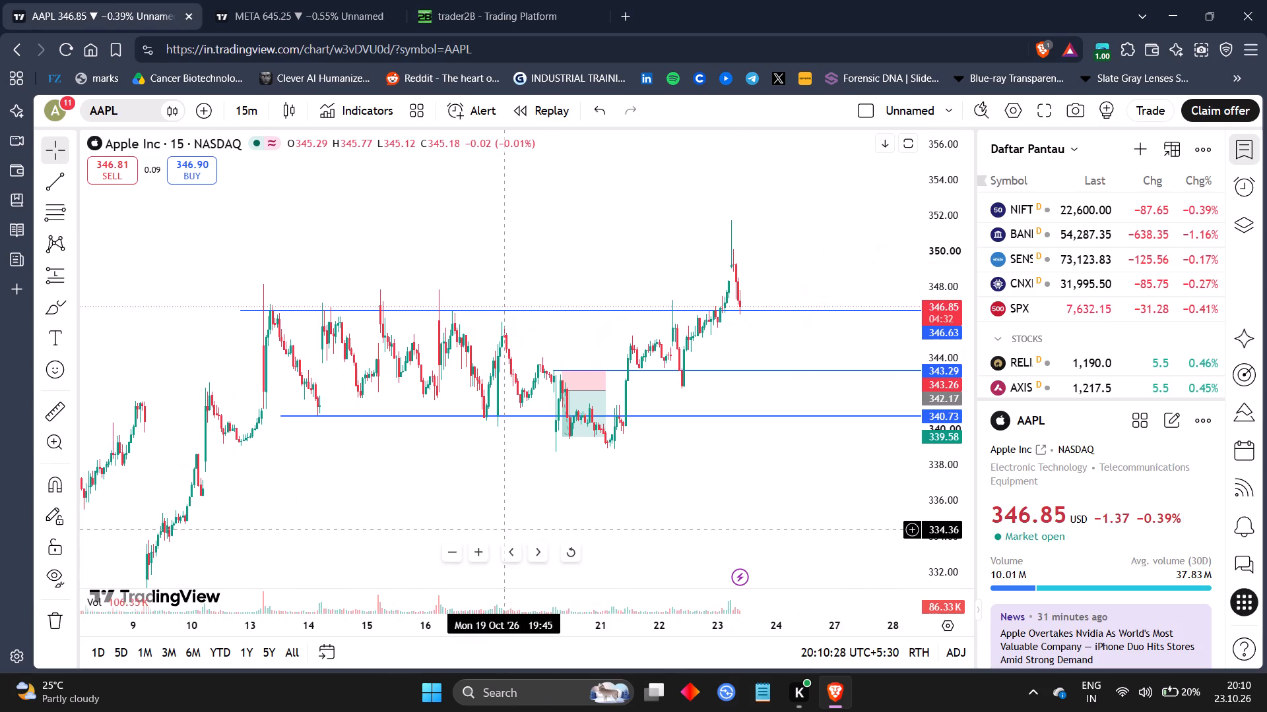
{"action": "left_click_drag", "start_coordinate": [839, 260], "coordinate": [762, 274]}
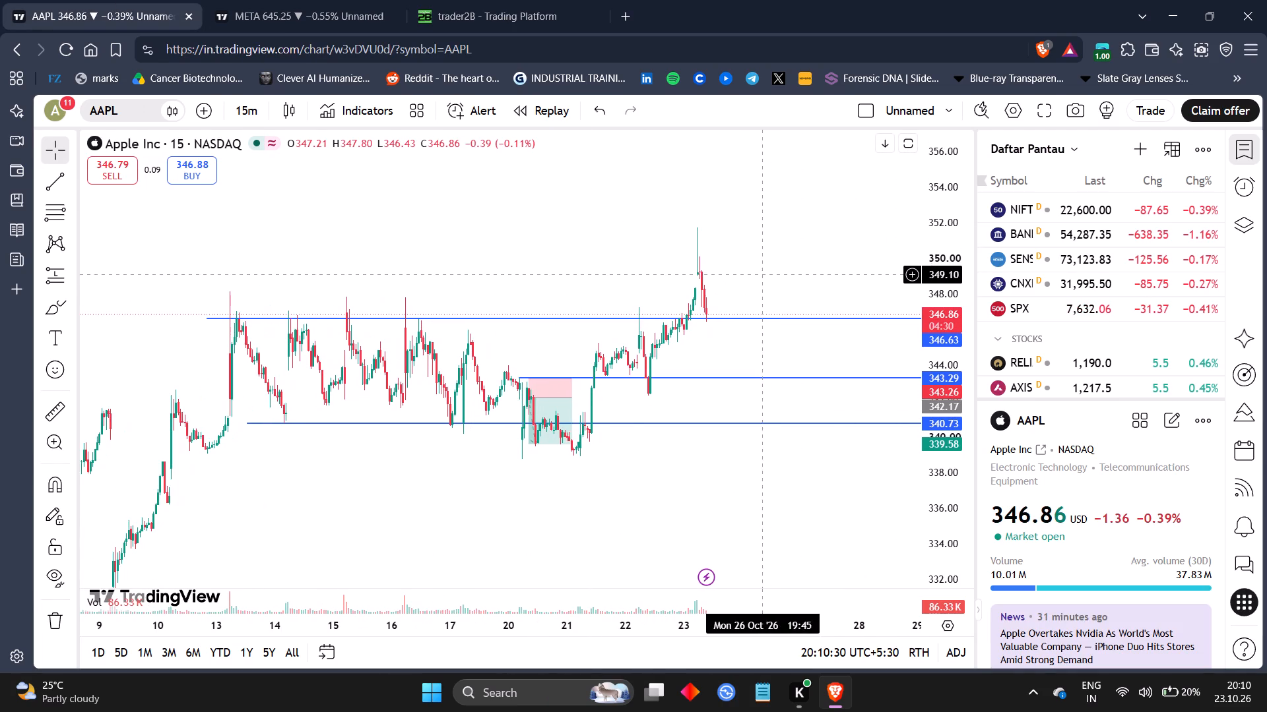
{"action": "left_click_drag", "start_coordinate": [762, 274], "coordinate": [699, 276]}
{"action": "left_click_drag", "start_coordinate": [732, 265], "coordinate": [714, 309]}
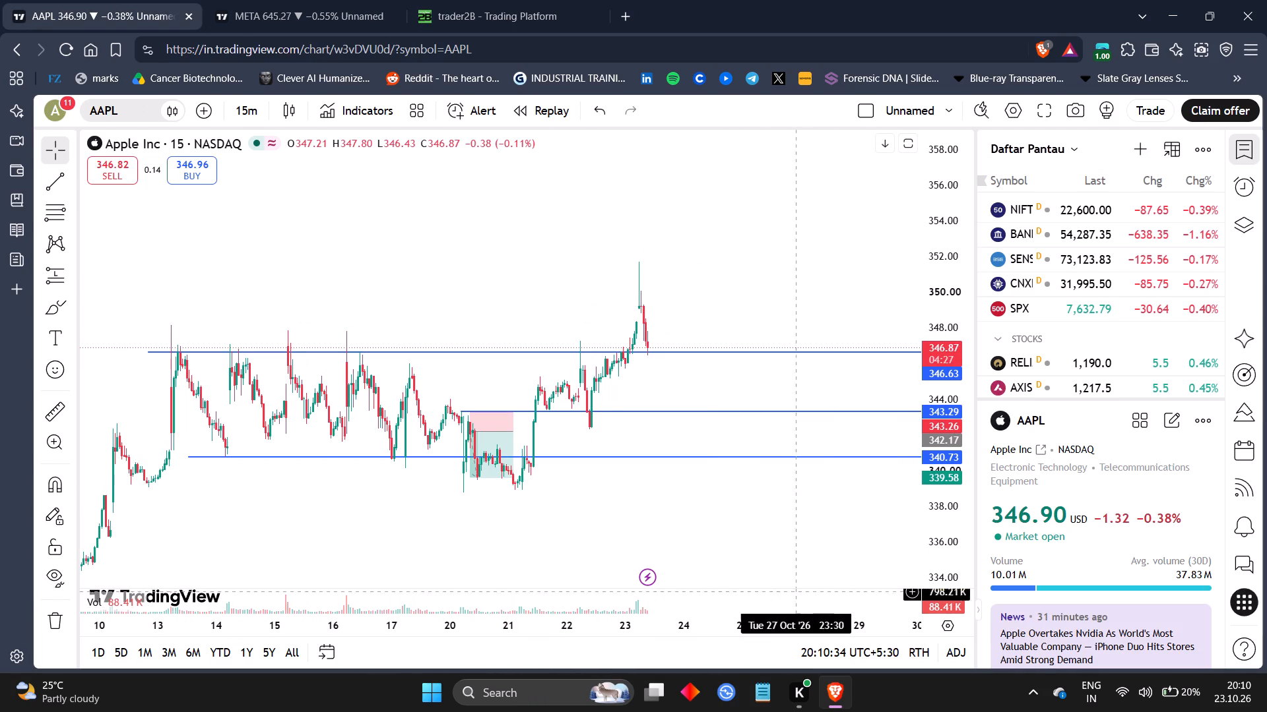
{"action": "left_click_drag", "start_coordinate": [829, 621], "coordinate": [701, 623]}
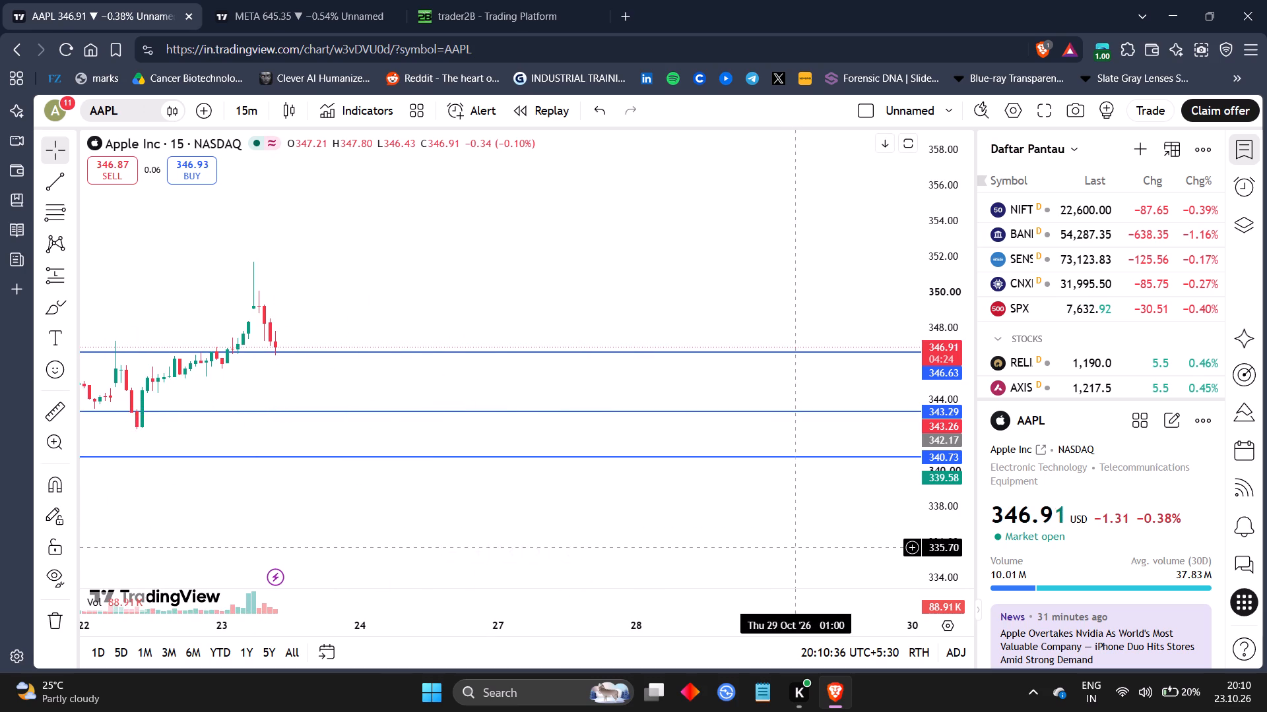
{"action": "left_click_drag", "start_coordinate": [367, 532], "coordinate": [869, 477]}
{"action": "left_click_drag", "start_coordinate": [724, 497], "coordinate": [751, 516]}
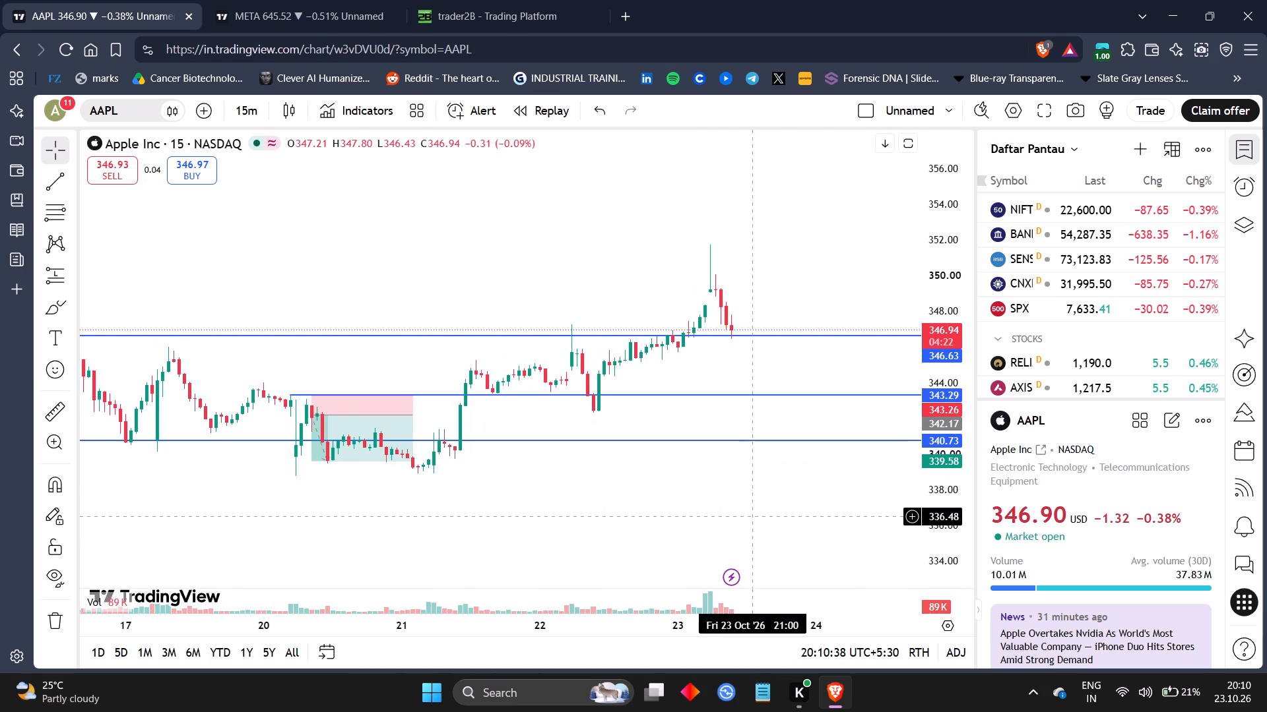
{"action": "left_click_drag", "start_coordinate": [581, 253], "coordinate": [564, 250]}
Return to the META chart and inspect the latest 15-minute candles around the 650.21 level more closely.
{"action": "left_click", "coordinate": [273, 0]}
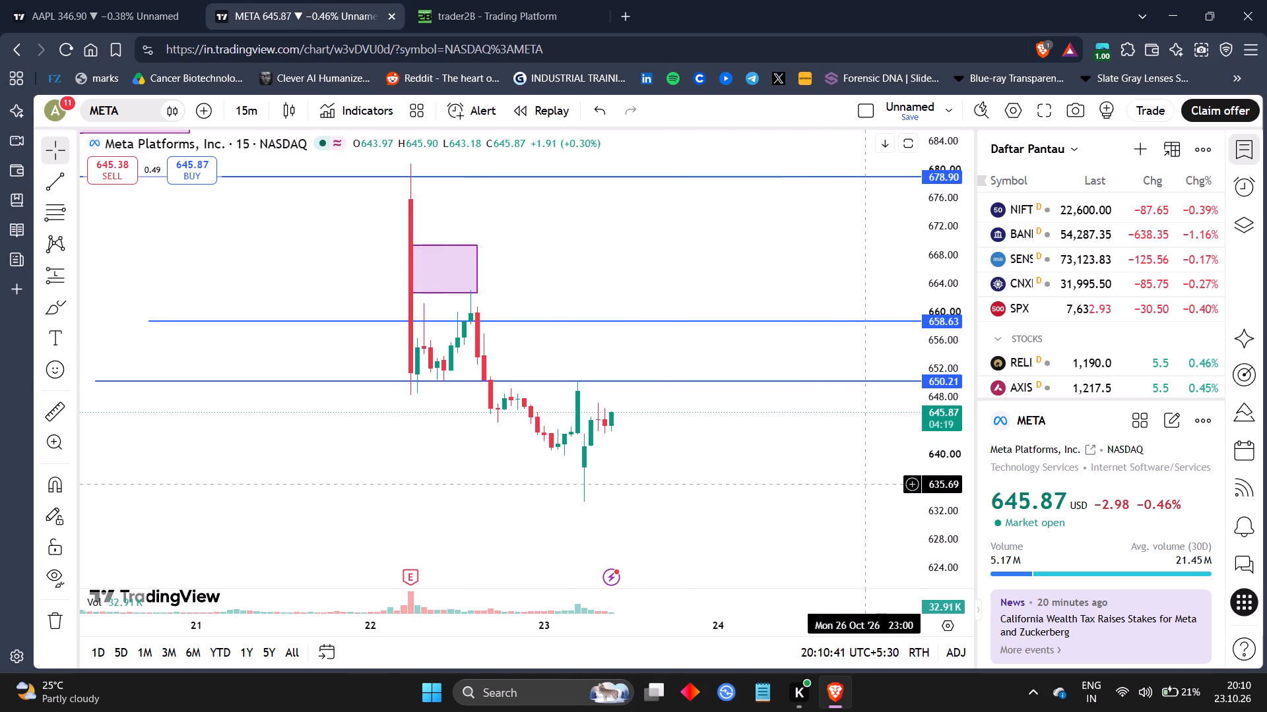
{"action": "left_click_drag", "start_coordinate": [811, 473], "coordinate": [795, 481]}
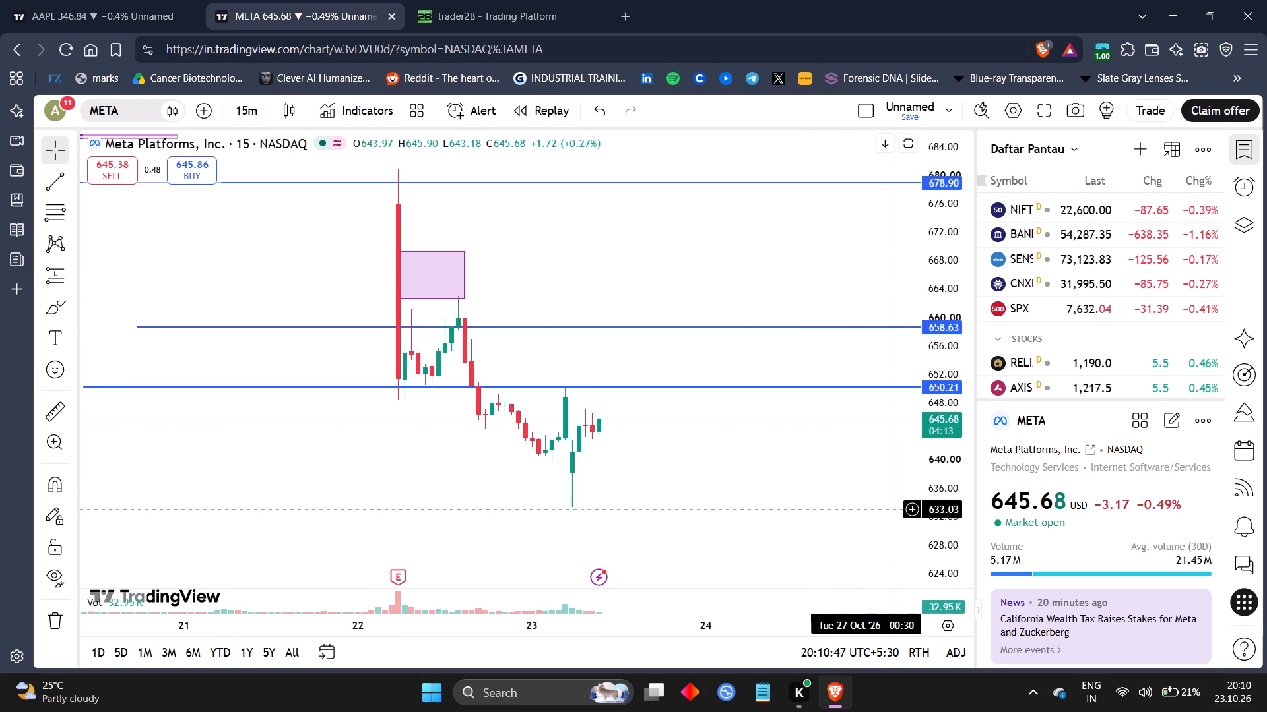
{"action": "left_click_drag", "start_coordinate": [923, 521], "coordinate": [905, 429]}
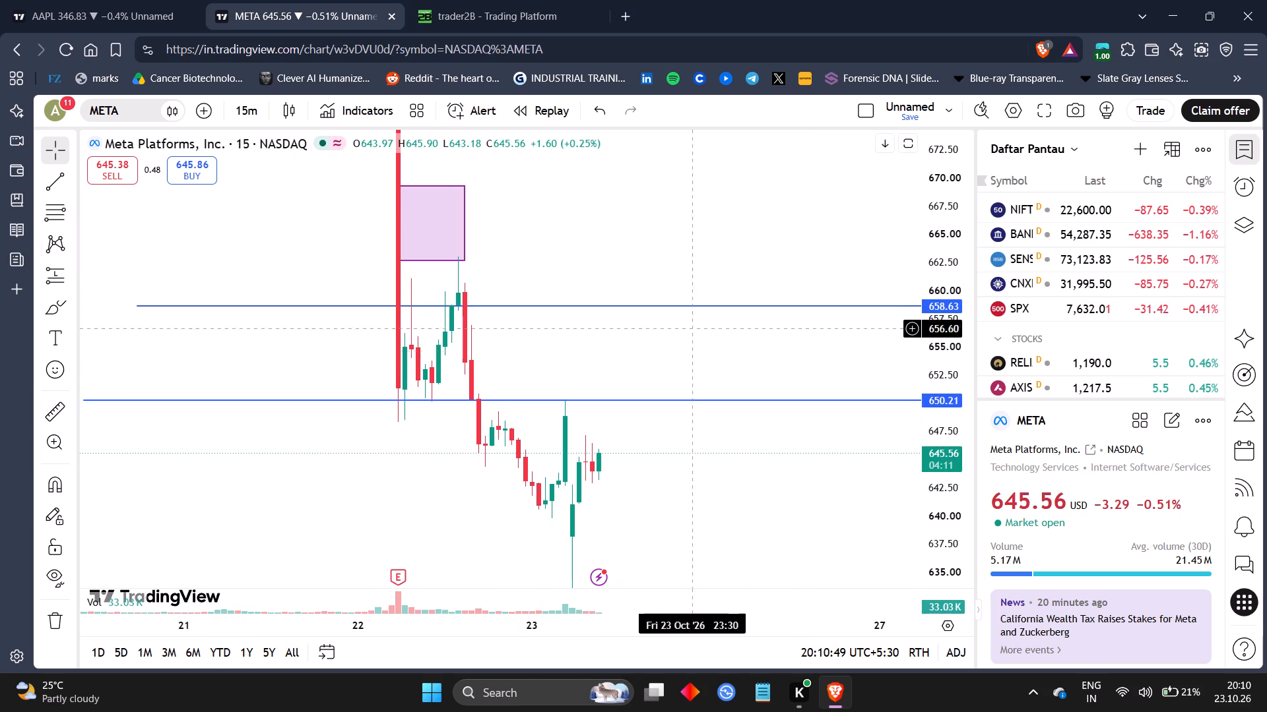
Switch to the trader2B platform and load META Platforms Inc. (NGS) into its chart.
{"action": "left_click", "coordinate": [470, 0]}
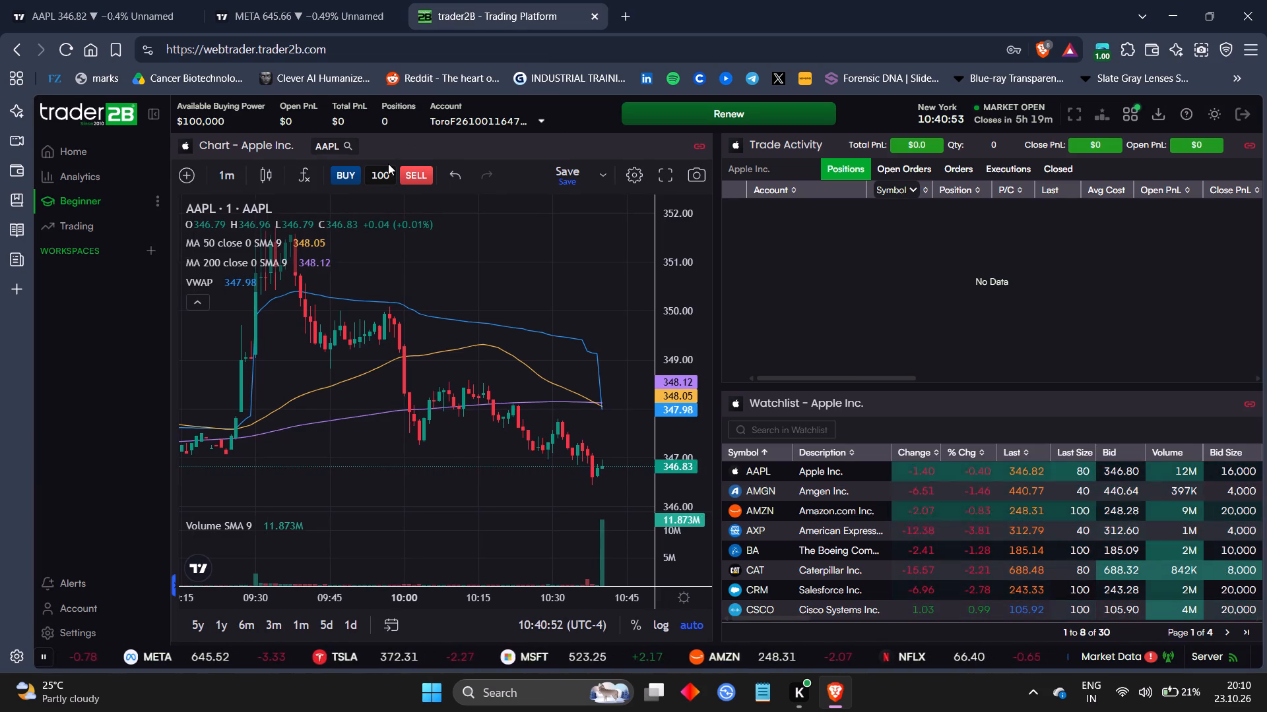
{"action": "left_click", "coordinate": [331, 147]}
{"action": "key", "text": "backslash"}
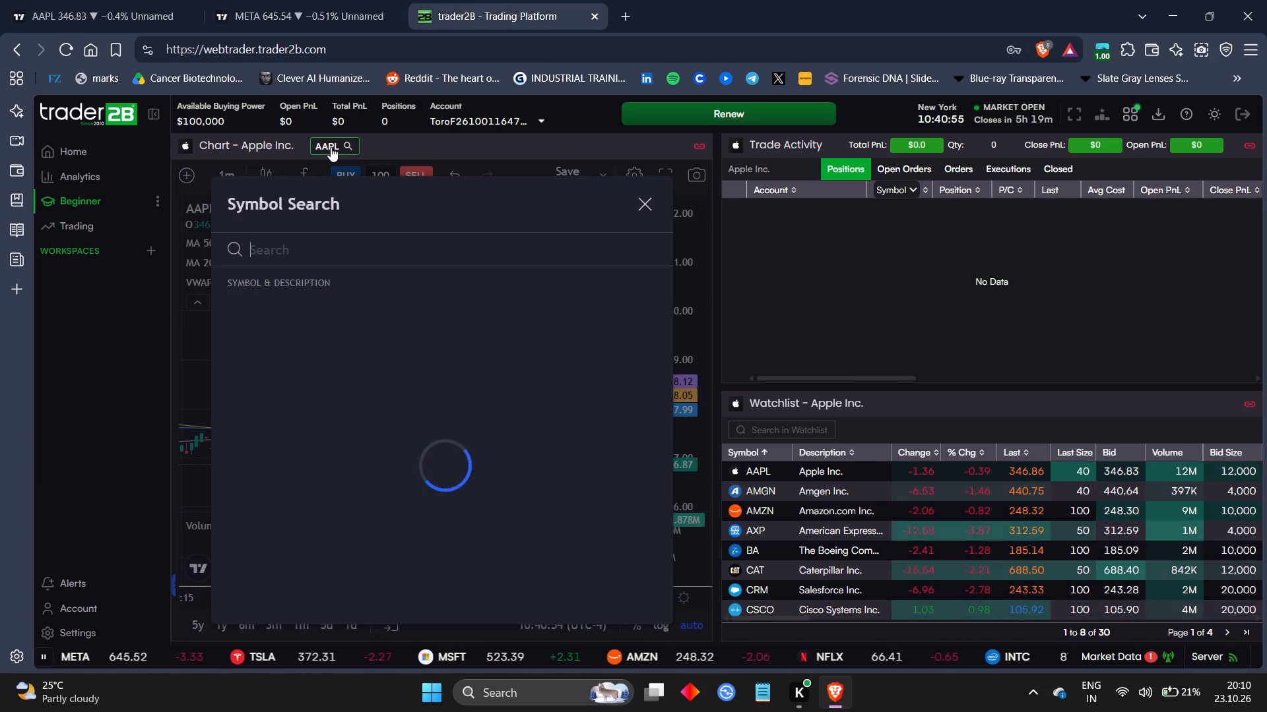
{"action": "type", "text": "meta"}
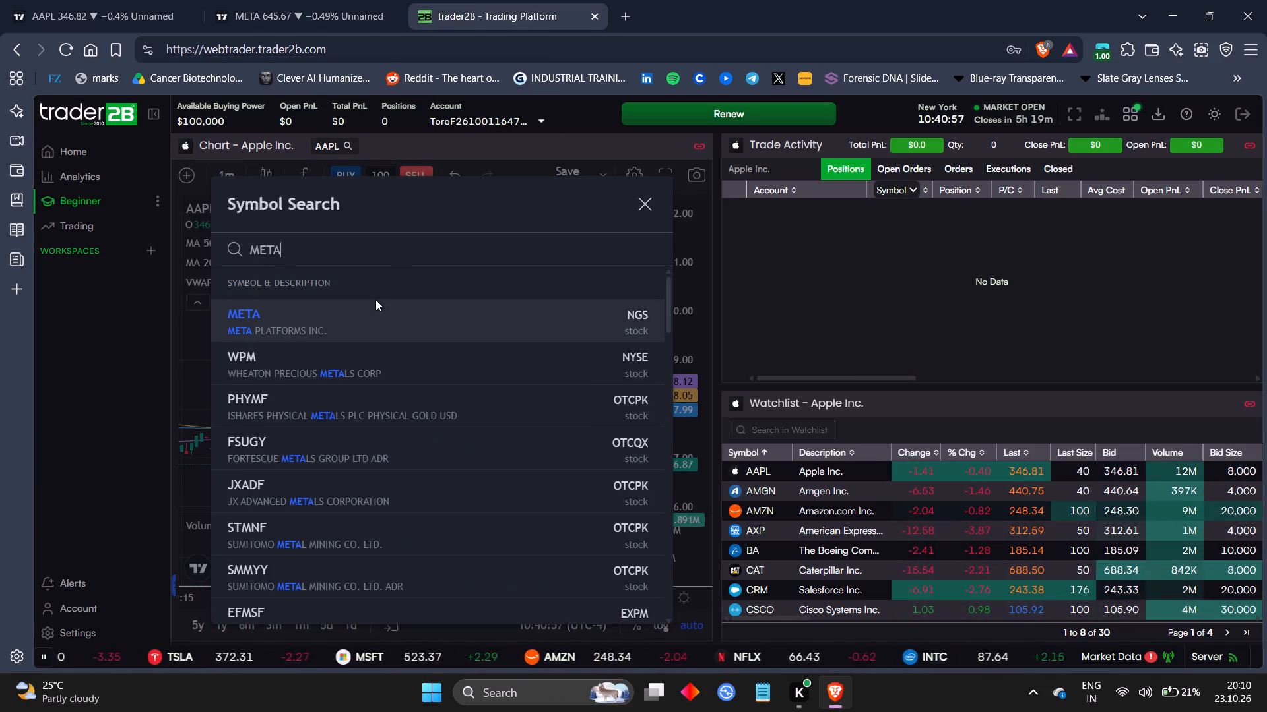
{"action": "left_click", "coordinate": [374, 307]}
Set the chart's trade quantity for META to 140.
{"action": "left_click", "coordinate": [395, 179]}
{"action": "key", "text": "BackSpace"}
{"action": "key", "text": "BackSpace"}
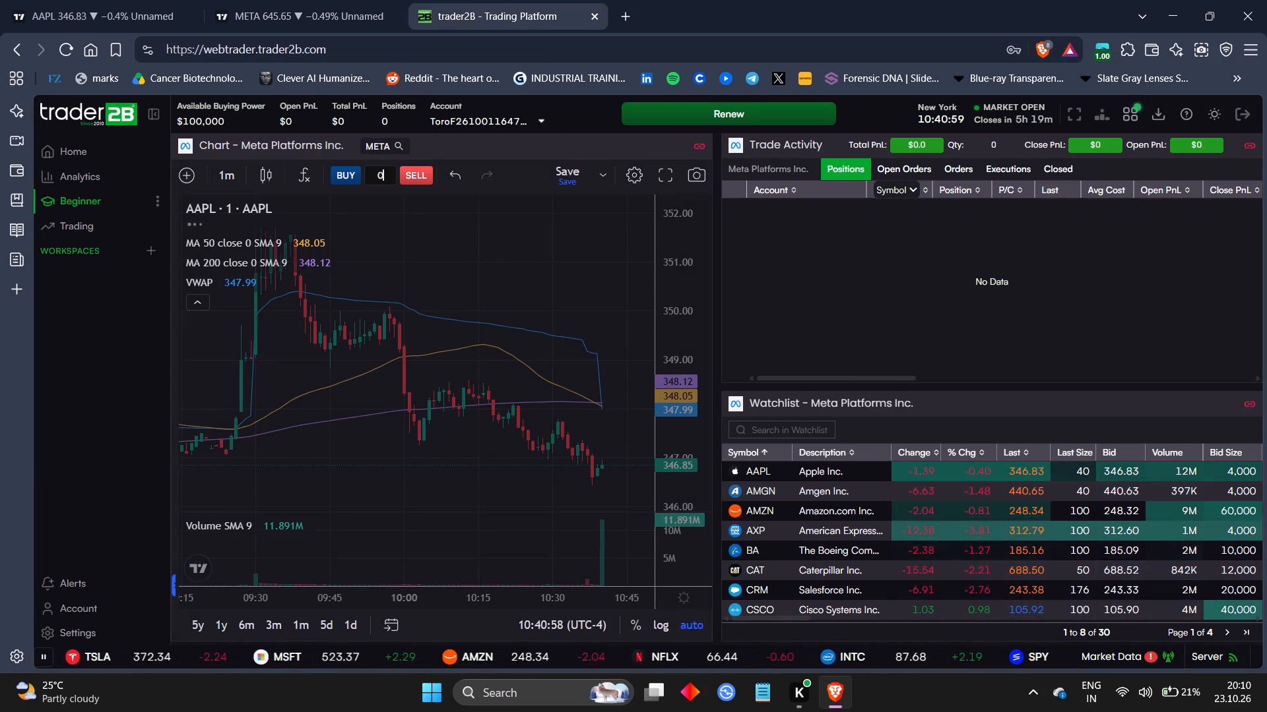
{"action": "key", "text": "End"}
{"action": "key", "text": "Left"}
{"action": "key", "text": "Insert"}
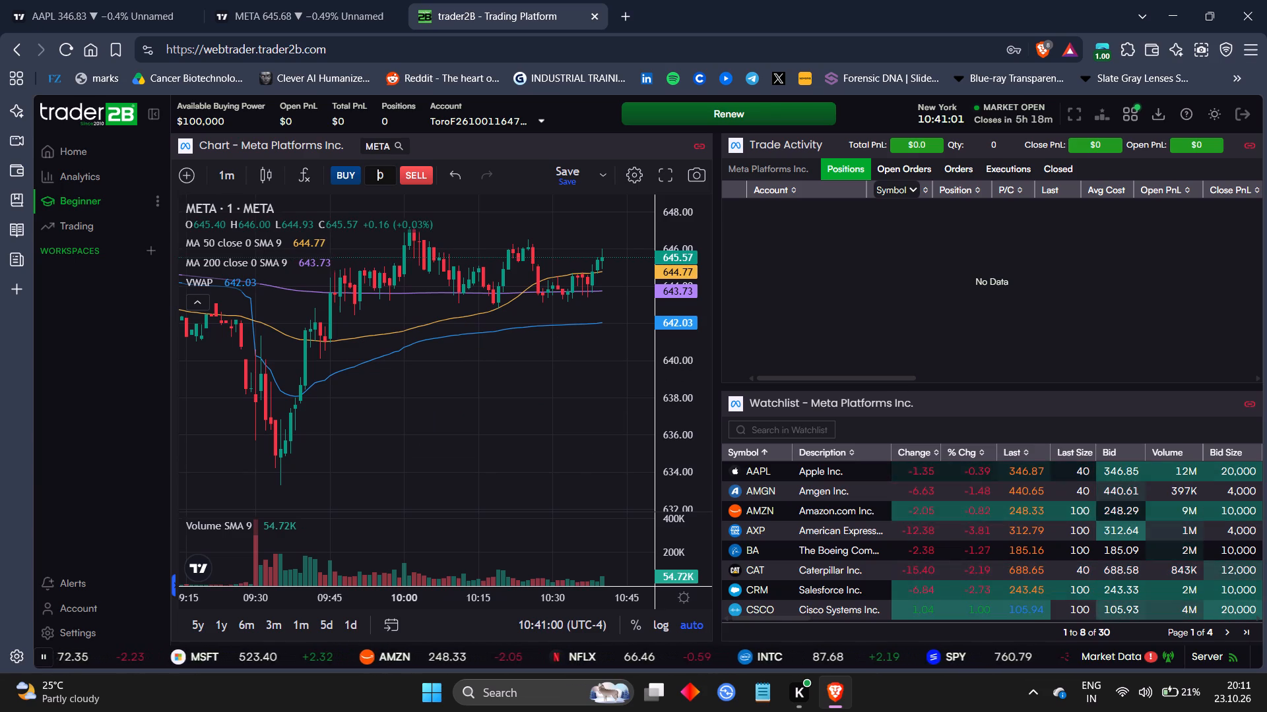
{"action": "key", "text": "Left"}
{"action": "key", "text": "Insert"}
{"action": "key", "text": "End"}
{"action": "key", "text": "Left"}
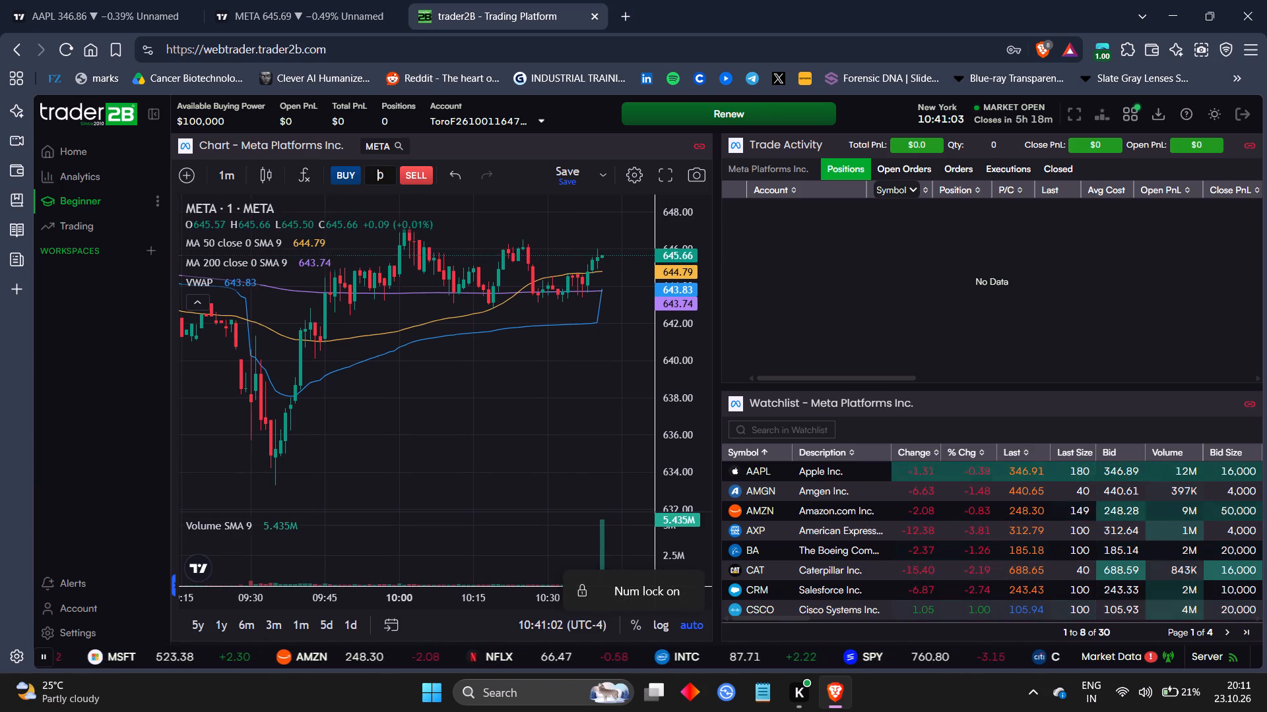
{"action": "key", "text": "1"}
{"action": "key", "text": "4"}
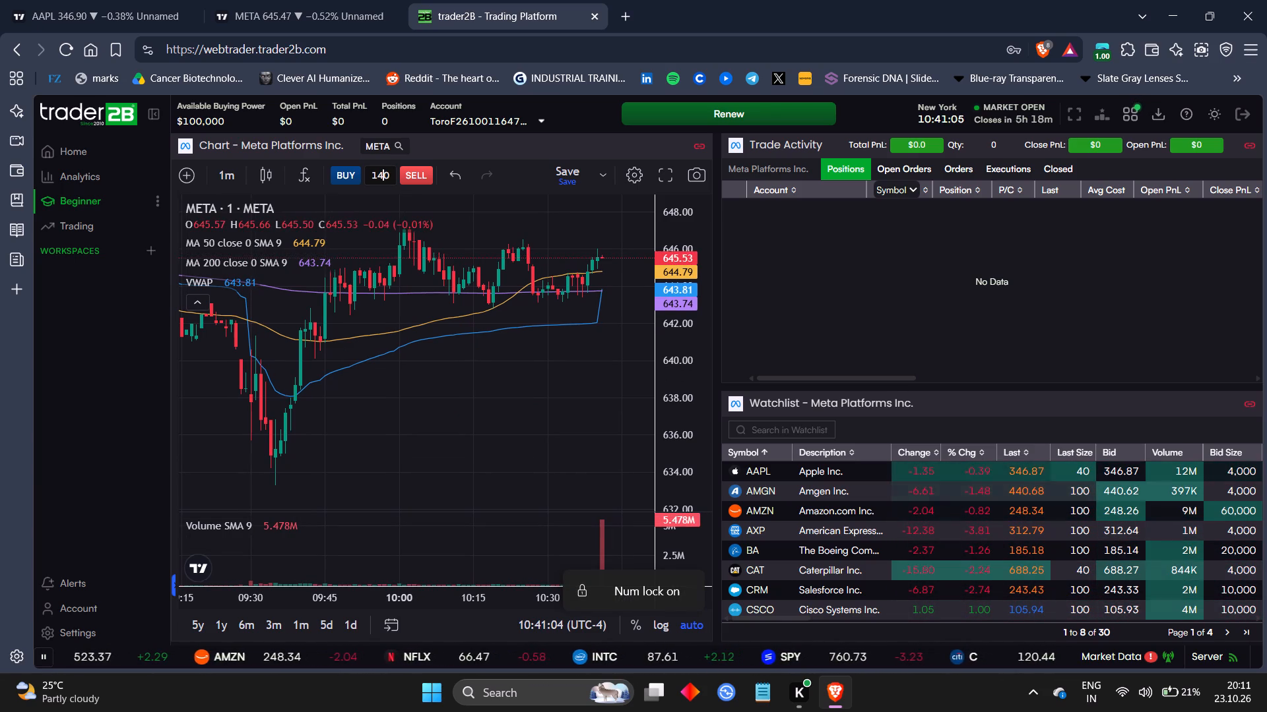
Open a sell order ticket for META and set its order type to Market.
{"action": "left_click", "coordinate": [412, 183]}
{"action": "double_click", "coordinate": [247, 277]}
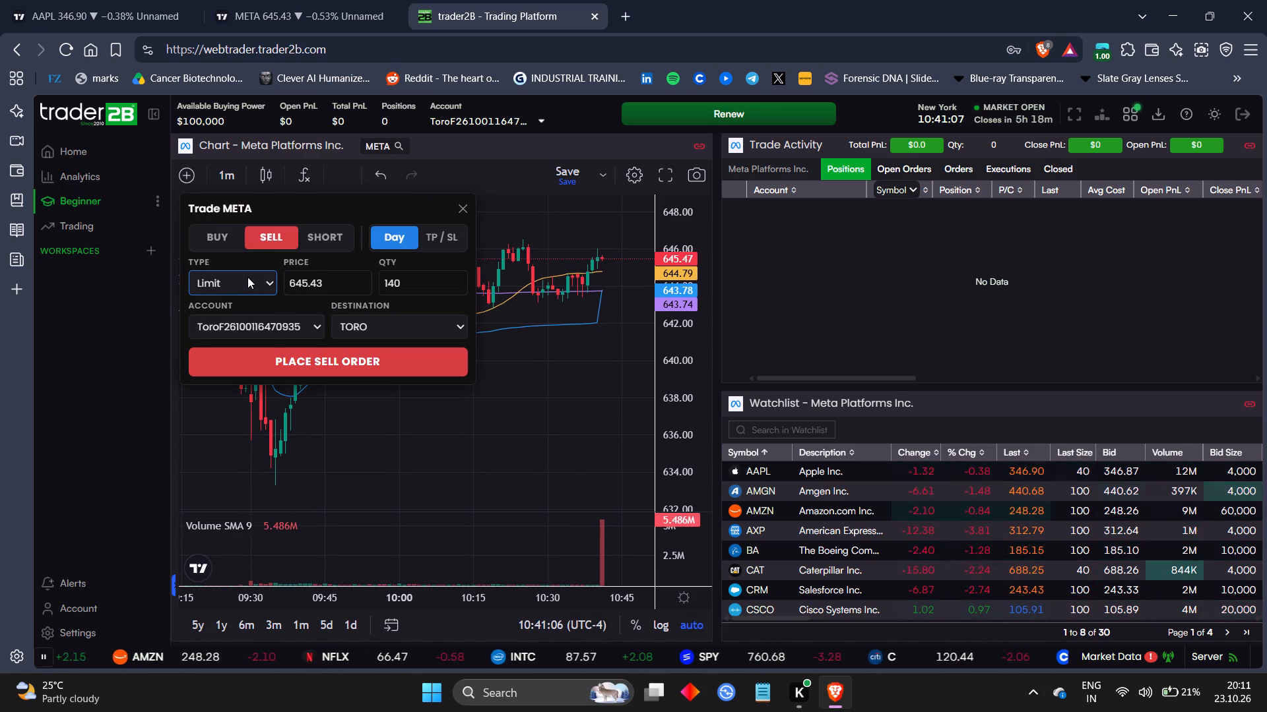
{"action": "left_click", "coordinate": [243, 285]}
{"action": "left_click", "coordinate": [232, 306]}
Set the META chart on TradingView to the 1-minute interval and examine recent price action below the 650.21 level.
{"action": "left_click", "coordinate": [347, 0]}
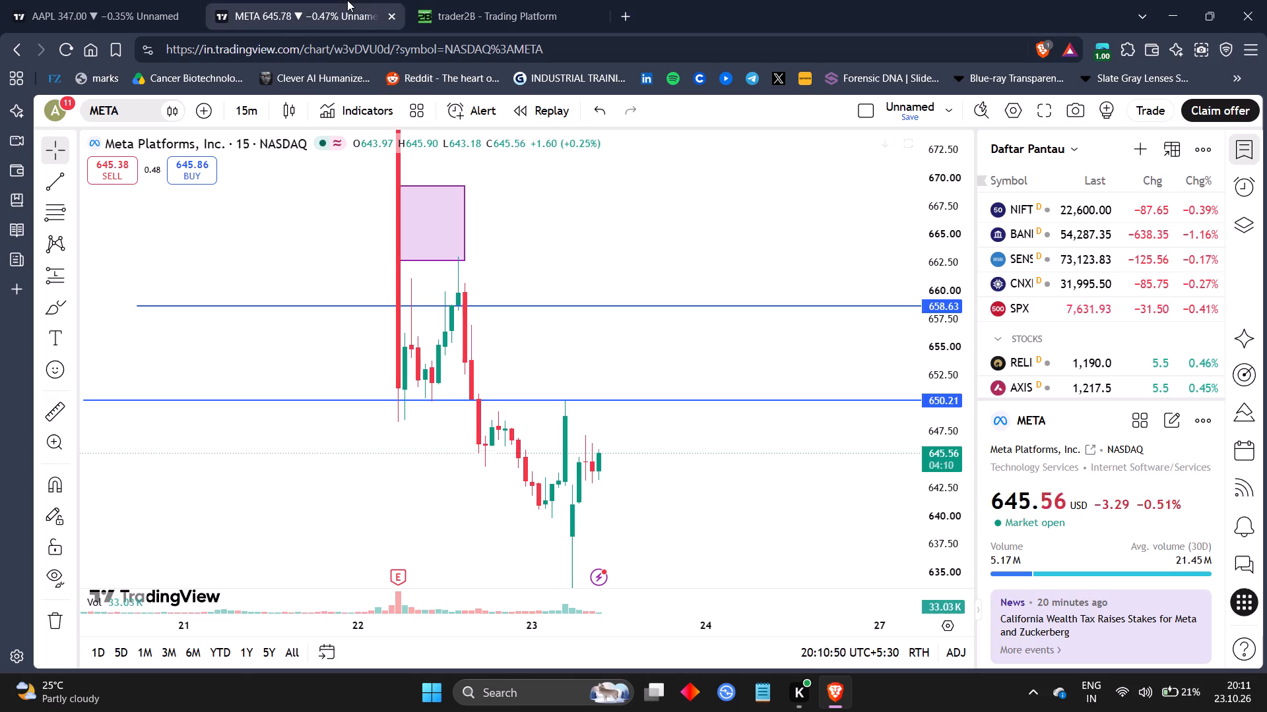
{"action": "key", "text": "1"}
{"action": "key", "text": "Return"}
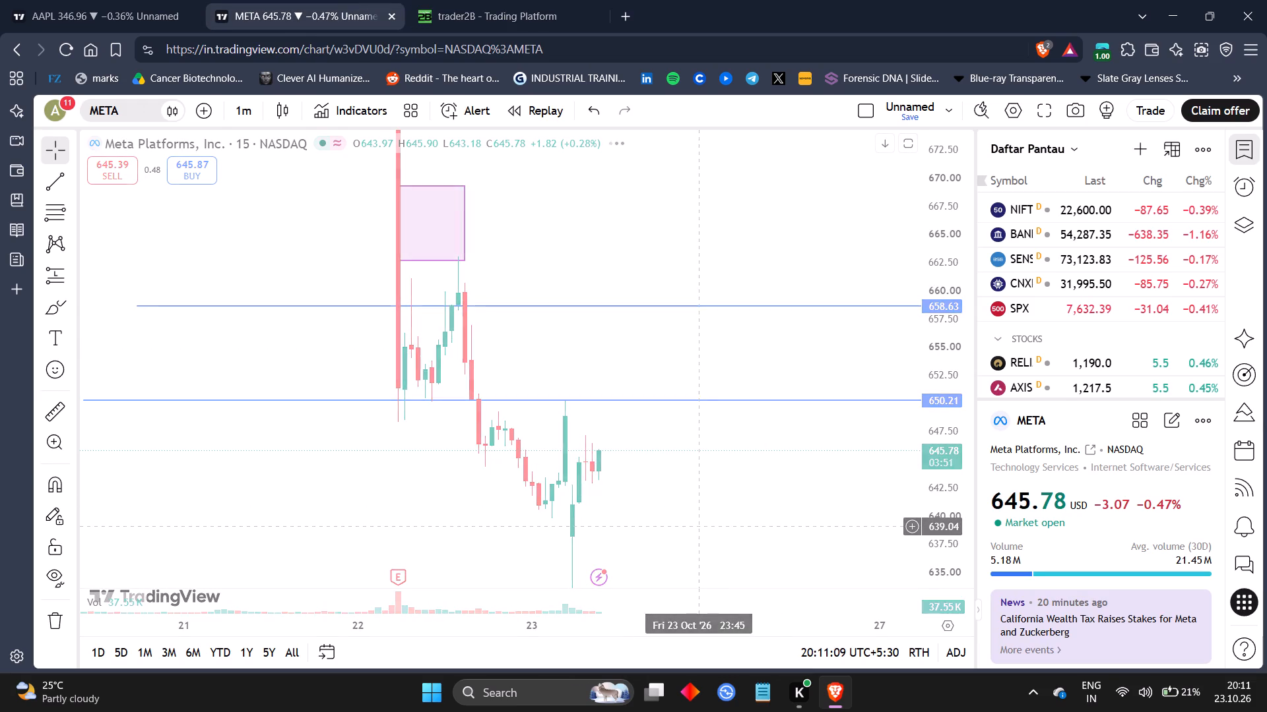
{"action": "left_click_drag", "start_coordinate": [941, 537], "coordinate": [953, 176]}
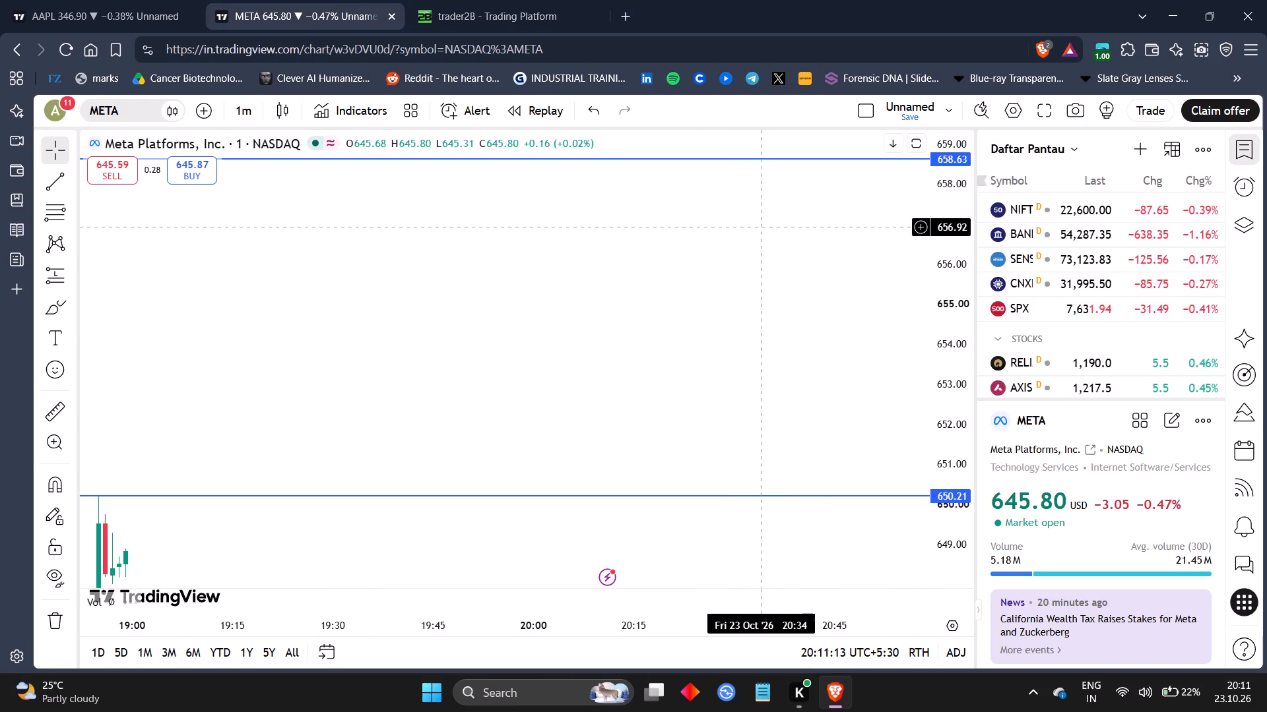
{"action": "left_click_drag", "start_coordinate": [754, 570], "coordinate": [752, 233]}
{"action": "left_click_drag", "start_coordinate": [757, 349], "coordinate": [705, 290]}
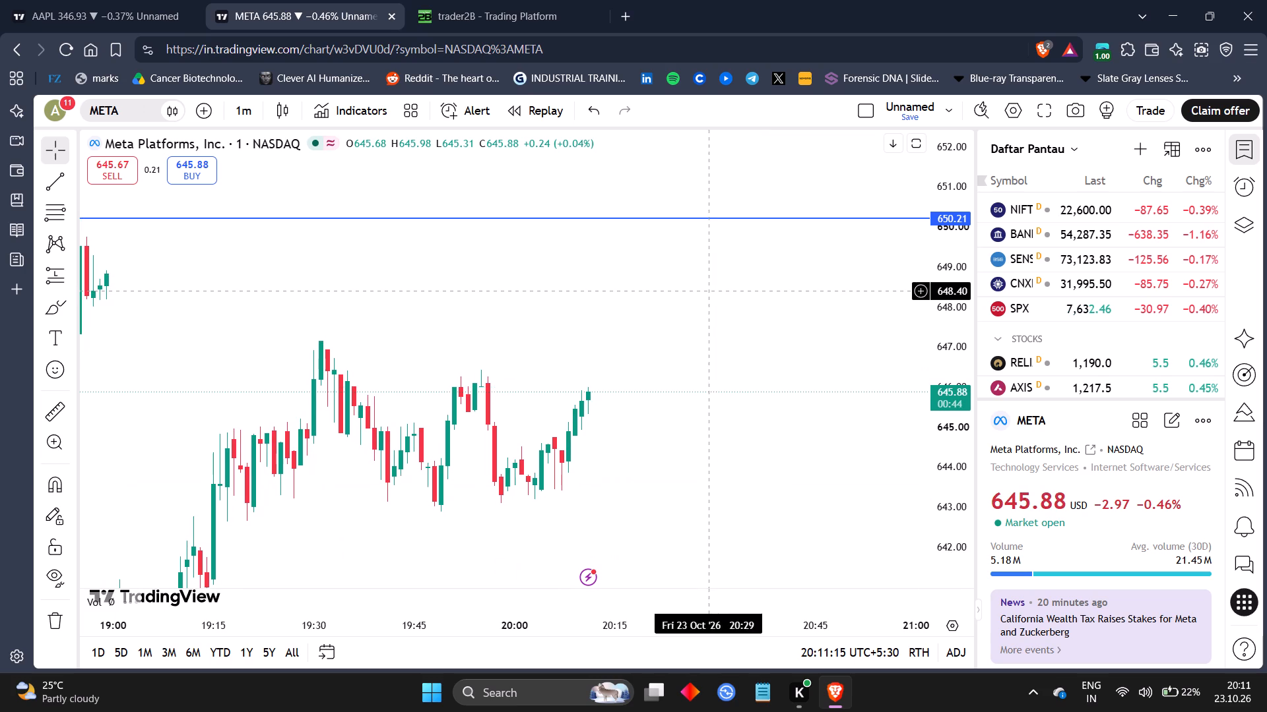
{"action": "left_click_drag", "start_coordinate": [523, 628], "coordinate": [647, 626]}
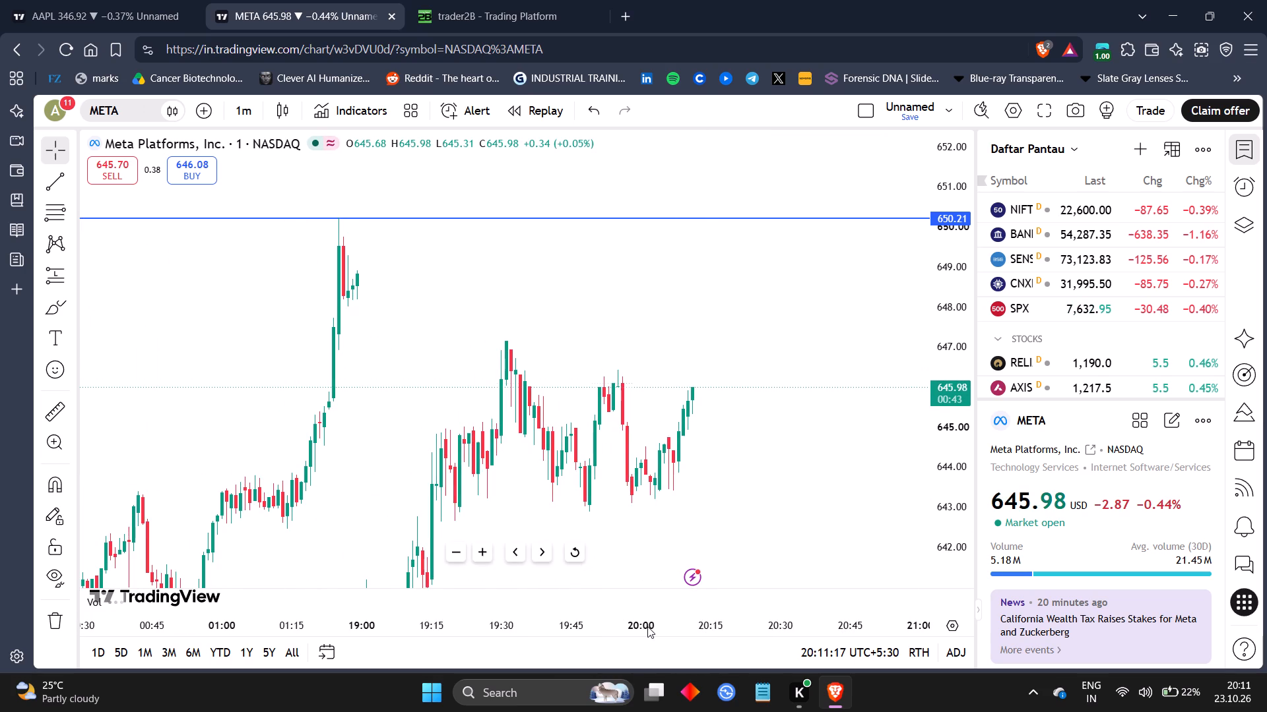
{"action": "left_click_drag", "start_coordinate": [739, 538], "coordinate": [740, 347]}
{"action": "left_click_drag", "start_coordinate": [941, 201], "coordinate": [967, 388]}
{"action": "left_click_drag", "start_coordinate": [774, 374], "coordinate": [680, 407]}
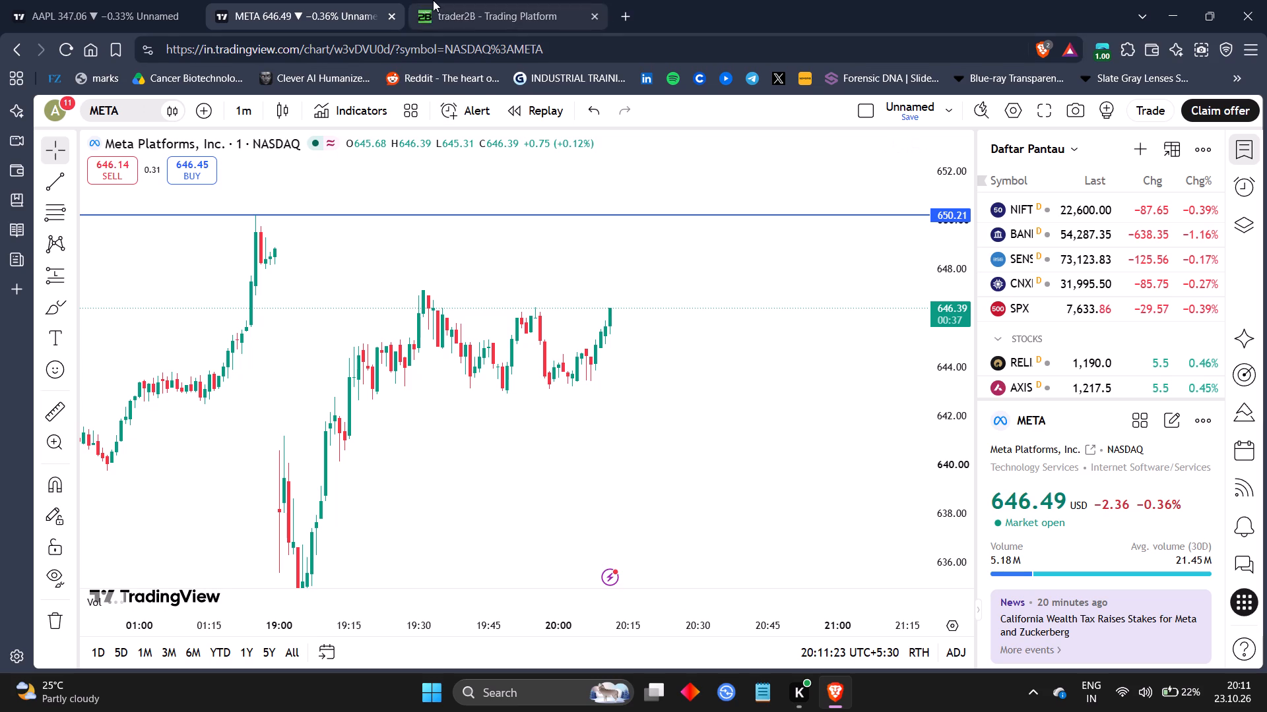
Switch to trader2B and place and send the market sell order for 140 META.
{"action": "left_click", "coordinate": [433, 0]}
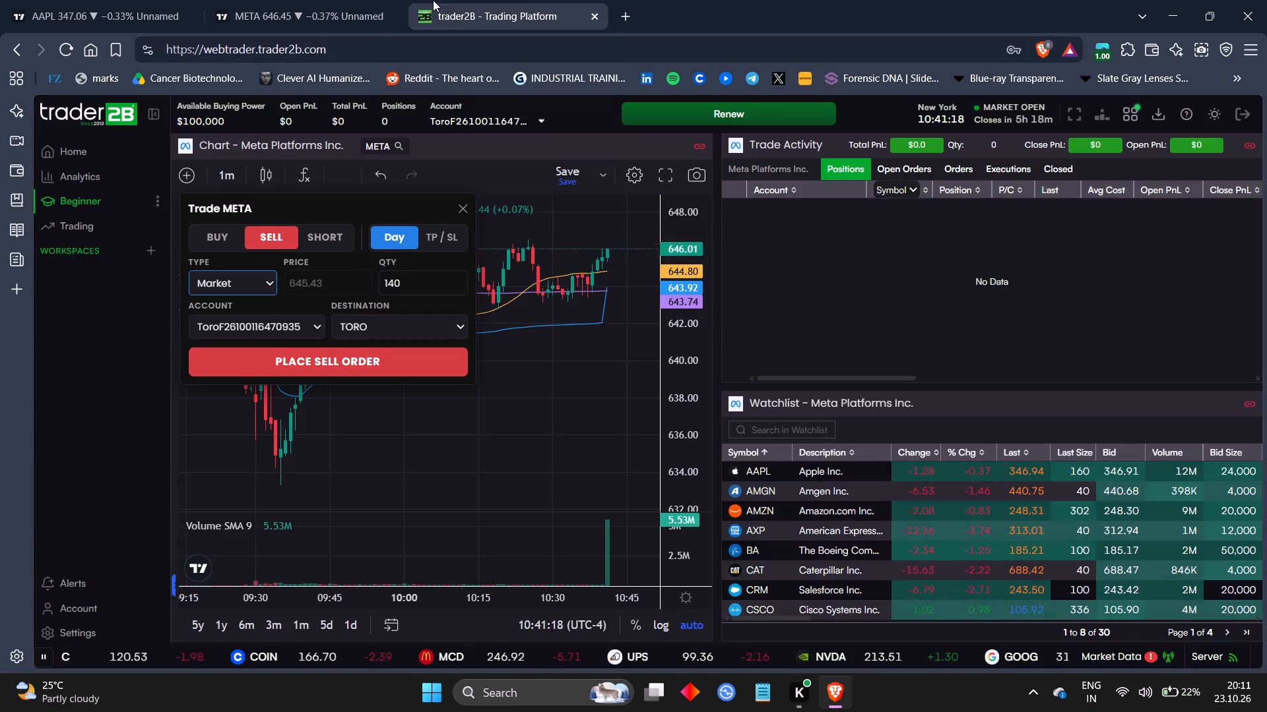
{"action": "left_click", "coordinate": [353, 361]}
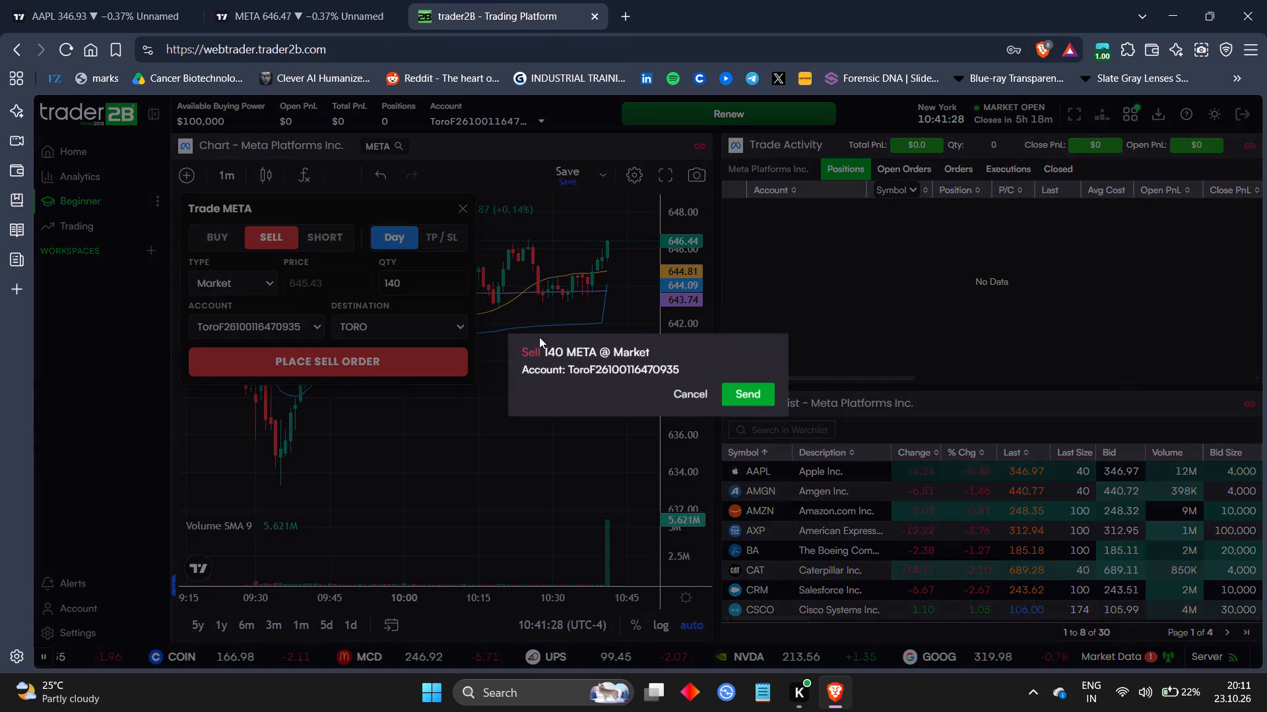
{"action": "left_click", "coordinate": [760, 395]}
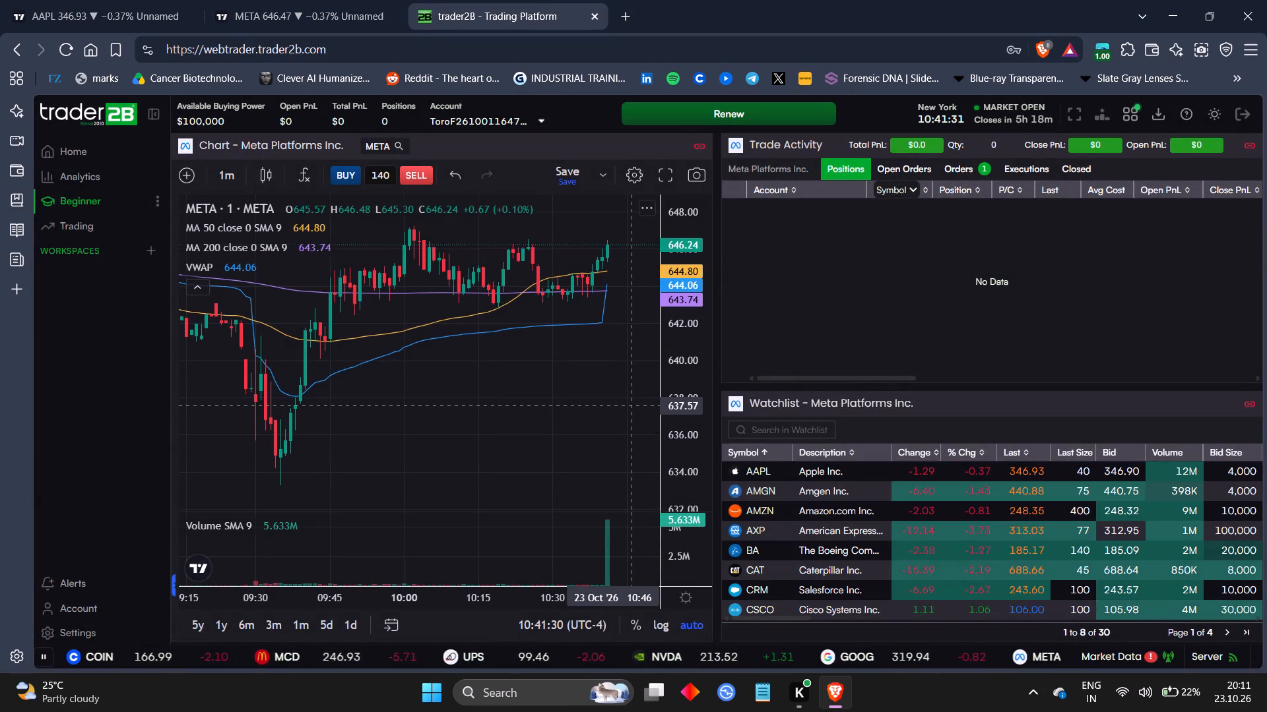
Examine META's 1-minute price action around the short position's entry line on the trader2B chart, adjusting the price and time scales.
{"action": "left_click_drag", "start_coordinate": [606, 376], "coordinate": [533, 463]}
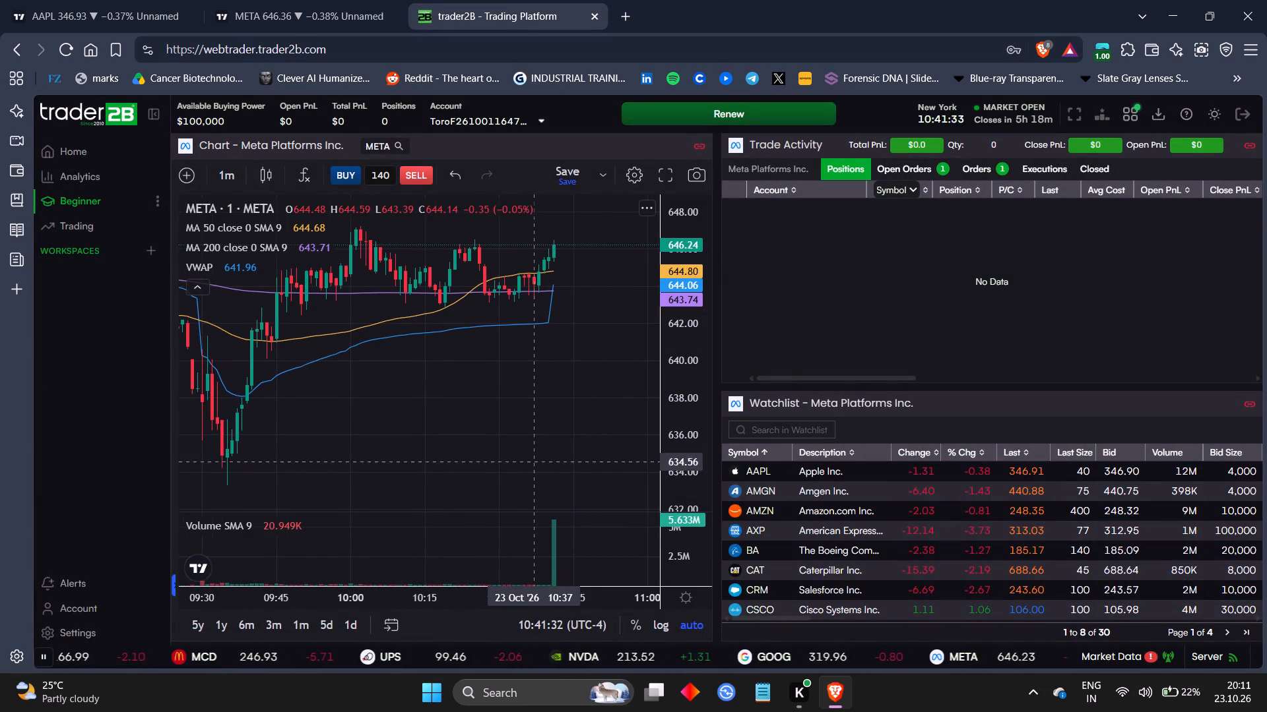
{"action": "left_click_drag", "start_coordinate": [533, 463], "coordinate": [531, 466]}
{"action": "left_click_drag", "start_coordinate": [566, 301], "coordinate": [491, 357]}
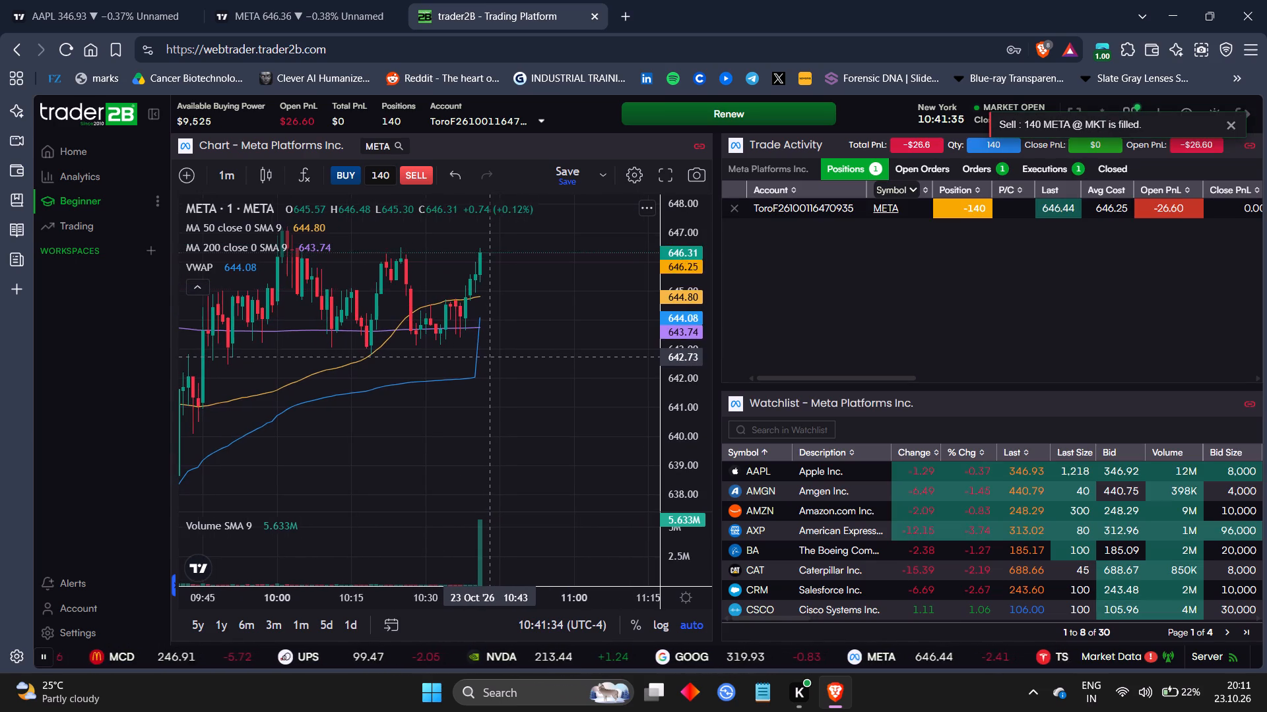
{"action": "left_click_drag", "start_coordinate": [491, 357], "coordinate": [534, 317]}
{"action": "left_click_drag", "start_coordinate": [465, 349], "coordinate": [585, 408]}
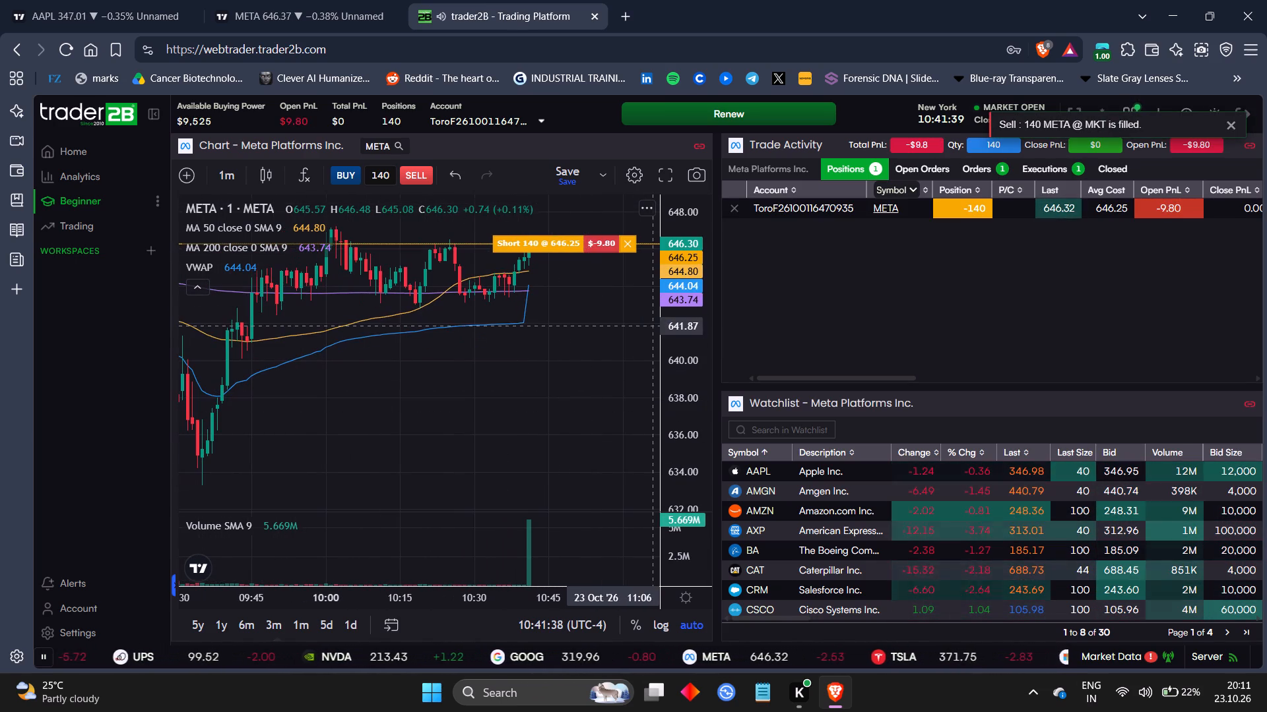
{"action": "left_click_drag", "start_coordinate": [581, 291], "coordinate": [623, 316]}
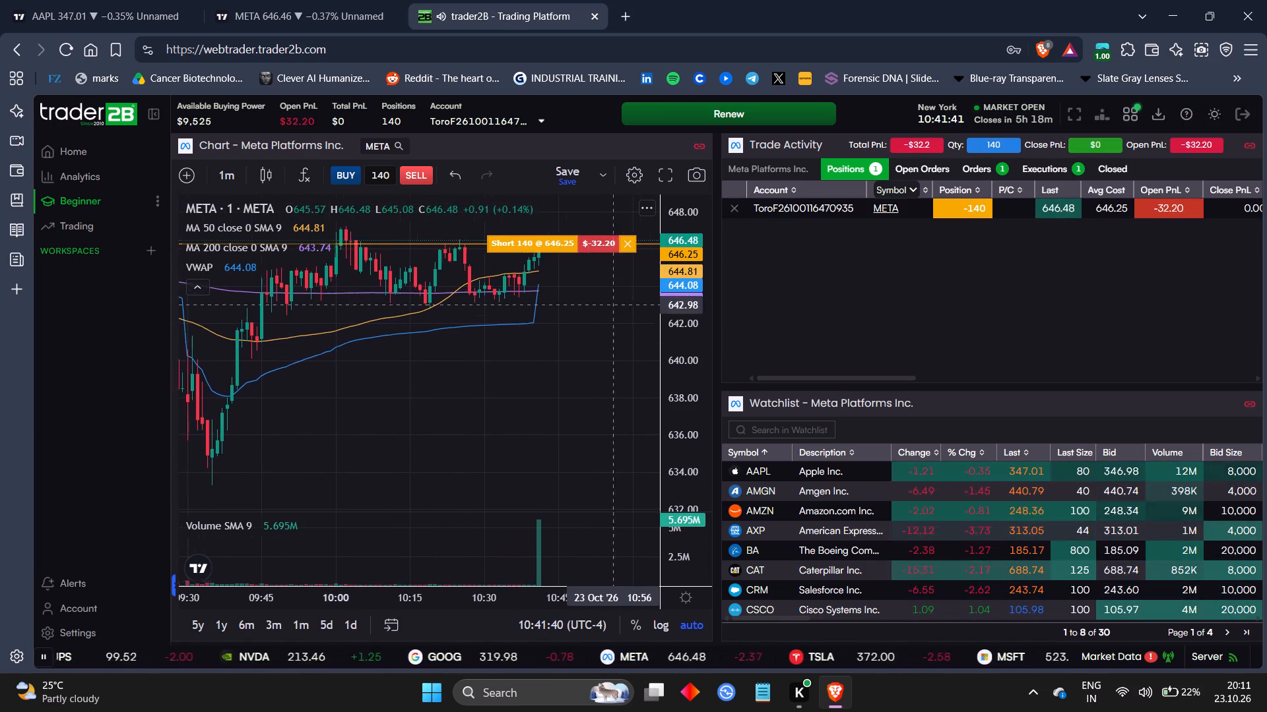
{"action": "left_click_drag", "start_coordinate": [623, 316], "coordinate": [630, 340]}
{"action": "left_click_drag", "start_coordinate": [411, 569], "coordinate": [454, 568]}
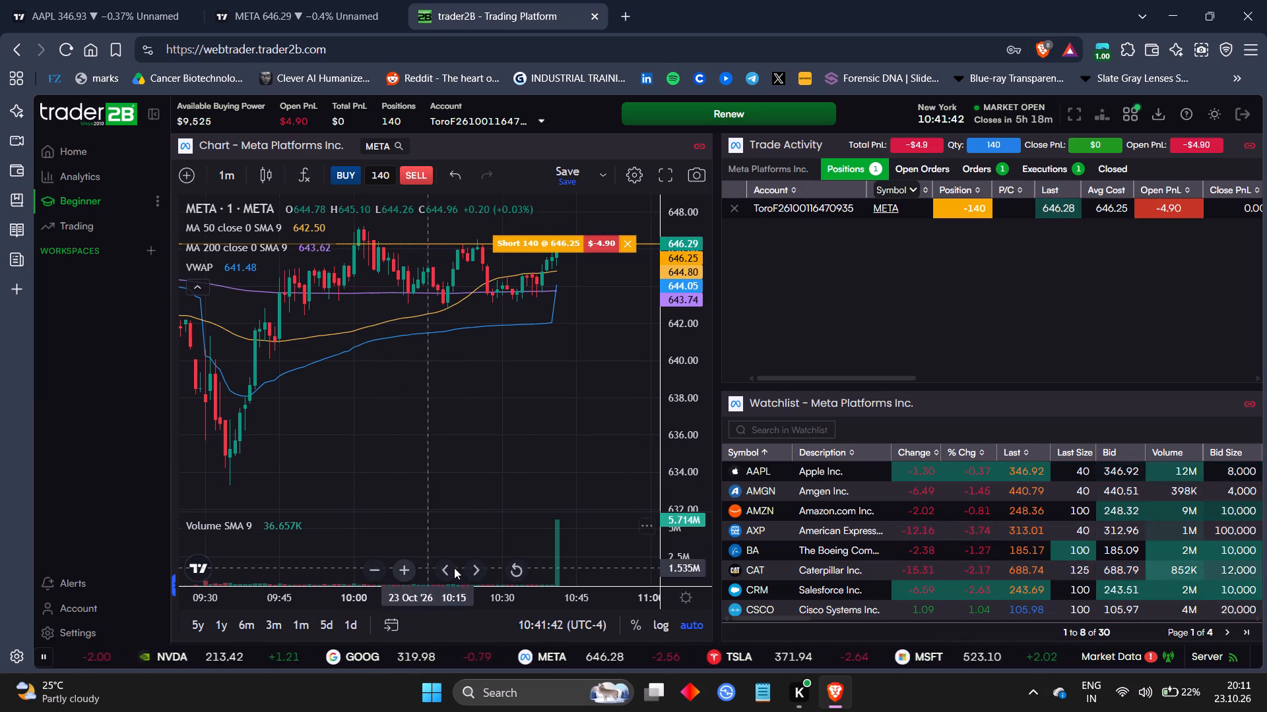
{"action": "left_click_drag", "start_coordinate": [454, 568], "coordinate": [456, 568]}
{"action": "left_click_drag", "start_coordinate": [443, 595], "coordinate": [534, 597]}
{"action": "left_click_drag", "start_coordinate": [521, 388], "coordinate": [447, 454]}
{"action": "left_click_drag", "start_coordinate": [681, 287], "coordinate": [701, 427]}
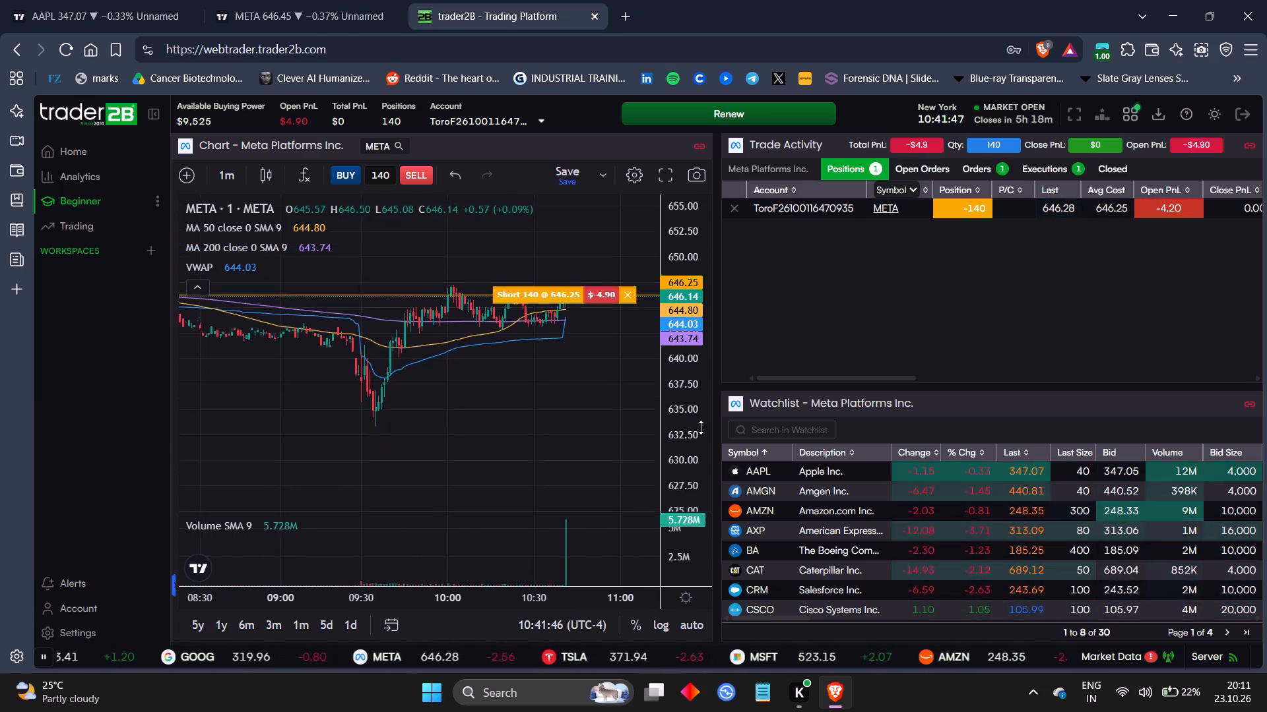
{"action": "left_click_drag", "start_coordinate": [701, 427], "coordinate": [701, 434]}
{"action": "left_click_drag", "start_coordinate": [578, 355], "coordinate": [524, 427]}
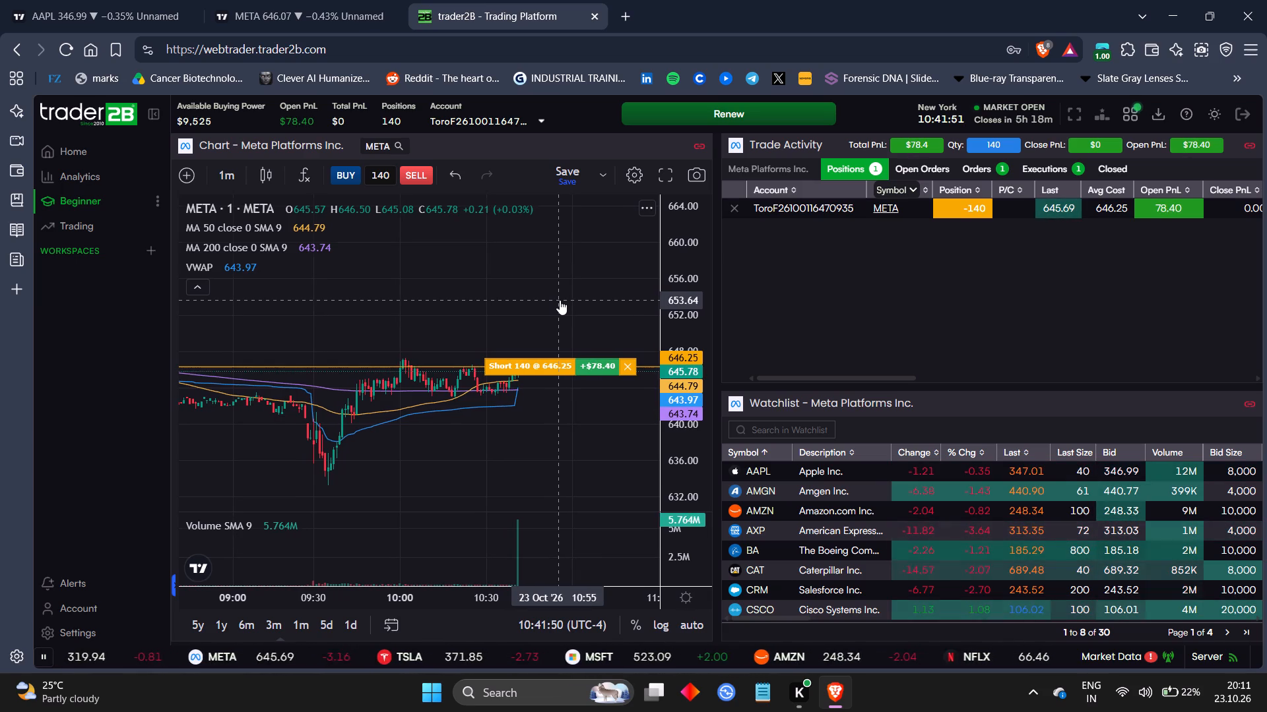
{"action": "left_click_drag", "start_coordinate": [686, 420], "coordinate": [673, 243]}
{"action": "left_click_drag", "start_coordinate": [686, 391], "coordinate": [674, 272]}
{"action": "left_click_drag", "start_coordinate": [571, 328], "coordinate": [522, 276]}
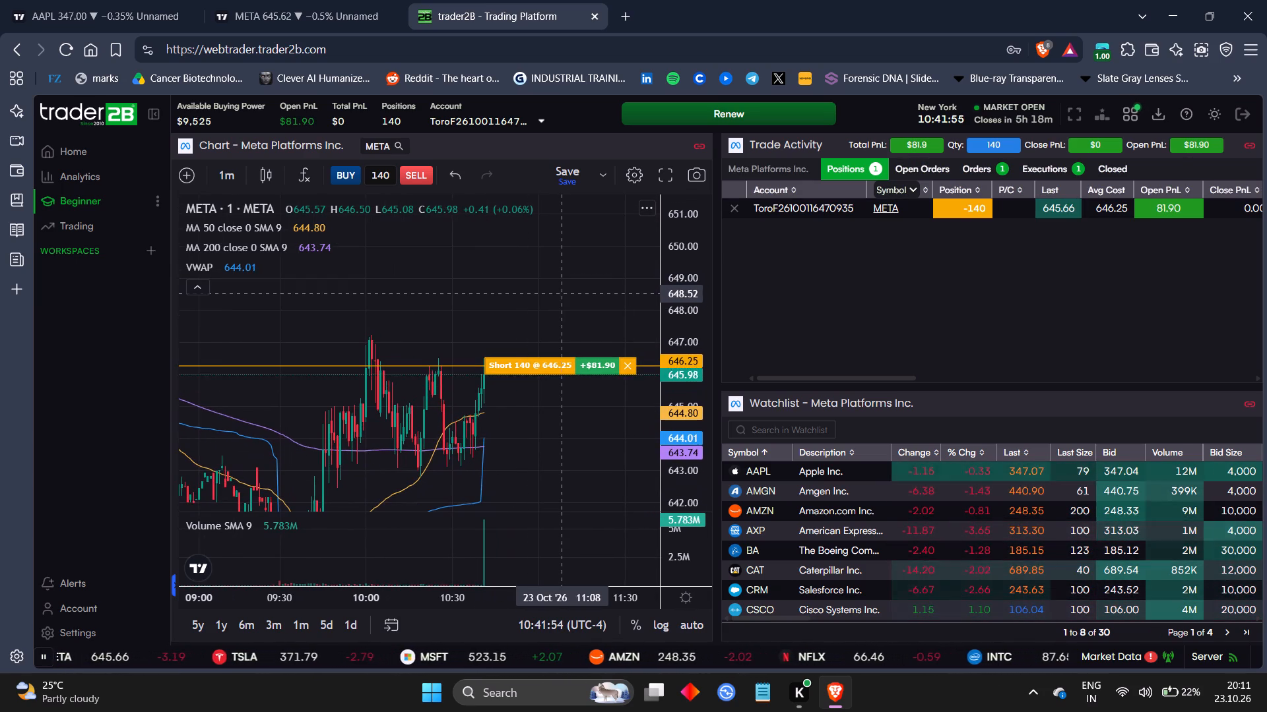
{"action": "left_click_drag", "start_coordinate": [561, 293], "coordinate": [457, 272]}
{"action": "left_click_drag", "start_coordinate": [520, 320], "coordinate": [443, 285]}
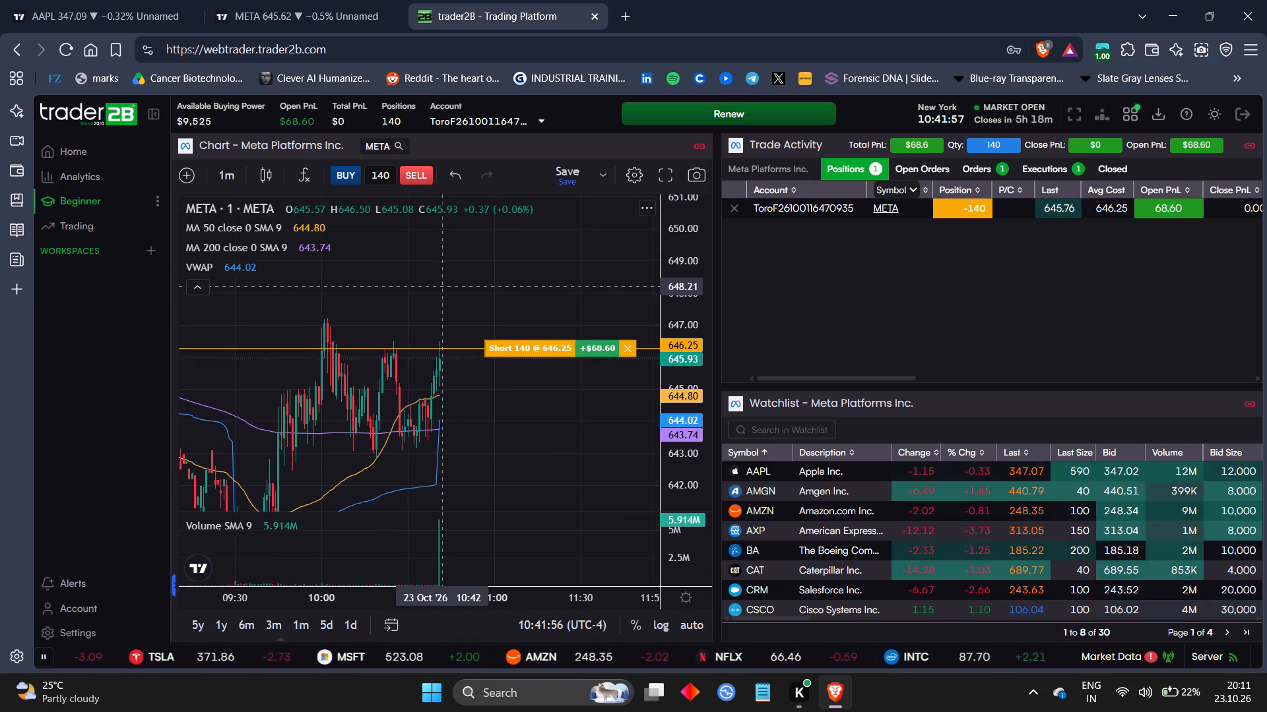
{"action": "left_click_drag", "start_coordinate": [505, 599], "coordinate": [445, 603]}
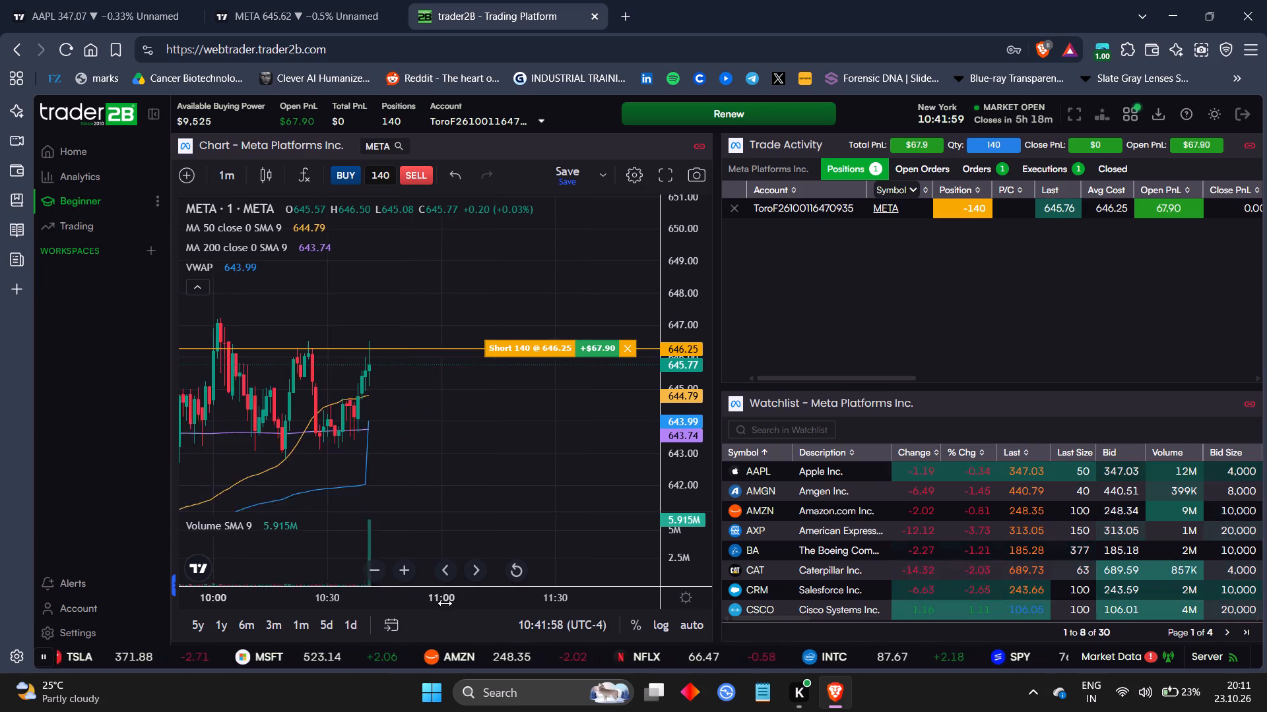
{"action": "left_click_drag", "start_coordinate": [445, 603], "coordinate": [406, 605]}
{"action": "left_click_drag", "start_coordinate": [355, 423], "coordinate": [513, 407]}
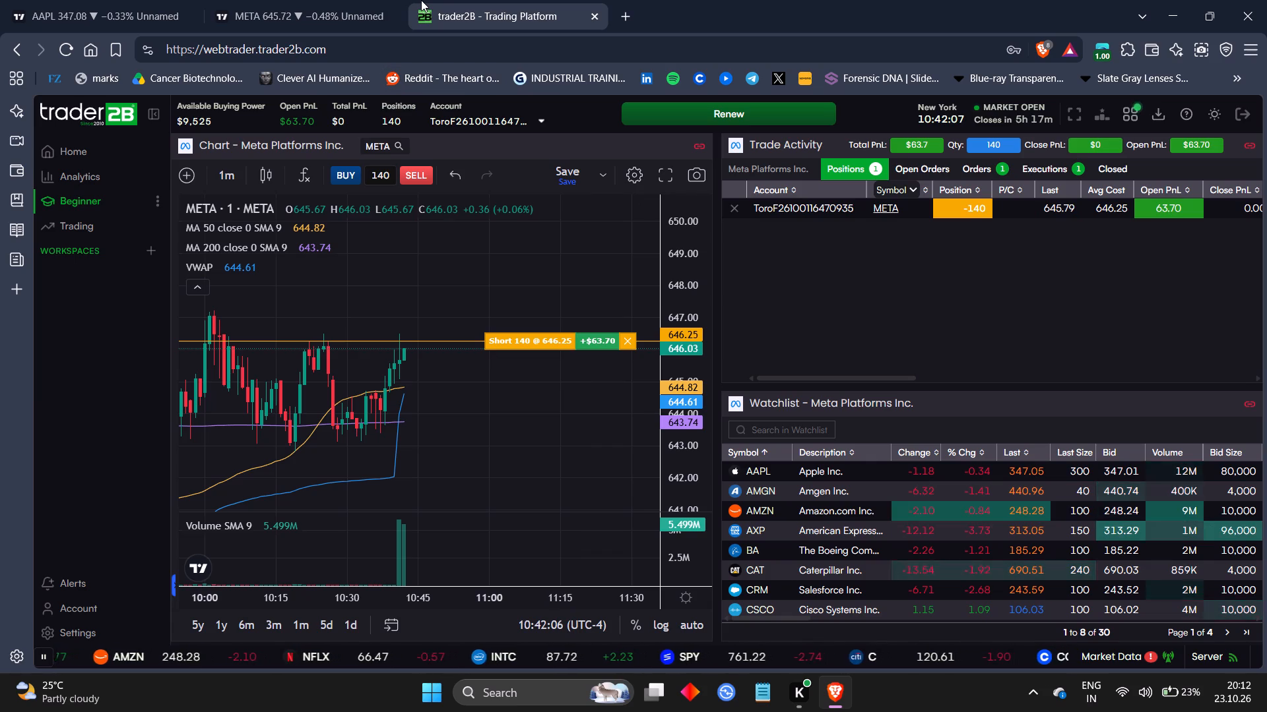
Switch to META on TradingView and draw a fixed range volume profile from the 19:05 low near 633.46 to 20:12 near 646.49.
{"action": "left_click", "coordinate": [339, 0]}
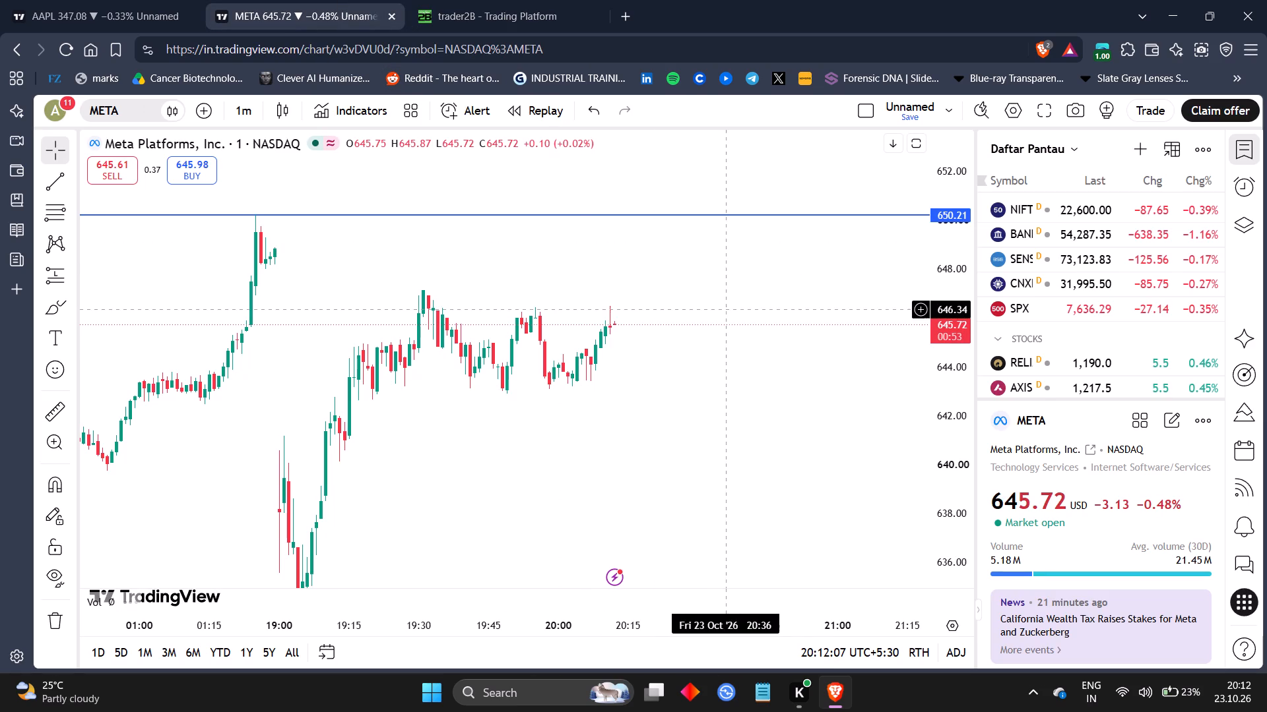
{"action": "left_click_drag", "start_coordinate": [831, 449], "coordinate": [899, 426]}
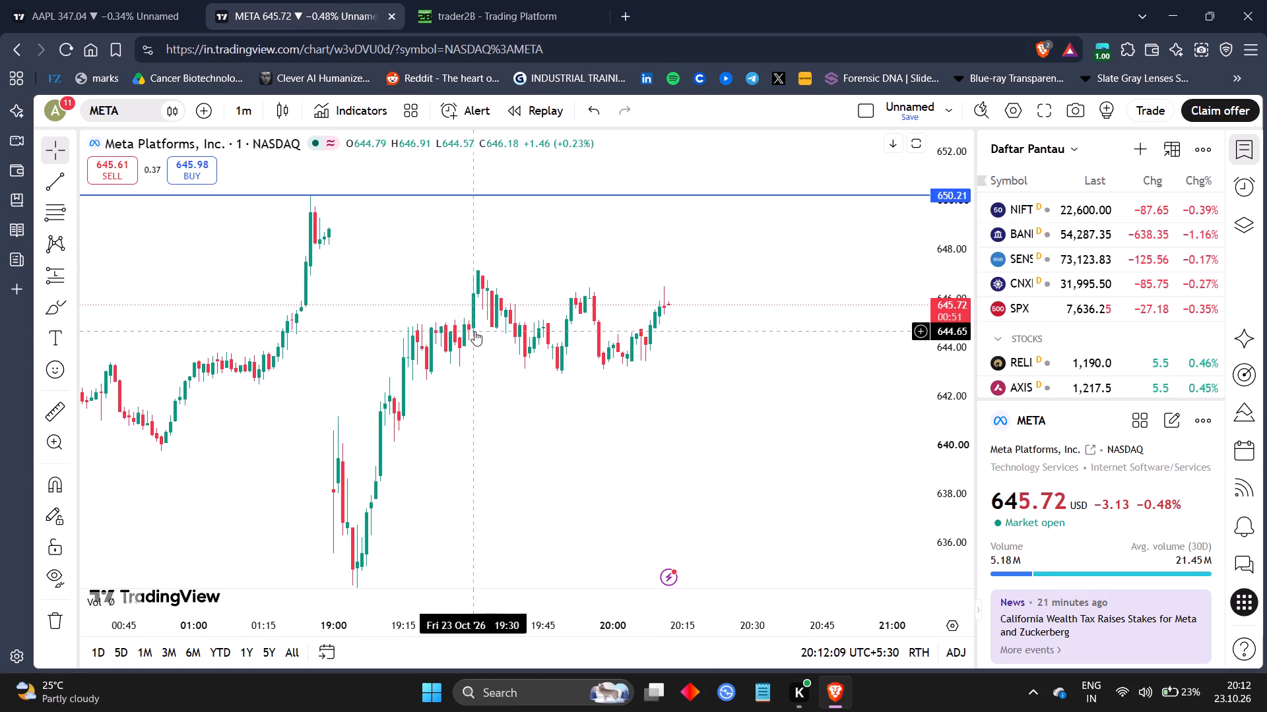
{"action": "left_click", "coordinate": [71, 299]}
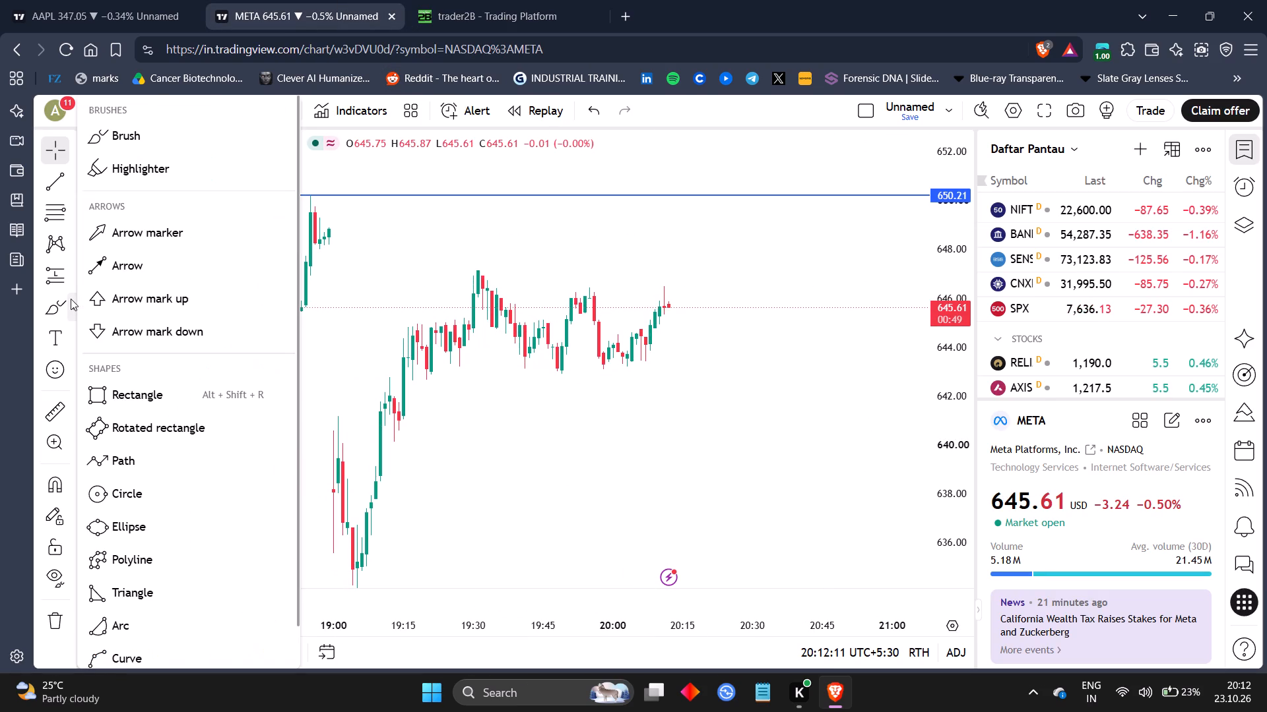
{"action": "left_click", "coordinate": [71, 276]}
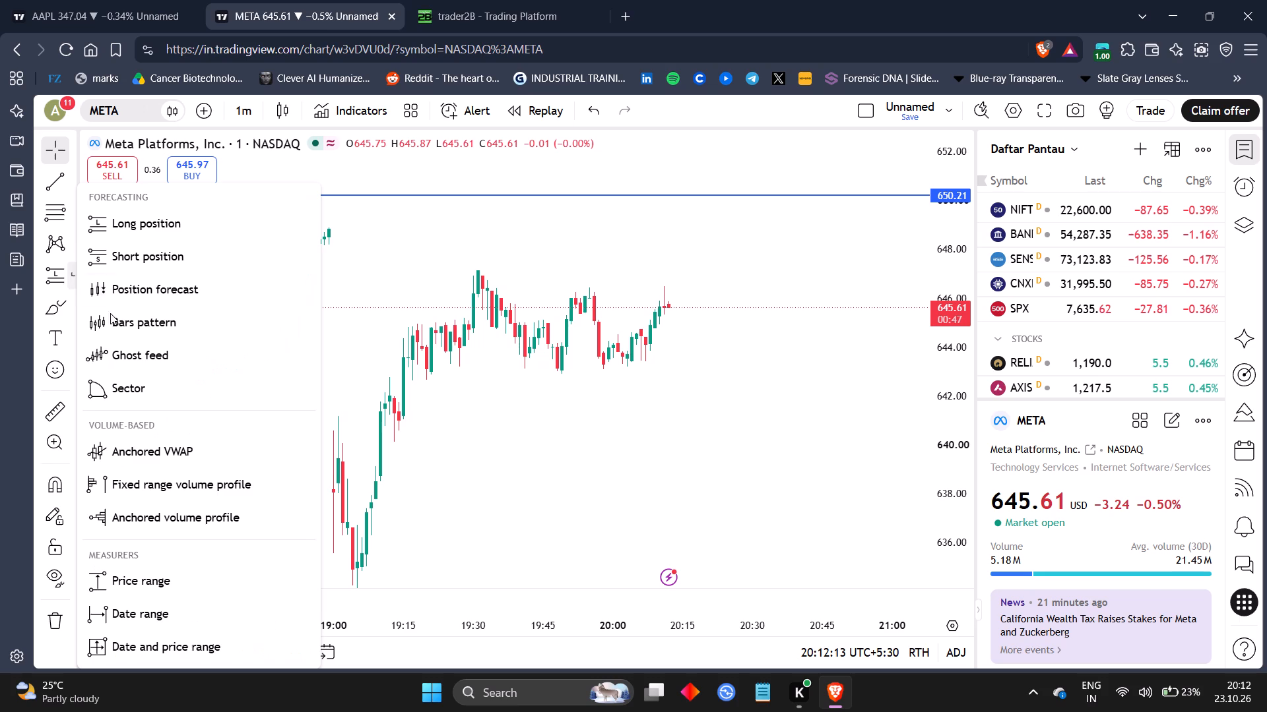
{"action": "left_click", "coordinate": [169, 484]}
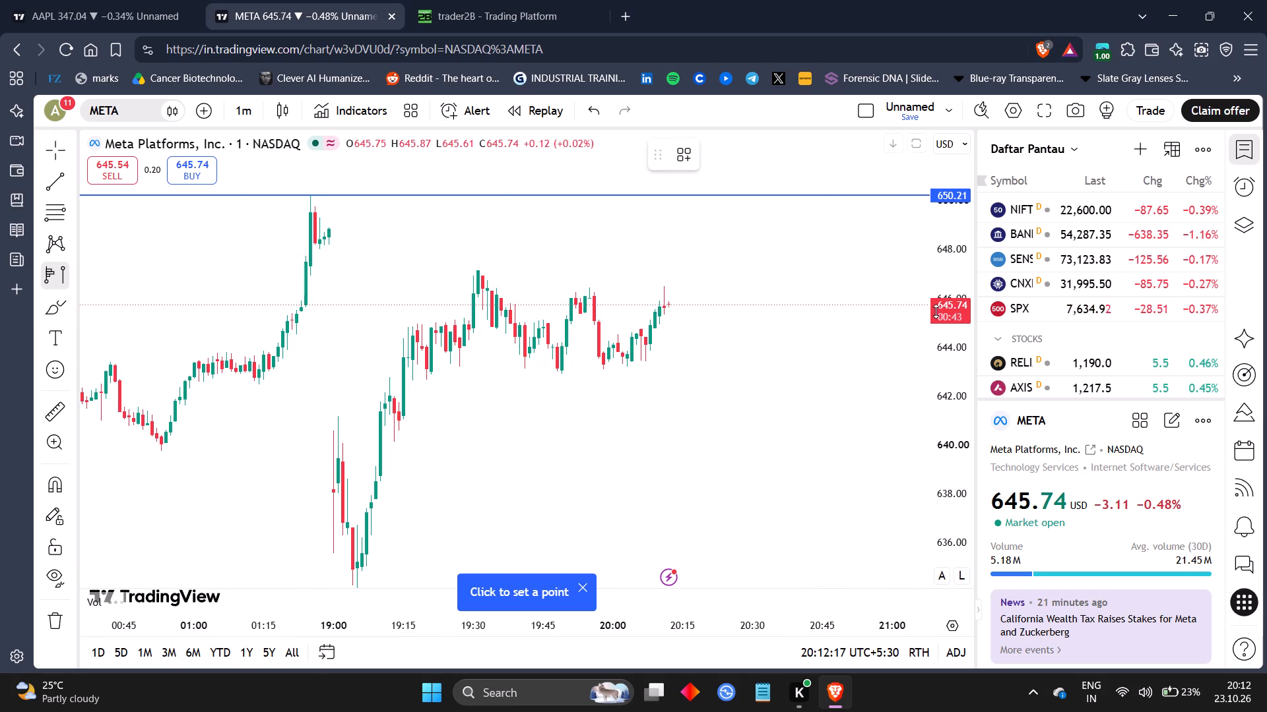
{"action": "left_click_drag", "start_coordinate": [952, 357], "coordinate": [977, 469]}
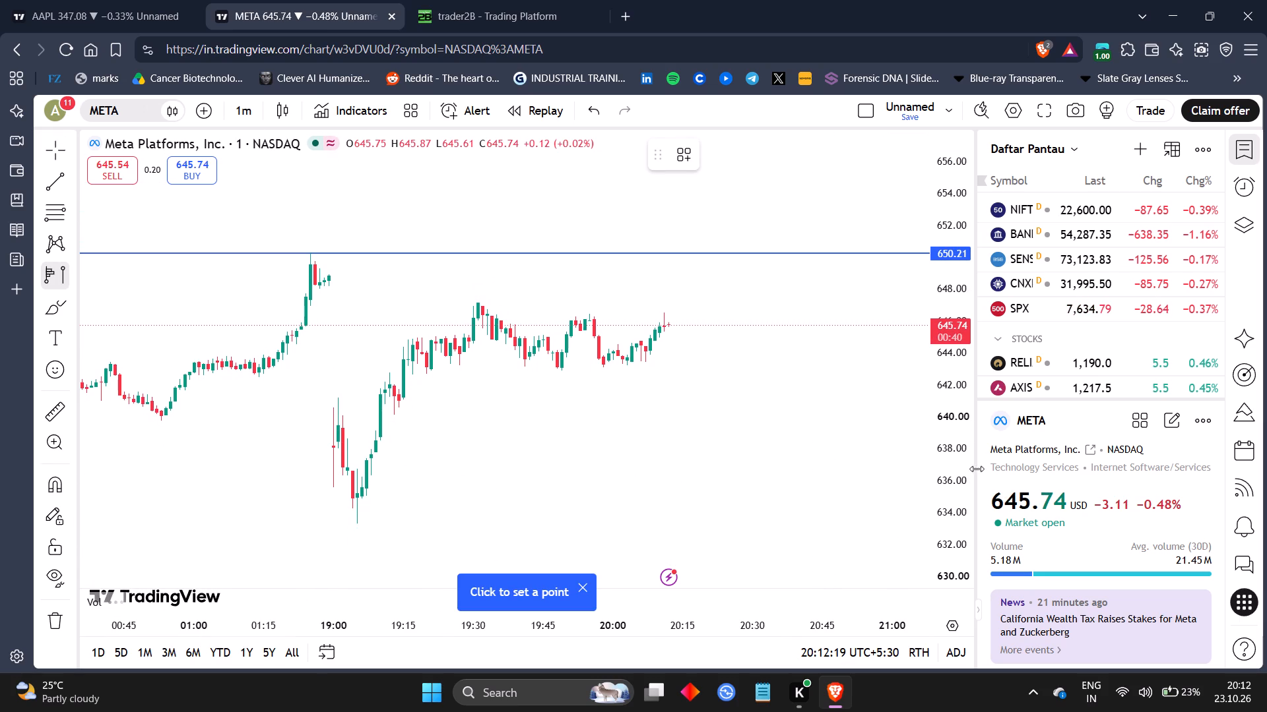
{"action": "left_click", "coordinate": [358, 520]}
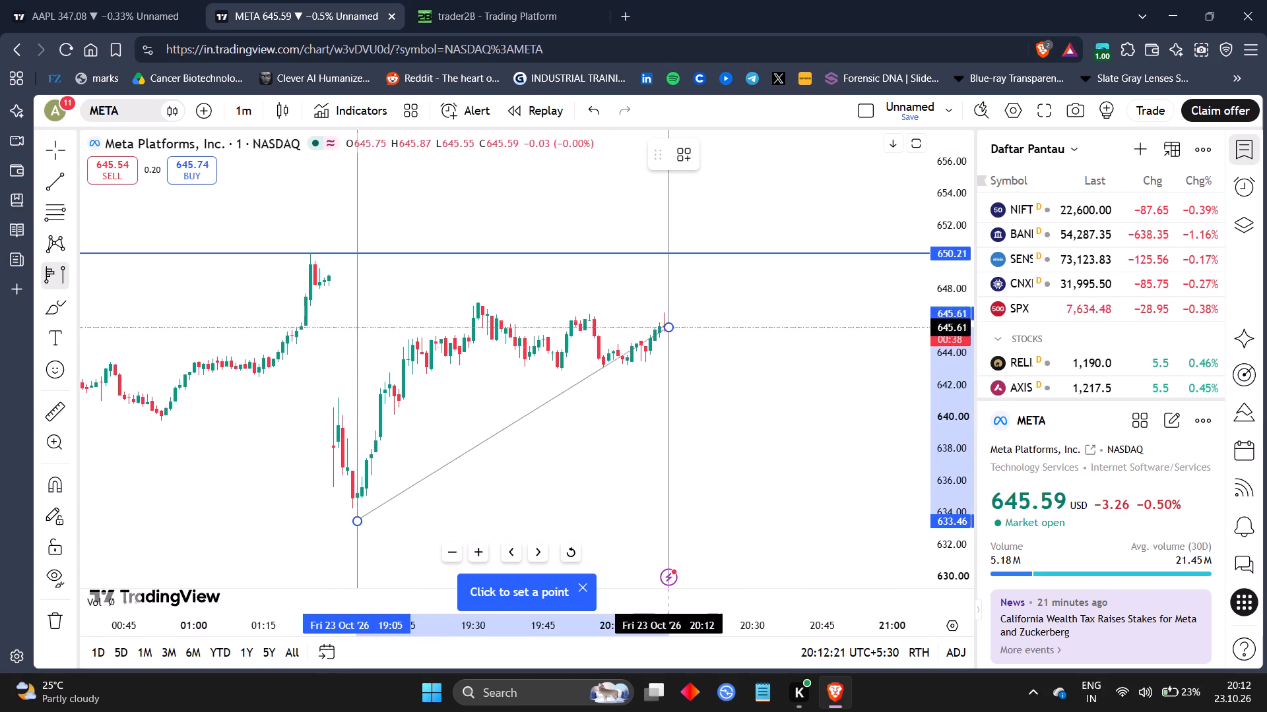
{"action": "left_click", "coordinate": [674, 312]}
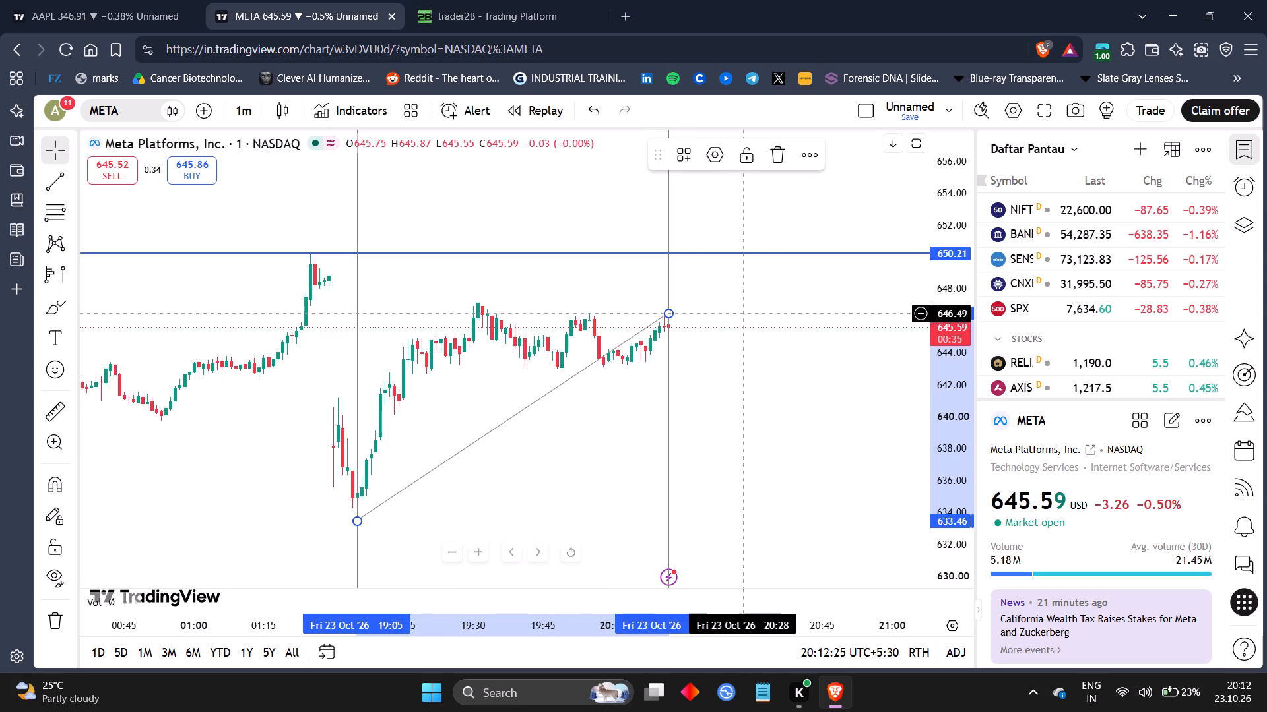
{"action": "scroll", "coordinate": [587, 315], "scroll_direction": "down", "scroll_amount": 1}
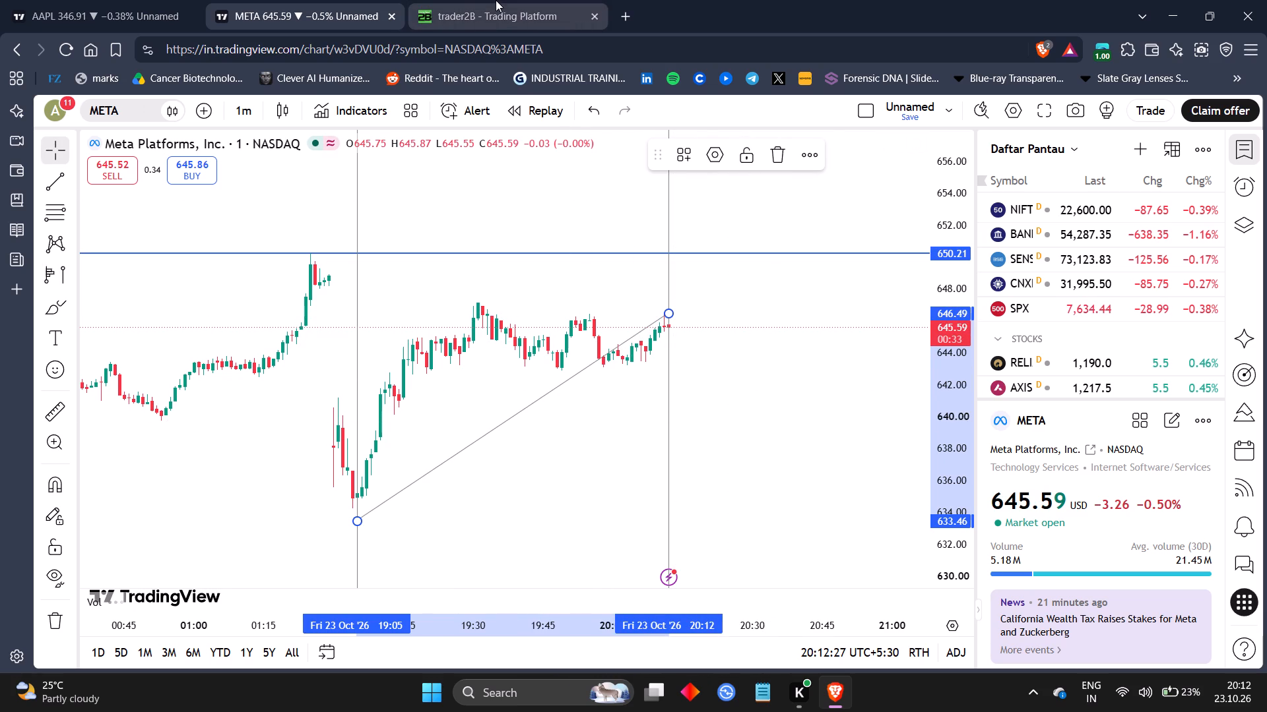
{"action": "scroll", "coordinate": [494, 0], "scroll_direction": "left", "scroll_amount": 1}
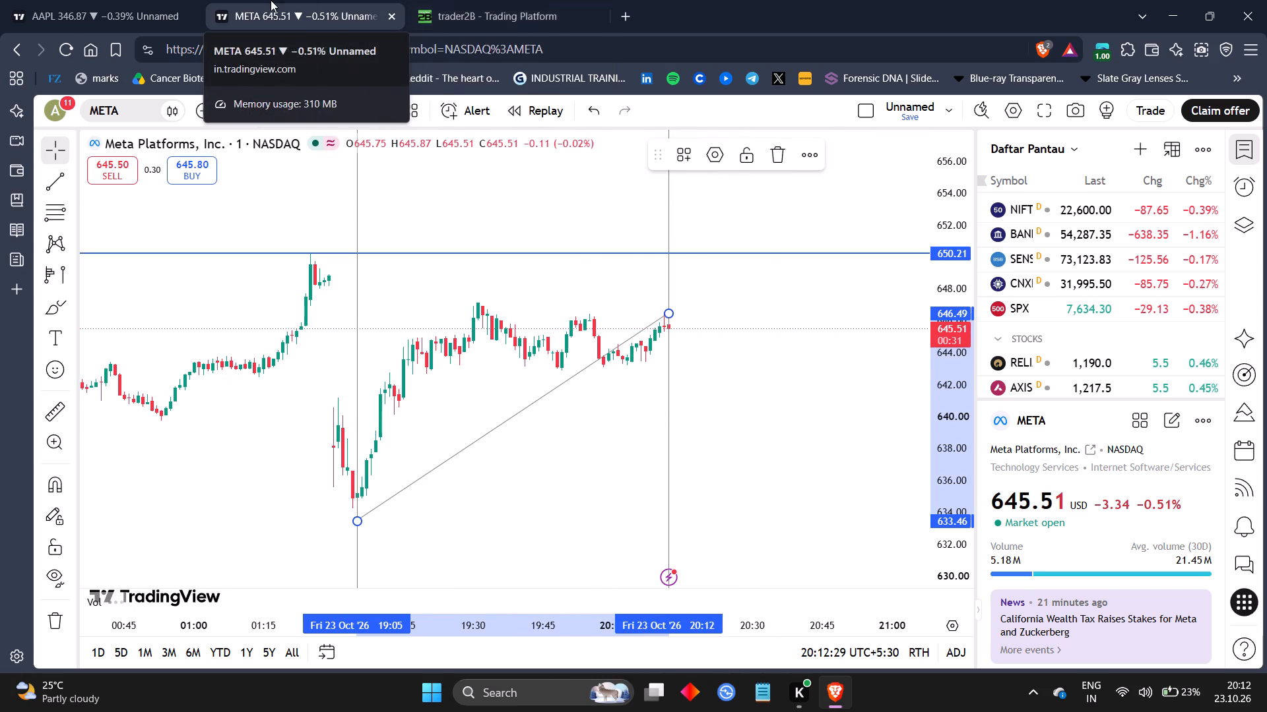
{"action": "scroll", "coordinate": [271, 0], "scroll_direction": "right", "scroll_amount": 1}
Switch to trader2B, review the account's challenge goals and performance on the Home dashboard, and return to the Beginner workspace.
{"action": "left_click", "coordinate": [519, 1]}
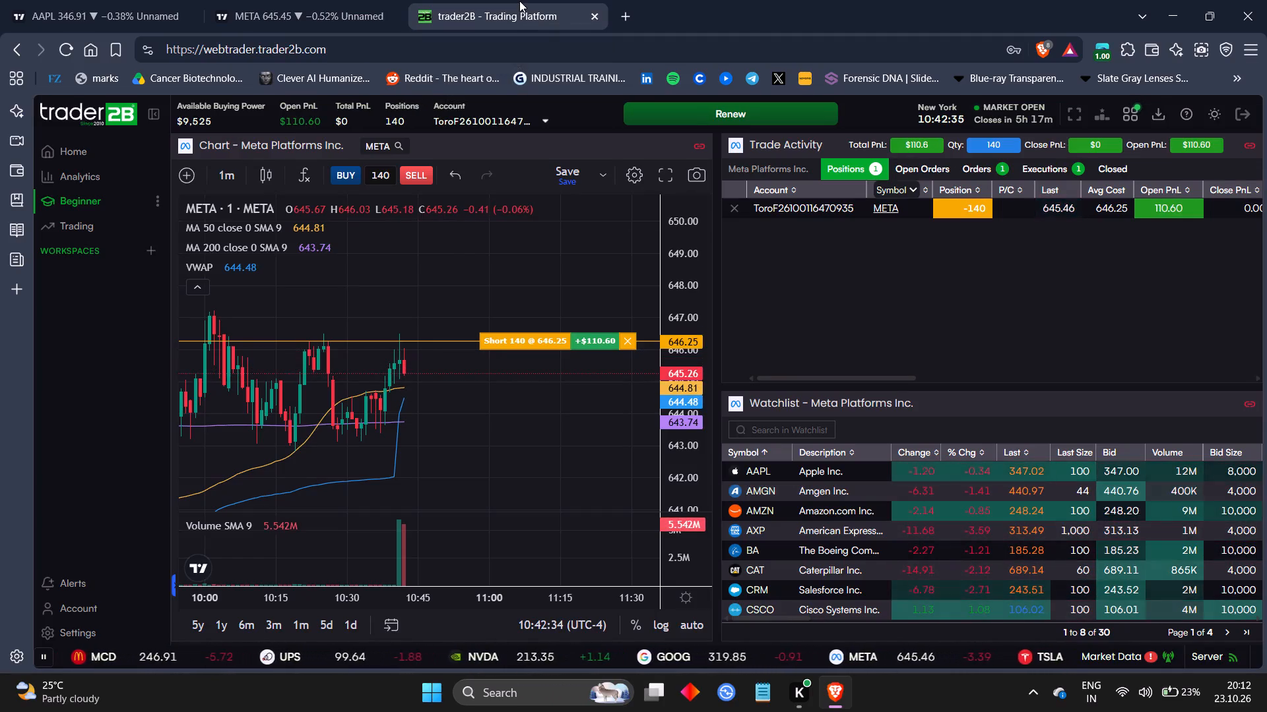
{"action": "scroll", "coordinate": [519, 1], "scroll_direction": "left", "scroll_amount": 1}
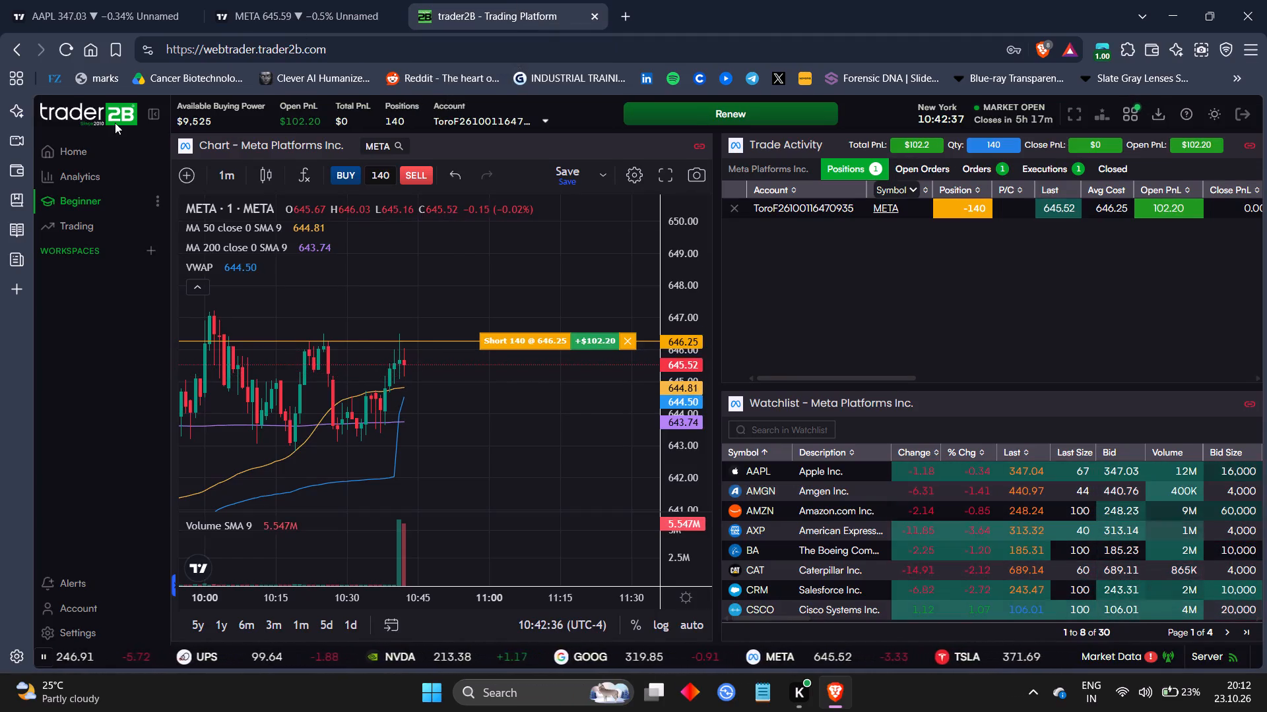
{"action": "left_click", "coordinate": [77, 149]}
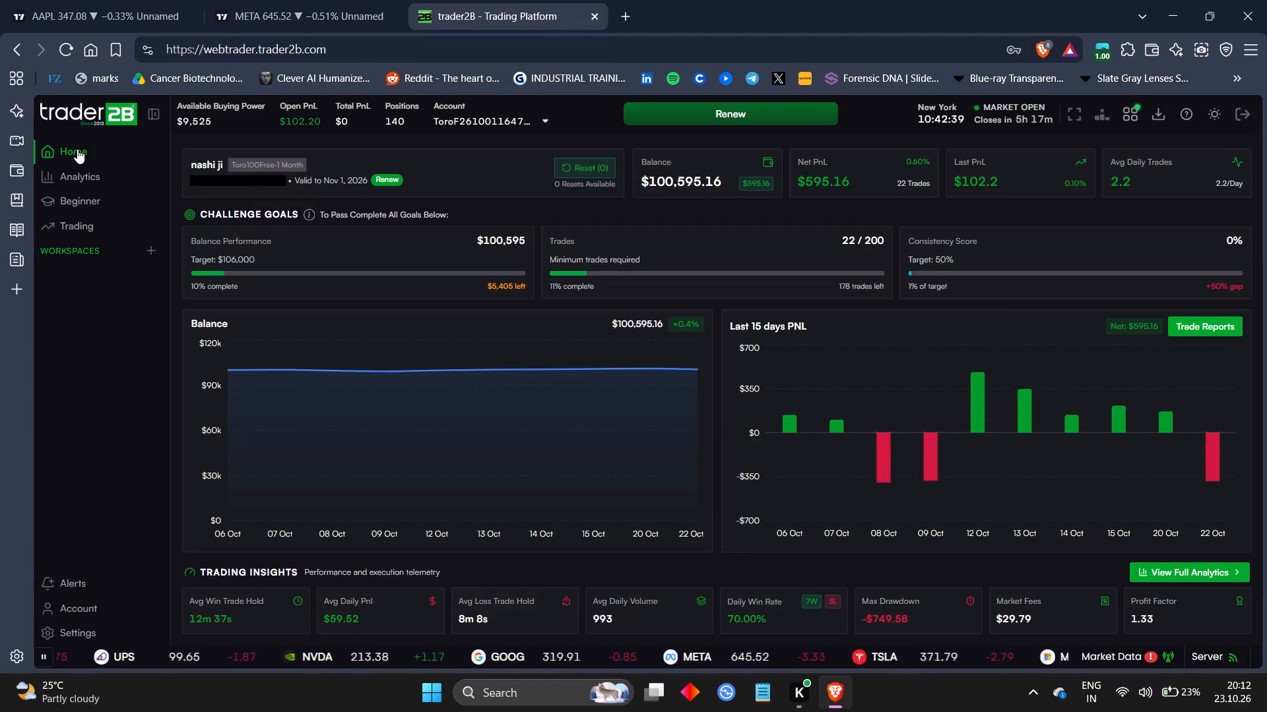
{"action": "left_click", "coordinate": [88, 198]}
{"action": "scroll", "coordinate": [97, 198], "scroll_direction": "down", "scroll_amount": 1}
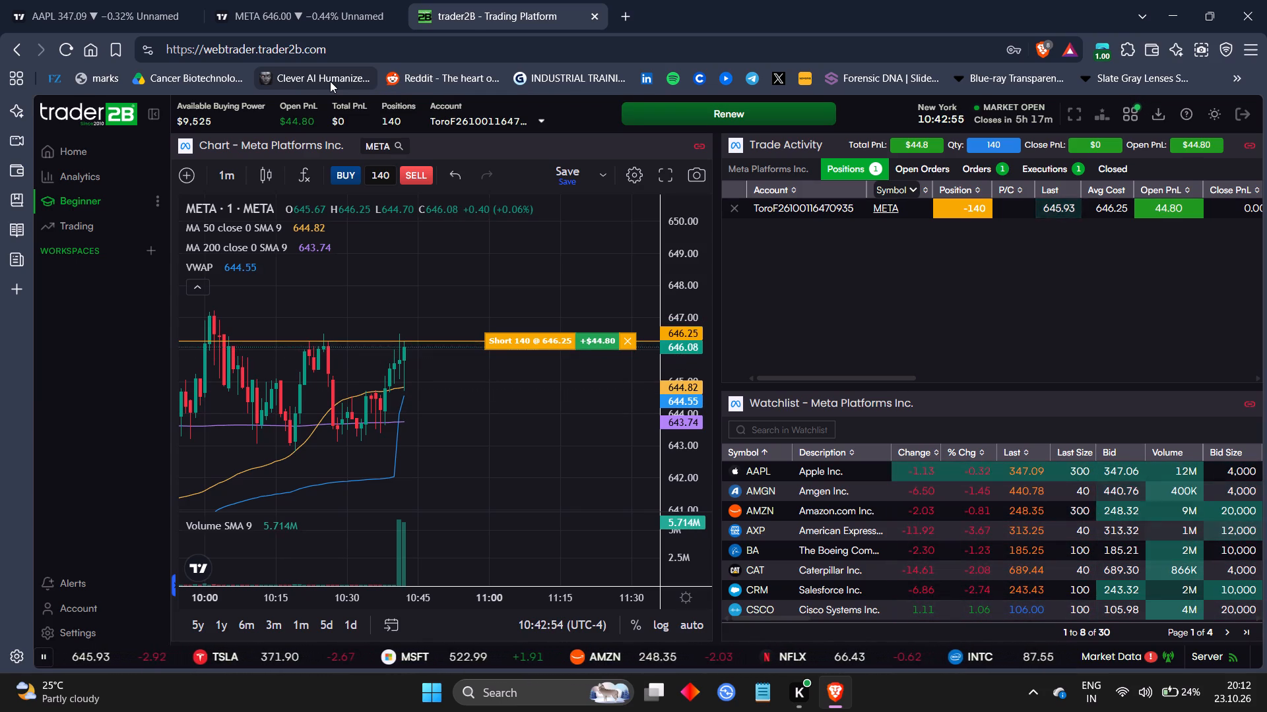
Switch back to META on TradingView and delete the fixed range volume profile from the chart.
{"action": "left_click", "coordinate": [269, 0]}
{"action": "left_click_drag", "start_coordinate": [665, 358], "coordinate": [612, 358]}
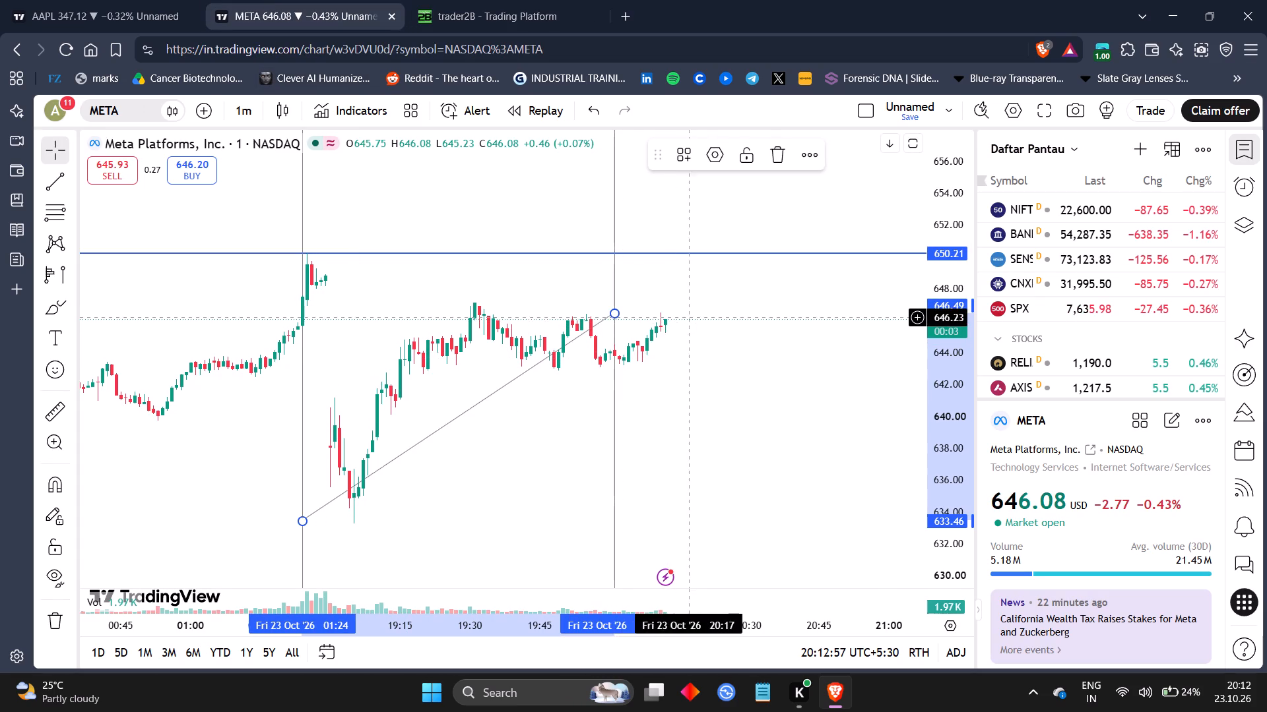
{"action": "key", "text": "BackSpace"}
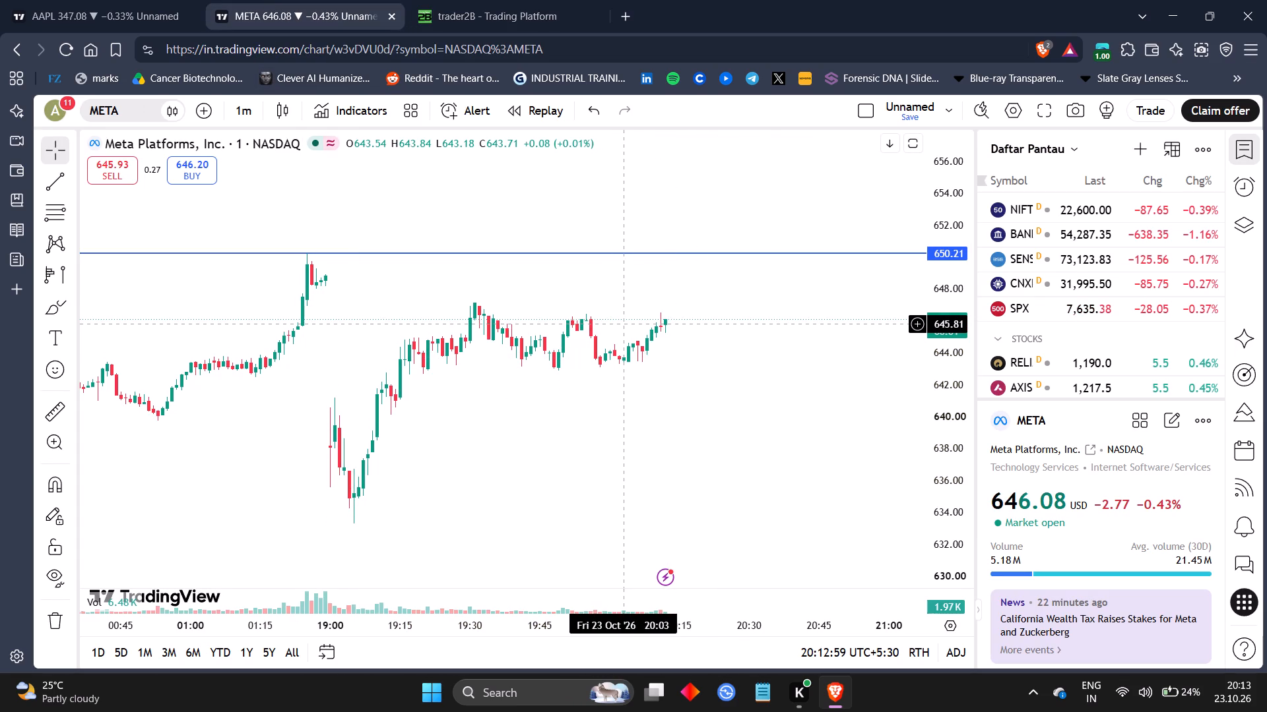
Examine META's recent 1-minute candles below the 650.21 level at different price scales.
{"action": "left_click_drag", "start_coordinate": [956, 441], "coordinate": [913, 122]}
{"action": "left_click_drag", "start_coordinate": [790, 401], "coordinate": [791, 442]}
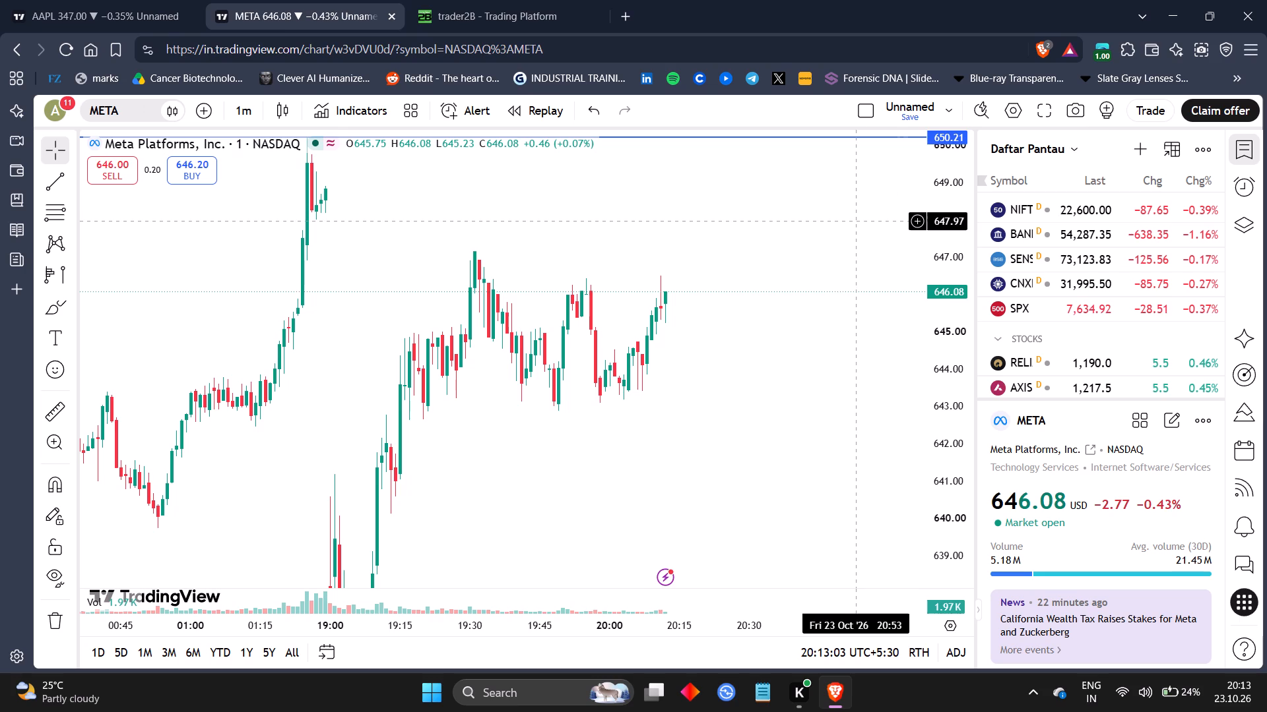
{"action": "left_click_drag", "start_coordinate": [955, 251], "coordinate": [954, 488]}
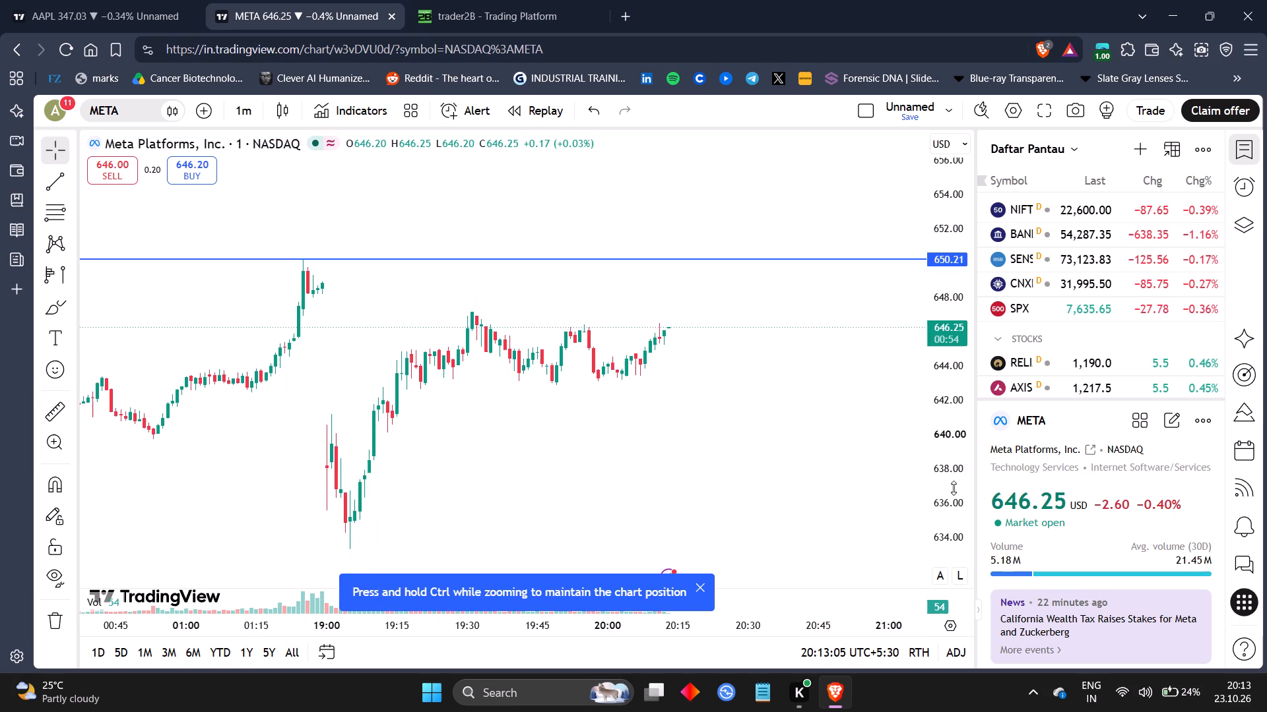
{"action": "left_click_drag", "start_coordinate": [954, 488], "coordinate": [954, 489]}
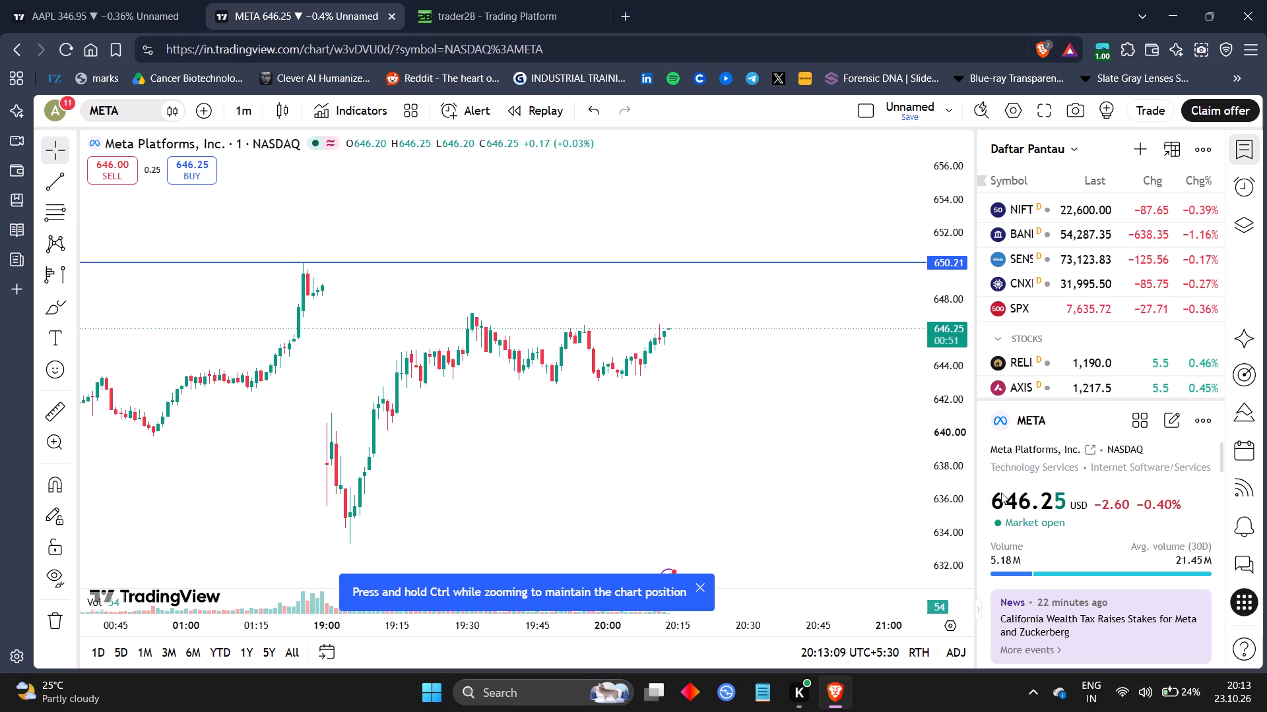
{"action": "left_click_drag", "start_coordinate": [968, 494], "coordinate": [930, 254]}
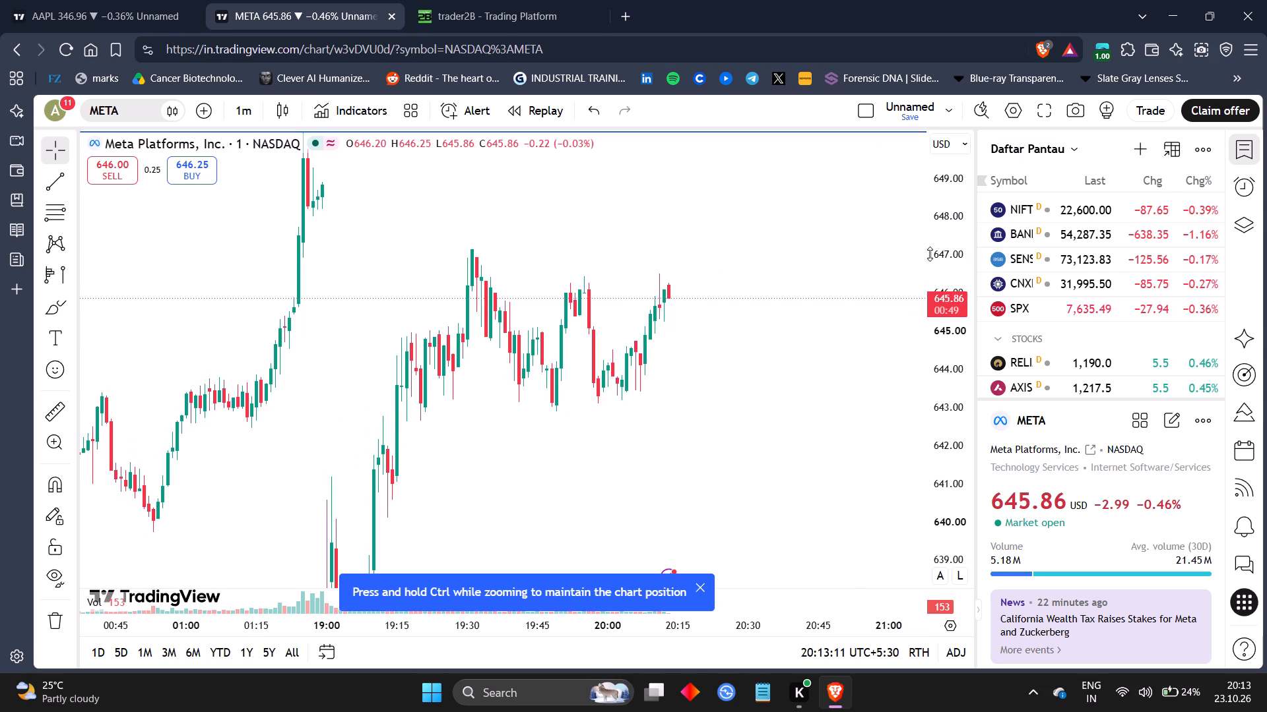
{"action": "left_click_drag", "start_coordinate": [820, 359], "coordinate": [792, 385]}
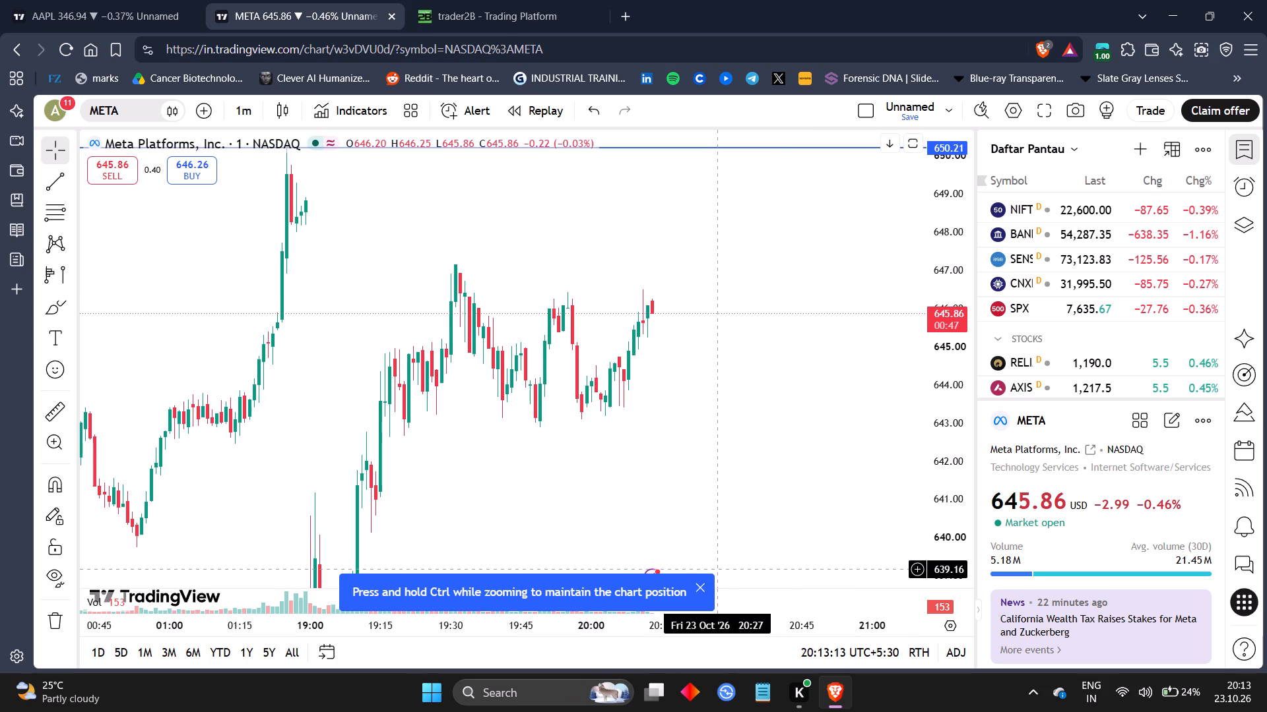
Compare META's latest 1-minute candles on TradingView with the open 140-share short position on trader2B.
{"action": "left_click", "coordinate": [701, 582]}
{"action": "left_click_drag", "start_coordinate": [740, 626], "coordinate": [663, 632]}
{"action": "left_click_drag", "start_coordinate": [604, 545], "coordinate": [699, 539]}
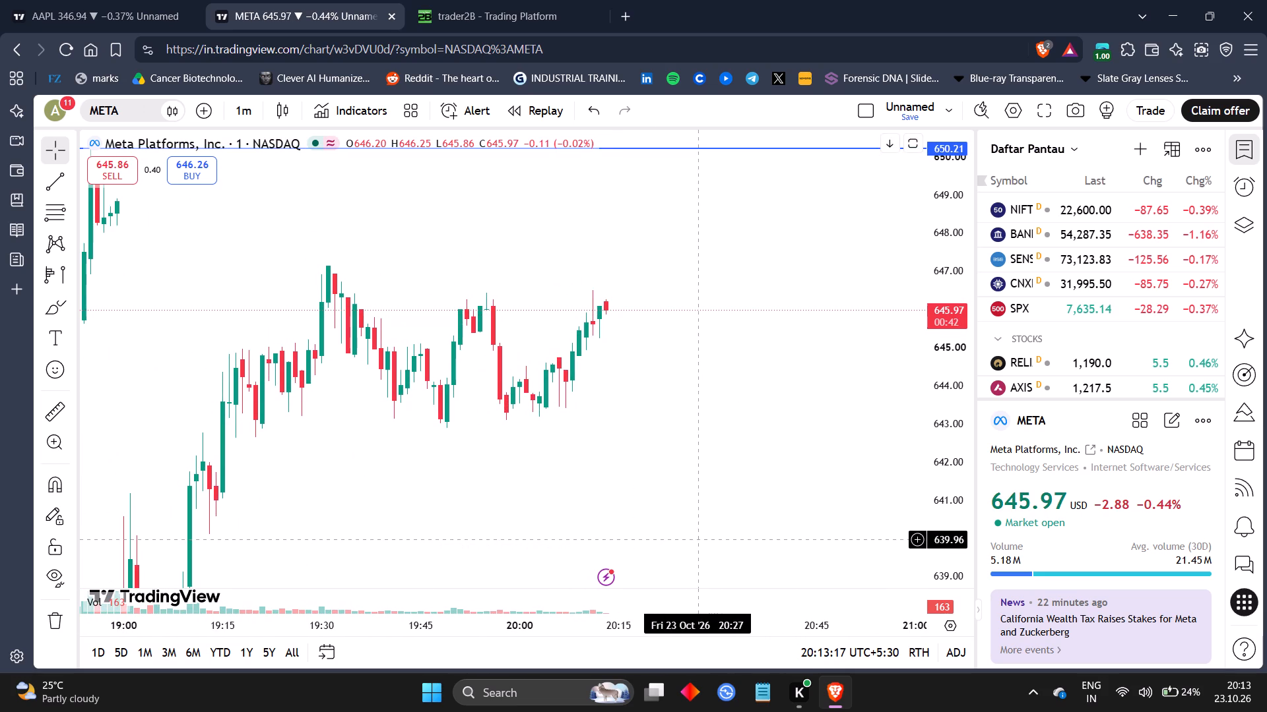
{"action": "left_click", "coordinate": [538, 0]}
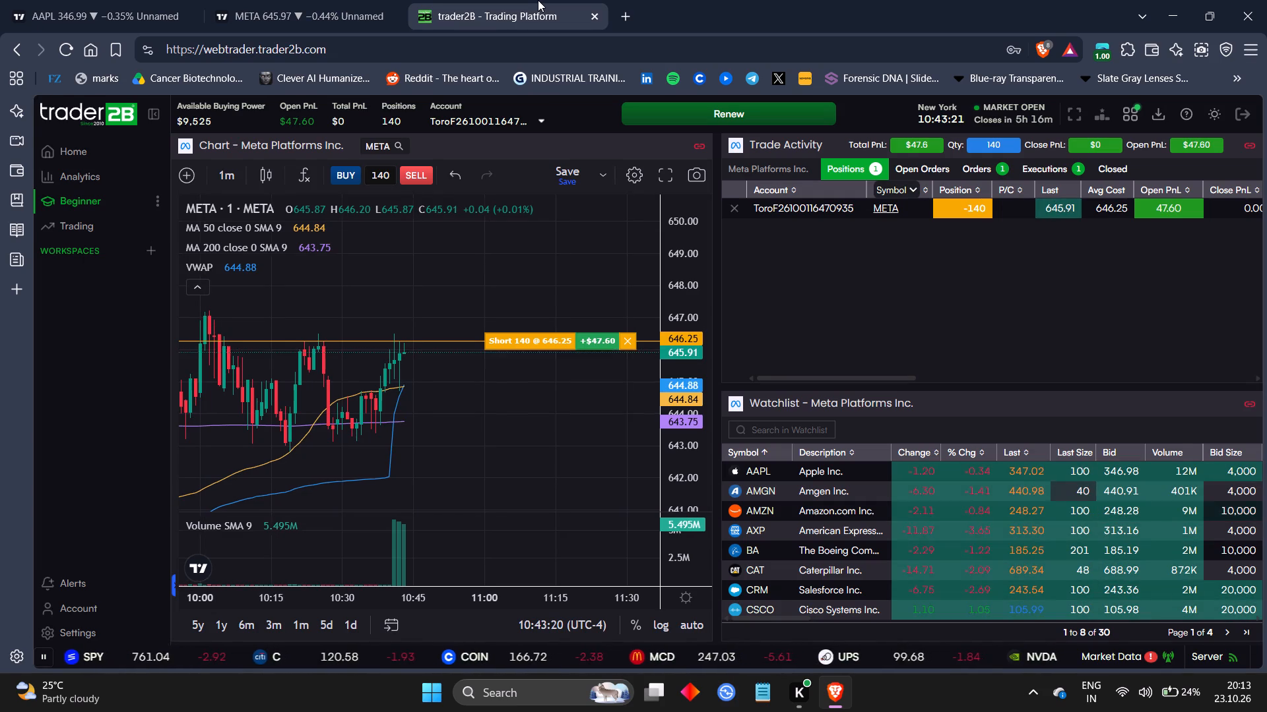
{"action": "left_click", "coordinate": [391, 0]}
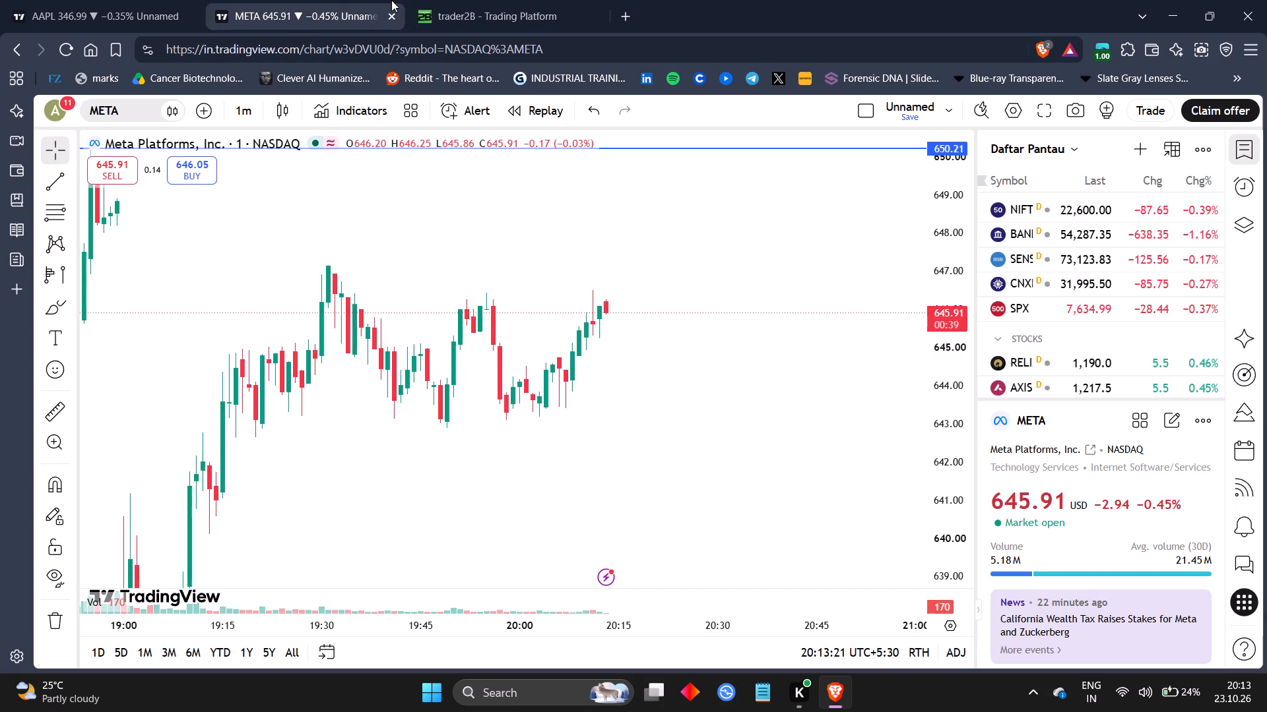
{"action": "left_click", "coordinate": [538, 144]}
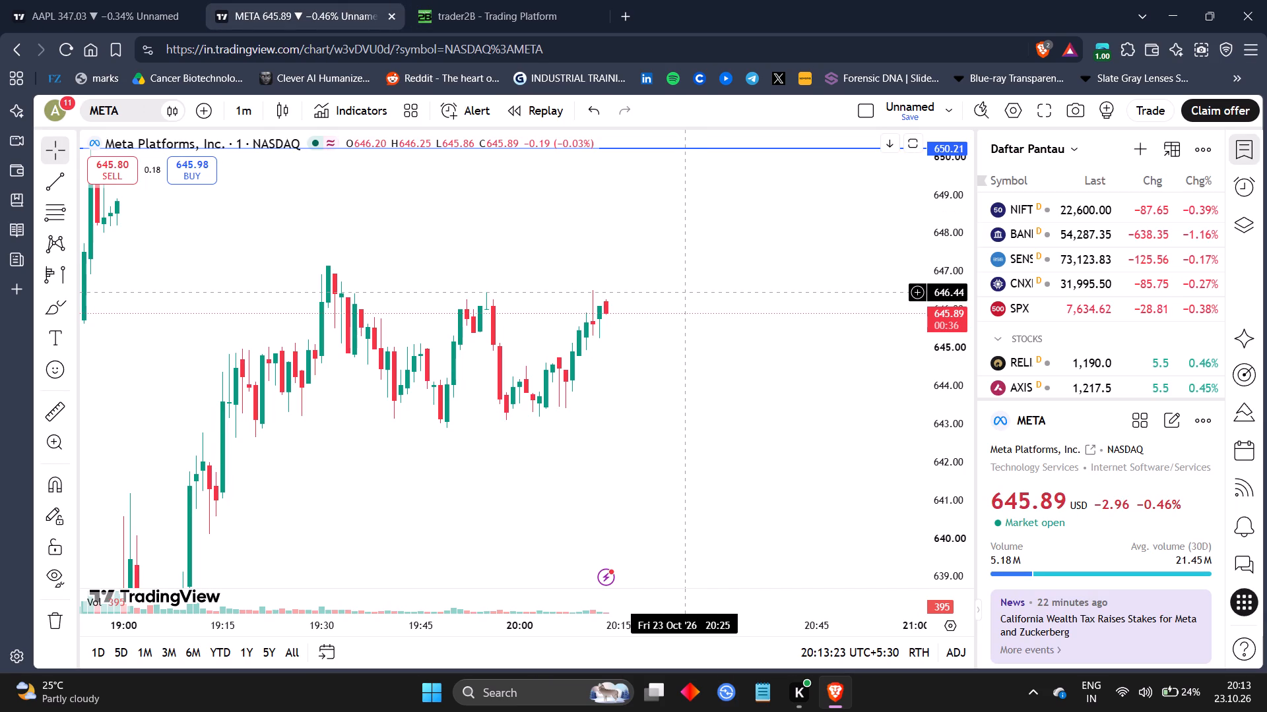
{"action": "left_click", "coordinate": [688, 292]}
{"action": "left_click", "coordinate": [557, 0]}
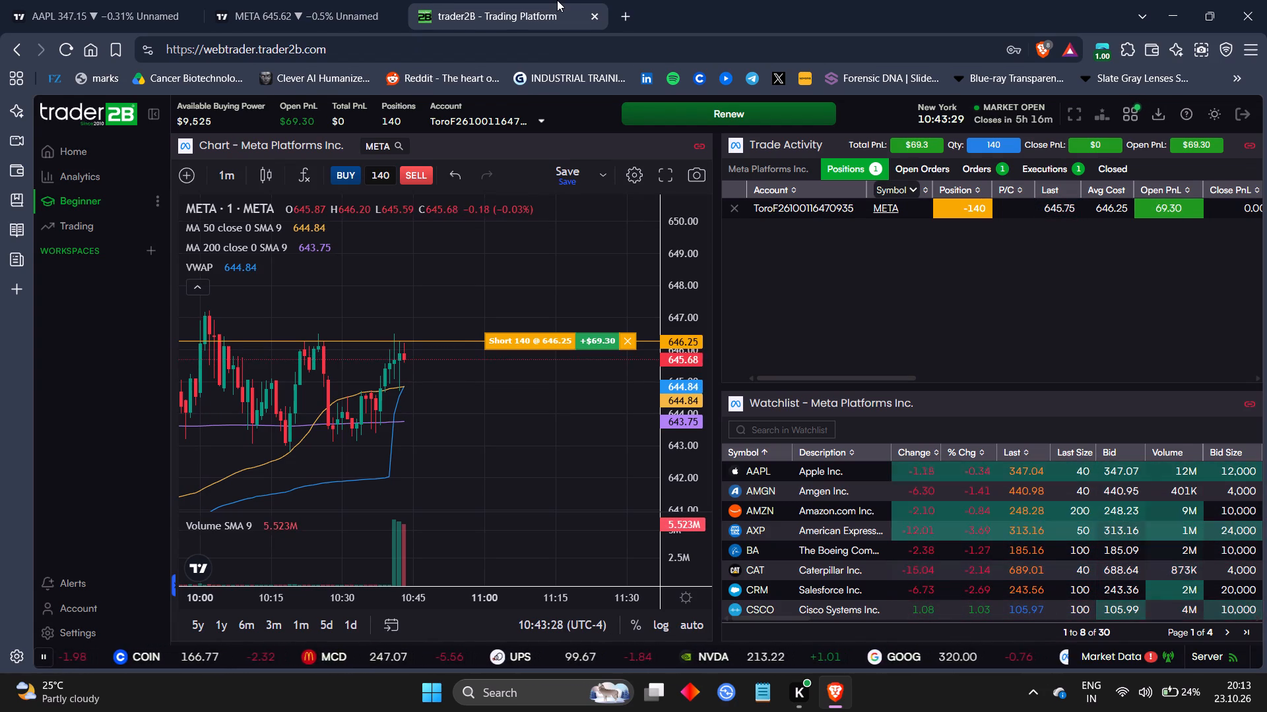
Switch to META on TradingView and draw a rectangle zone from 19:29 at about 647.26 to 20:34 at about 646.70.
{"action": "left_click", "coordinate": [325, 0]}
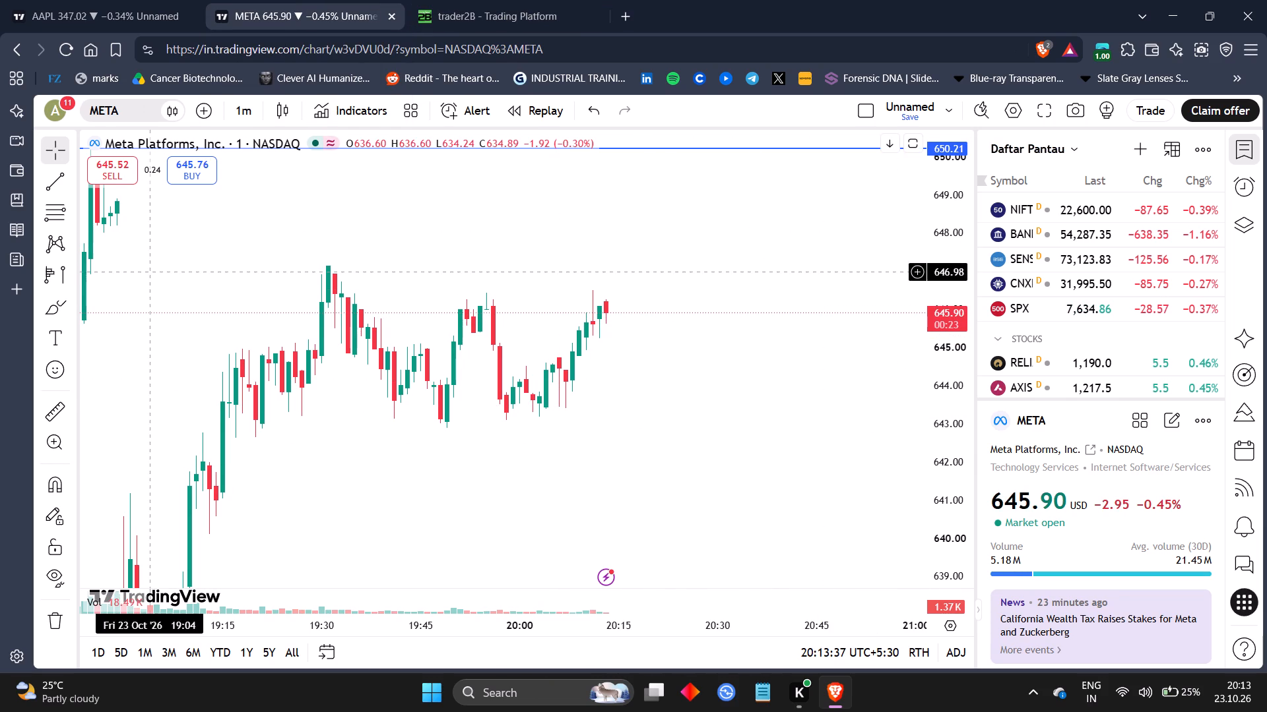
{"action": "left_click", "coordinate": [68, 298]}
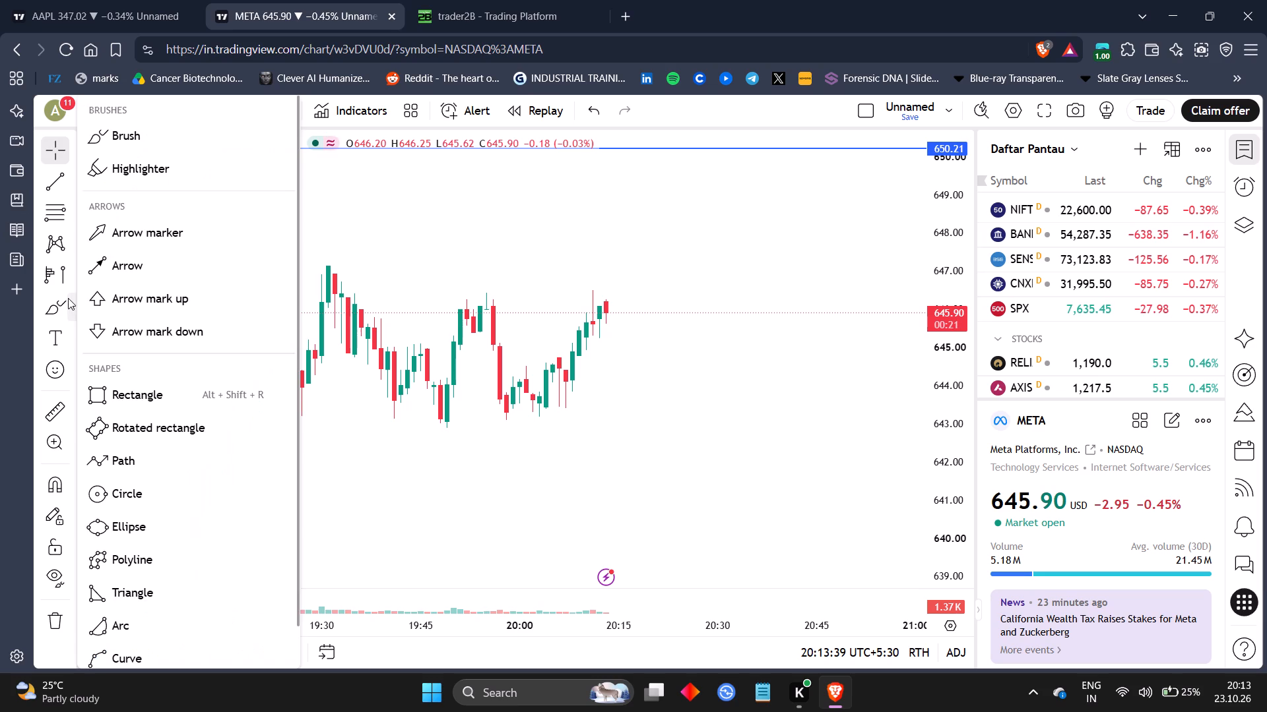
{"action": "left_click", "coordinate": [167, 403]}
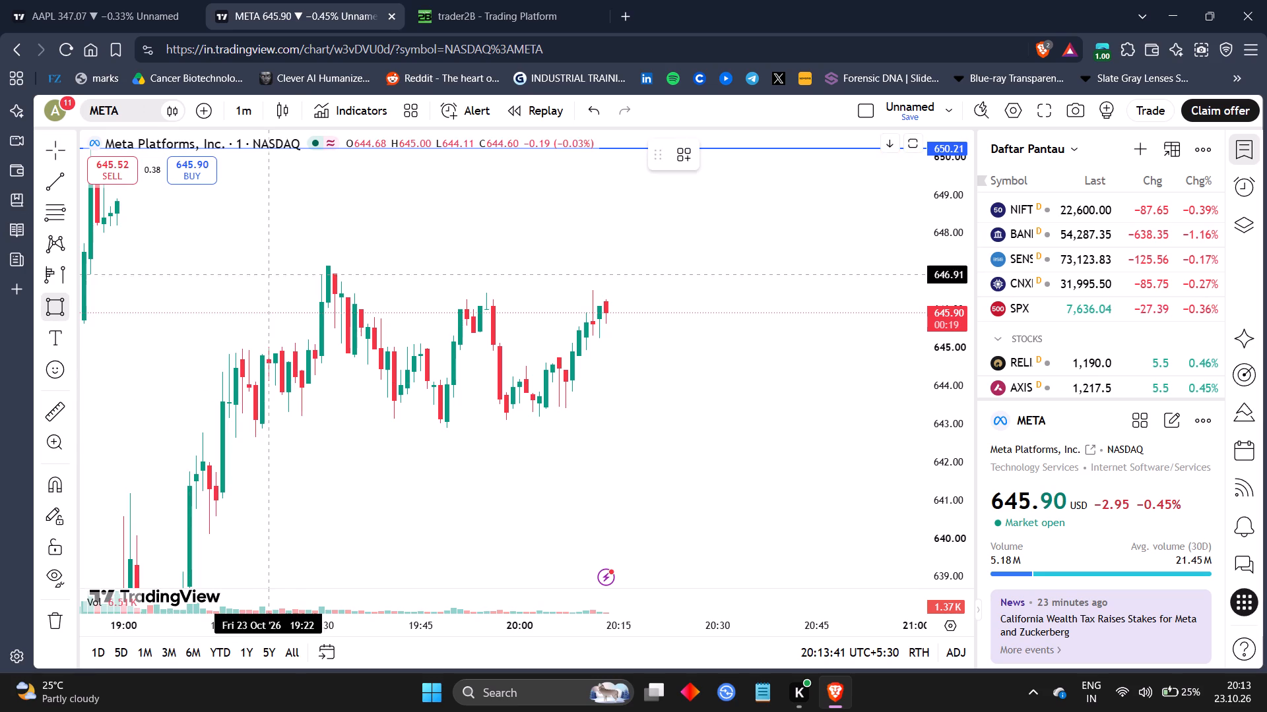
{"action": "left_click_drag", "start_coordinate": [313, 260], "coordinate": [558, 268]}
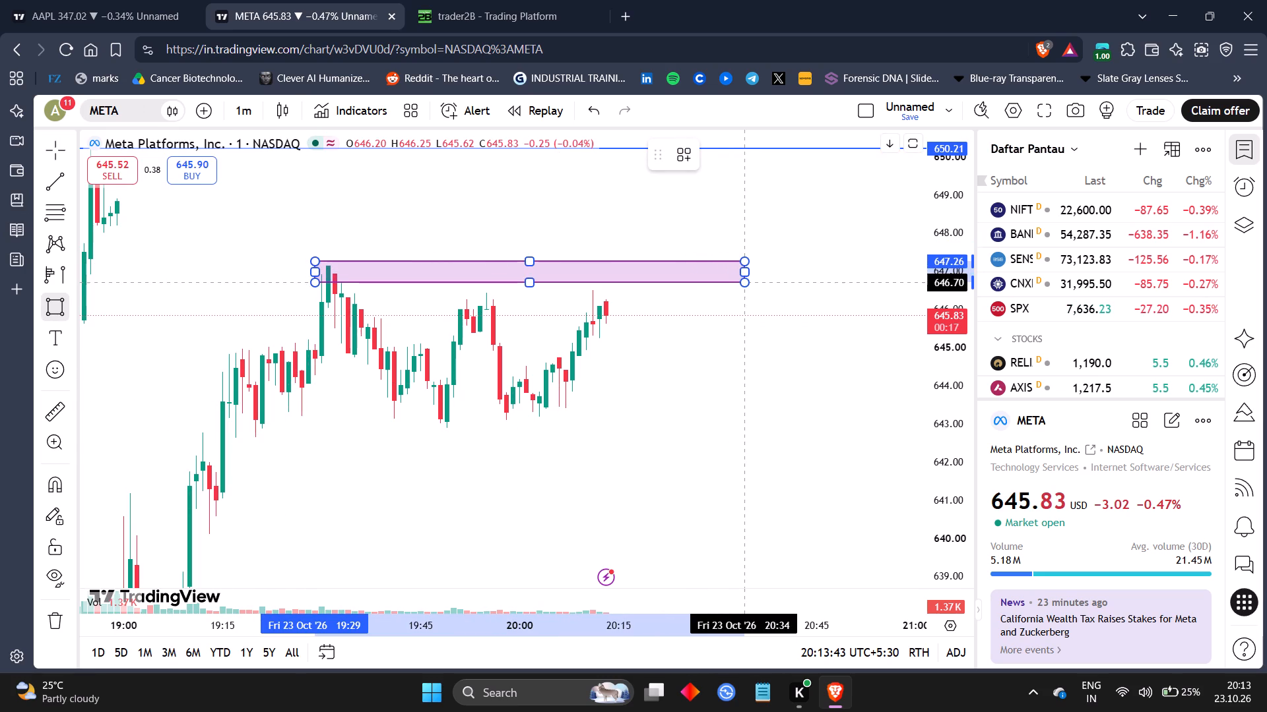
{"action": "left_click", "coordinate": [750, 283]}
{"action": "left_click_drag", "start_coordinate": [716, 374], "coordinate": [637, 369]}
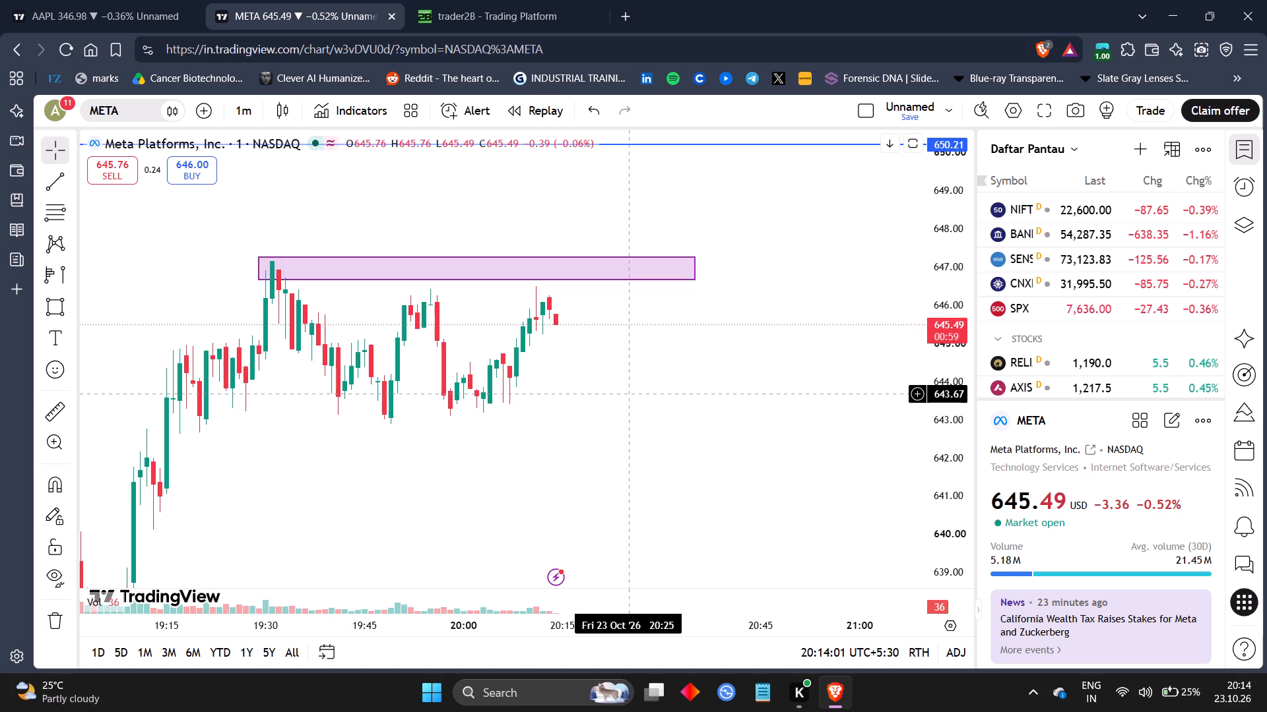
Switch to trader2B and examine the META short position against the recent 1-minute candles at an enlarged chart scale.
{"action": "left_click", "coordinate": [540, 0]}
{"action": "left_click_drag", "start_coordinate": [688, 424], "coordinate": [694, 347]}
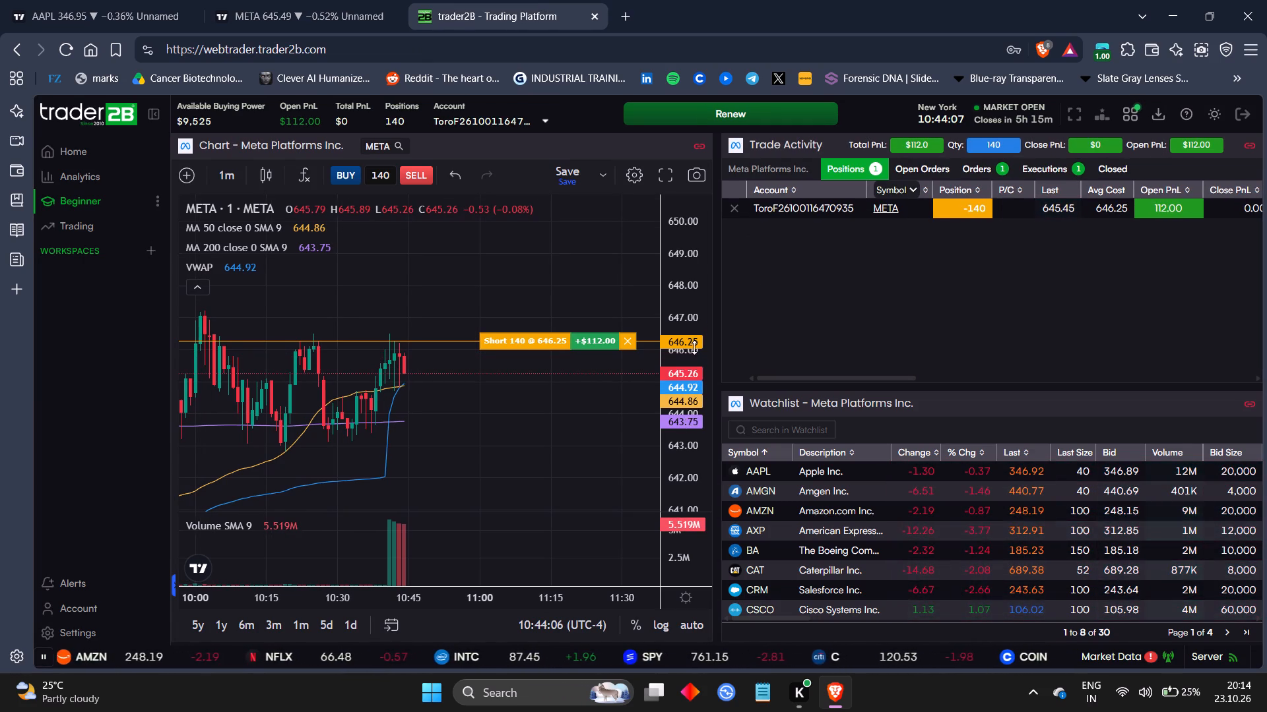
{"action": "left_click_drag", "start_coordinate": [694, 347], "coordinate": [688, 283]}
{"action": "left_click_drag", "start_coordinate": [602, 421], "coordinate": [614, 318]}
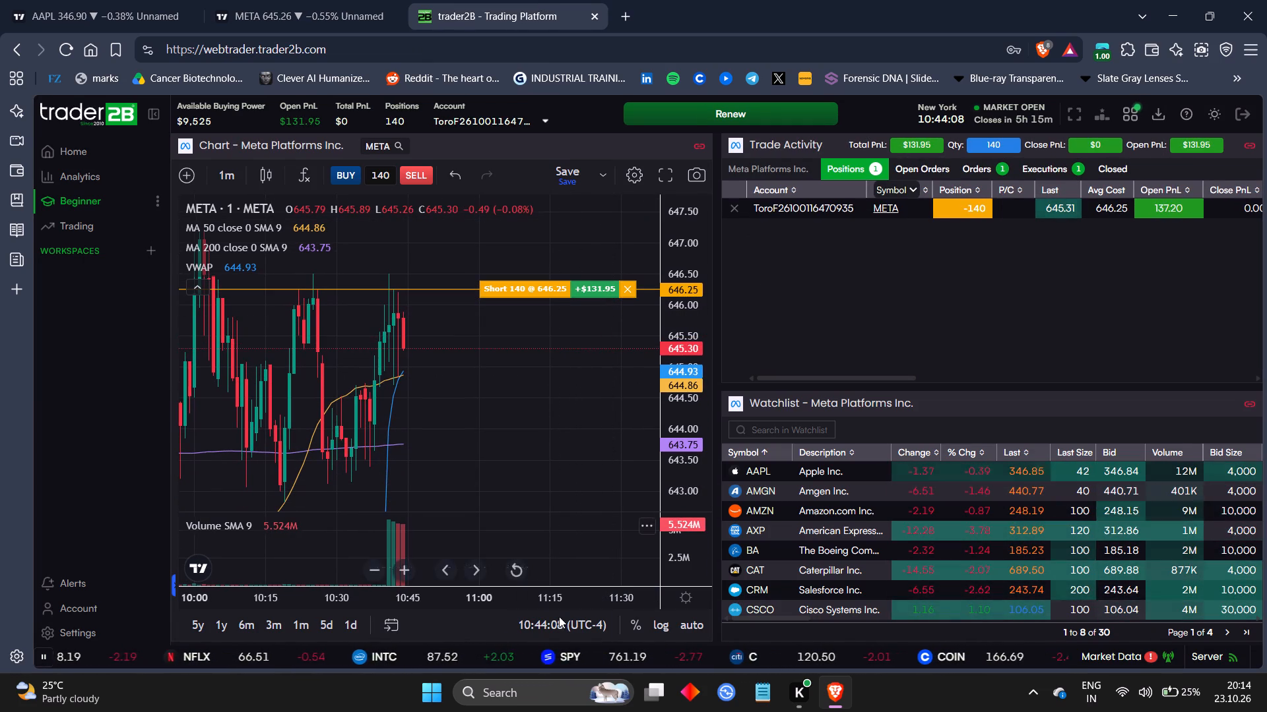
{"action": "left_click_drag", "start_coordinate": [593, 585], "coordinate": [475, 594]}
{"action": "left_click_drag", "start_coordinate": [294, 442], "coordinate": [417, 427]}
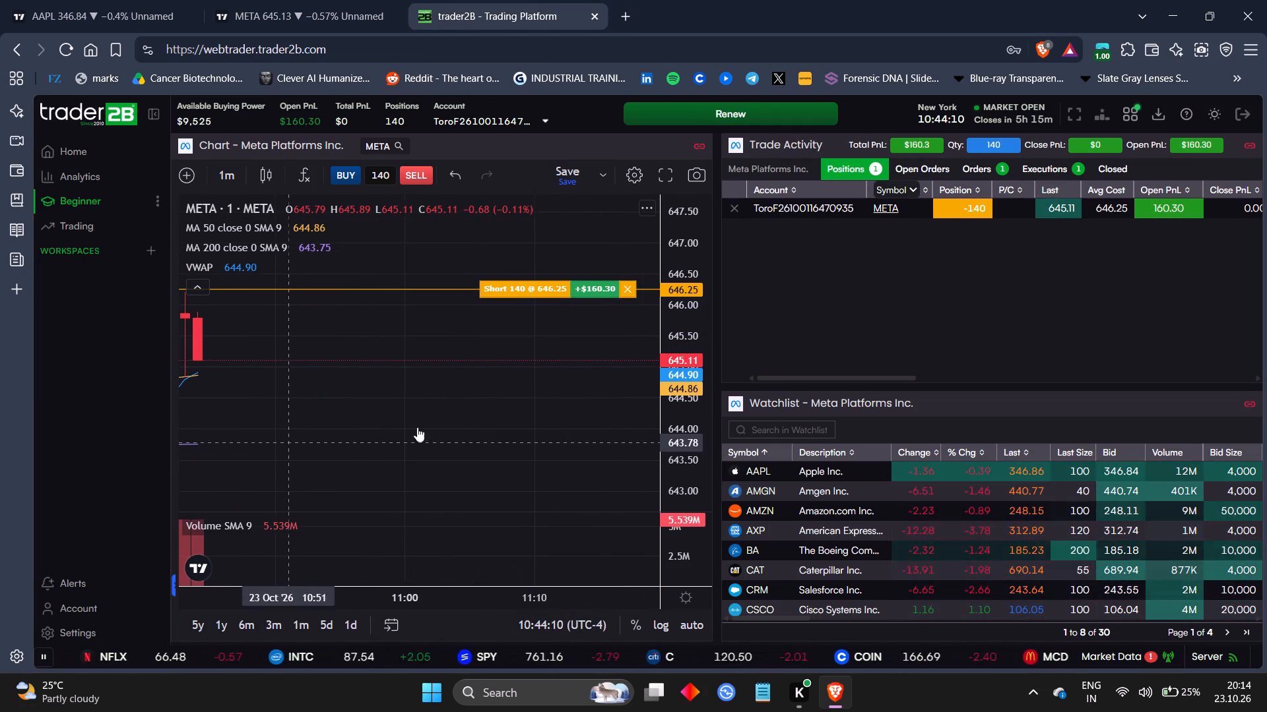
{"action": "left_click_drag", "start_coordinate": [417, 427], "coordinate": [583, 420]}
{"action": "left_click_drag", "start_coordinate": [265, 443], "coordinate": [571, 390]}
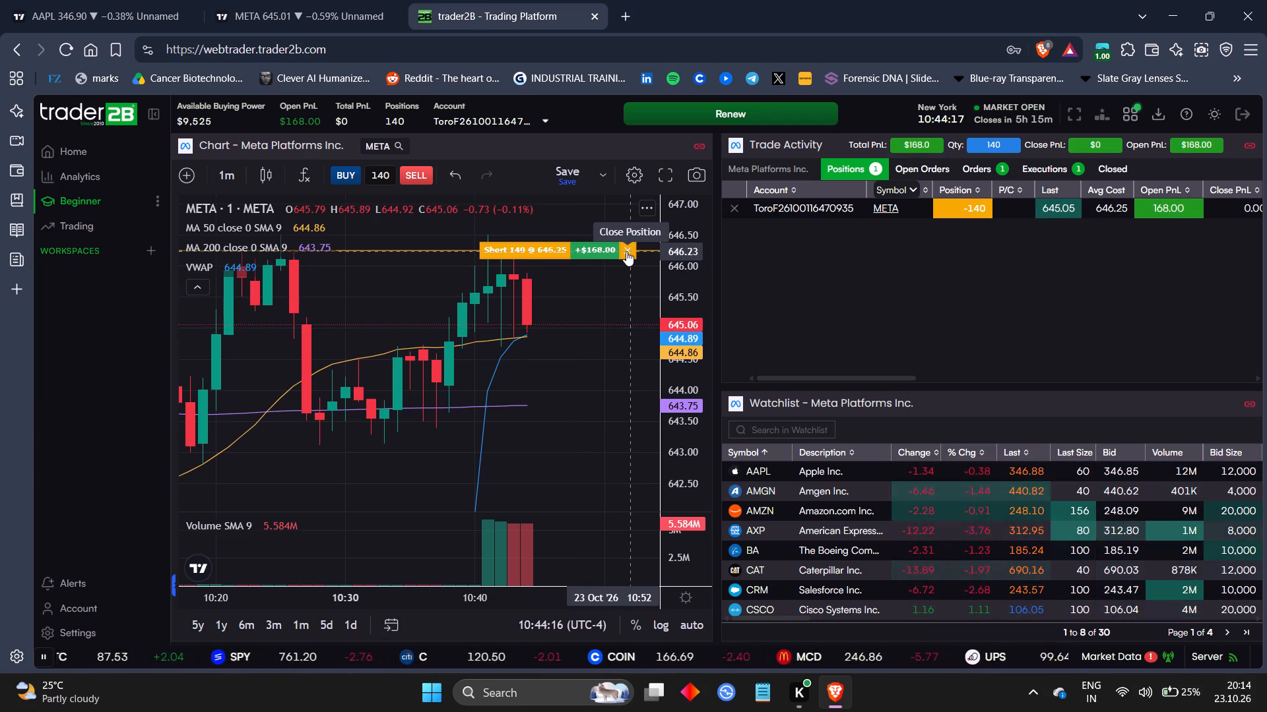
Switch back to META on TradingView and place a horizontal ray at about 643.00 starting at 19:13, along the recent lows.
{"action": "left_click", "coordinate": [338, 0]}
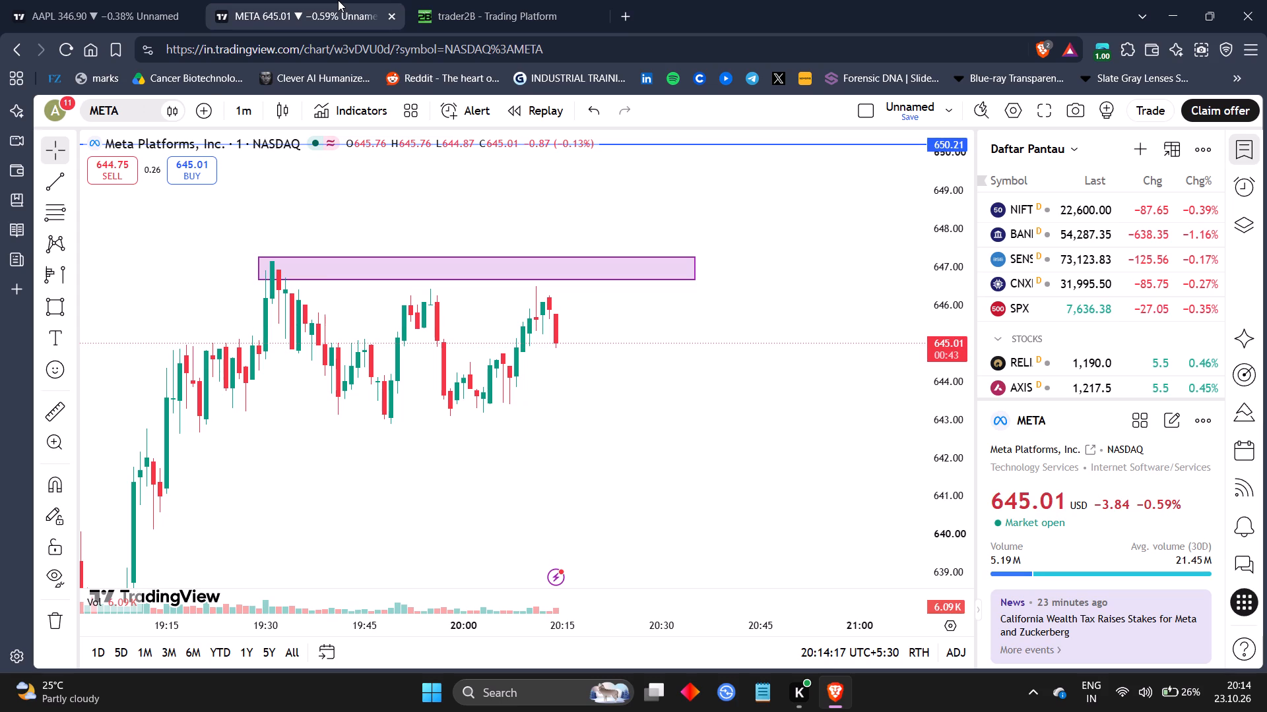
{"action": "left_click_drag", "start_coordinate": [697, 386], "coordinate": [685, 347]}
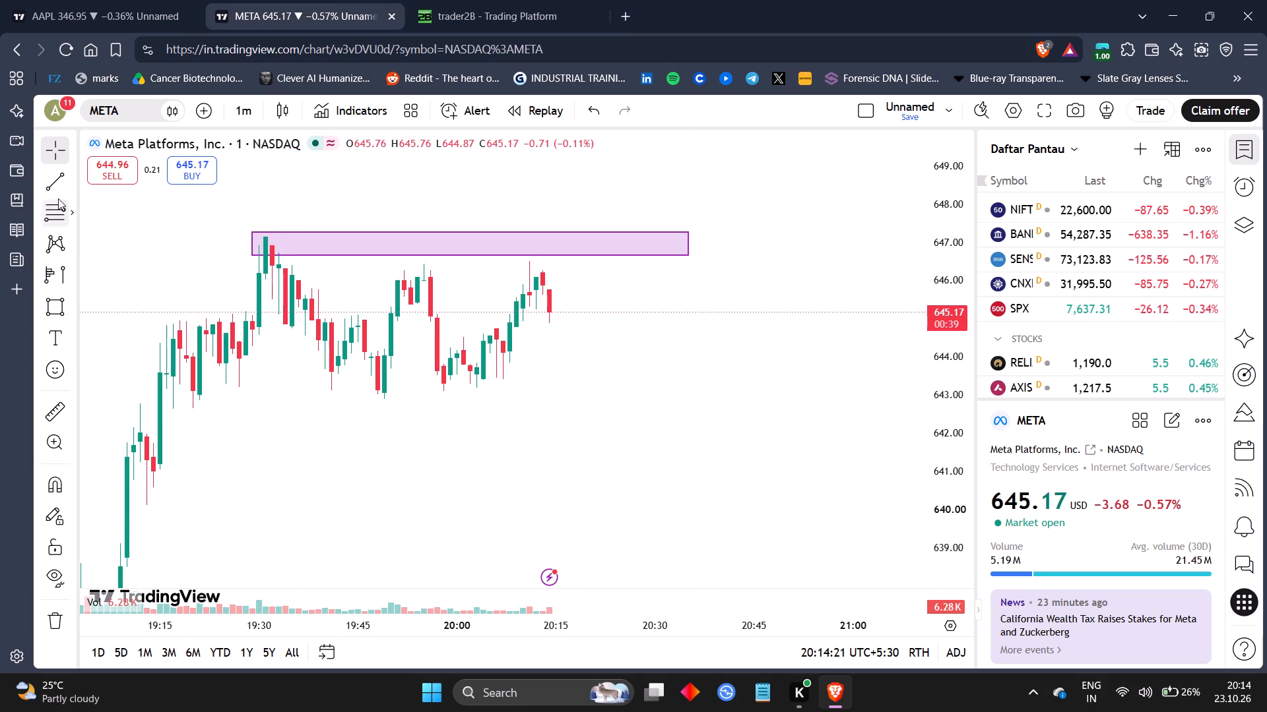
{"action": "left_click", "coordinate": [69, 182]}
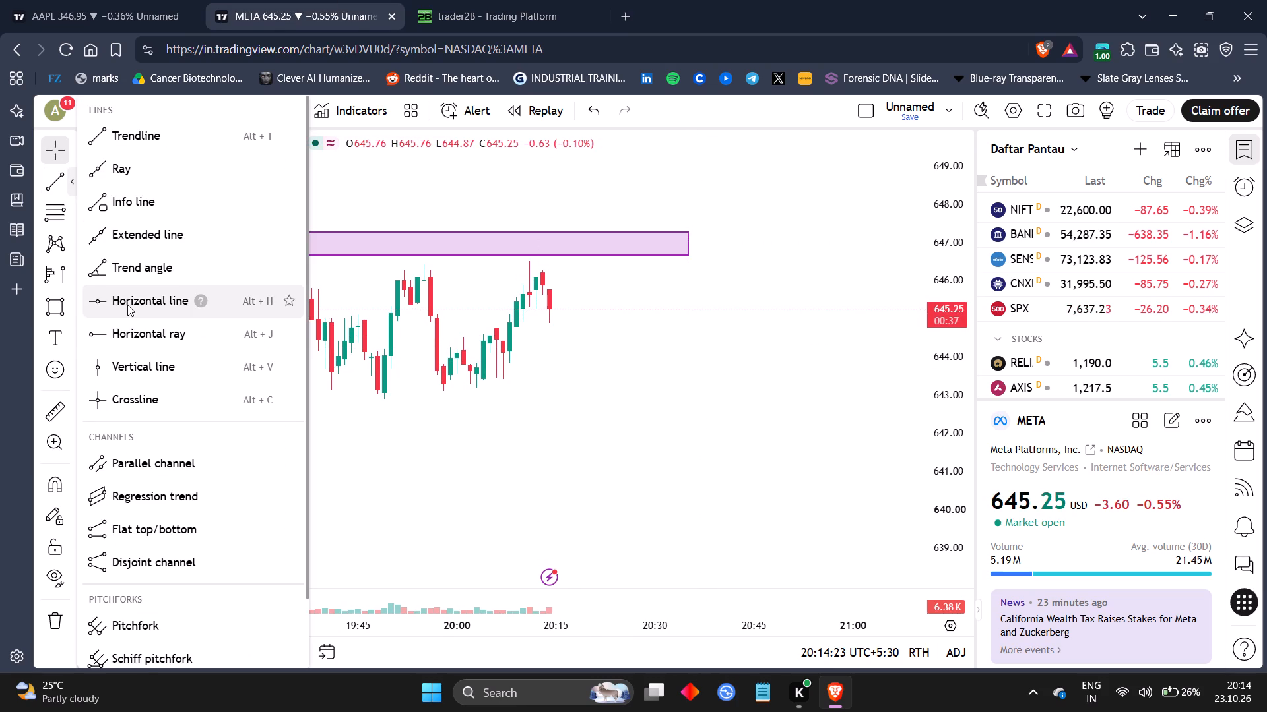
{"action": "left_click", "coordinate": [143, 335]}
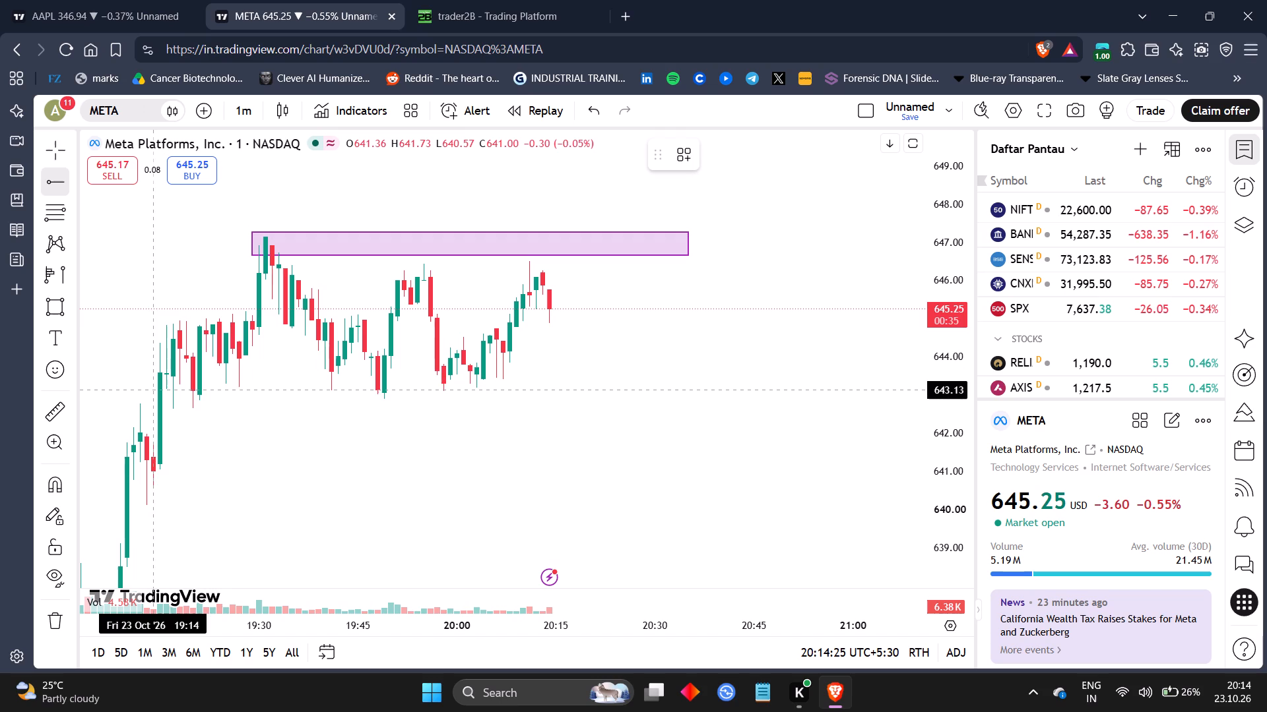
{"action": "left_click", "coordinate": [148, 394]}
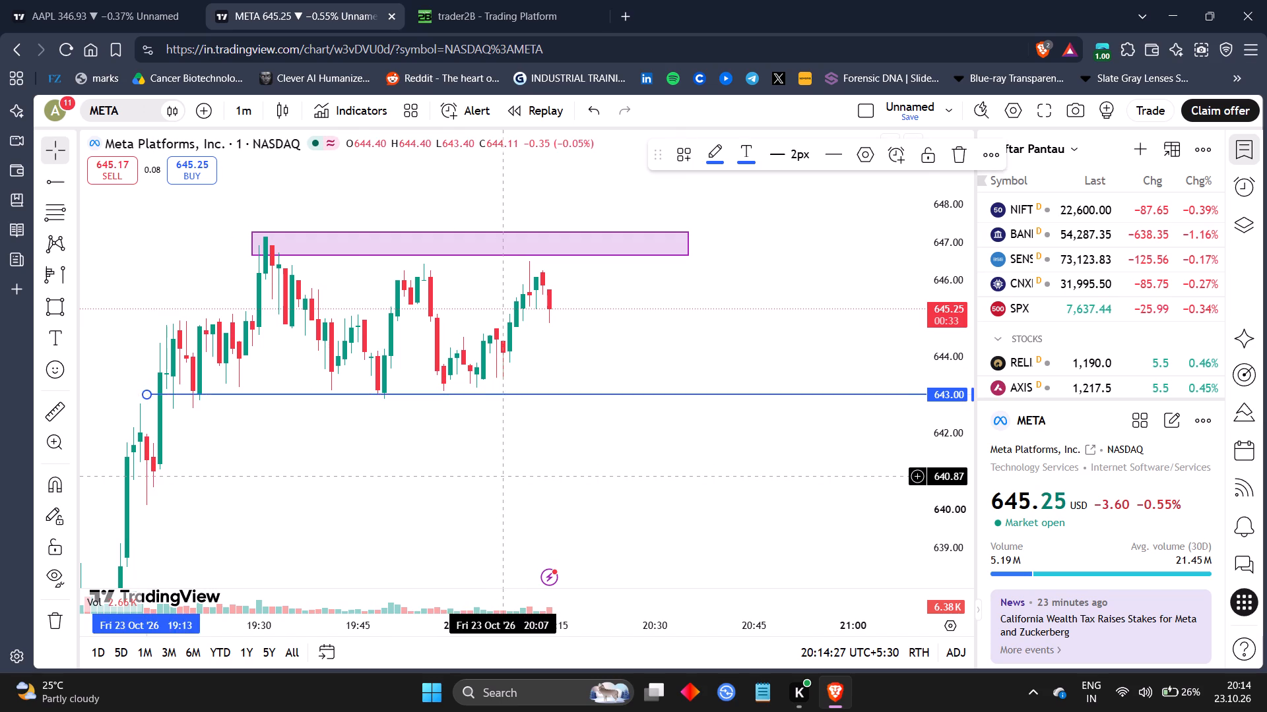
Examine META's 1-minute candles between the rectangle zone and the 643.00 ray at an enlarged price scale.
{"action": "left_click_drag", "start_coordinate": [500, 476], "coordinate": [457, 474]}
{"action": "left_click_drag", "start_coordinate": [535, 476], "coordinate": [485, 443]}
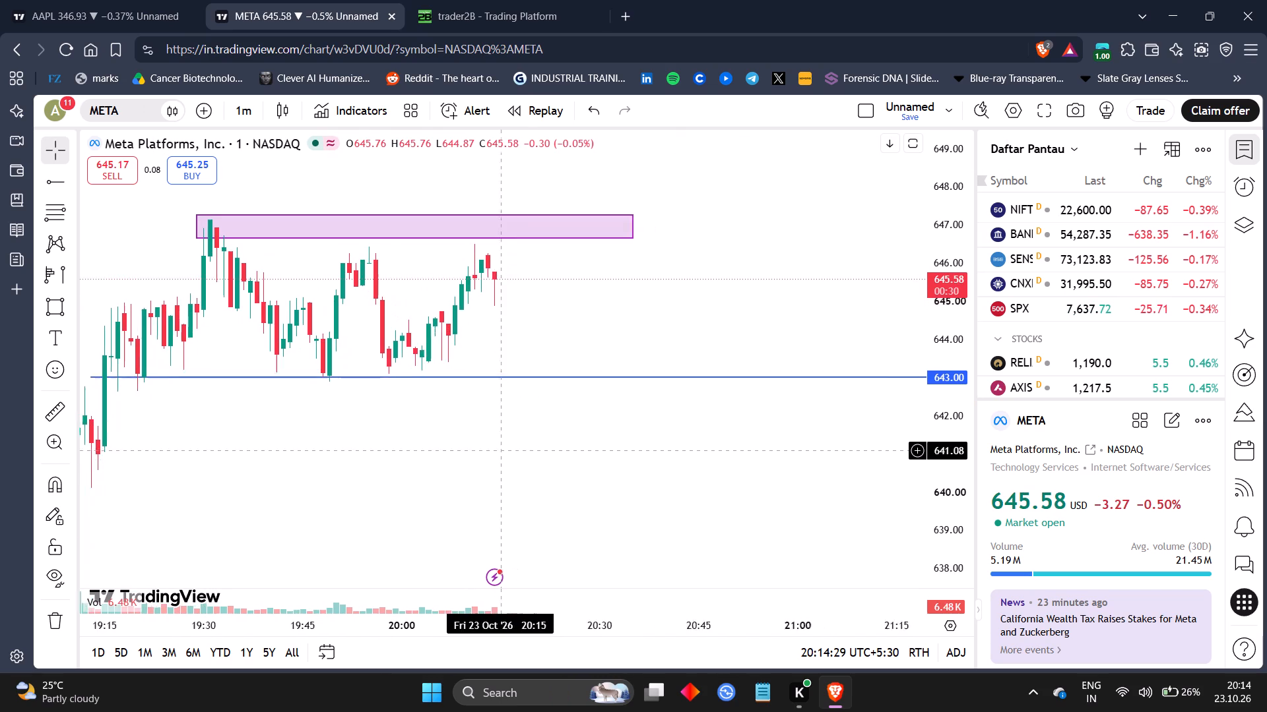
{"action": "left_click_drag", "start_coordinate": [485, 443], "coordinate": [475, 438]}
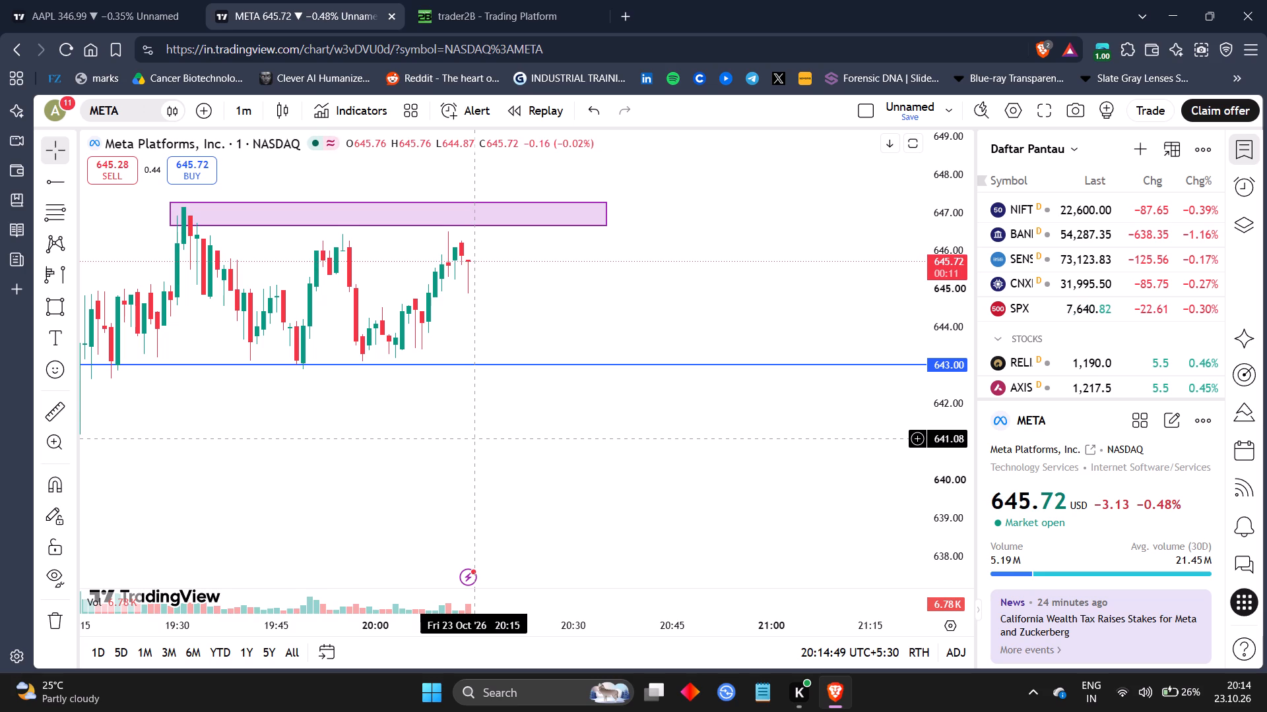
{"action": "left_click_drag", "start_coordinate": [952, 460], "coordinate": [942, 208]}
{"action": "left_click_drag", "start_coordinate": [641, 293], "coordinate": [752, 452]}
{"action": "left_click_drag", "start_coordinate": [753, 353], "coordinate": [843, 356]}
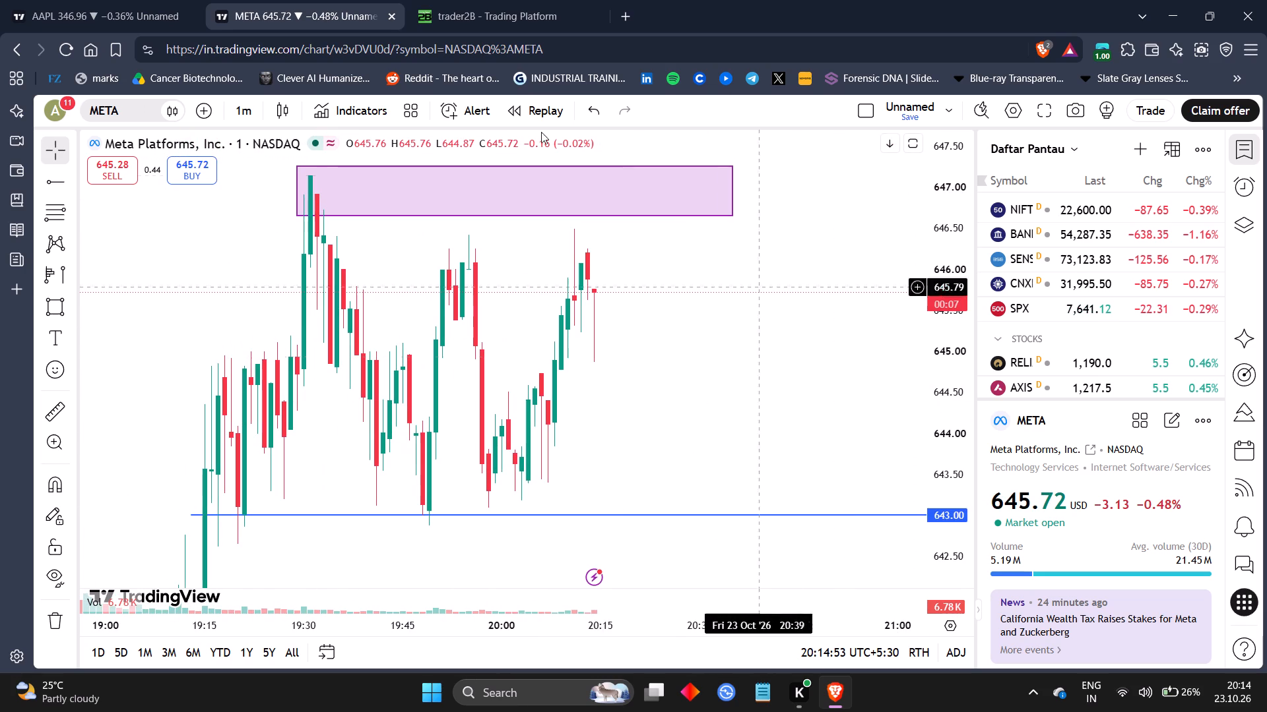
Switch to the AAPL chart on TradingView, set it to the 5-minute timeframe and examine price around the 346.63 level.
{"action": "left_click", "coordinate": [120, 0]}
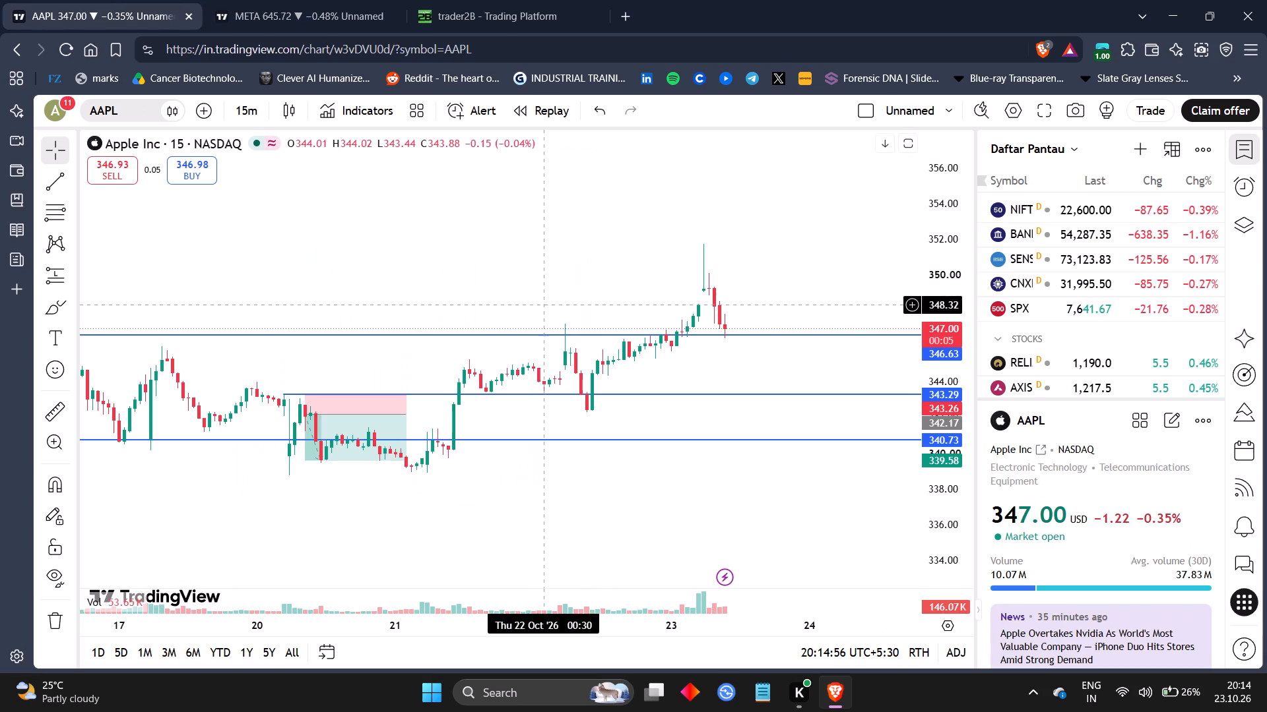
{"action": "left_click_drag", "start_coordinate": [654, 287], "coordinate": [448, 213]}
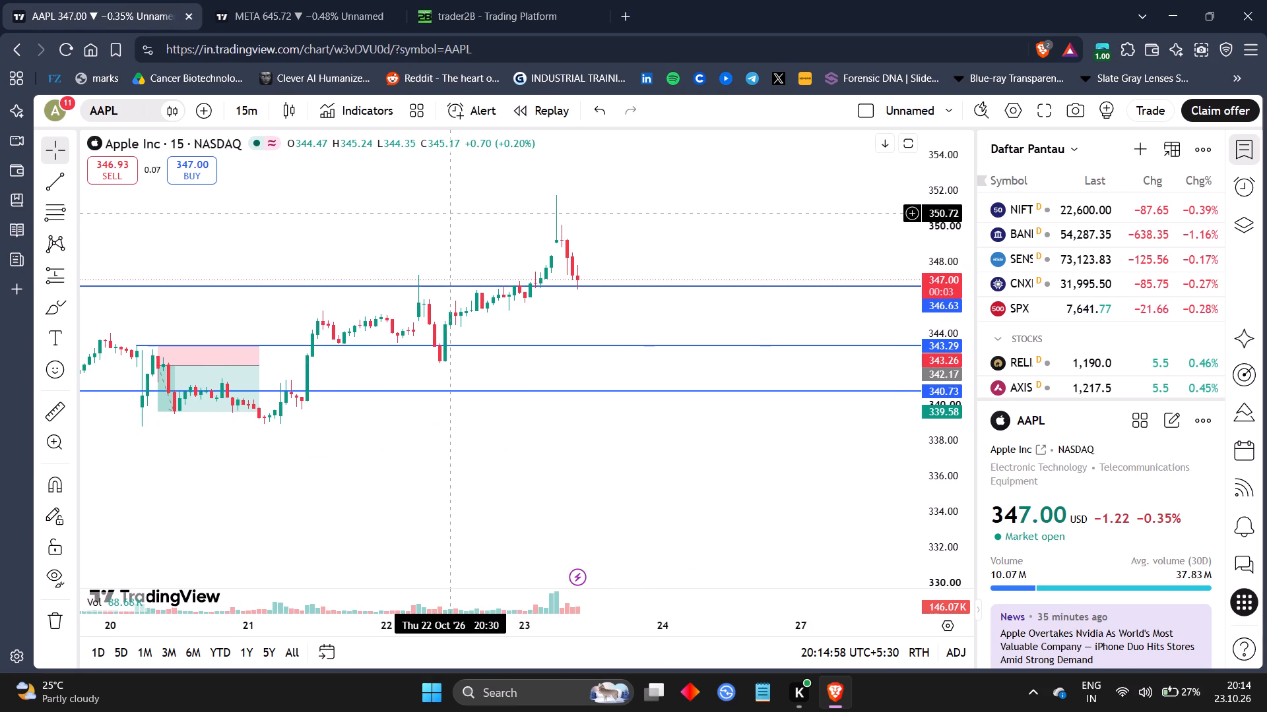
{"action": "key", "text": "5"}
{"action": "key", "text": "Return"}
{"action": "left_click_drag", "start_coordinate": [946, 496], "coordinate": [906, 132]}
{"action": "left_click_drag", "start_coordinate": [651, 259], "coordinate": [594, 465]}
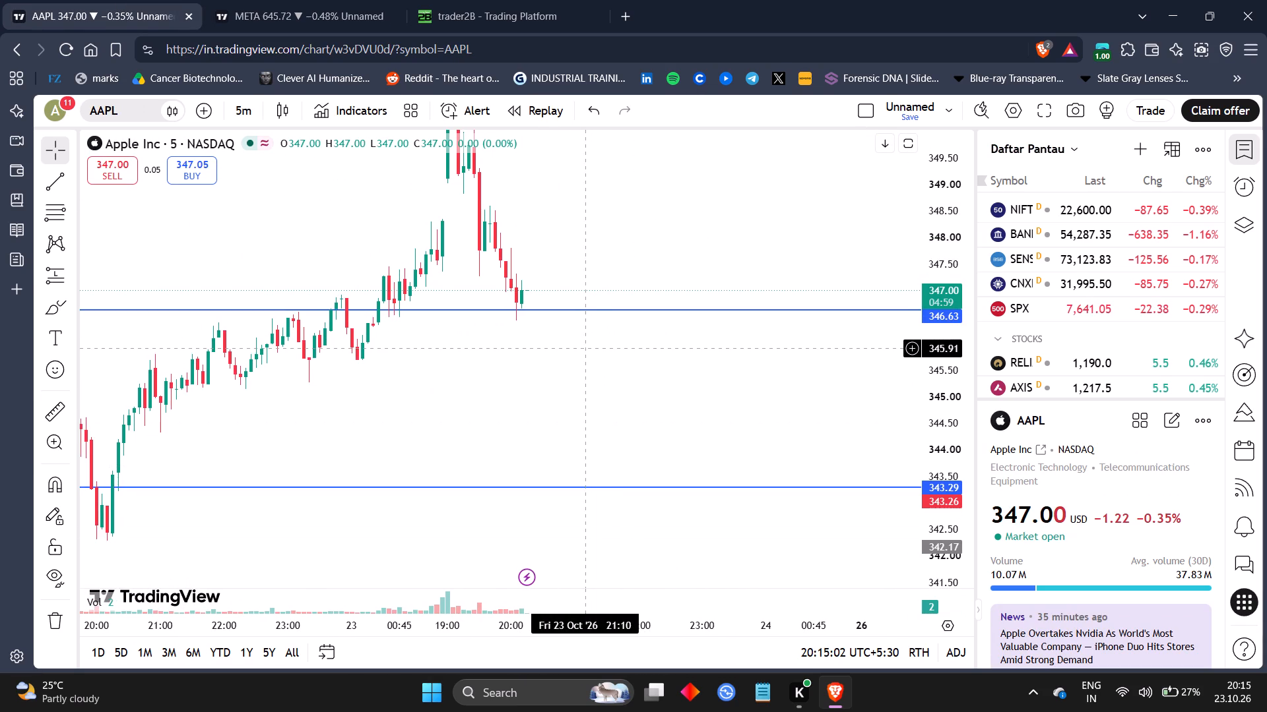
{"action": "left_click_drag", "start_coordinate": [588, 348], "coordinate": [607, 374]}
{"action": "left_click_drag", "start_coordinate": [610, 393], "coordinate": [699, 428]}
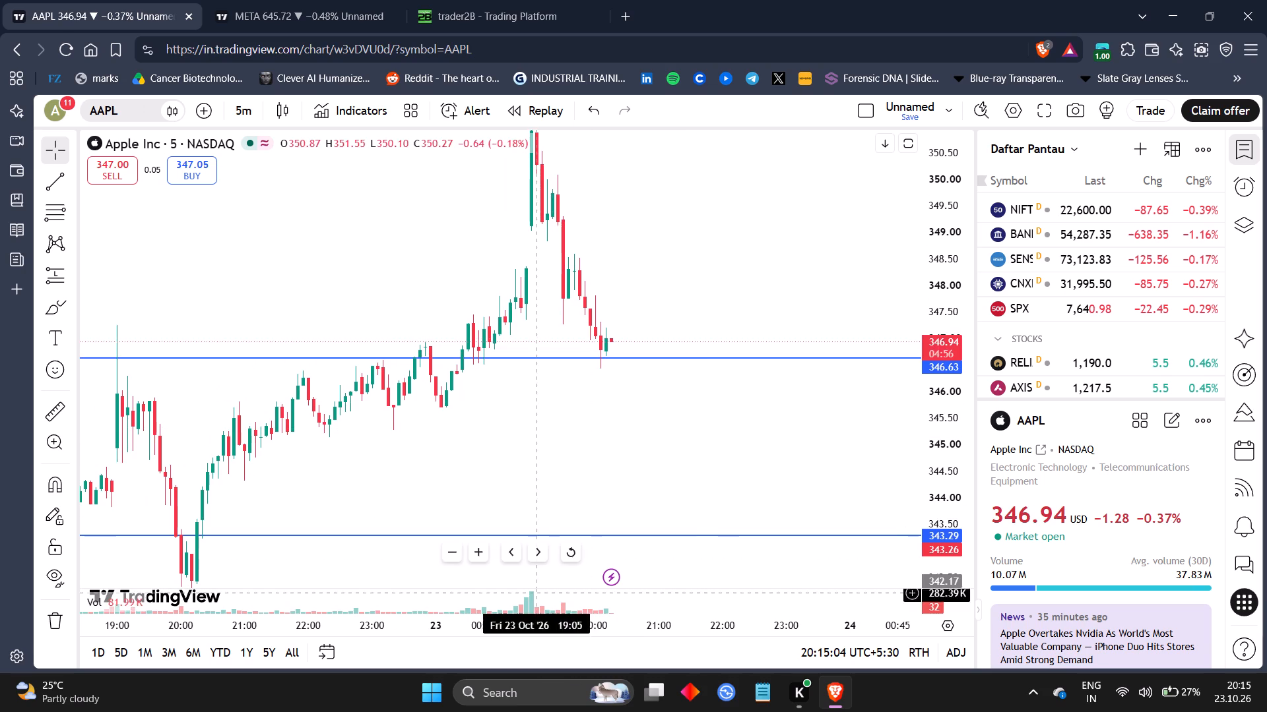
{"action": "left_click_drag", "start_coordinate": [535, 620], "coordinate": [658, 621]}
{"action": "left_click_drag", "start_coordinate": [939, 312], "coordinate": [942, 349]}
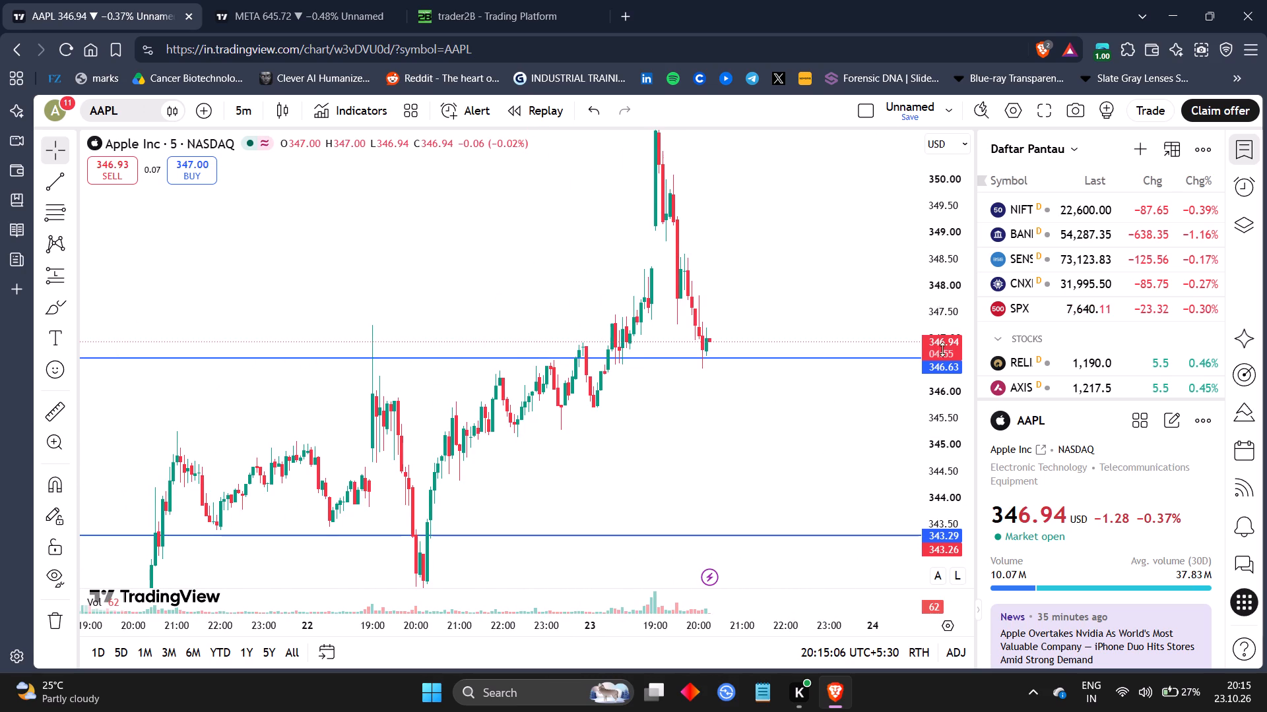
{"action": "left_click_drag", "start_coordinate": [942, 349], "coordinate": [923, 449]}
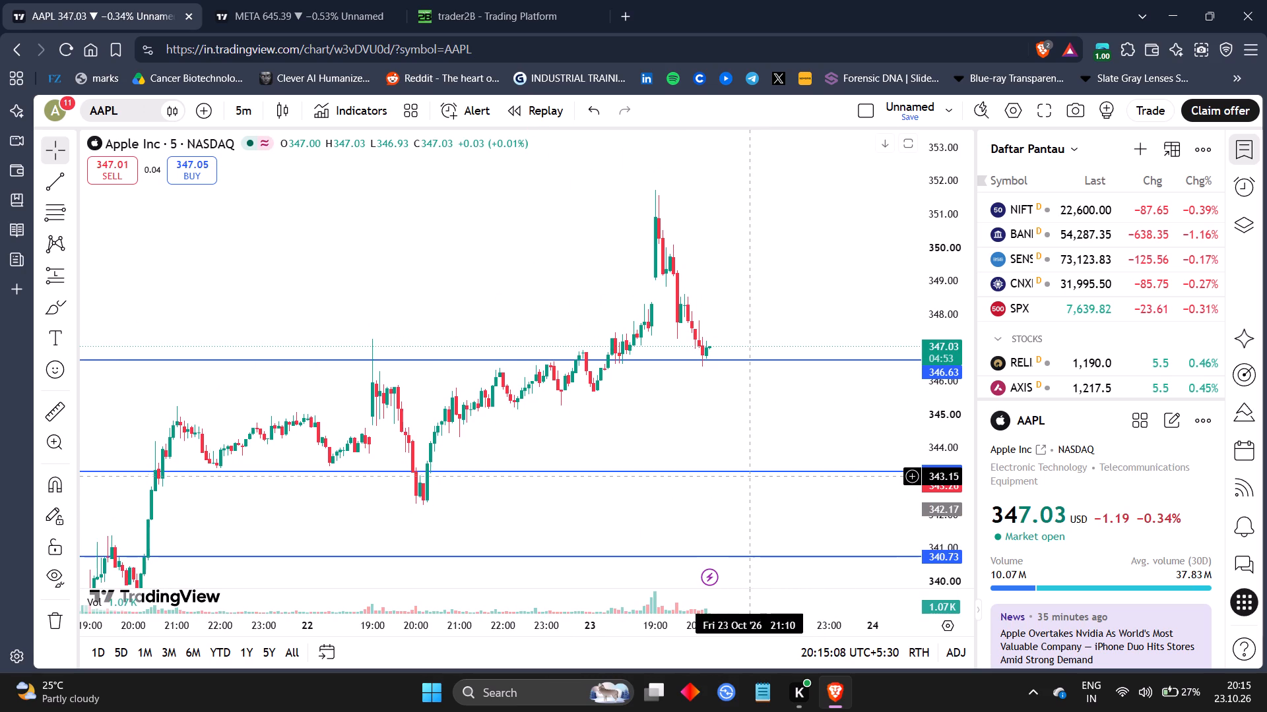
Monitor META by alternating between its TradingView chart and the open short position on trader2B.
{"action": "left_click", "coordinate": [367, 0]}
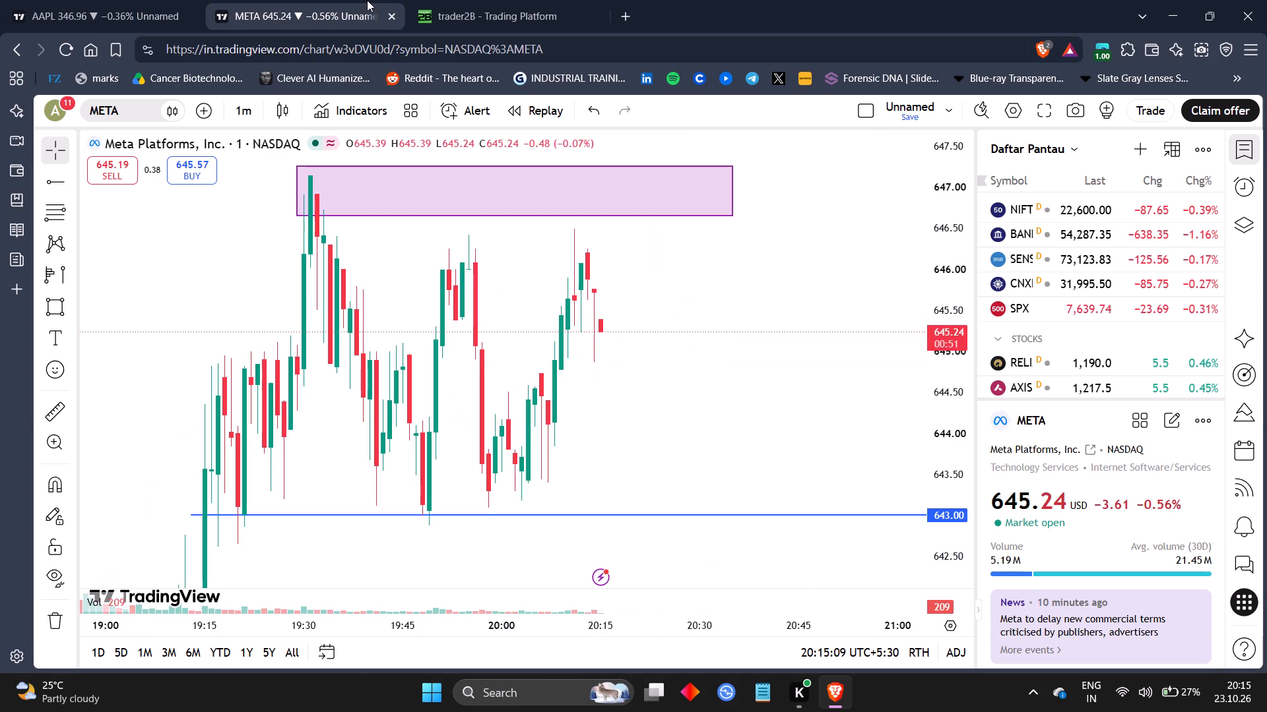
{"action": "left_click", "coordinate": [462, 0]}
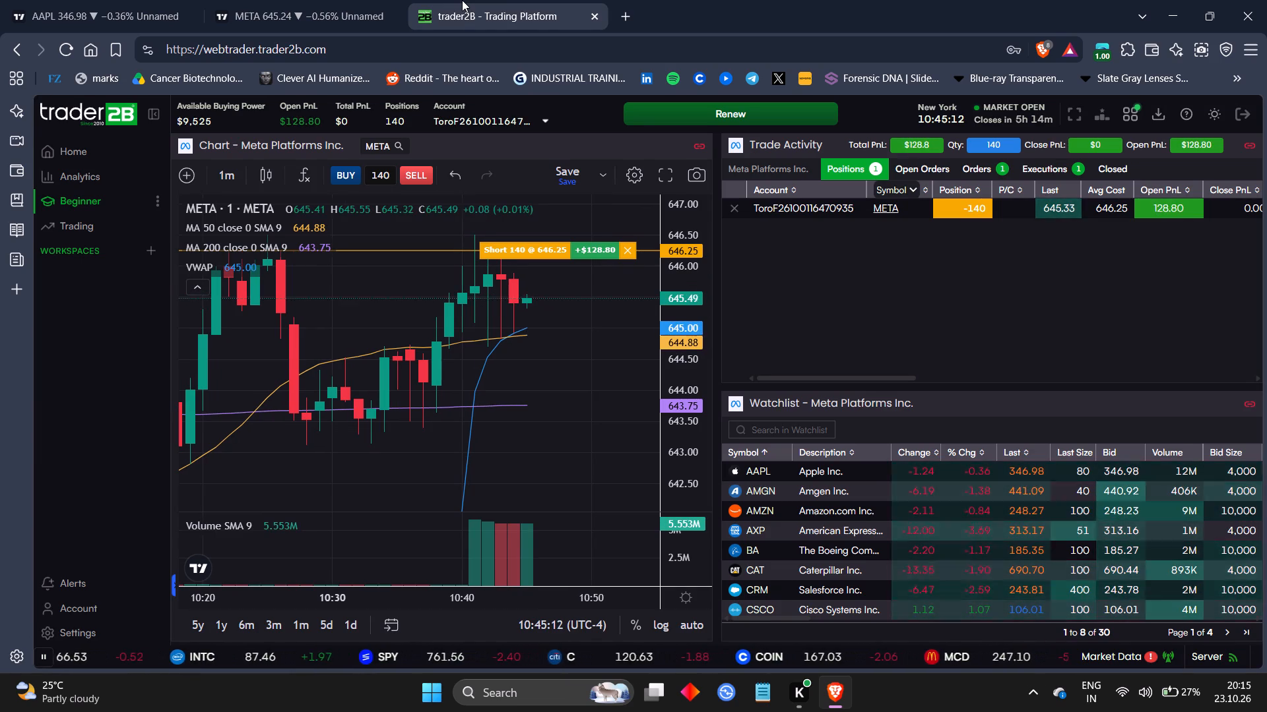
{"action": "left_click", "coordinate": [328, 0]}
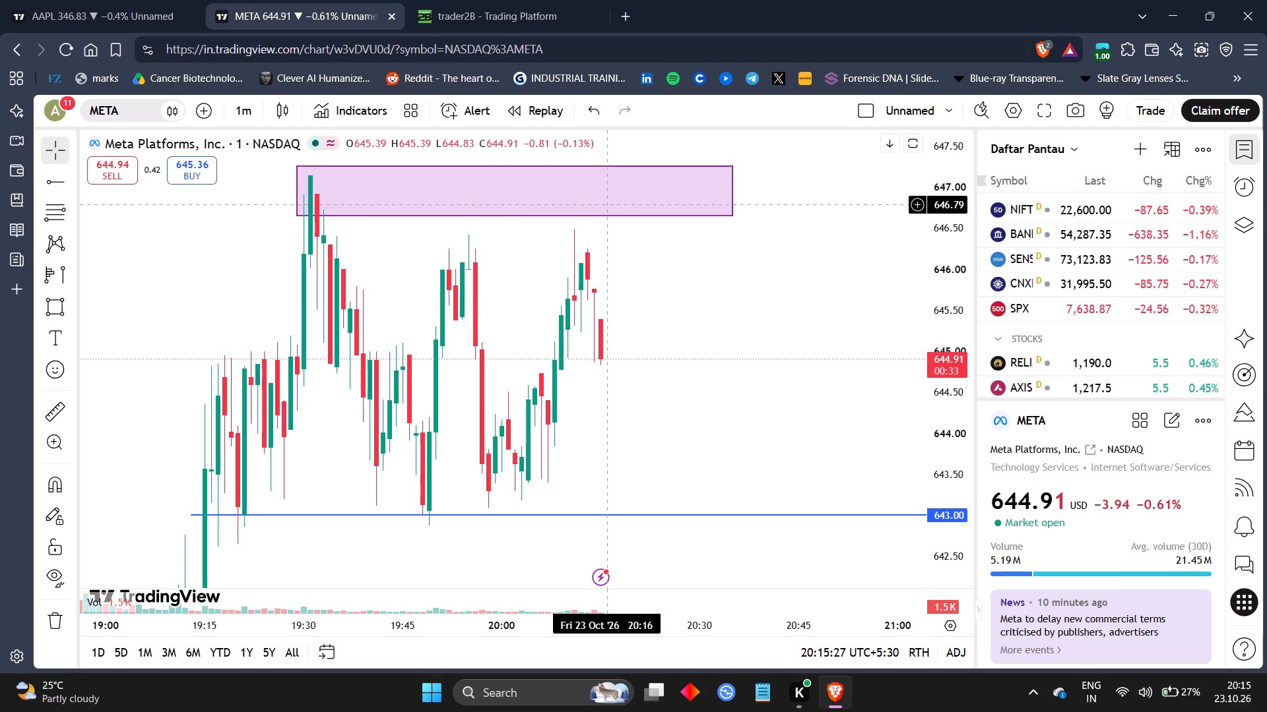
{"action": "left_click", "coordinate": [552, 0]}
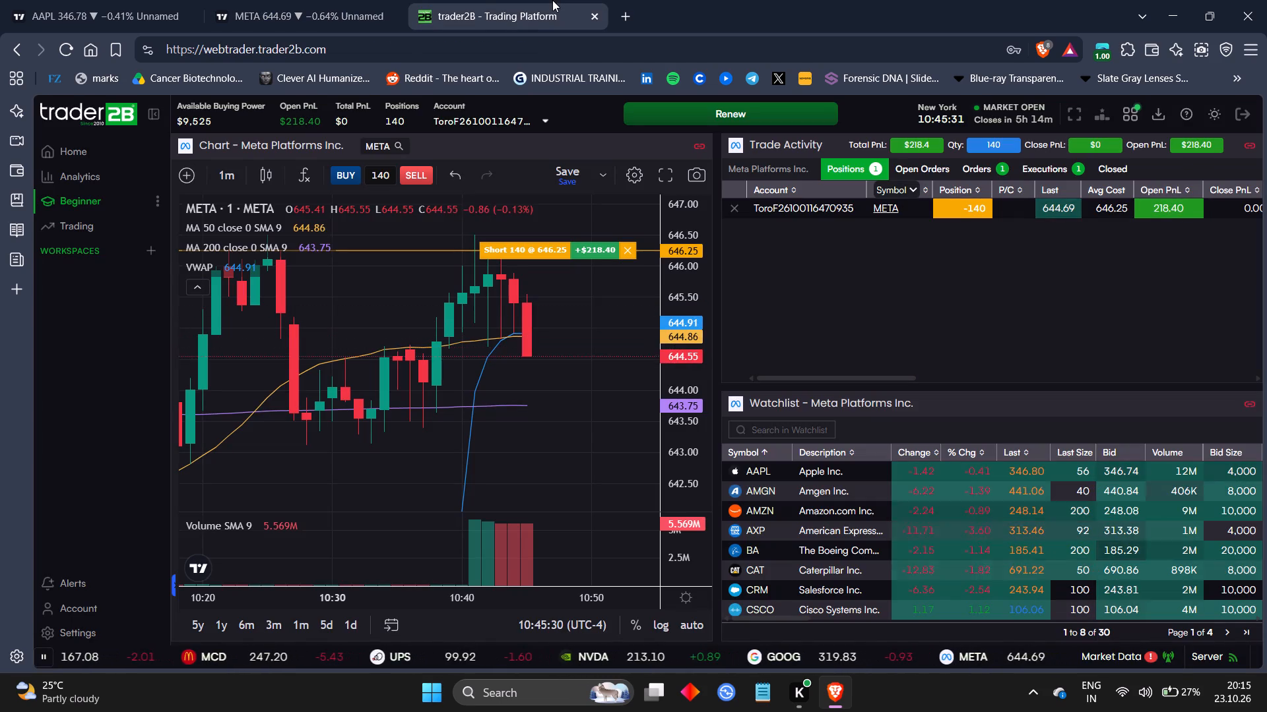
{"action": "left_click", "coordinate": [333, 0]}
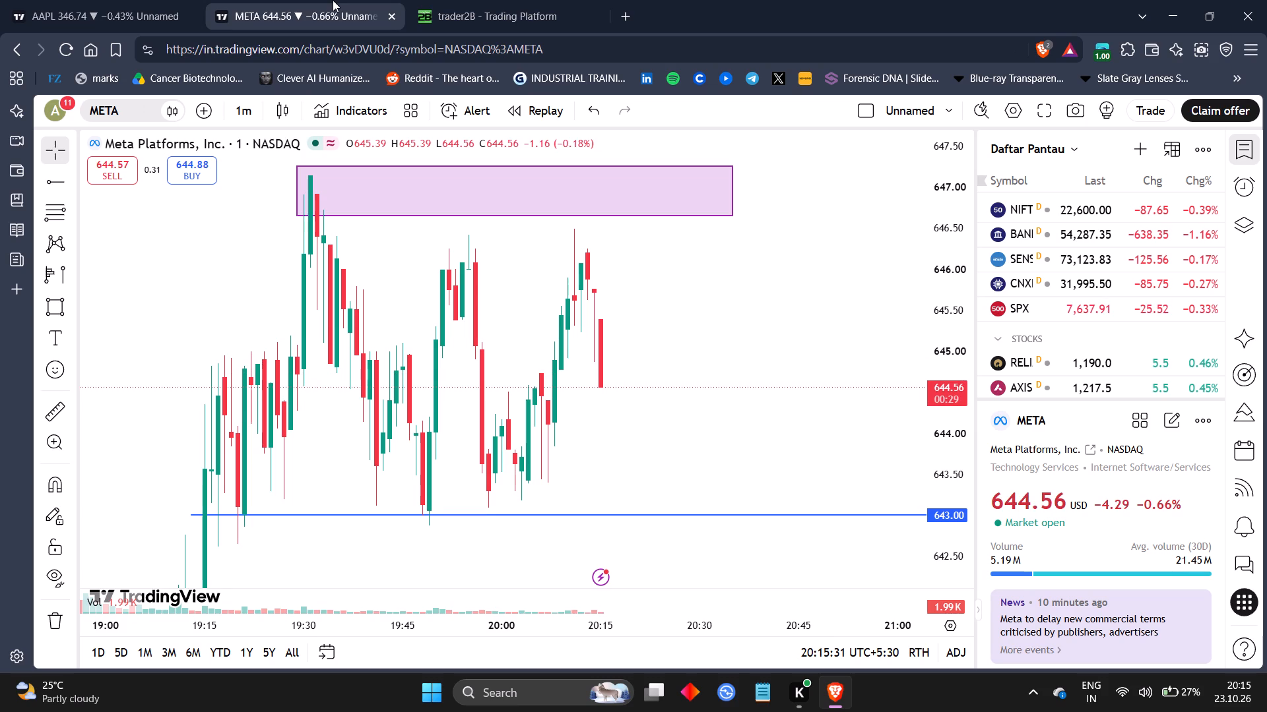
{"action": "left_click", "coordinate": [457, 0]}
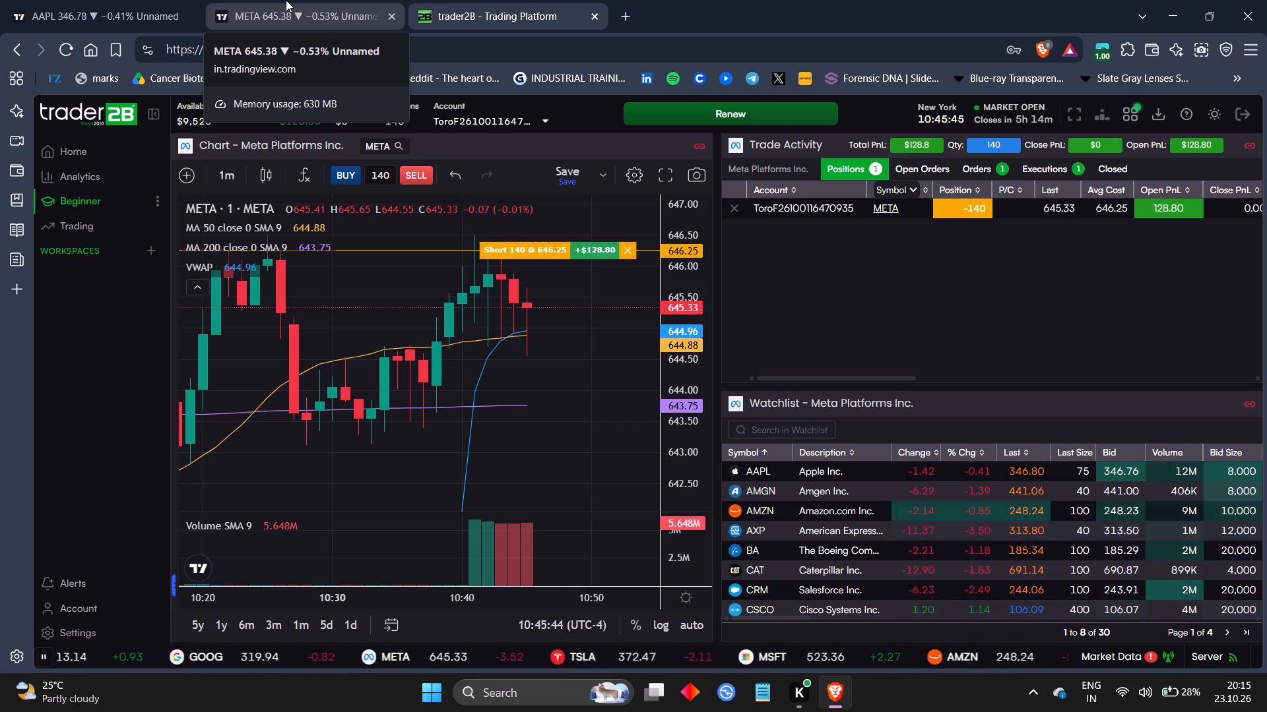
{"action": "left_click", "coordinate": [286, 0]}
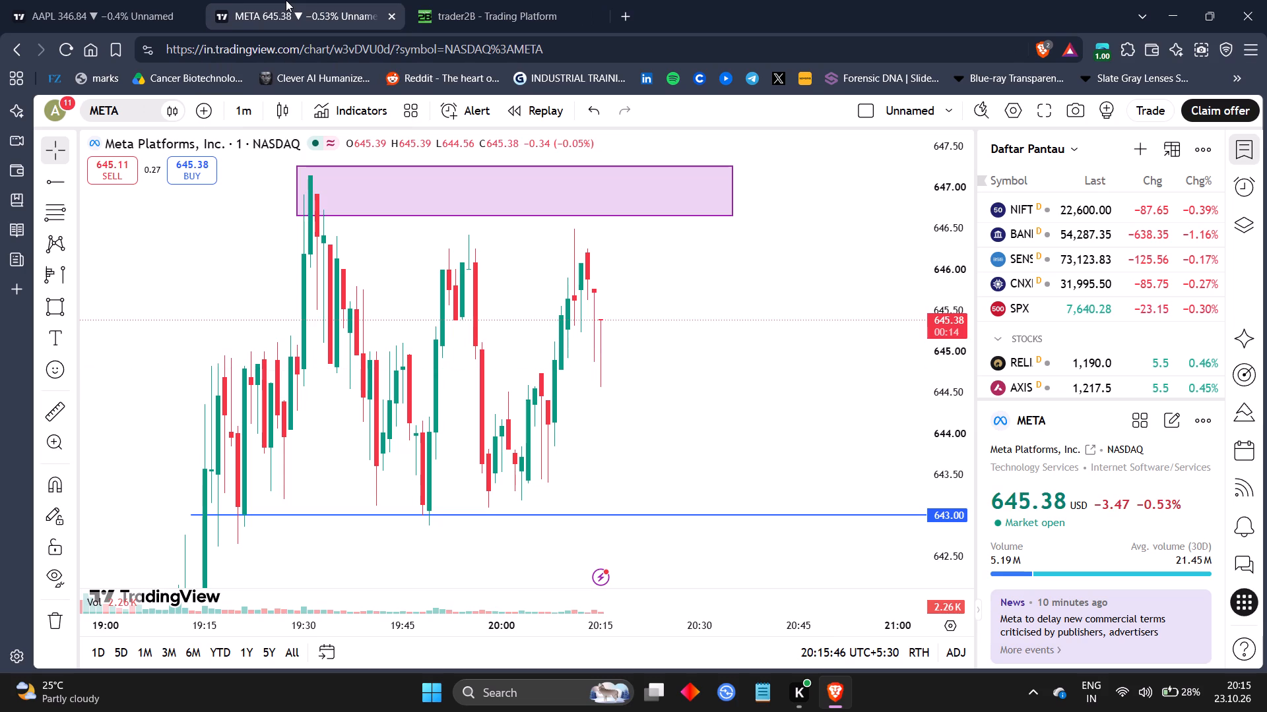
Examine META's 1-minute candles between the rectangle zone and the 643.00 ray, and check the open short position on trader2B.
{"action": "left_click_drag", "start_coordinate": [692, 319], "coordinate": [656, 289]}
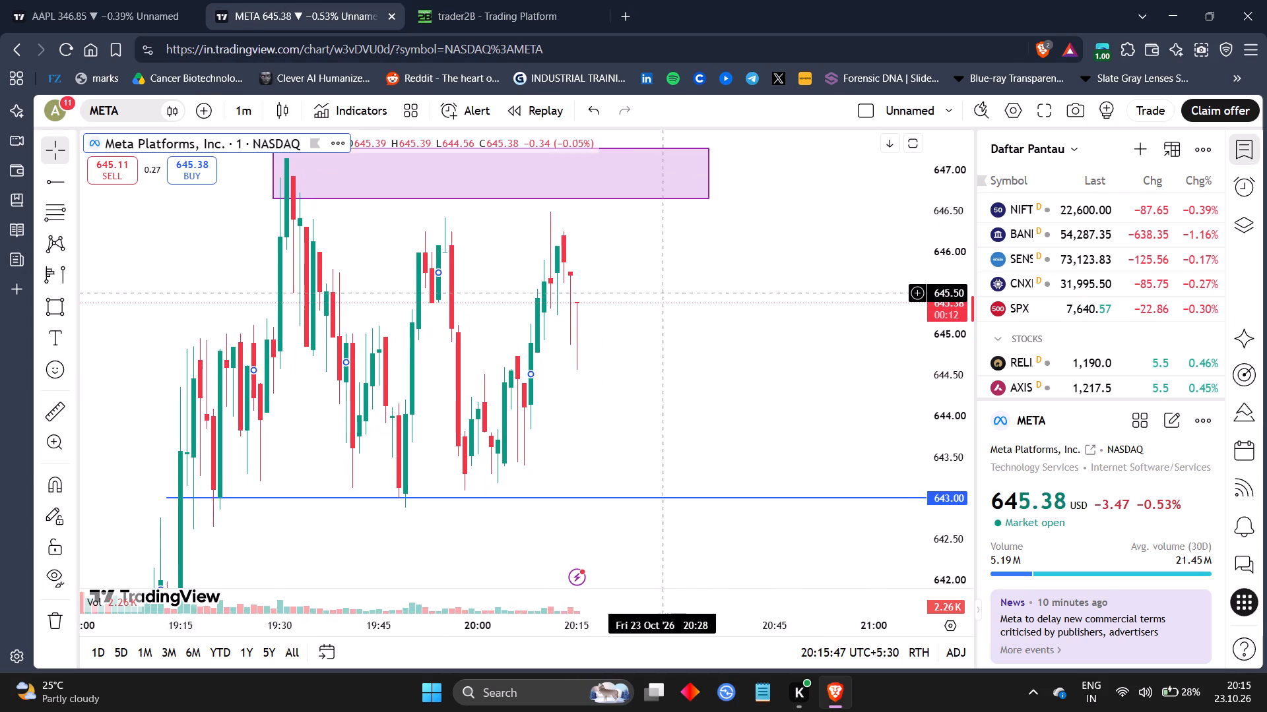
{"action": "left_click_drag", "start_coordinate": [656, 289], "coordinate": [639, 287]}
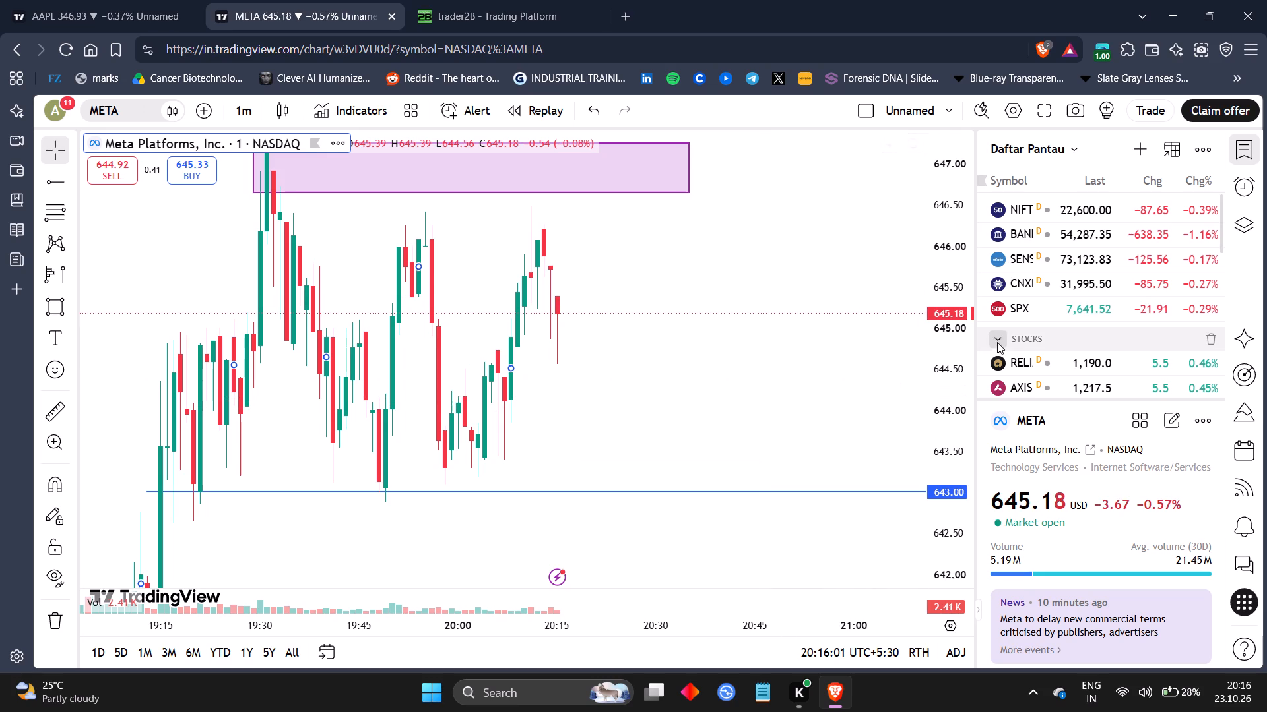
{"action": "left_click_drag", "start_coordinate": [965, 337], "coordinate": [967, 423]}
{"action": "left_click_drag", "start_coordinate": [710, 370], "coordinate": [776, 355]}
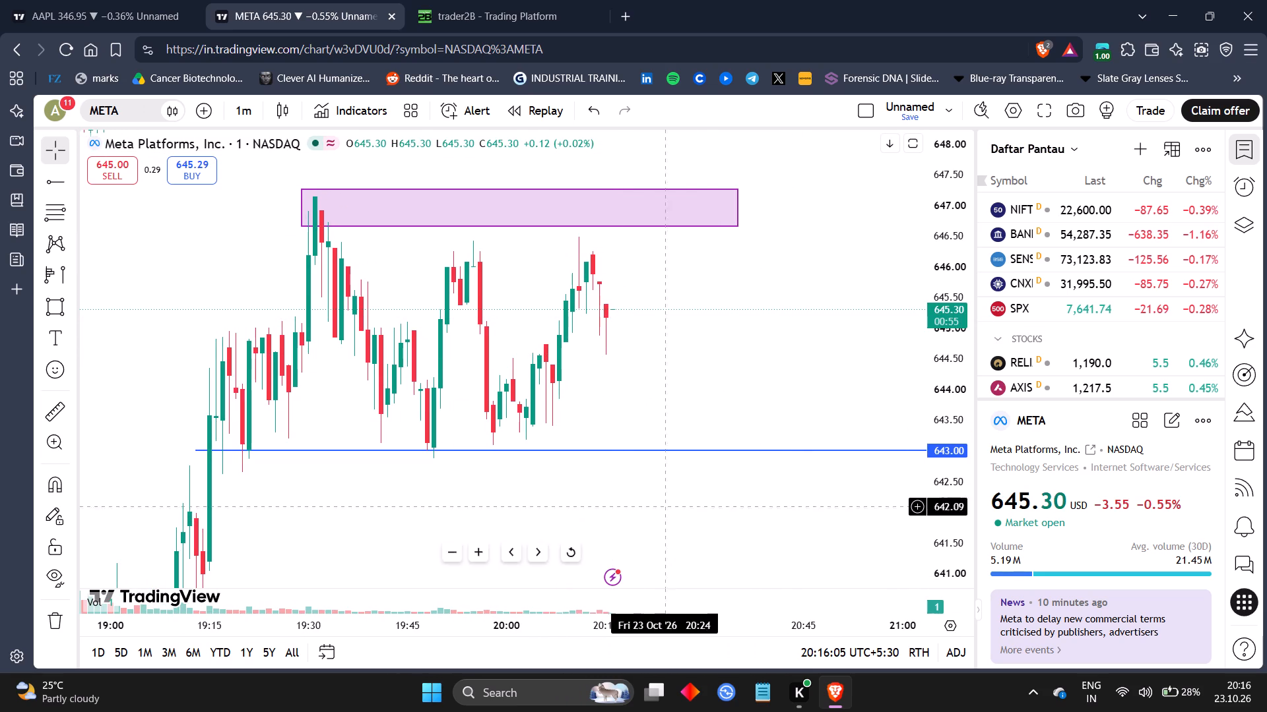
{"action": "left_click_drag", "start_coordinate": [721, 629], "coordinate": [583, 623]}
{"action": "left_click_drag", "start_coordinate": [451, 494], "coordinate": [601, 461]}
{"action": "left_click_drag", "start_coordinate": [601, 461], "coordinate": [707, 445]}
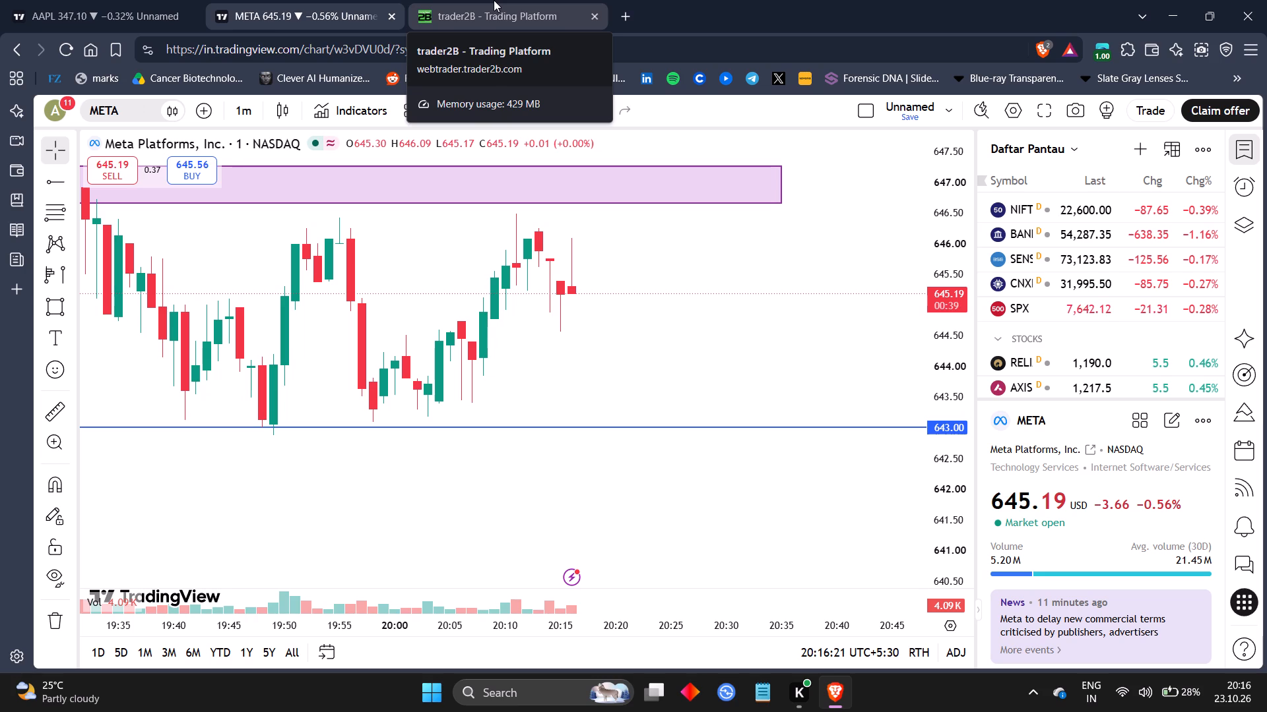
{"action": "left_click", "coordinate": [507, 0]}
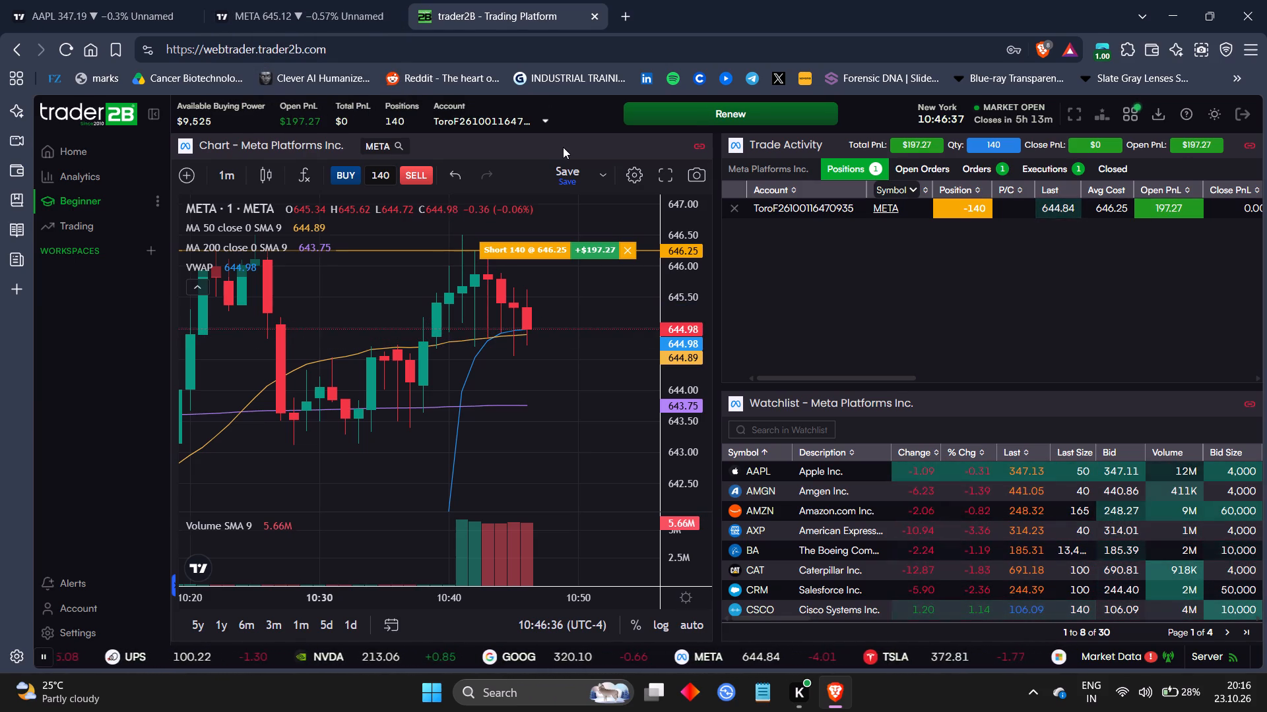
{"action": "left_click", "coordinate": [335, 0]}
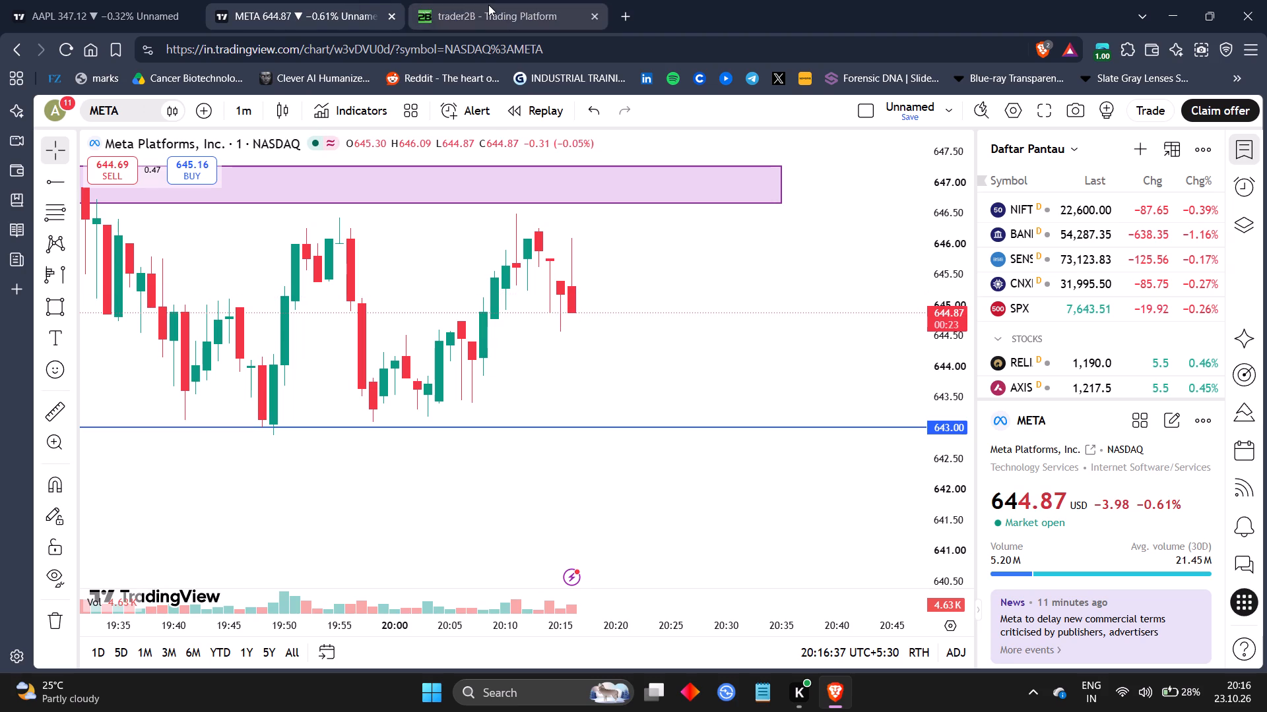
{"action": "left_click_drag", "start_coordinate": [657, 300], "coordinate": [715, 247]}
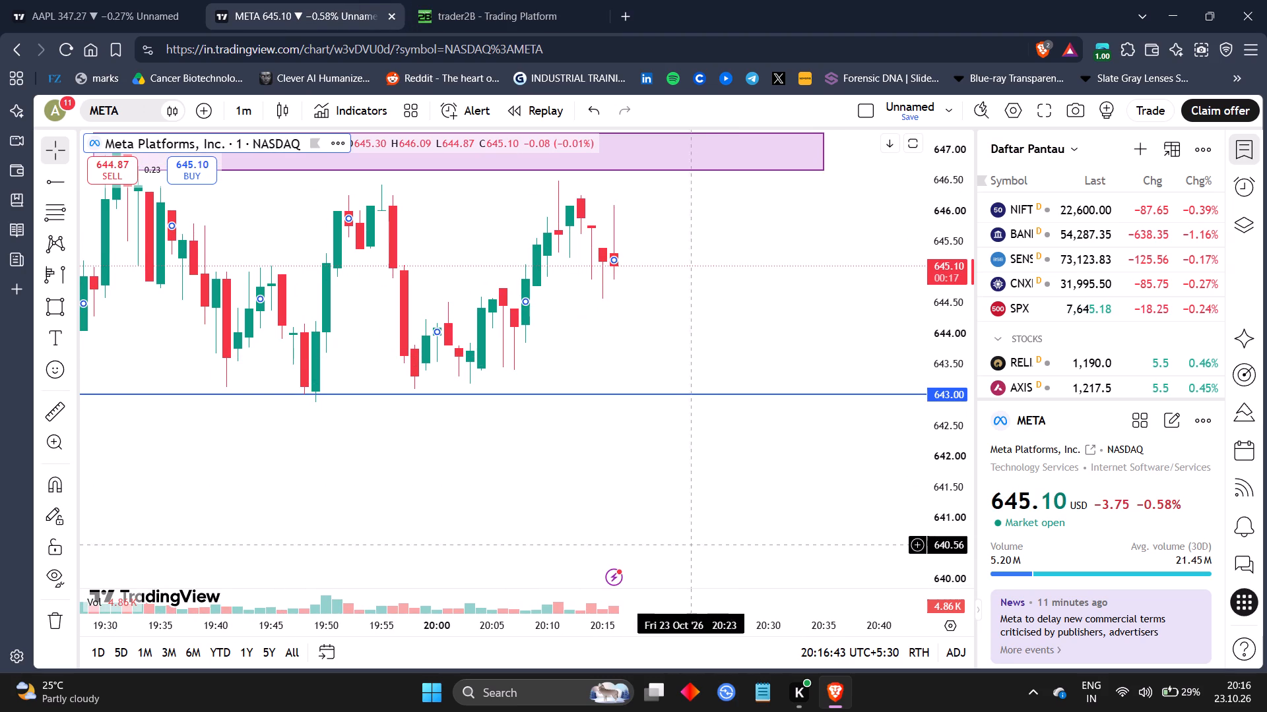
{"action": "left_click", "coordinate": [627, 500]}
{"action": "left_click", "coordinate": [627, 500]}
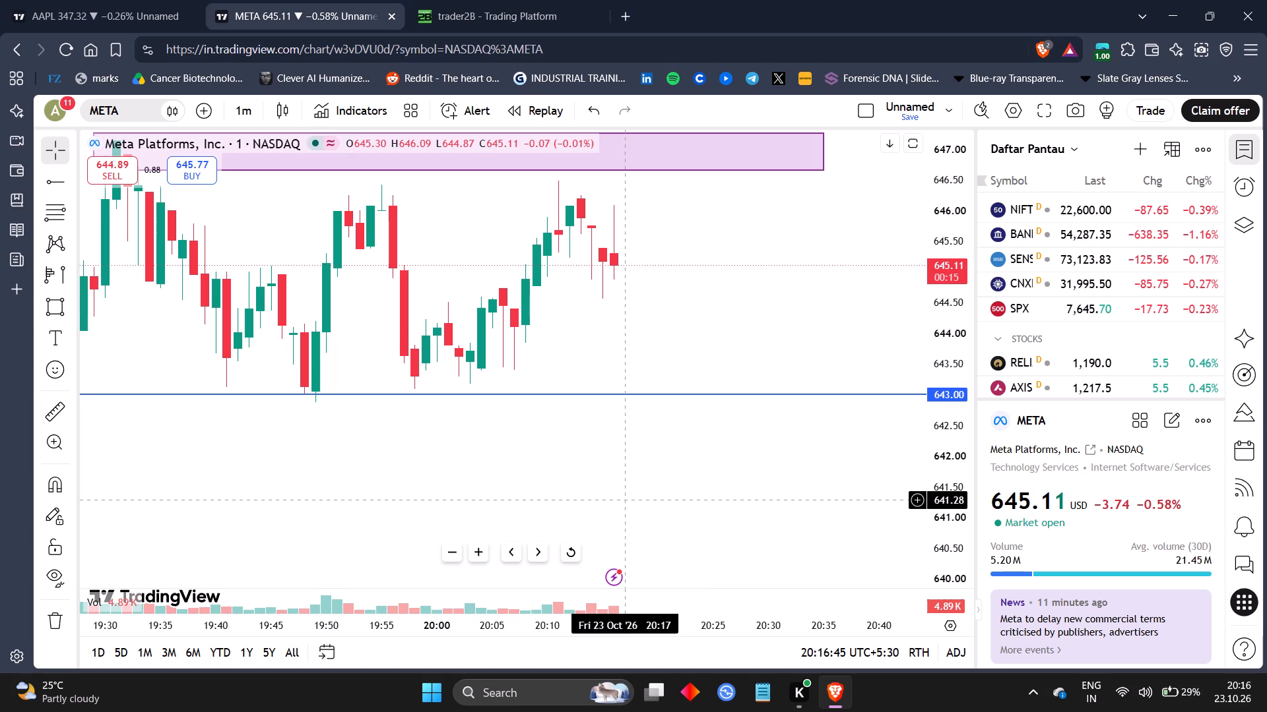
Switch to the AAPL 5-minute chart and draw a rectangle from about 349.69 to 348.58, spanning 19:30 to 23:45 on 23 Oct.
{"action": "left_click", "coordinate": [53, 0]}
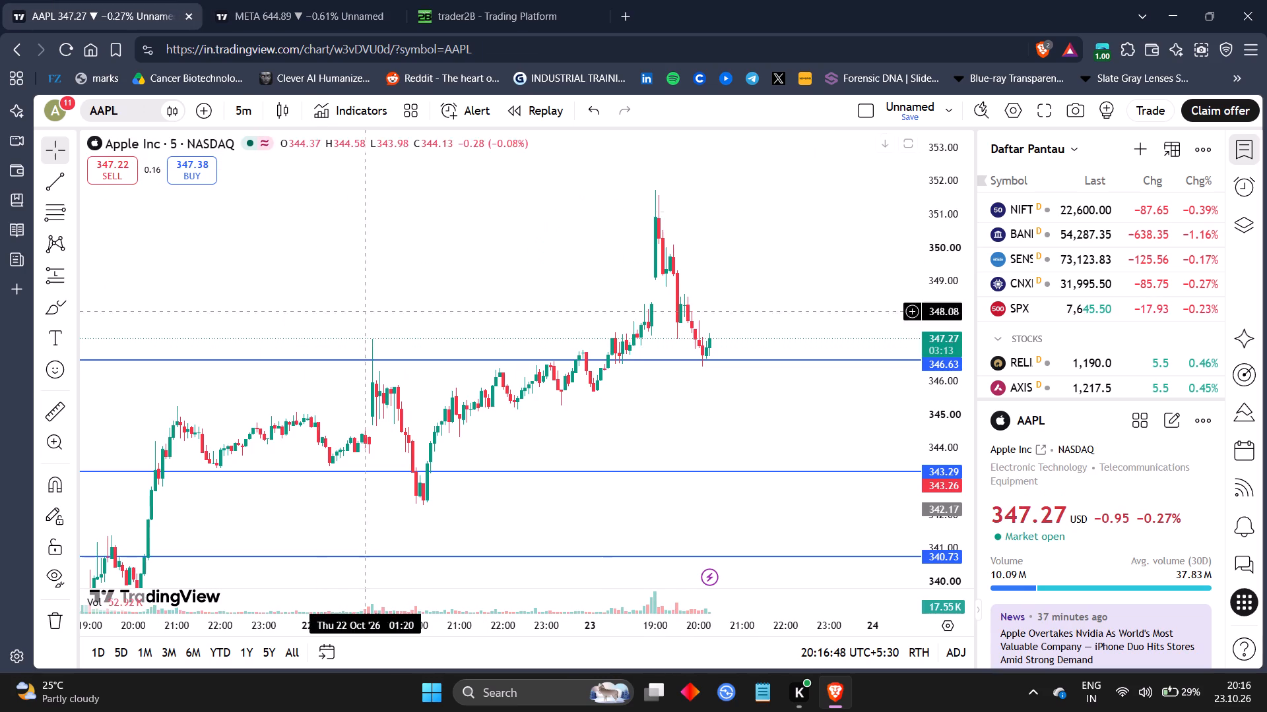
{"action": "left_click_drag", "start_coordinate": [602, 436], "coordinate": [370, 430]}
{"action": "left_click_drag", "start_coordinate": [542, 407], "coordinate": [483, 423]}
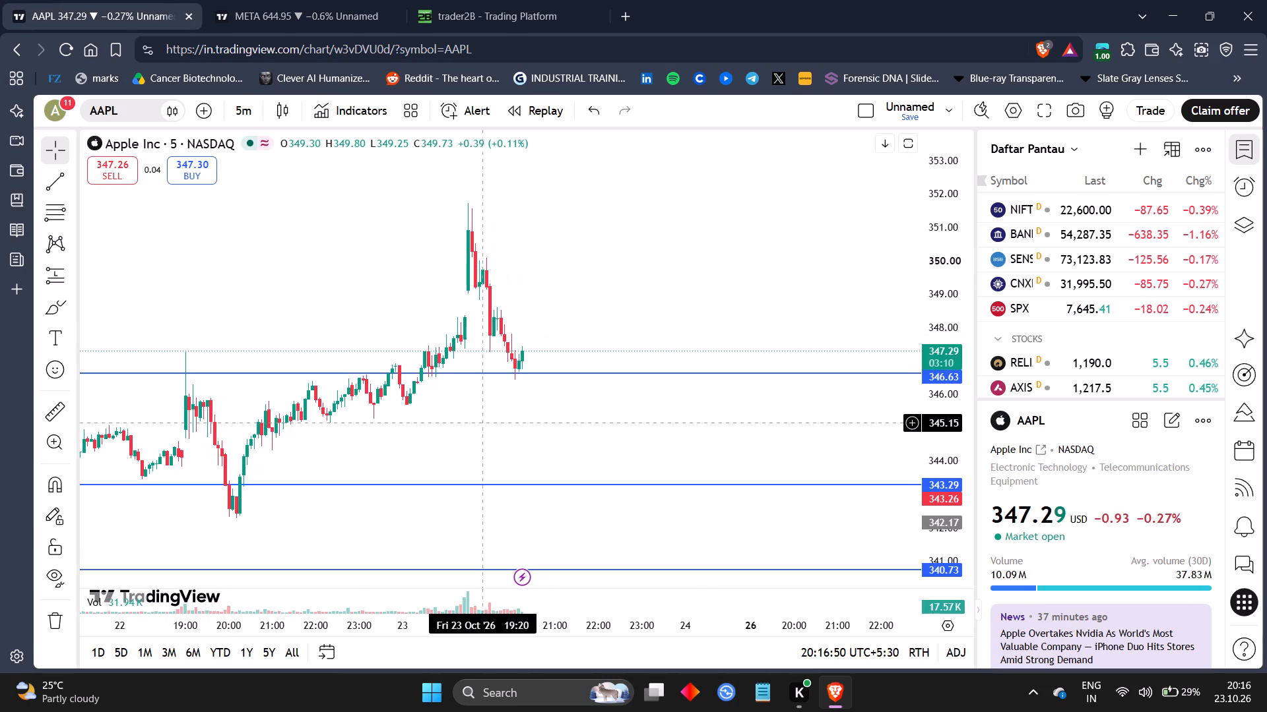
{"action": "left_click", "coordinate": [69, 304]}
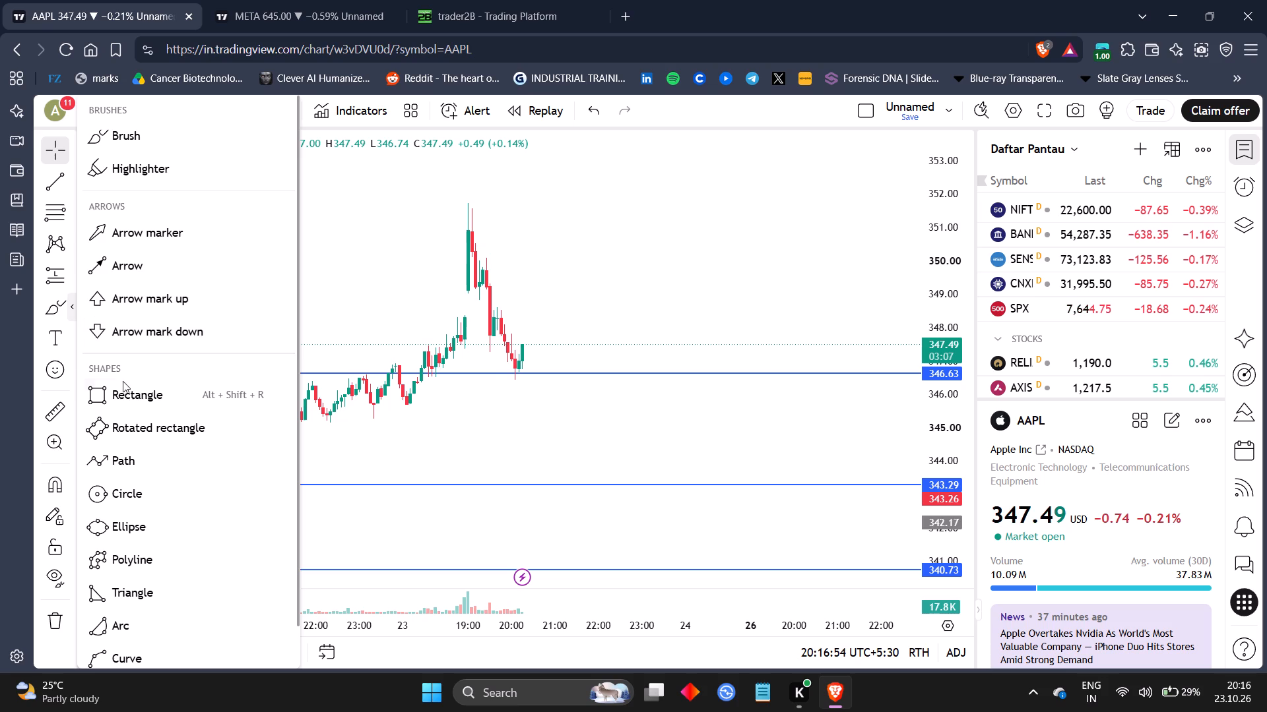
{"action": "left_click", "coordinate": [123, 381]}
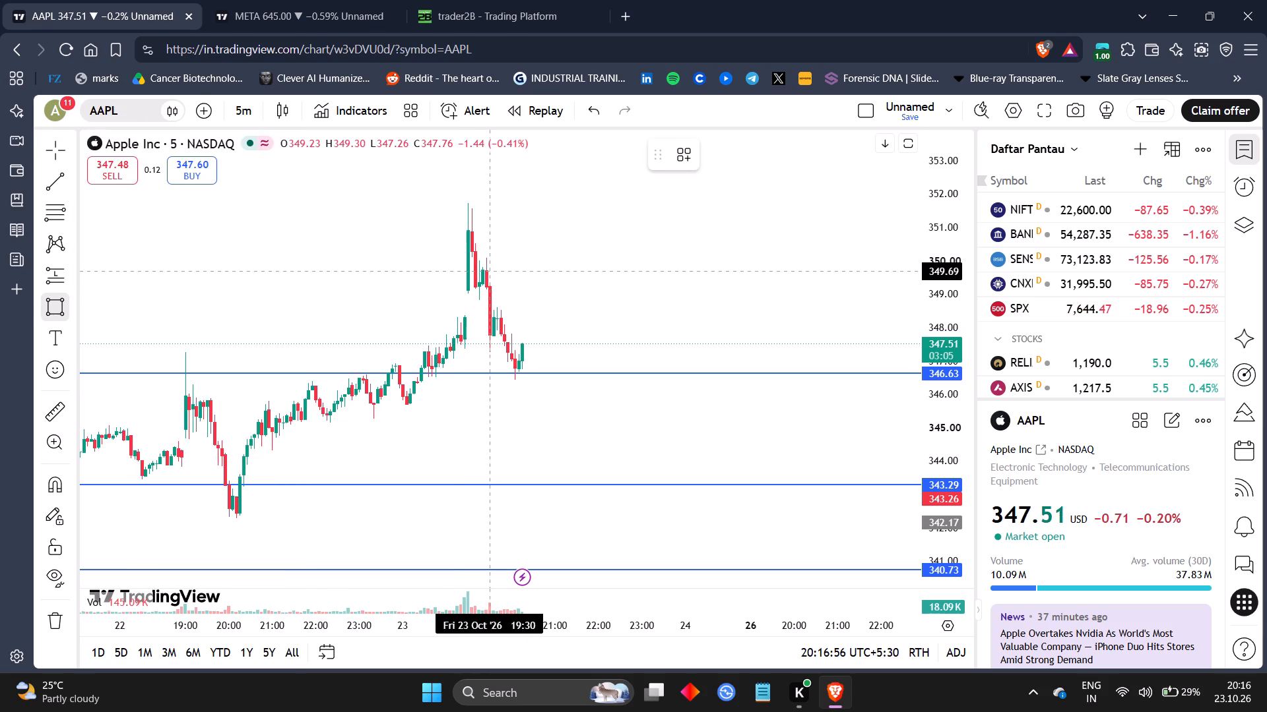
{"action": "left_click_drag", "start_coordinate": [491, 270], "coordinate": [577, 301]}
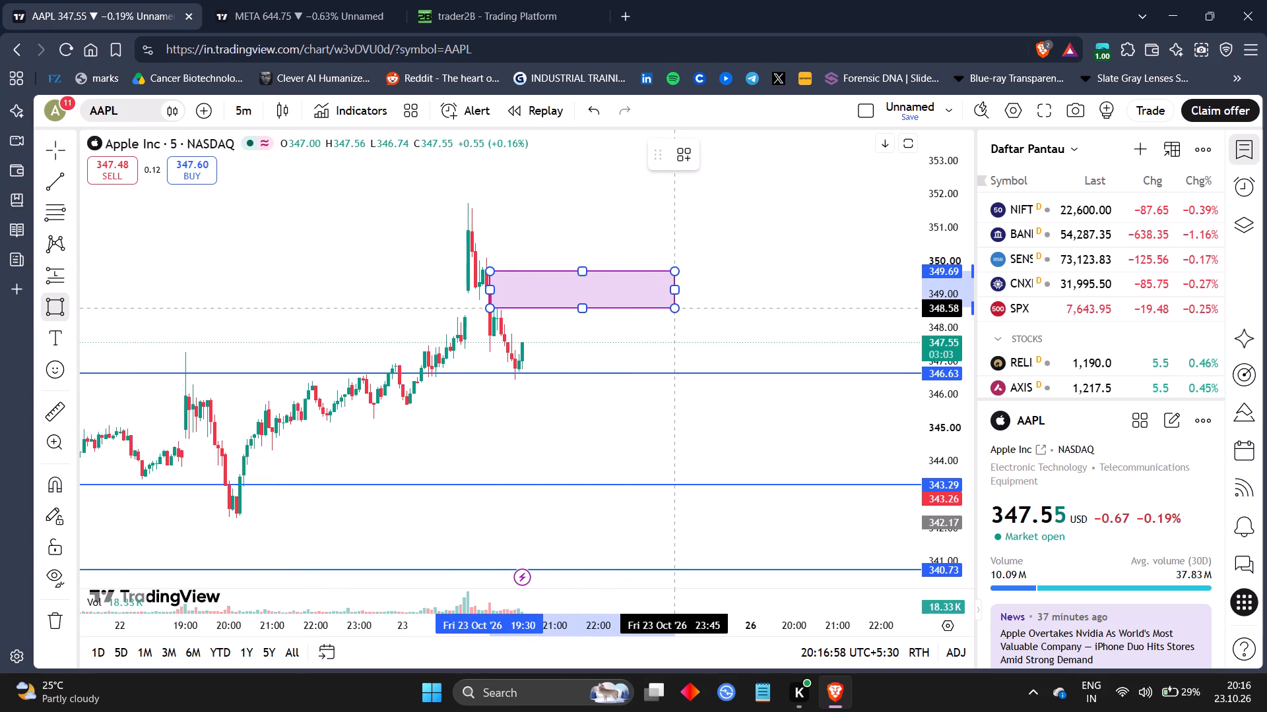
{"action": "left_click", "coordinate": [676, 308]}
Monitor META by alternating between its TradingView chart and the open short position on trader2B.
{"action": "left_click", "coordinate": [319, 0]}
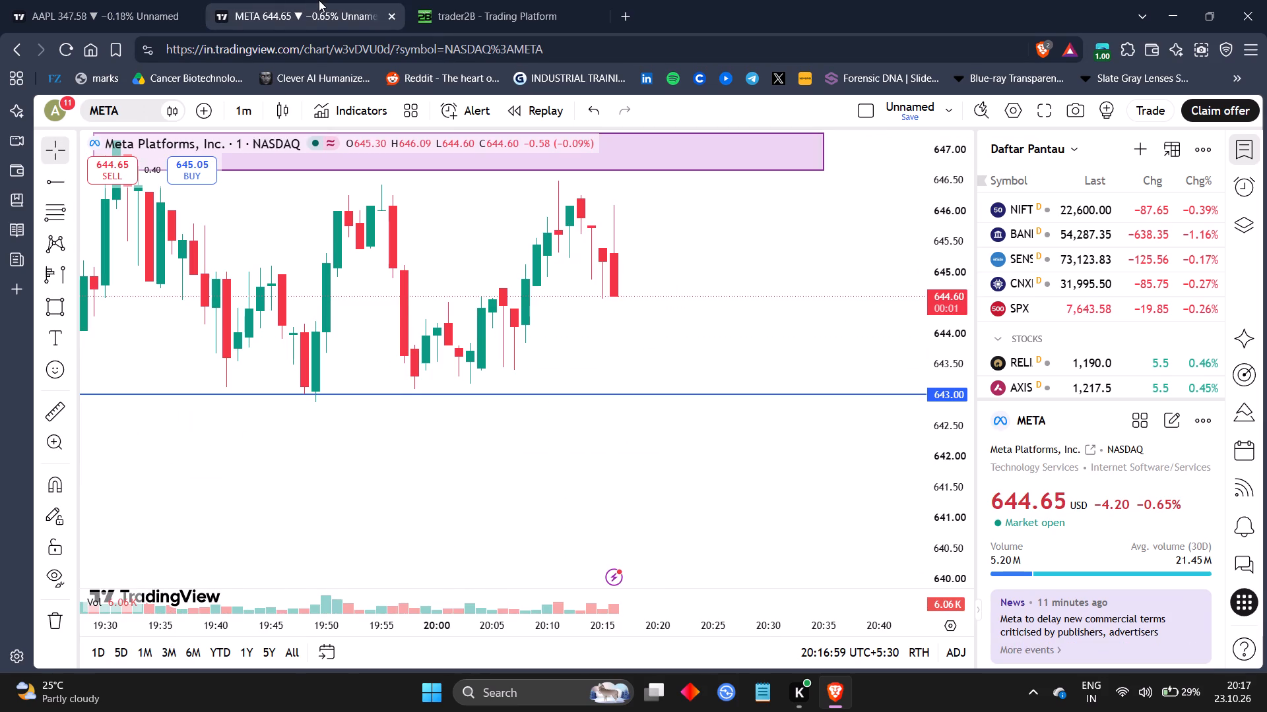
{"action": "left_click", "coordinate": [434, 0]}
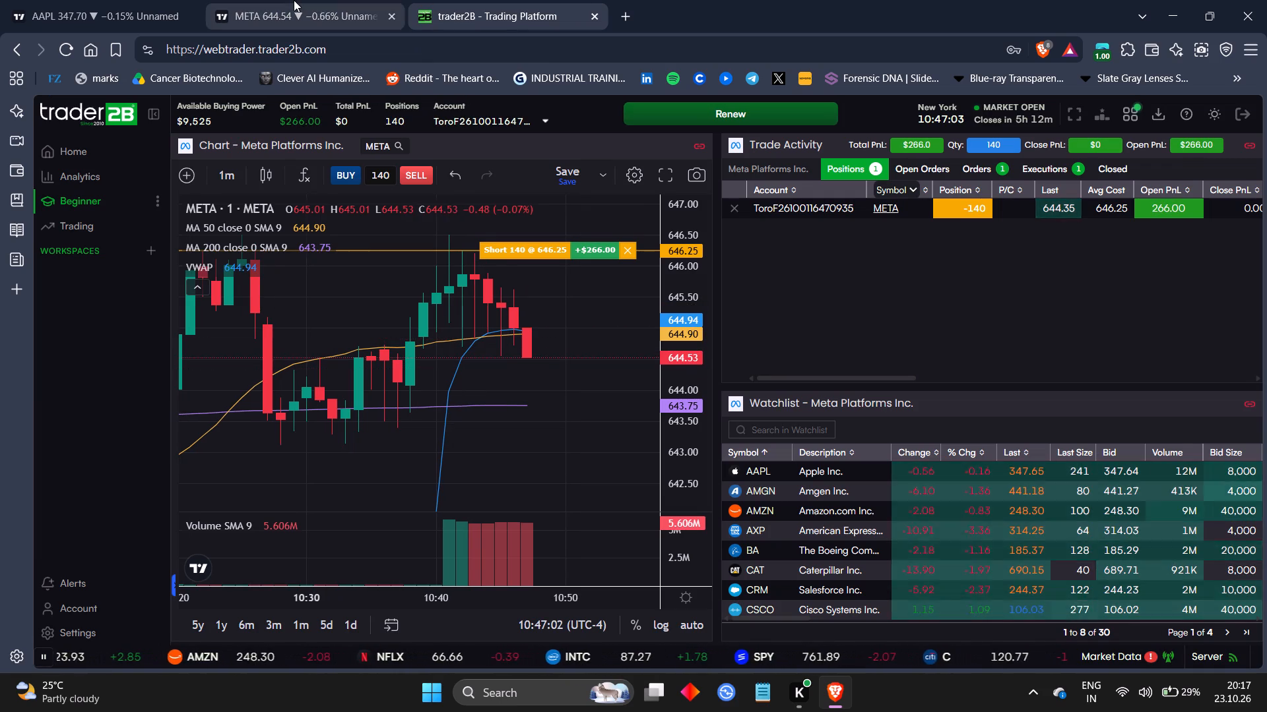
{"action": "left_click", "coordinate": [294, 0]}
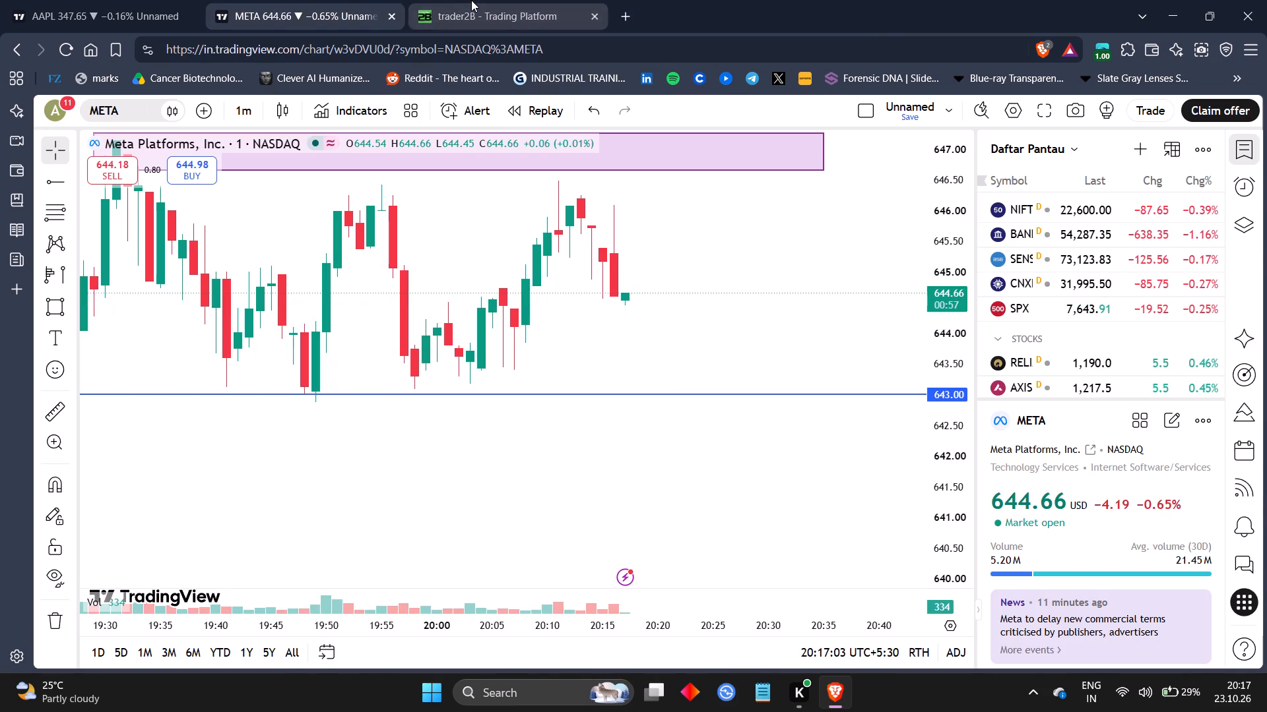
{"action": "left_click", "coordinate": [471, 0]}
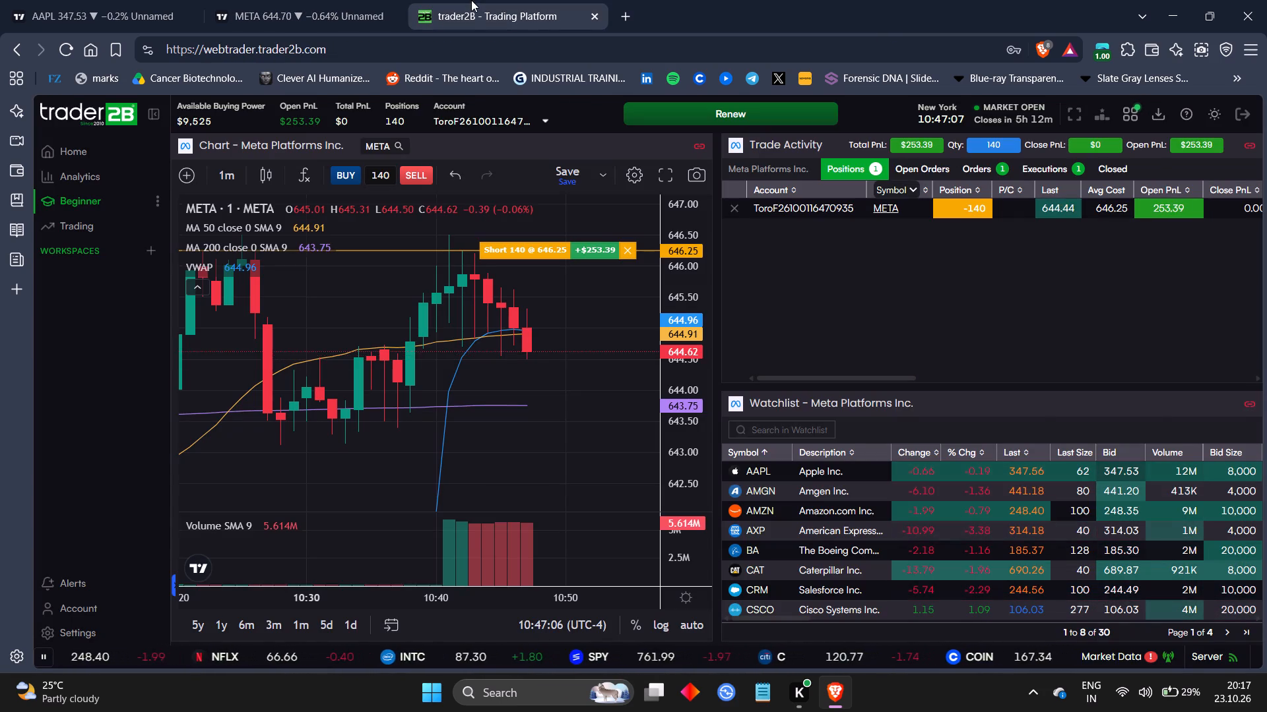
{"action": "left_click", "coordinate": [276, 0]}
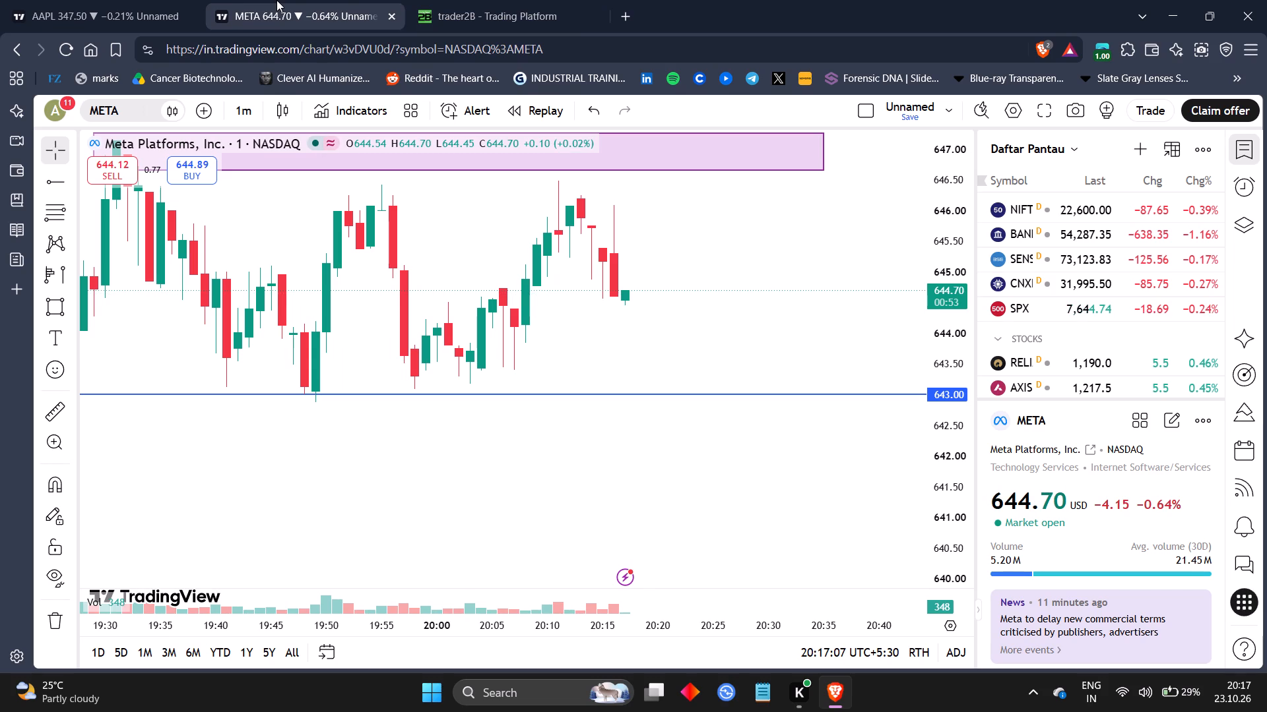
{"action": "left_click_drag", "start_coordinate": [760, 299], "coordinate": [653, 270]}
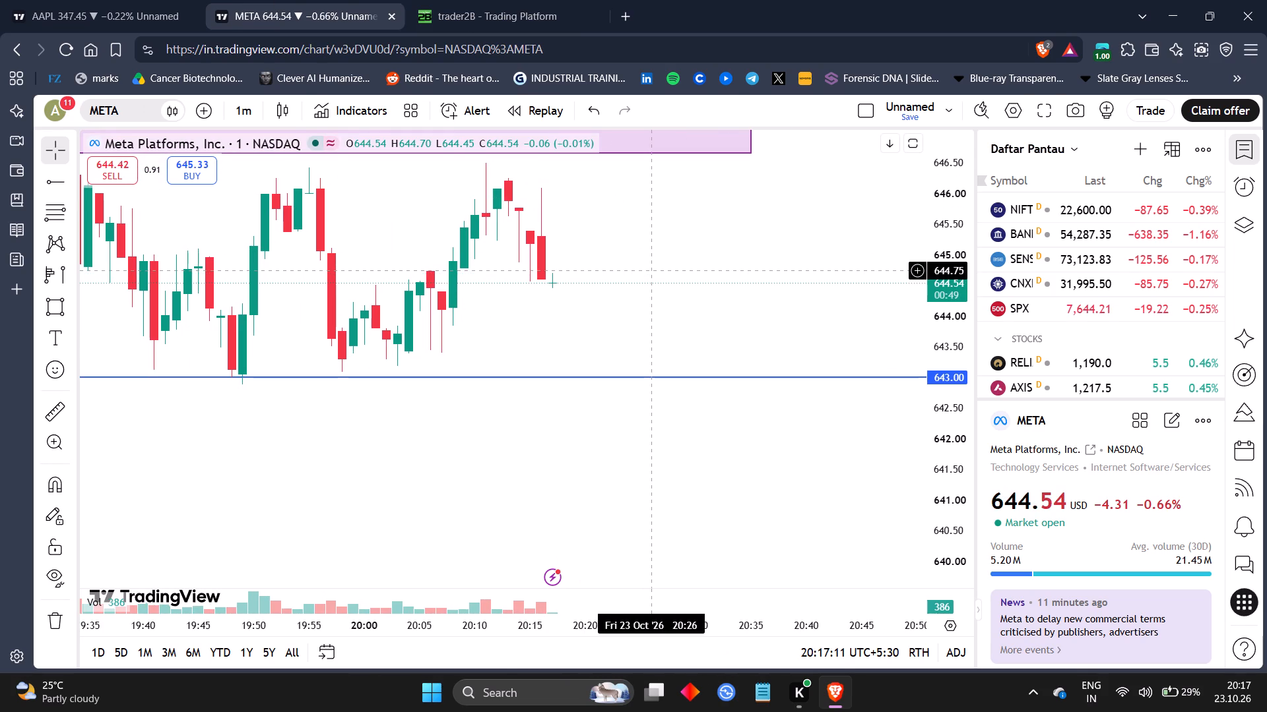
{"action": "left_click", "coordinate": [489, 15]}
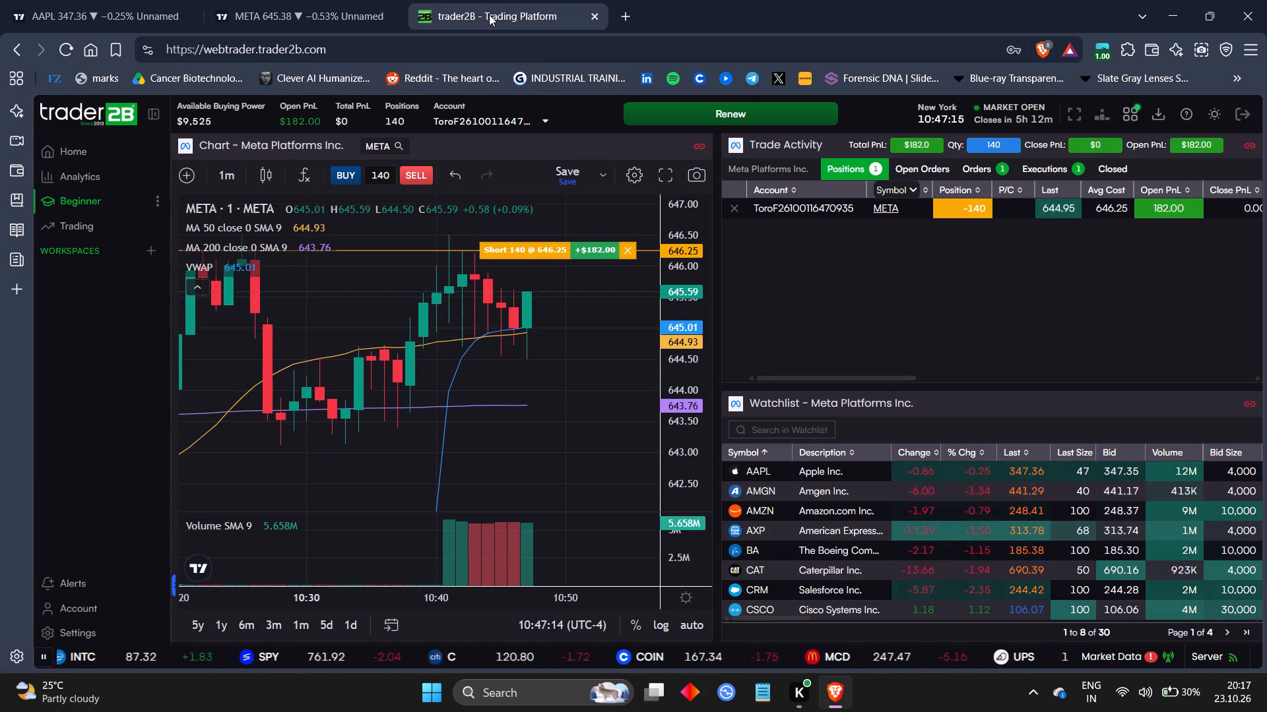
{"action": "left_click", "coordinate": [272, 0]}
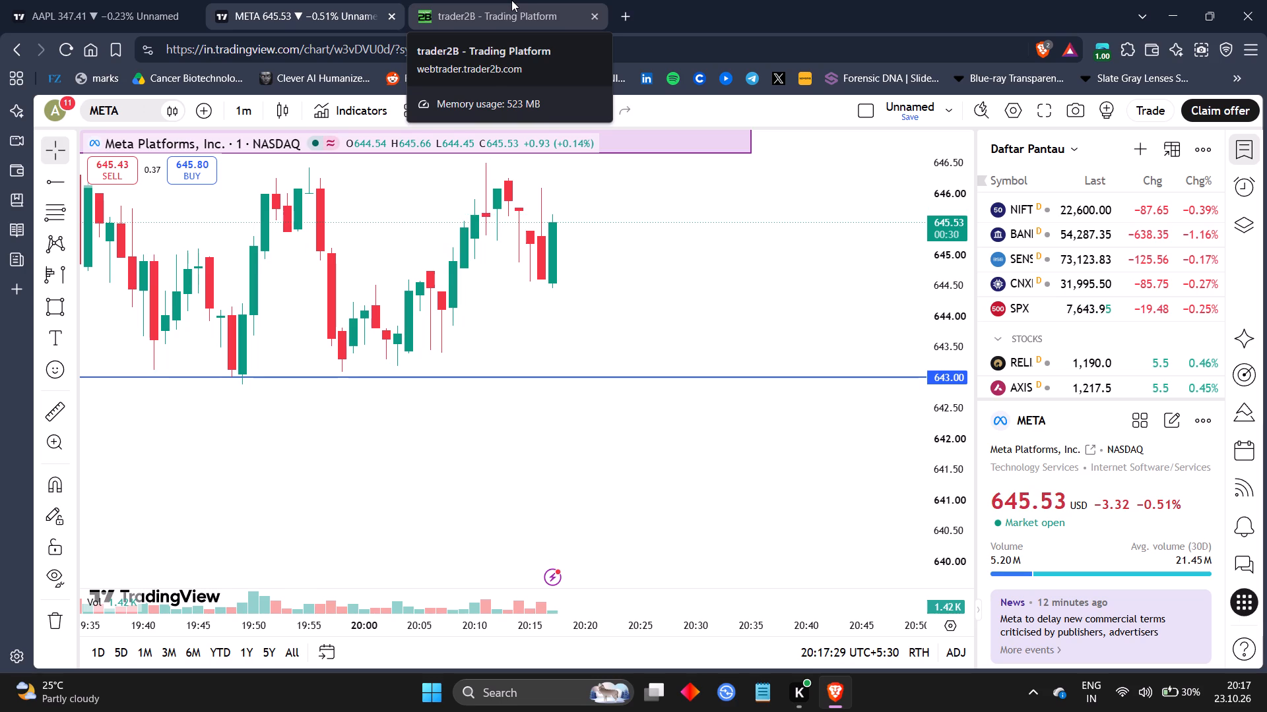
Switch to the AAPL chart and examine the 5-minute candles between the new rectangle and the 346.63 level.
{"action": "left_click", "coordinate": [81, 0]}
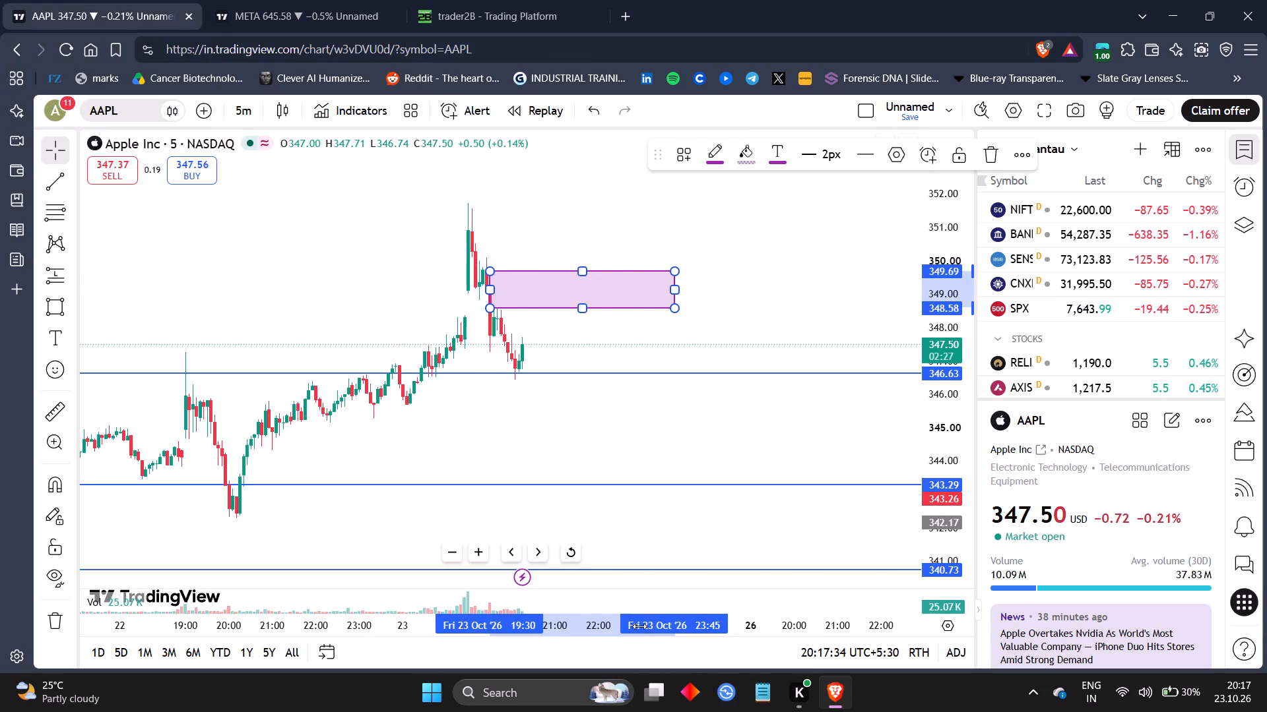
{"action": "left_click_drag", "start_coordinate": [639, 626], "coordinate": [505, 627]}
{"action": "left_click_drag", "start_coordinate": [409, 413], "coordinate": [581, 398]}
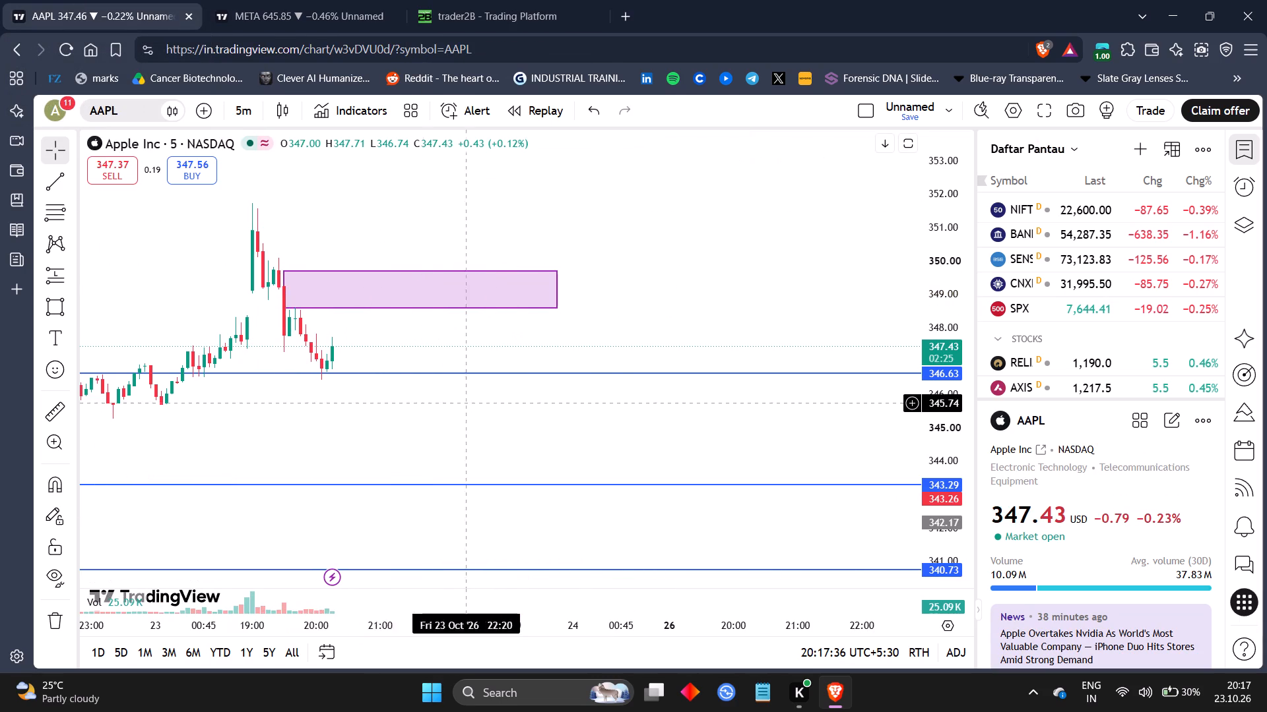
{"action": "left_click_drag", "start_coordinate": [581, 398], "coordinate": [614, 394]}
Switch to META on TradingView and examine its 1-minute candles against the rectangle zone and 643.00 ray at different price and time scales.
{"action": "left_click", "coordinate": [344, 0]}
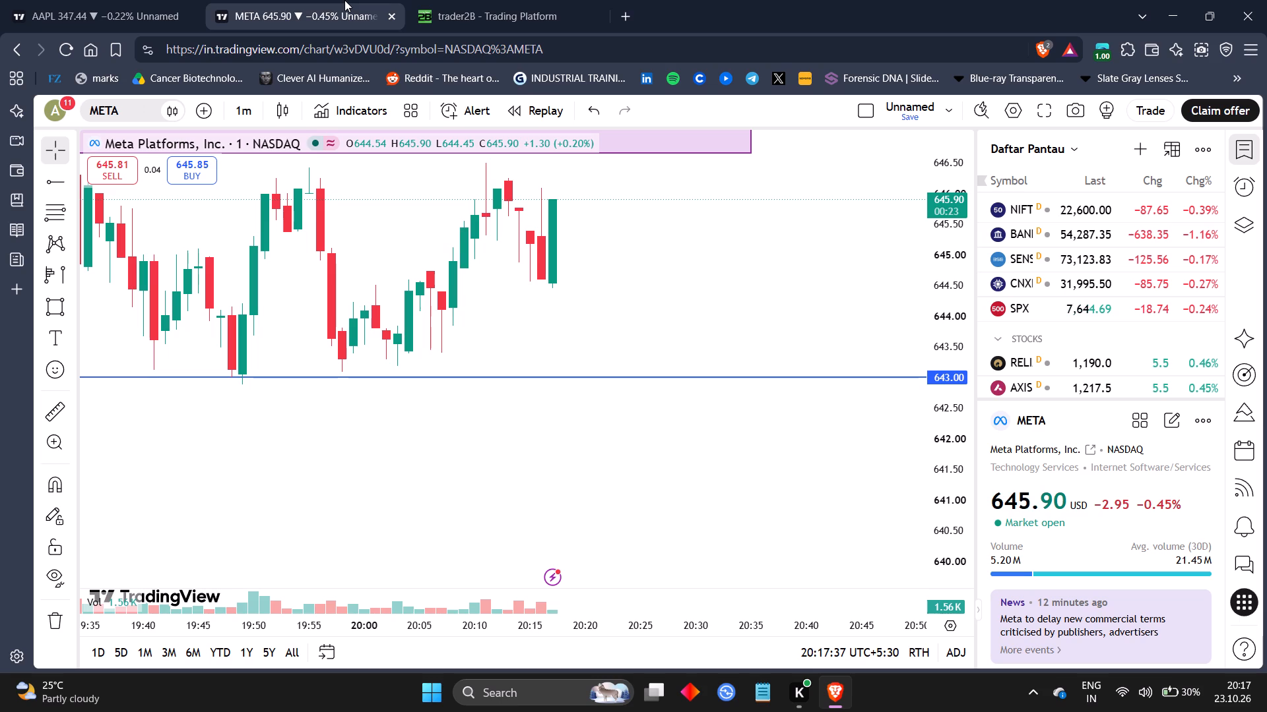
{"action": "left_click_drag", "start_coordinate": [733, 255], "coordinate": [740, 348]}
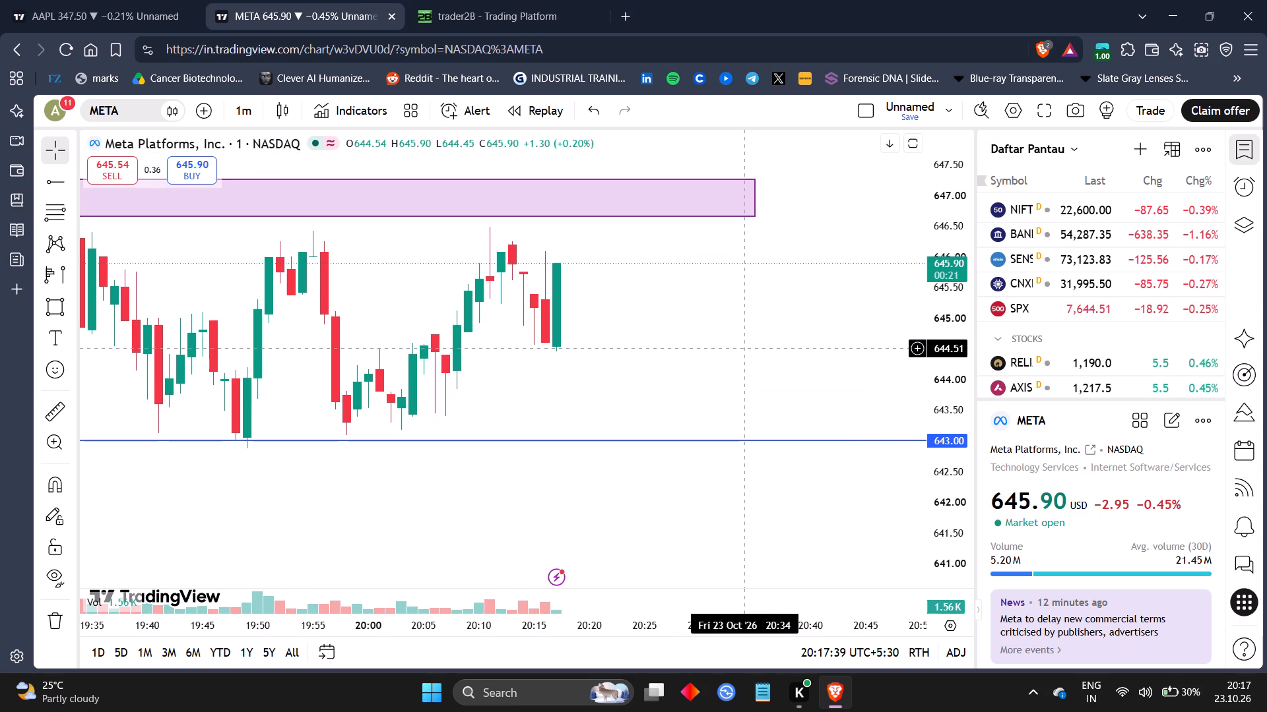
{"action": "left_click_drag", "start_coordinate": [740, 348], "coordinate": [832, 336]}
{"action": "scroll", "coordinate": [756, 345], "scroll_direction": "right", "scroll_amount": 1}
{"action": "scroll", "coordinate": [832, 336], "scroll_direction": "right", "scroll_amount": 1}
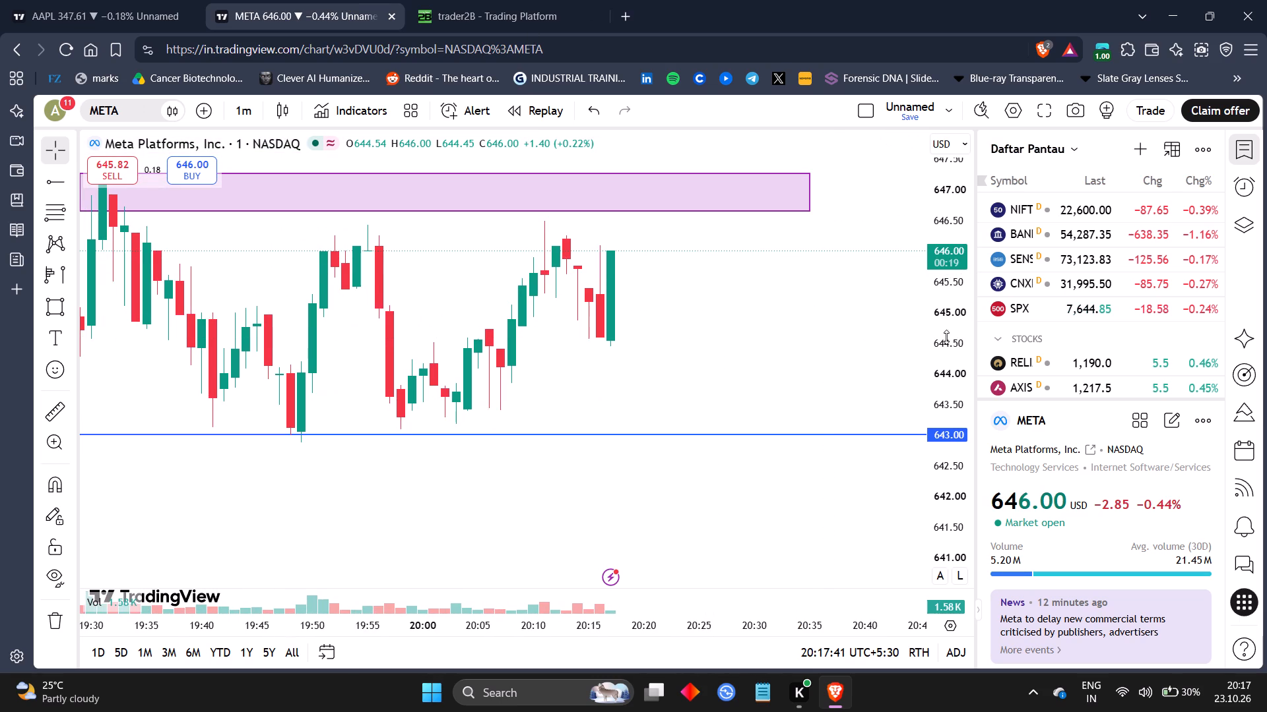
{"action": "scroll", "coordinate": [946, 337], "scroll_direction": "right", "scroll_amount": 1}
{"action": "left_click_drag", "start_coordinate": [946, 337], "coordinate": [638, 545]}
{"action": "scroll", "coordinate": [948, 365], "scroll_direction": "up", "scroll_amount": 1}
{"action": "scroll", "coordinate": [964, 446], "scroll_direction": "down", "scroll_amount": 1}
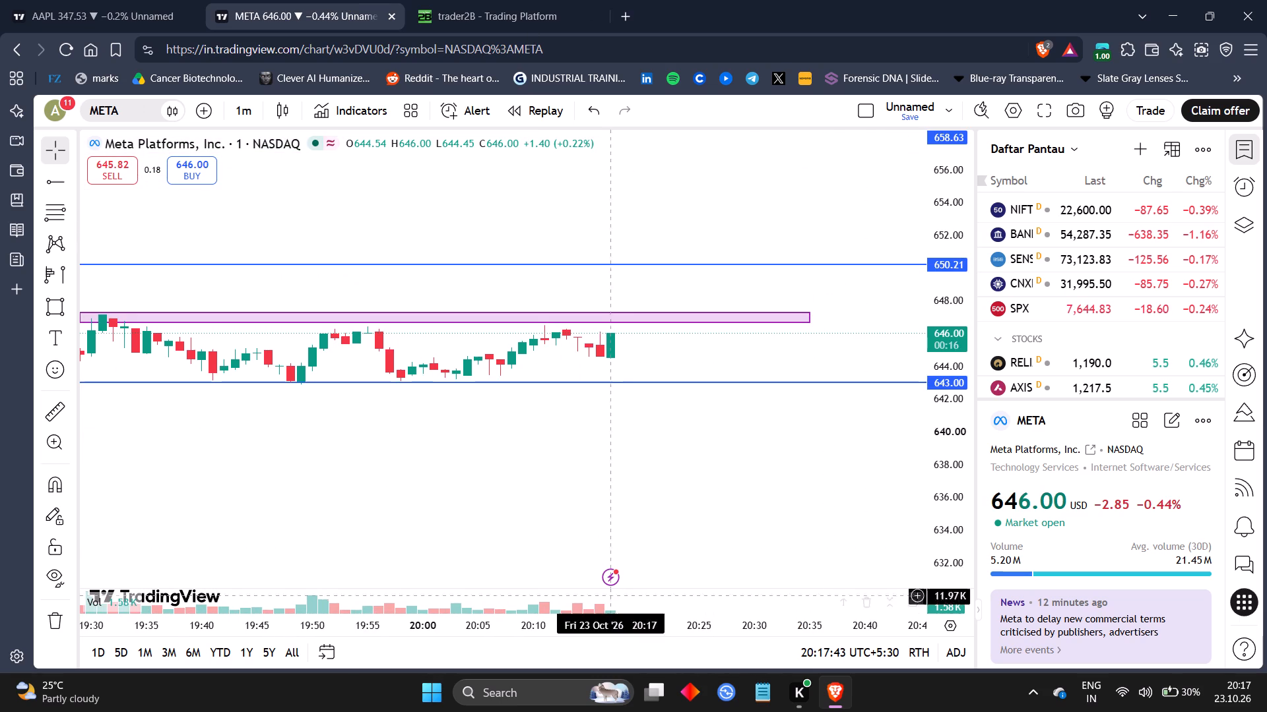
{"action": "scroll", "coordinate": [638, 545], "scroll_direction": "down", "scroll_amount": 1}
{"action": "left_click_drag", "start_coordinate": [638, 545], "coordinate": [702, 414]}
{"action": "left_click", "coordinate": [713, 344]}
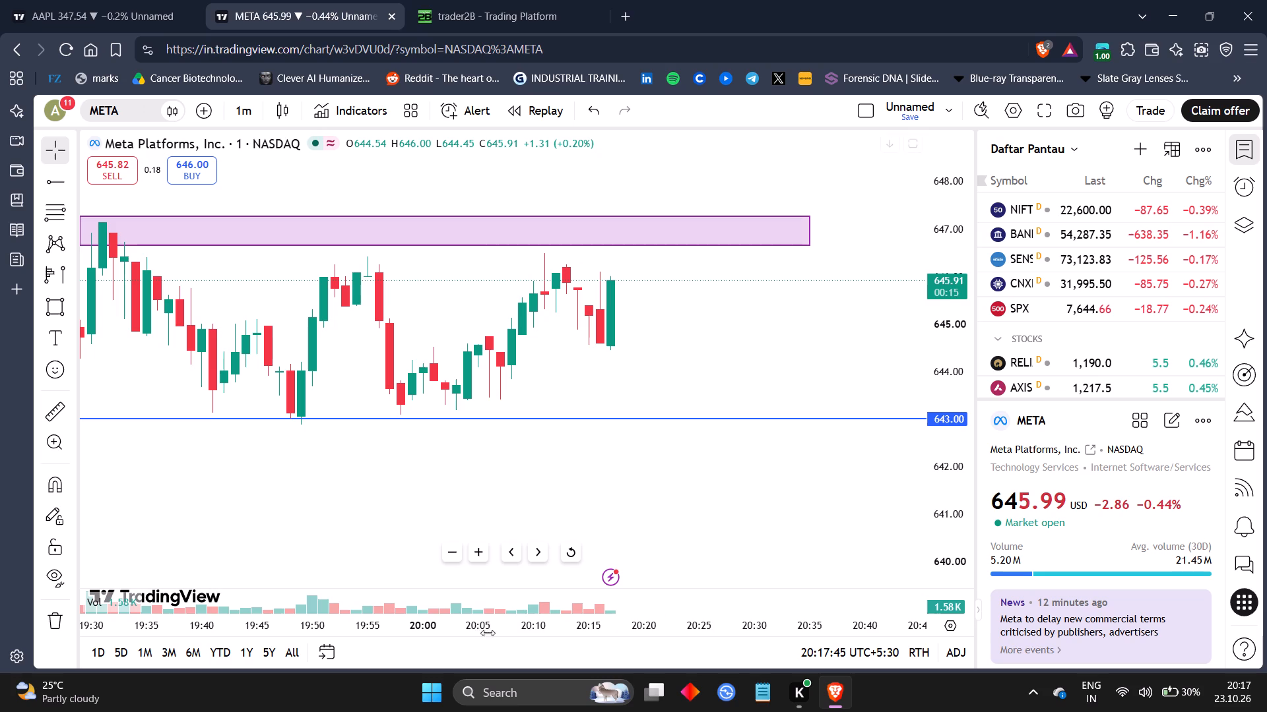
{"action": "left_click_drag", "start_coordinate": [505, 628], "coordinate": [669, 626]}
{"action": "left_click_drag", "start_coordinate": [754, 508], "coordinate": [560, 462]}
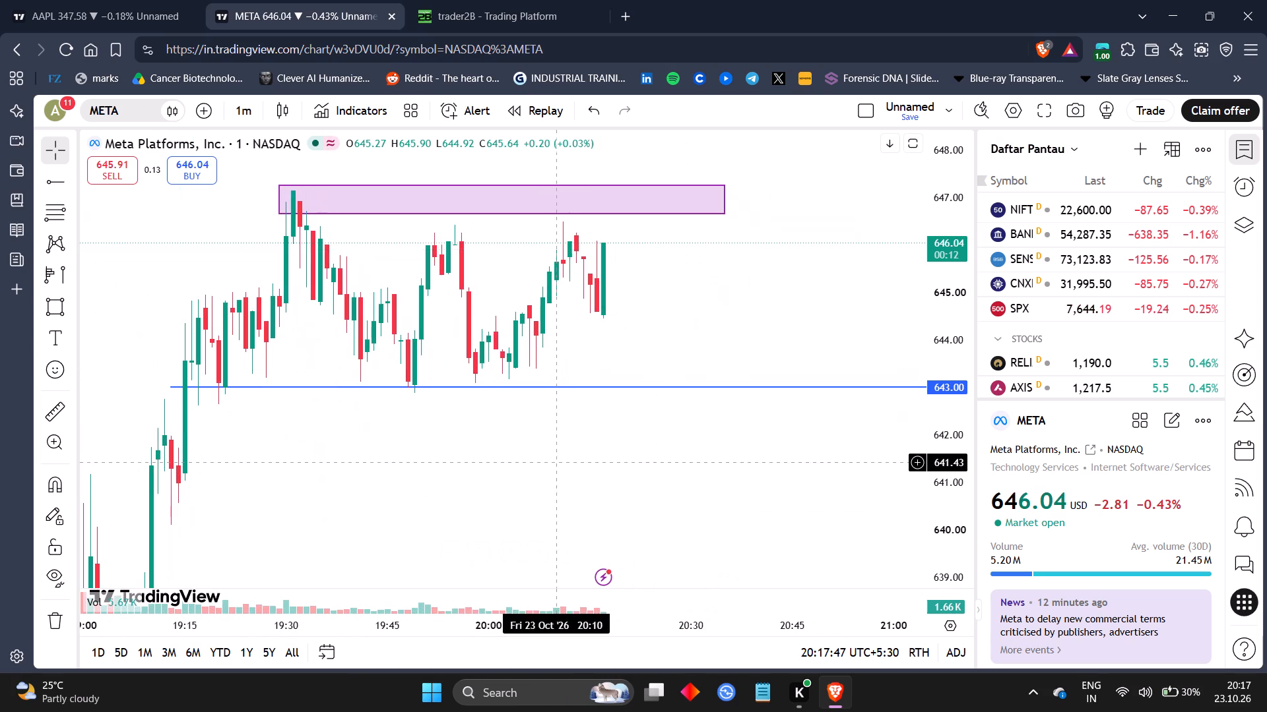
Check the META short position on trader2B against price approaching the rectangle zone on the TradingView chart.
{"action": "left_click", "coordinate": [459, 16]}
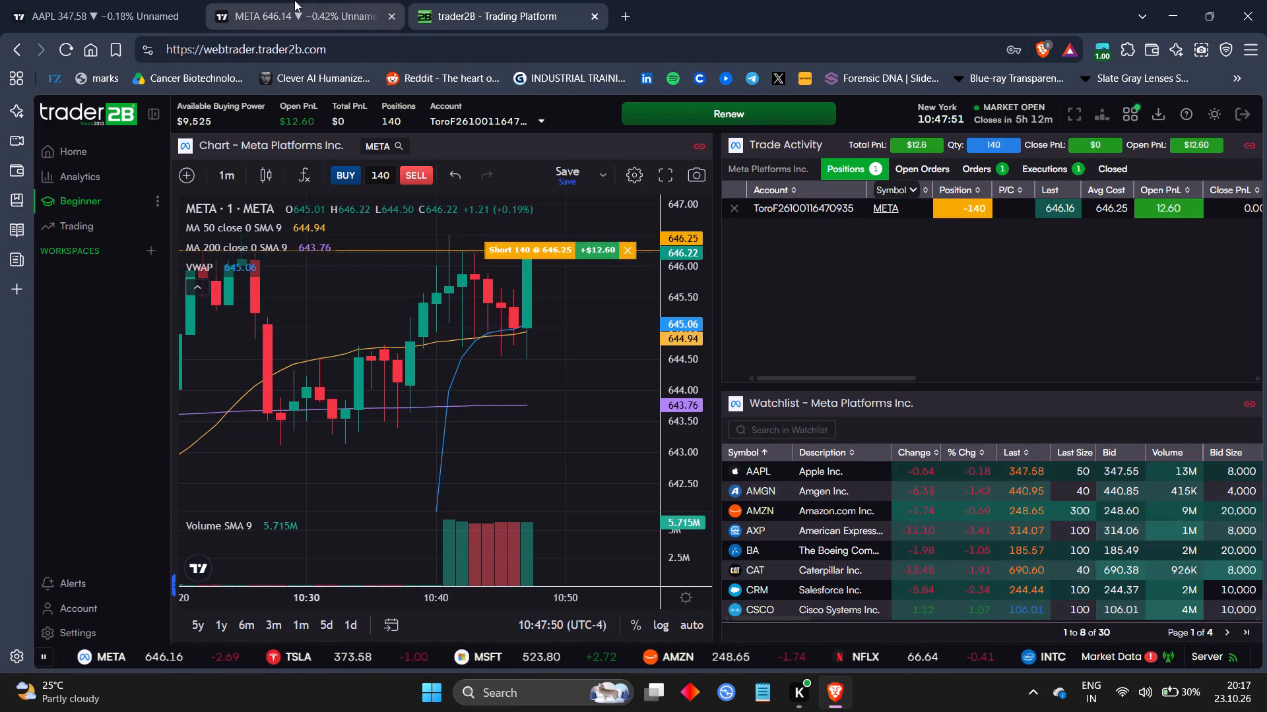
{"action": "left_click", "coordinate": [294, 0]}
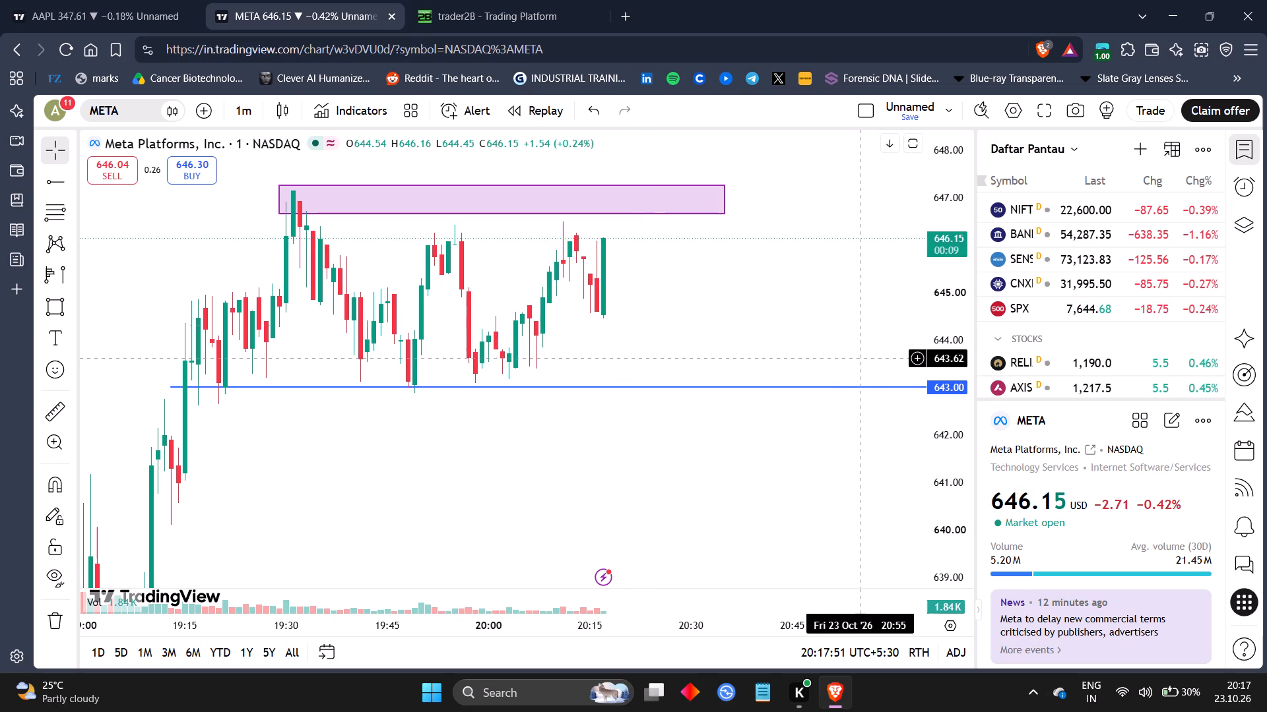
{"action": "scroll", "coordinate": [855, 359], "scroll_direction": "down", "scroll_amount": 1}
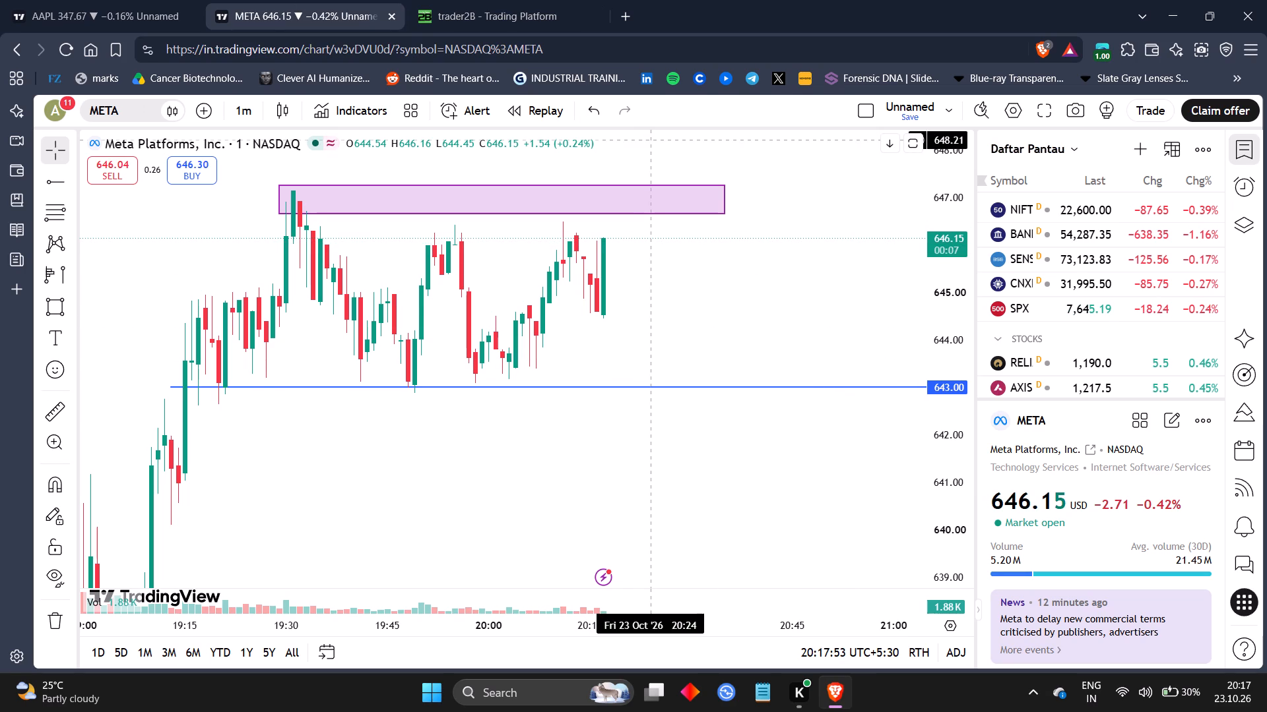
{"action": "scroll", "coordinate": [652, 140], "scroll_direction": "down", "scroll_amount": 1}
{"action": "left_click", "coordinate": [622, 0]}
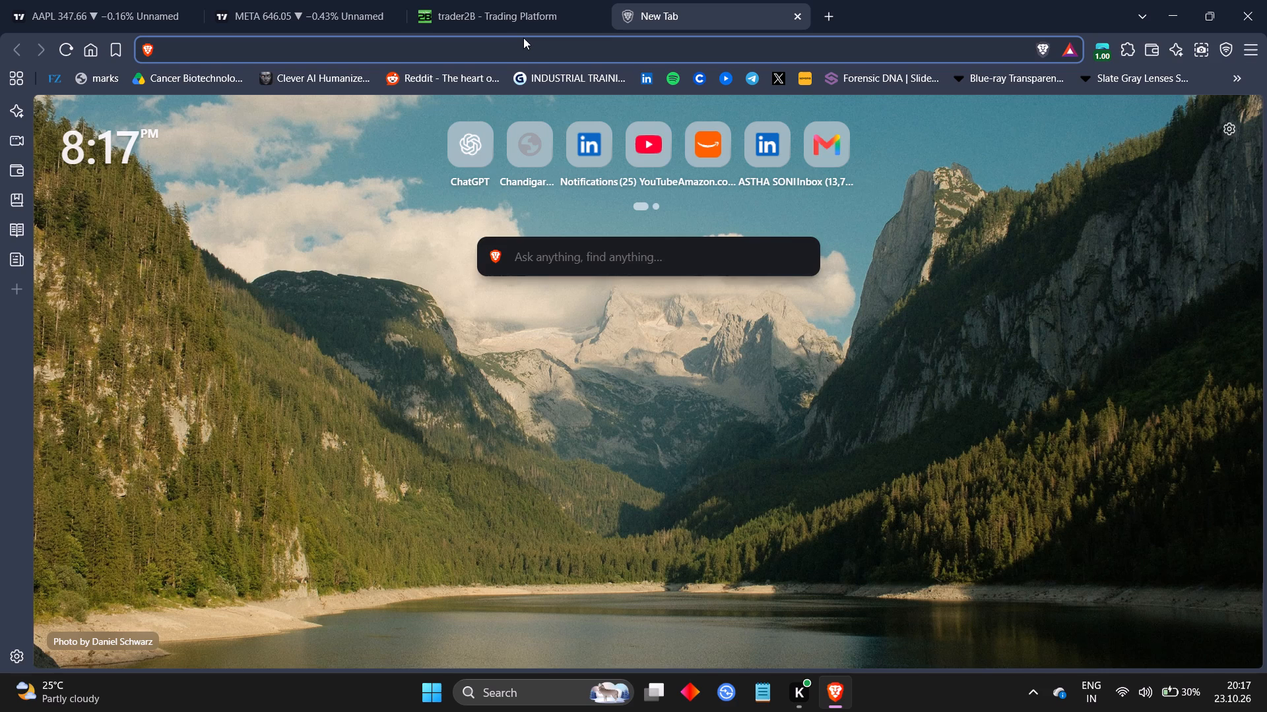
{"action": "left_click", "coordinate": [507, 0]}
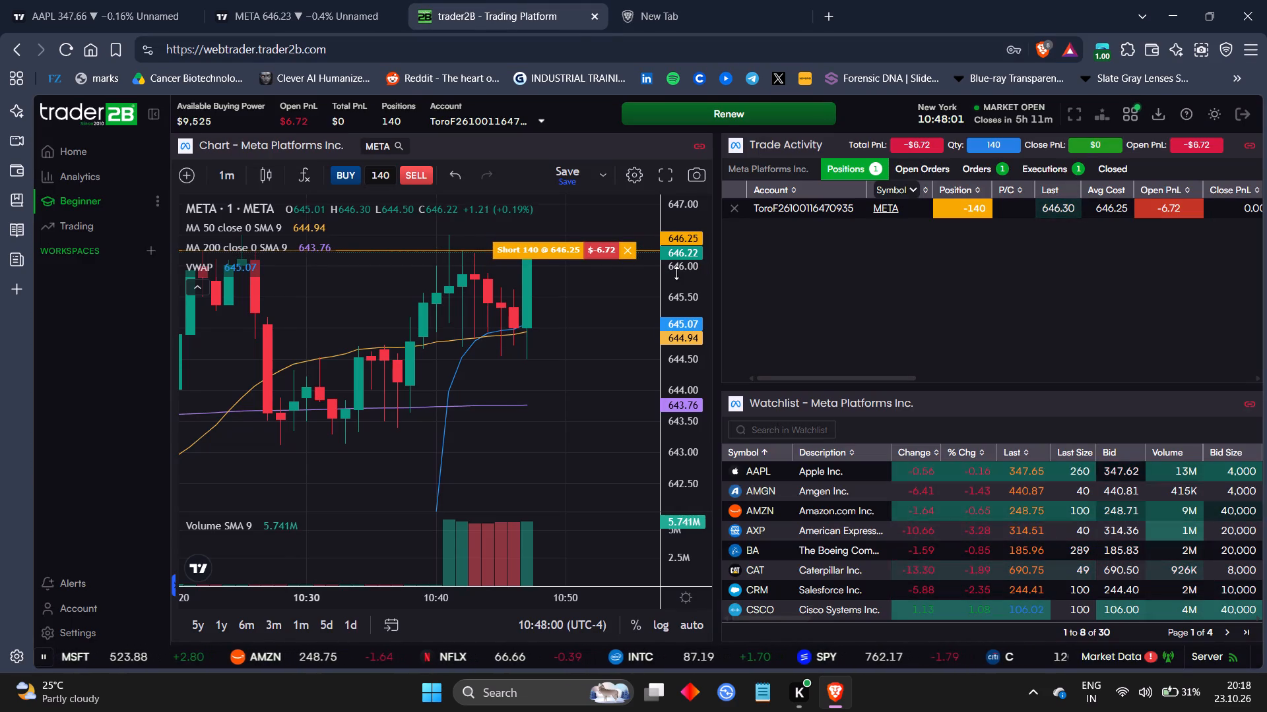
{"action": "left_click", "coordinate": [340, 0]}
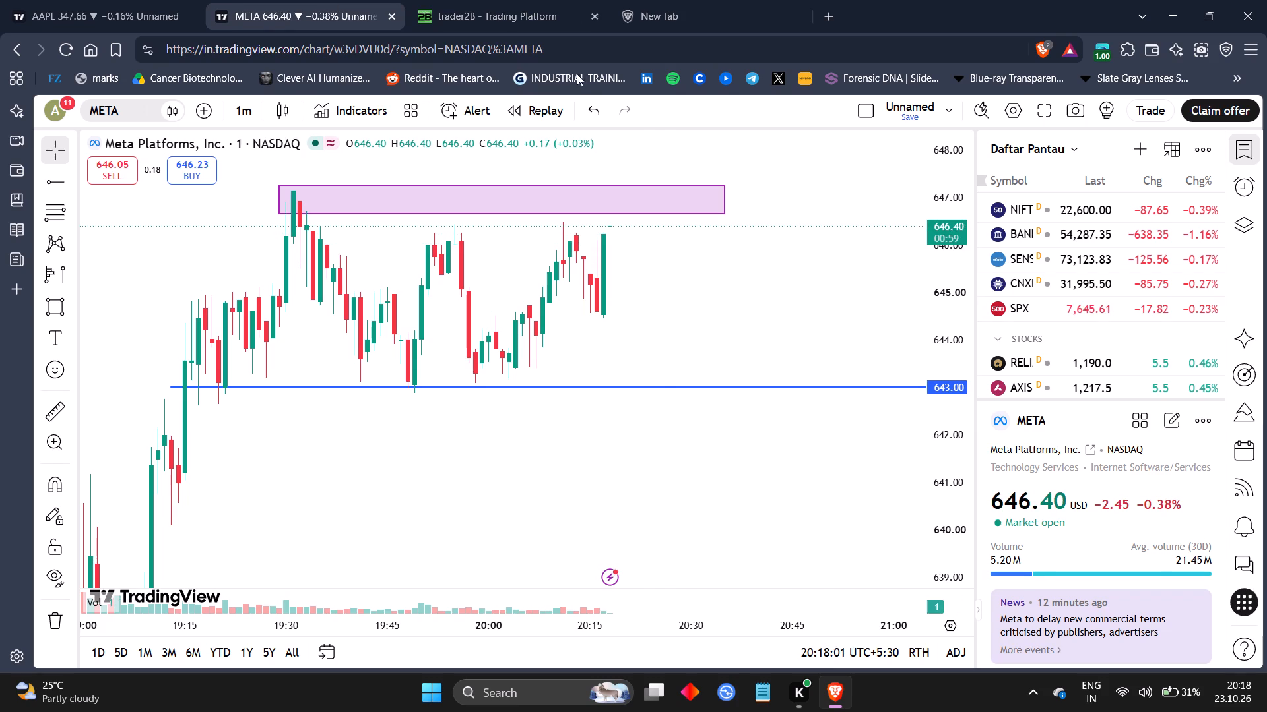
{"action": "left_click", "coordinate": [469, 0]}
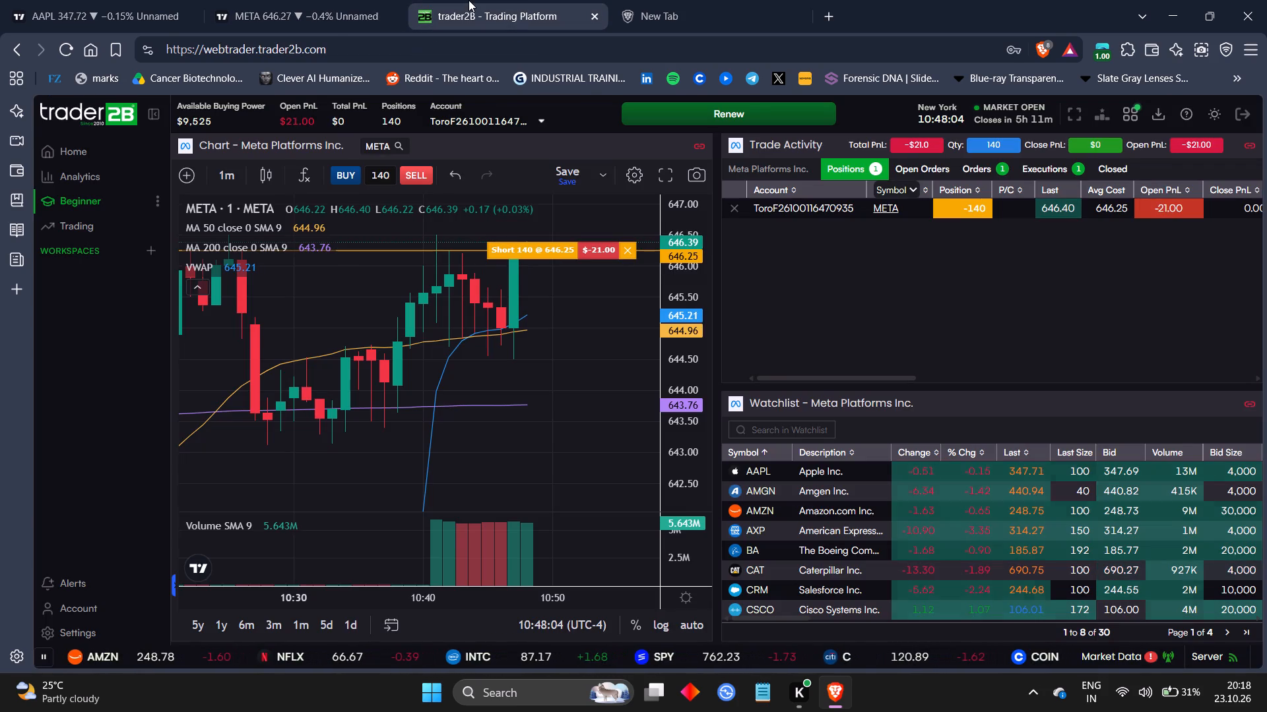
{"action": "left_click", "coordinate": [288, 0]}
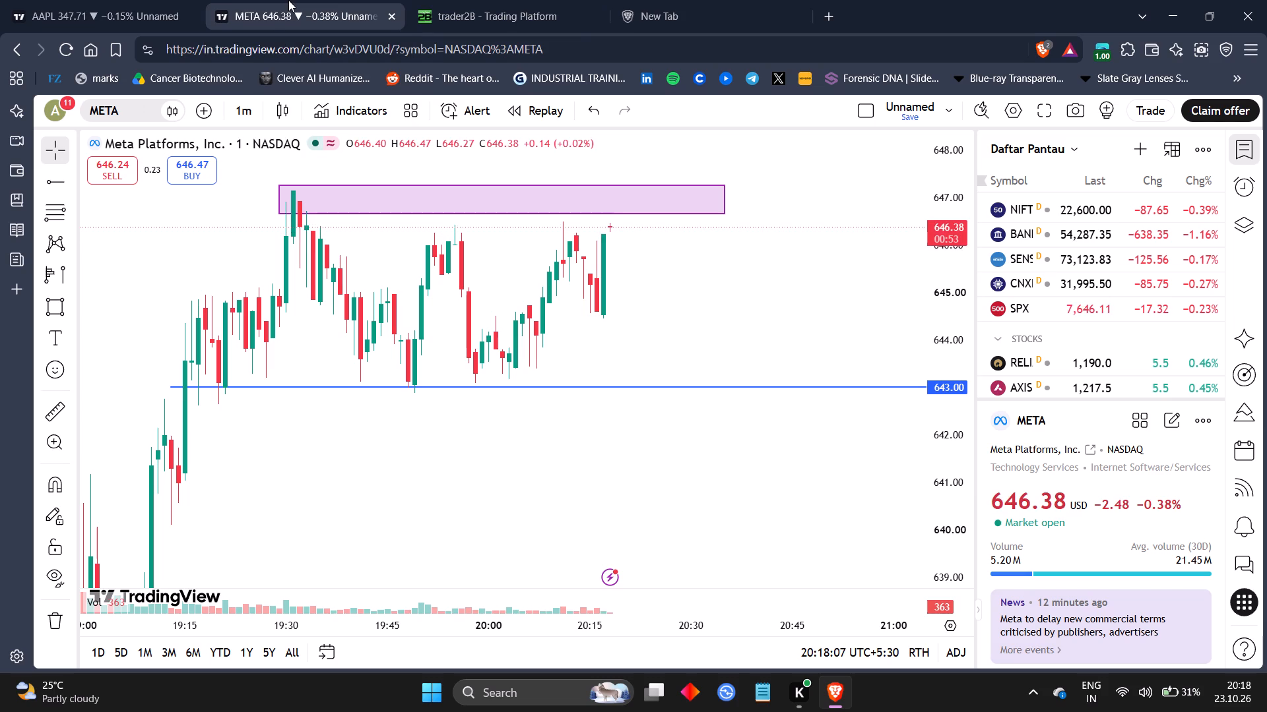
{"action": "left_click_drag", "start_coordinate": [740, 283], "coordinate": [731, 389]}
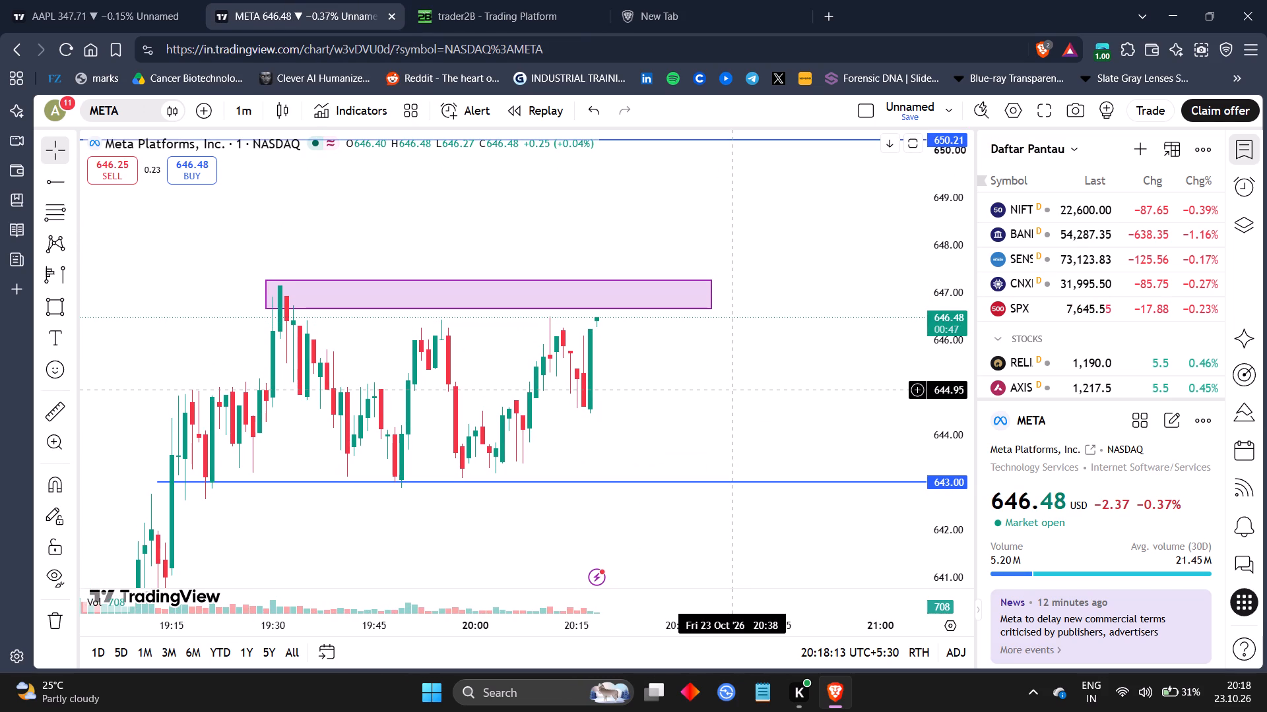
{"action": "left_click_drag", "start_coordinate": [731, 389], "coordinate": [707, 419]}
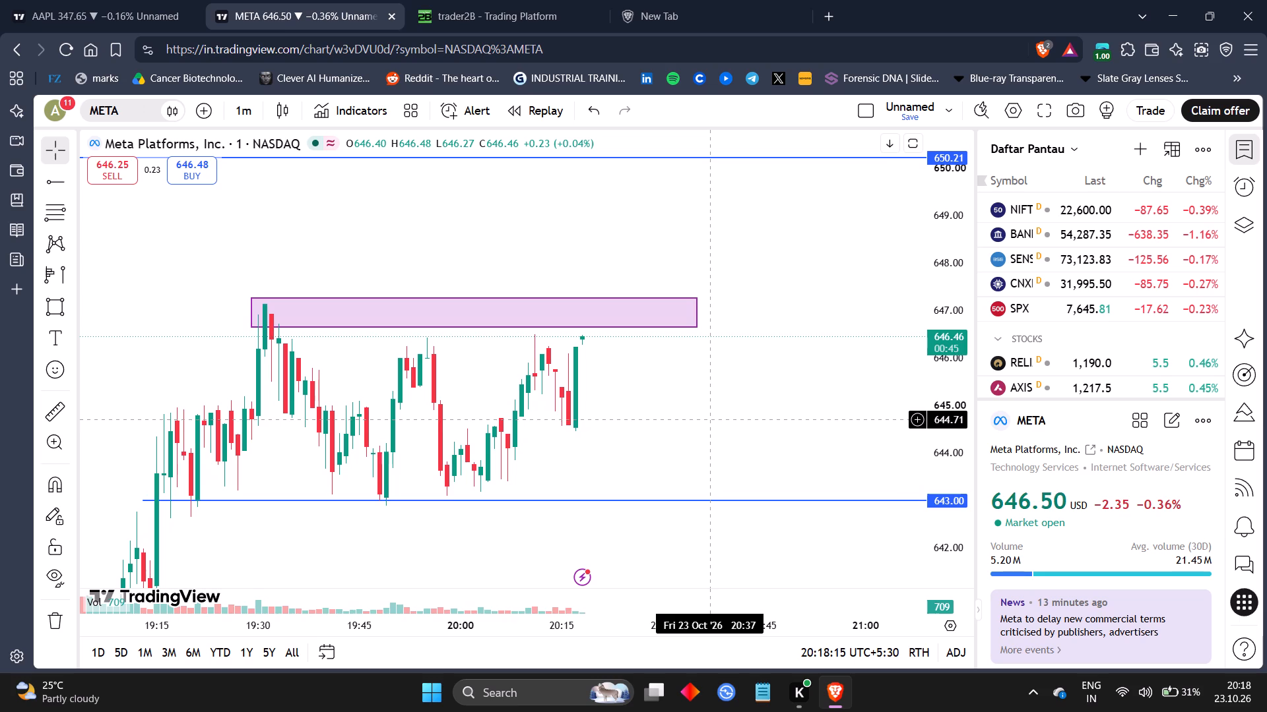
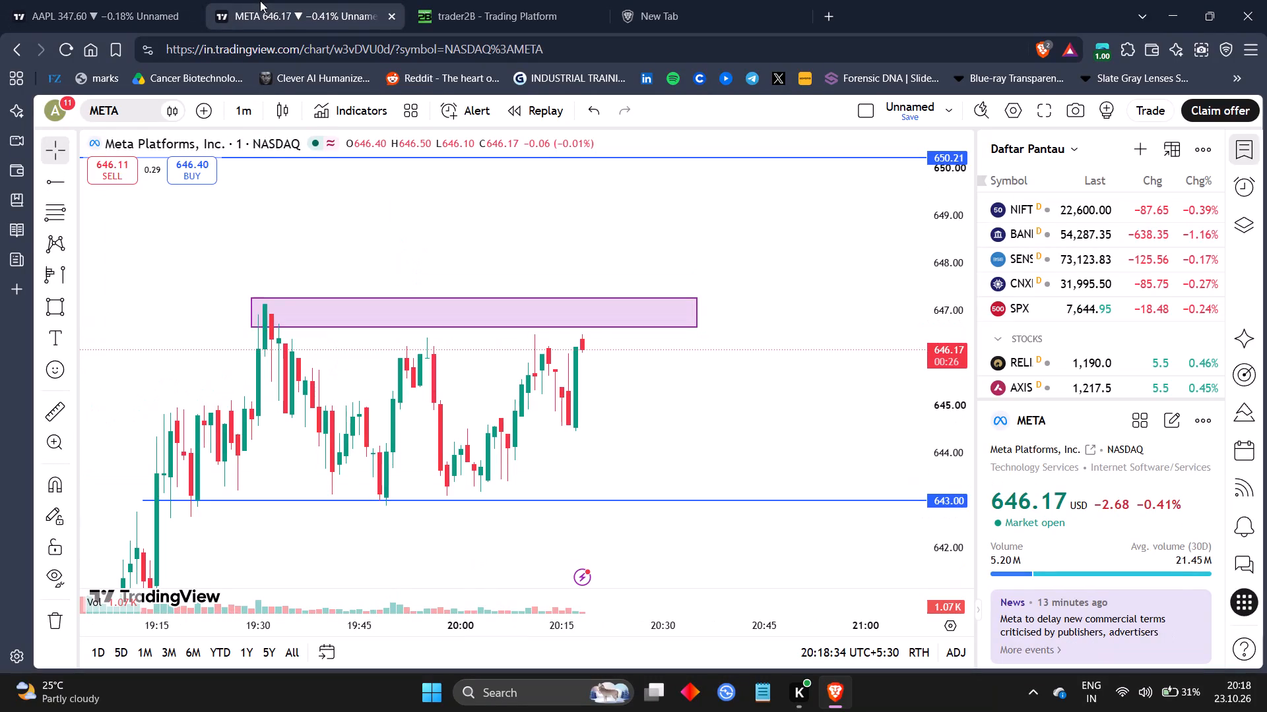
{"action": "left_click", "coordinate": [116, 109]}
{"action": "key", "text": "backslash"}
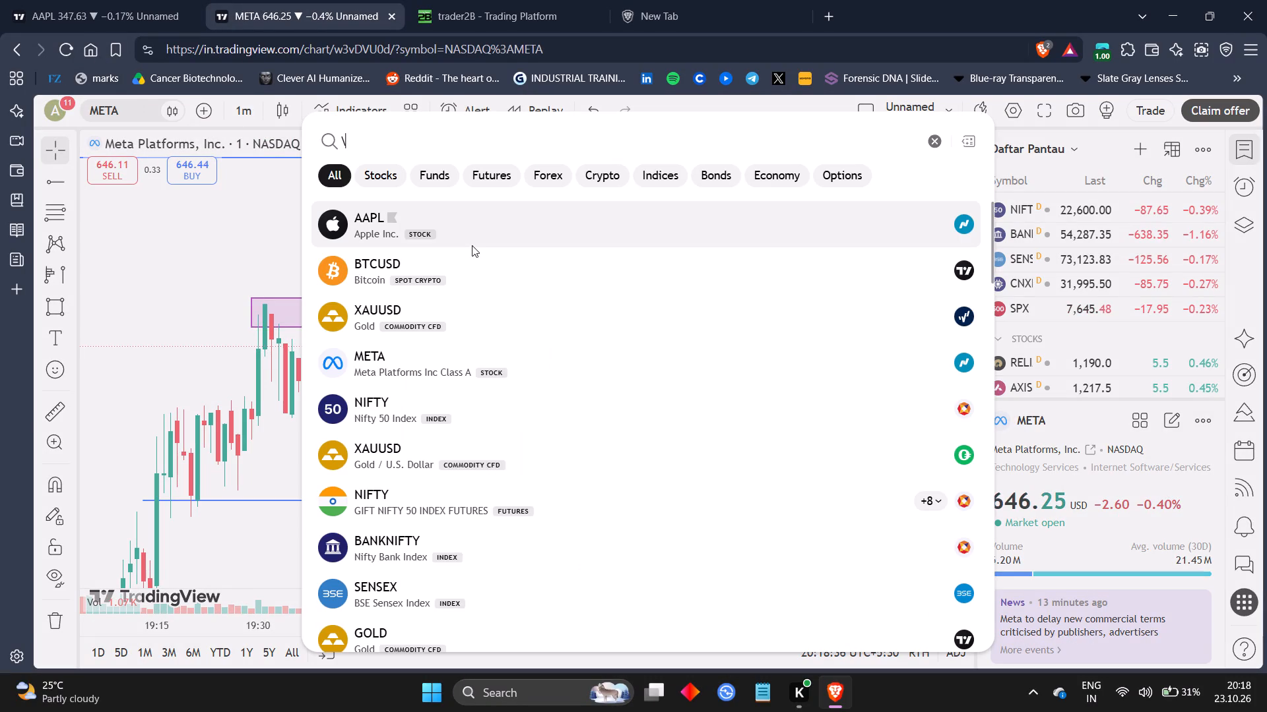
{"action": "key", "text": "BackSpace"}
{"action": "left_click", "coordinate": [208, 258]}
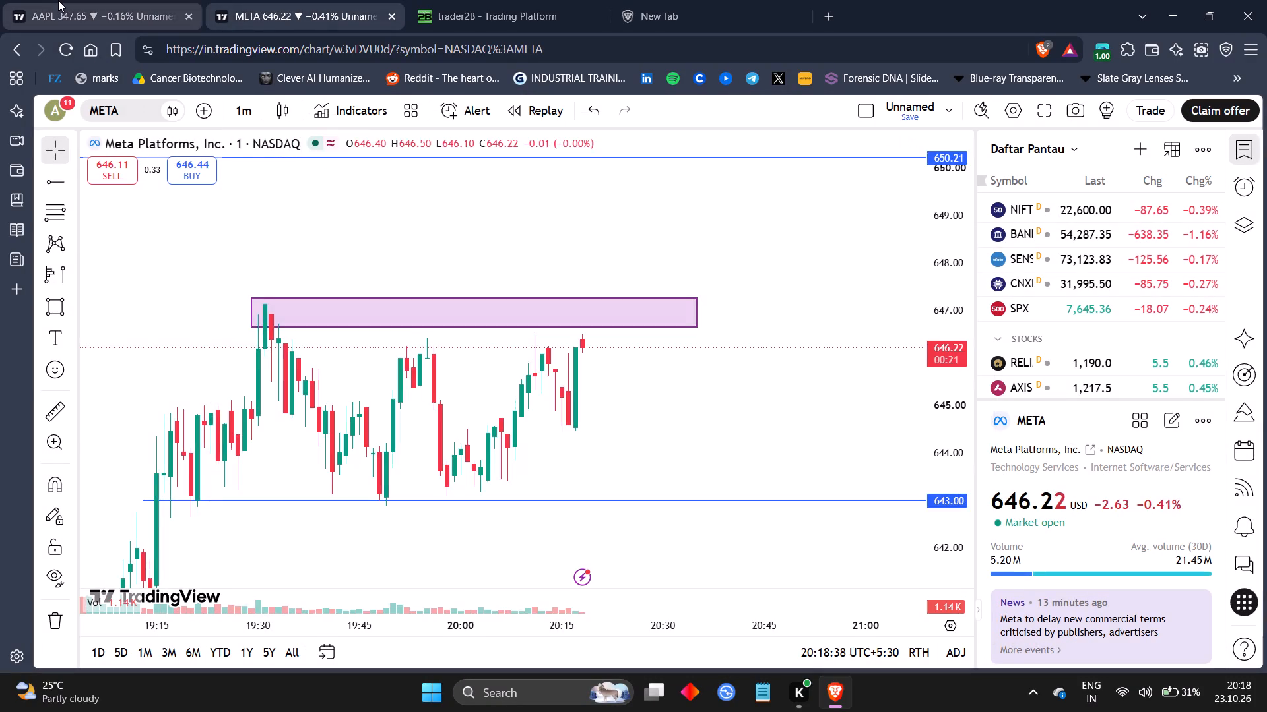
Switch to the AAPL chart, search the symbols for AMD and flag Advanced Micro Devices, Inc. in red.
{"action": "left_click", "coordinate": [58, 0]}
{"action": "left_click", "coordinate": [115, 111]}
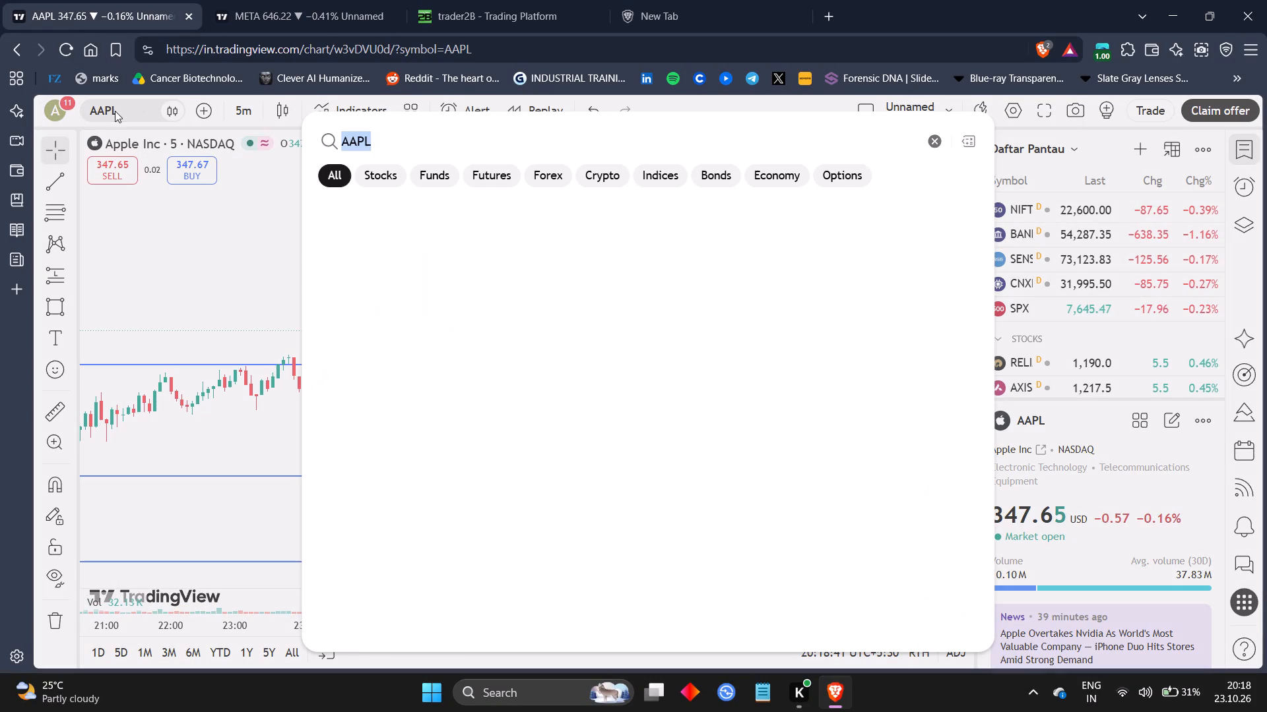
{"action": "key", "text": "BackSpace"}
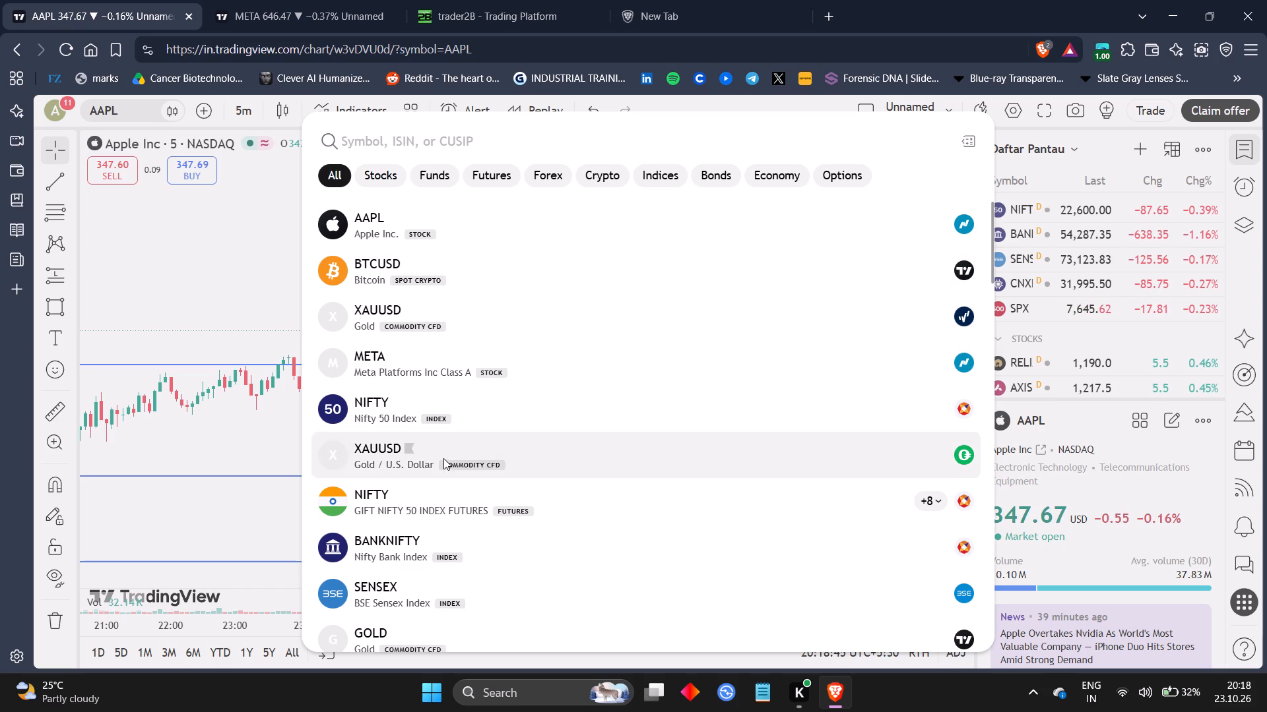
{"action": "type", "text": "amd"}
{"action": "left_click", "coordinate": [393, 217]}
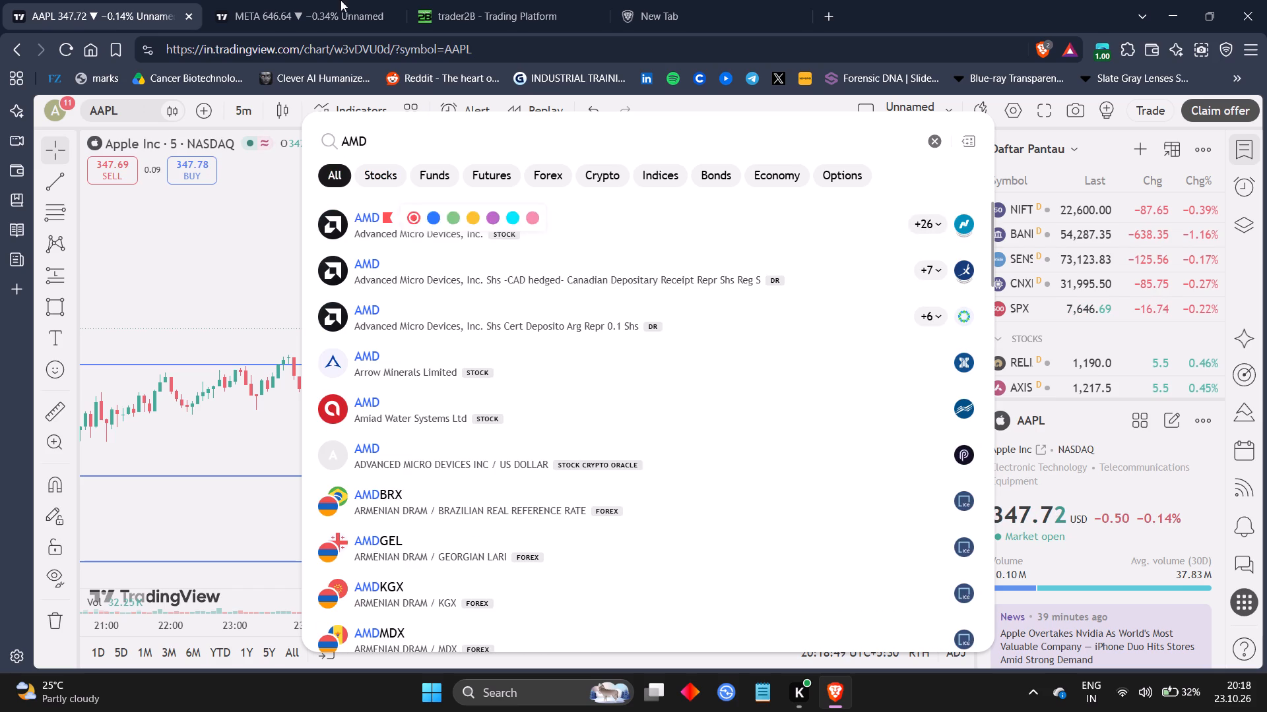
Check the open META short position on trader2B against its 1-minute candles and the 646.25 entry line.
{"action": "left_click", "coordinate": [309, 0]}
{"action": "left_click", "coordinate": [484, 0]}
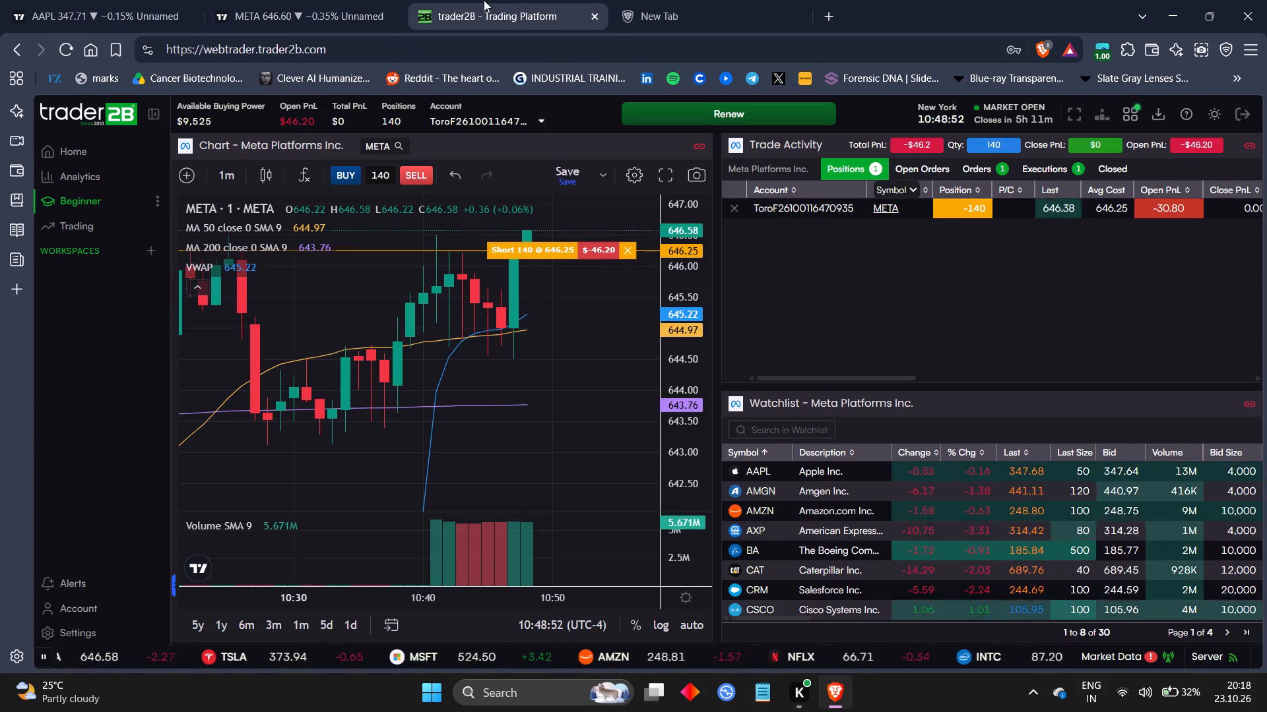
{"action": "left_click_drag", "start_coordinate": [685, 249], "coordinate": [694, 338]}
{"action": "left_click_drag", "start_coordinate": [580, 342], "coordinate": [558, 411]}
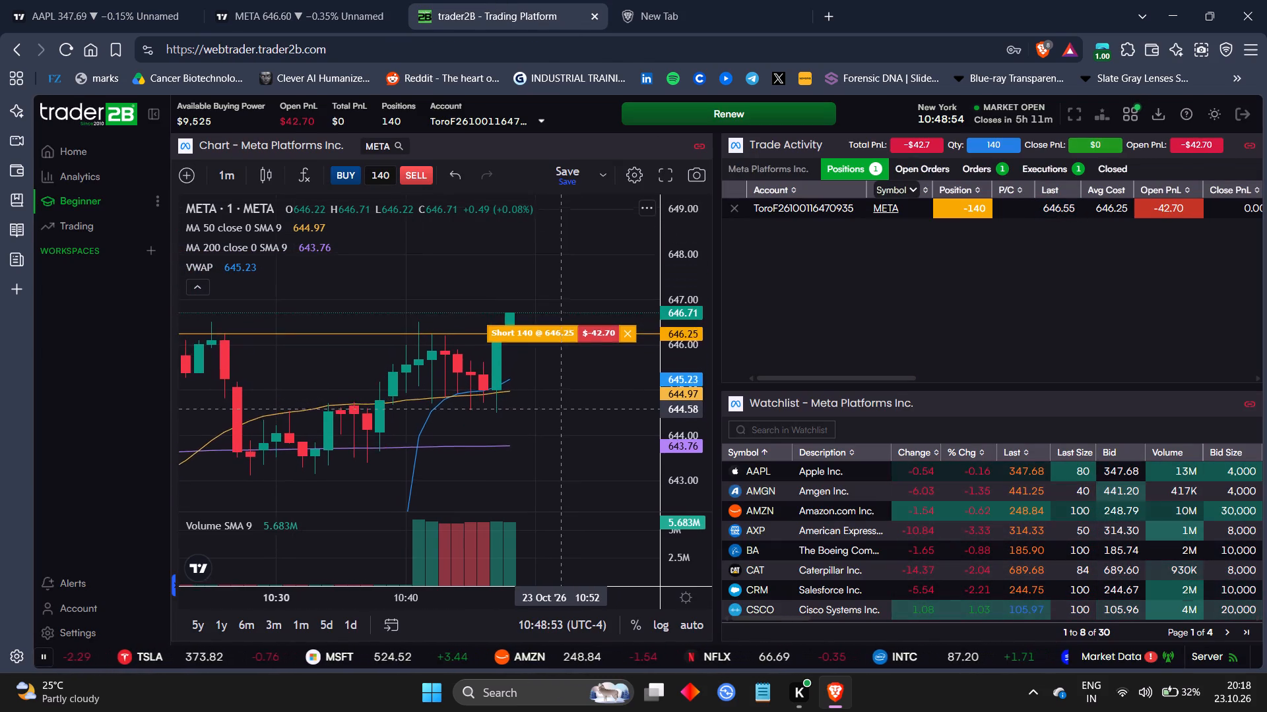
{"action": "left_click_drag", "start_coordinate": [558, 411], "coordinate": [552, 422]}
{"action": "left_click_drag", "start_coordinate": [515, 297], "coordinate": [441, 289]}
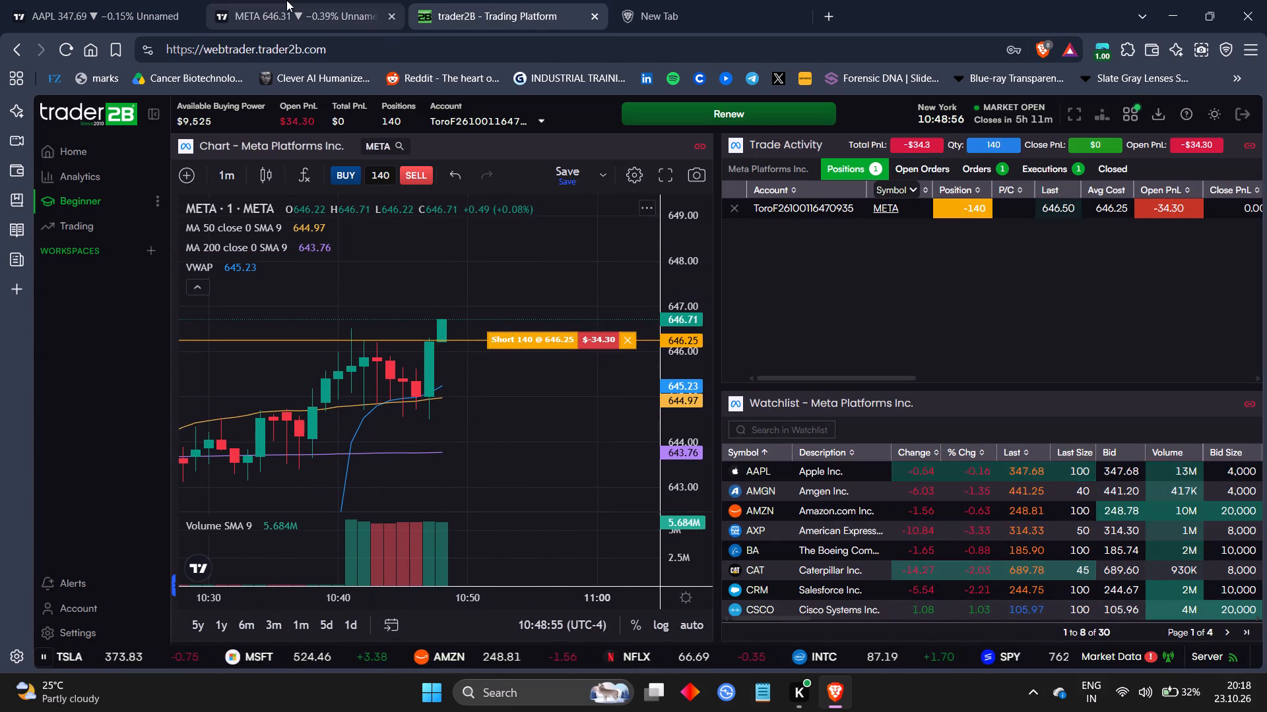
Return to the symbol search and load the Advanced Micro Devices stock chart in place of AAPL.
{"action": "left_click", "coordinate": [98, 1]}
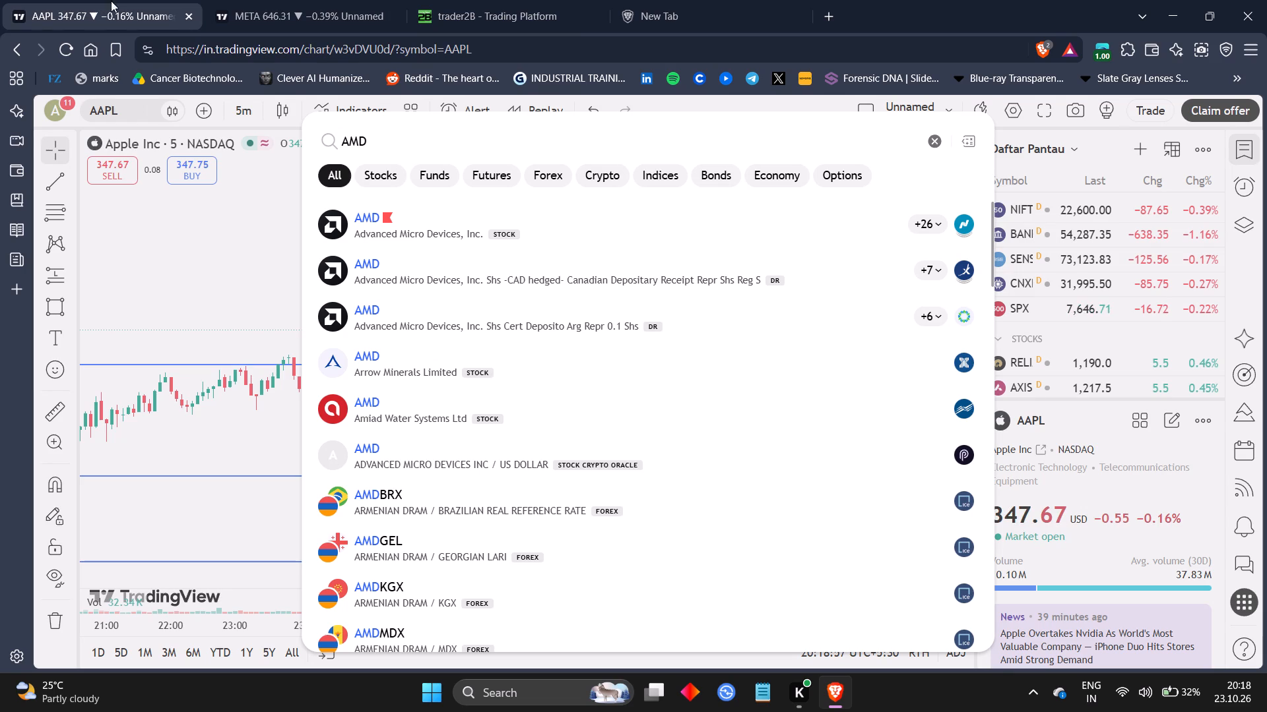
{"action": "left_click", "coordinate": [469, 222]}
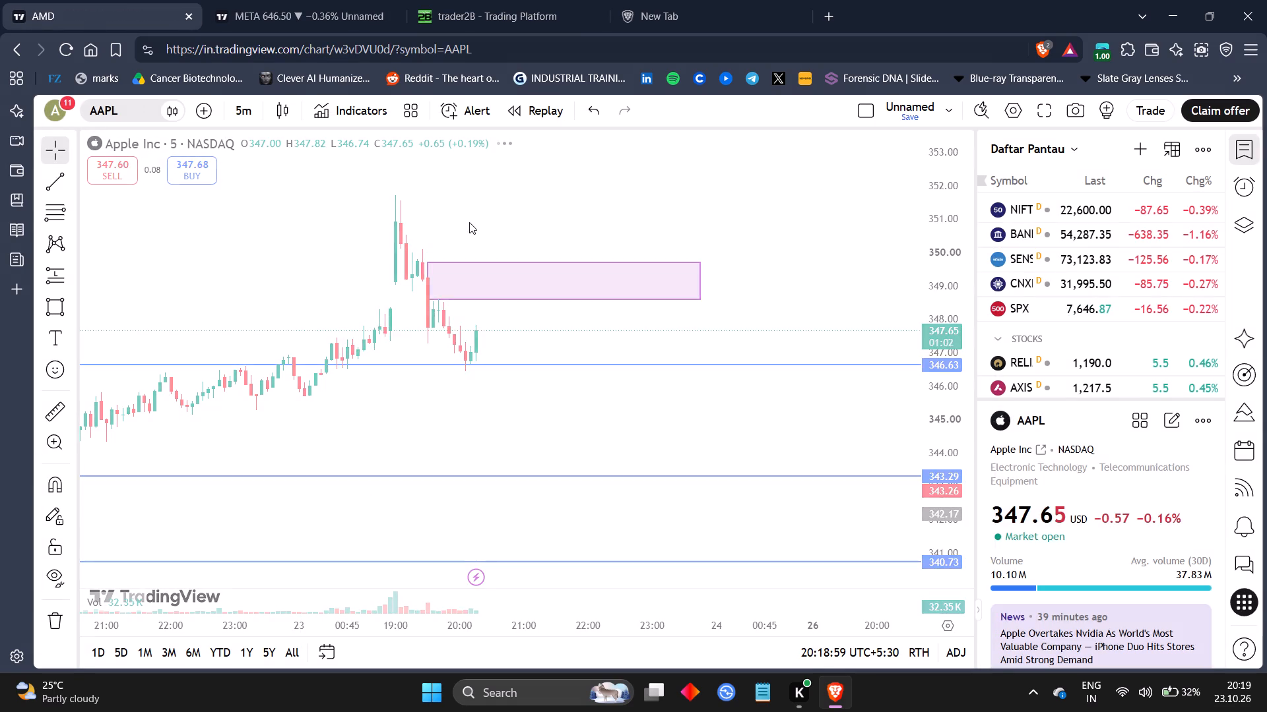
Examine AMD's 5-minute candles over the past several sessions at compressed price and time scales.
{"action": "left_click_drag", "start_coordinate": [658, 339], "coordinate": [765, 299]}
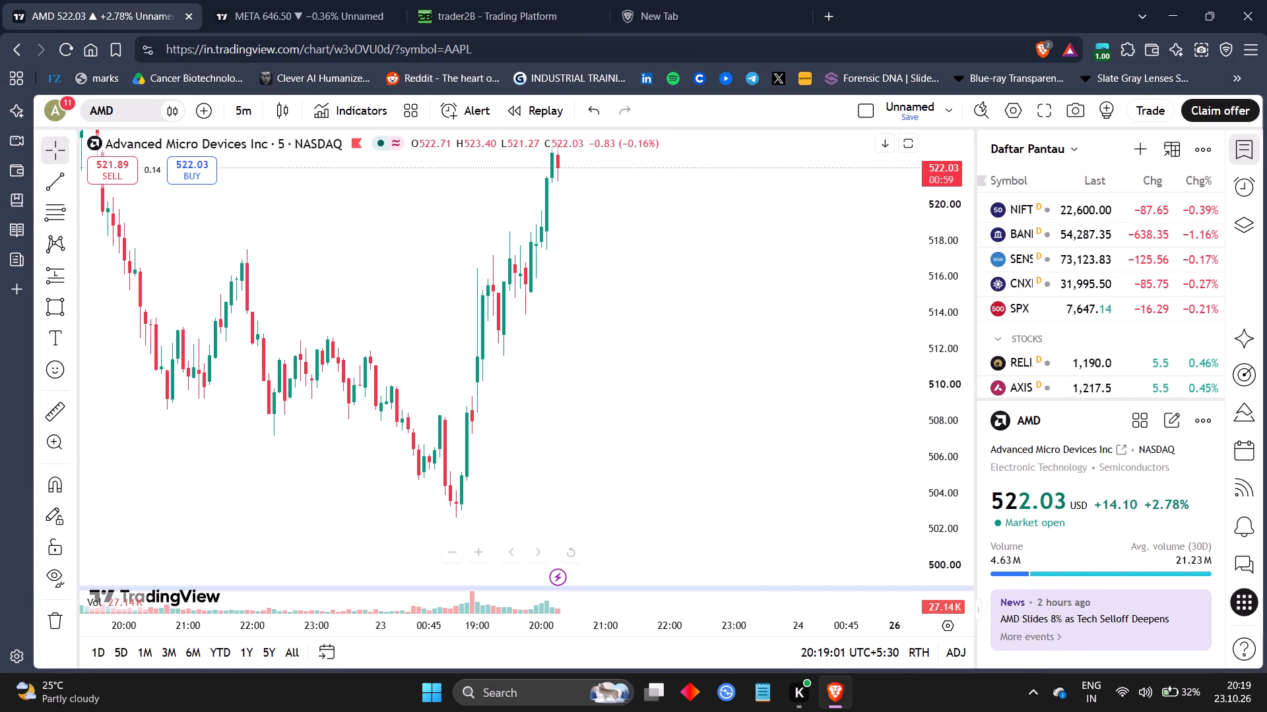
{"action": "left_click_drag", "start_coordinate": [493, 620], "coordinate": [709, 605]}
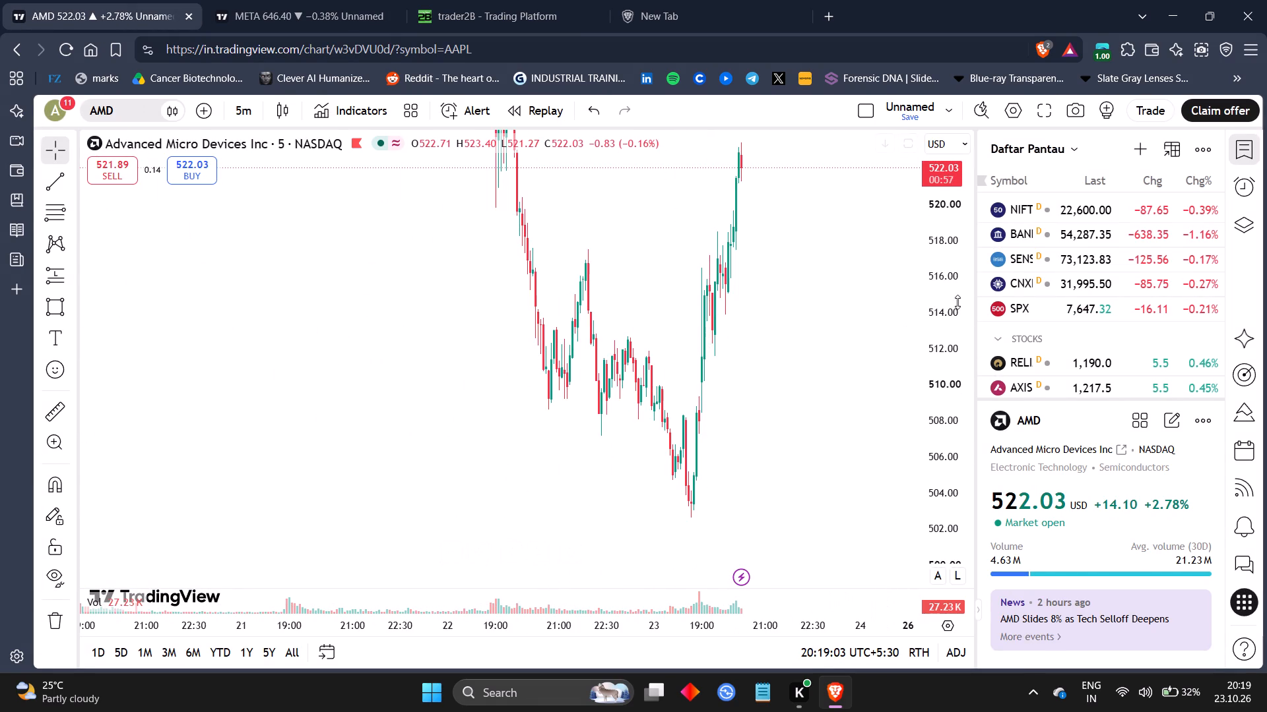
{"action": "left_click_drag", "start_coordinate": [958, 302], "coordinate": [971, 565]}
{"action": "left_click_drag", "start_coordinate": [835, 422], "coordinate": [671, 560]}
{"action": "left_click_drag", "start_coordinate": [671, 560], "coordinate": [705, 542]}
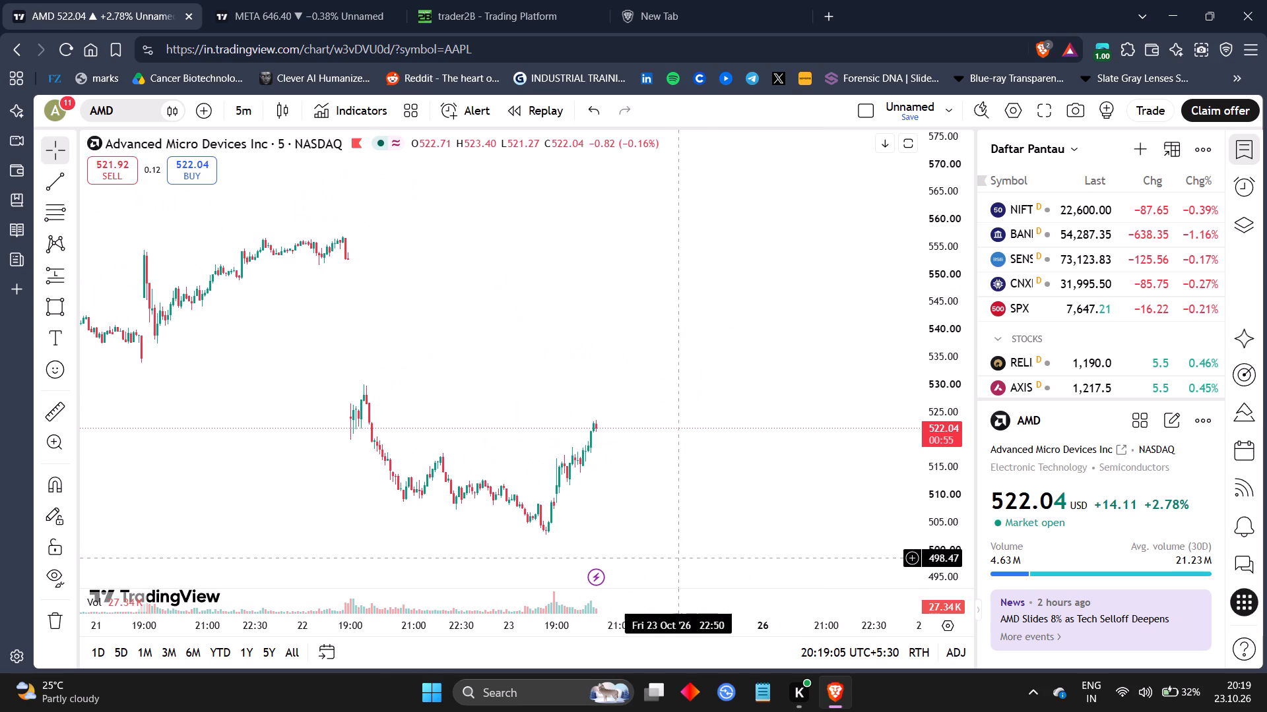
{"action": "left_click_drag", "start_coordinate": [705, 542], "coordinate": [720, 527]}
{"action": "left_click_drag", "start_coordinate": [720, 527], "coordinate": [913, 515]}
{"action": "scroll", "coordinate": [883, 515], "scroll_direction": "left", "scroll_amount": 1}
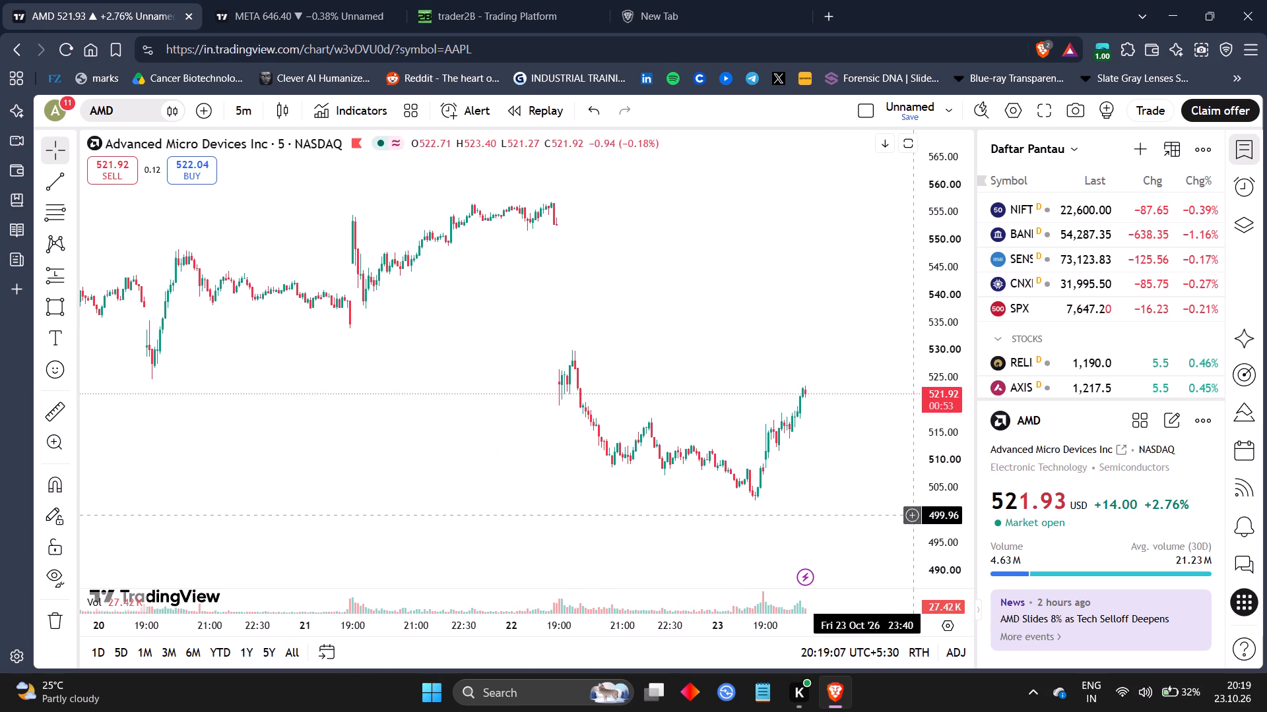
{"action": "scroll", "coordinate": [841, 516], "scroll_direction": "left", "scroll_amount": 1}
{"action": "left_click_drag", "start_coordinate": [732, 533], "coordinate": [983, 504]}
{"action": "scroll", "coordinate": [770, 520], "scroll_direction": "right", "scroll_amount": 1}
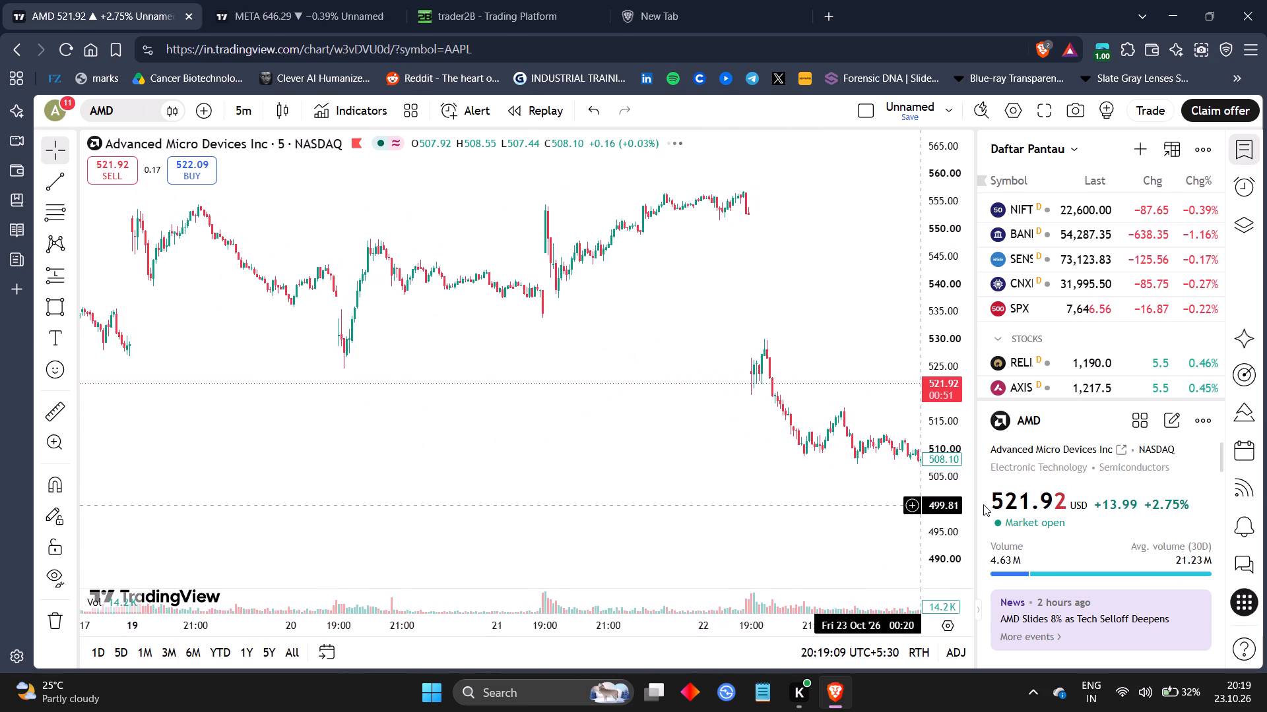
Set the AMD chart interval to 30 minutes and examine the October price action.
{"action": "type", "text": "30"}
{"action": "key", "text": "Return"}
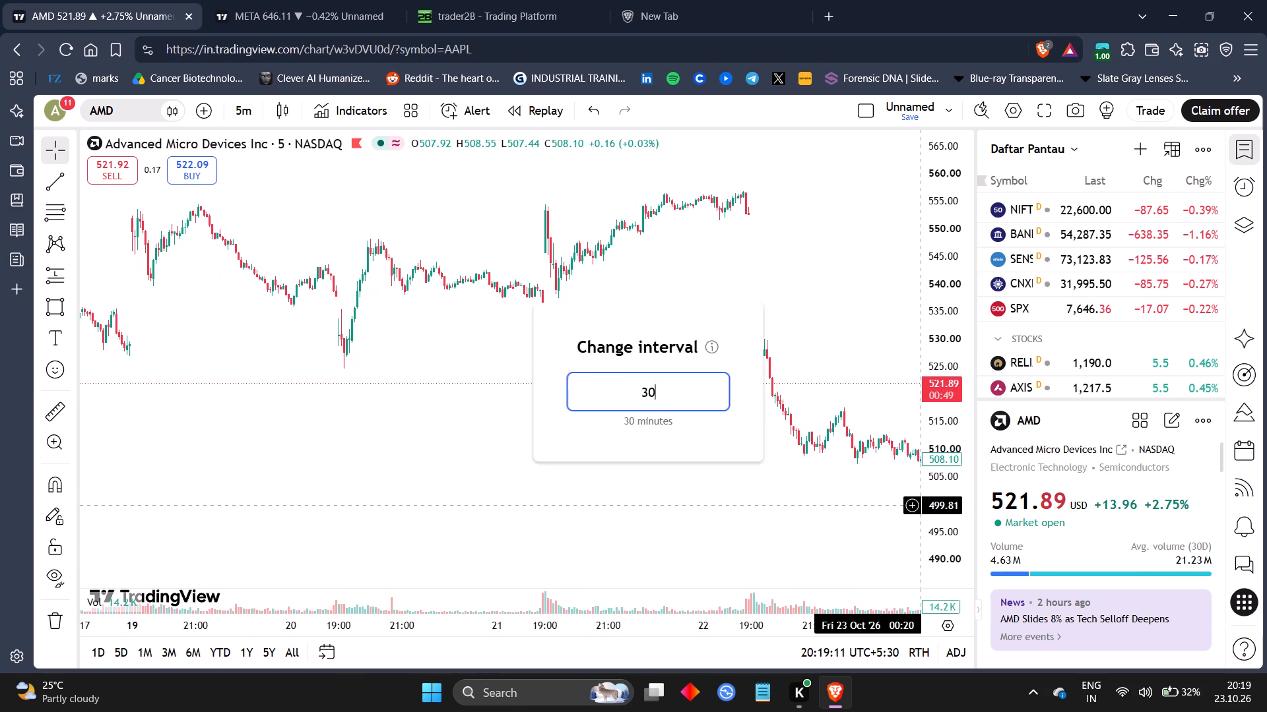
{"action": "left_click_drag", "start_coordinate": [876, 470], "coordinate": [797, 556]}
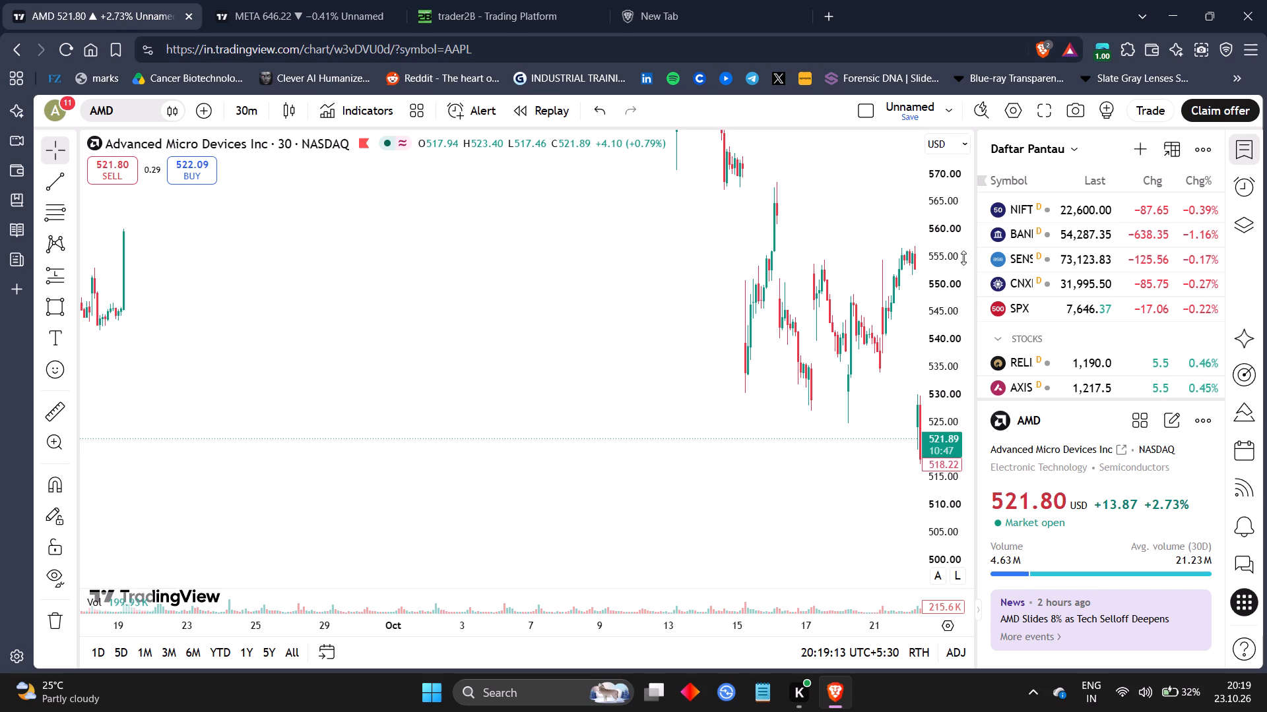
{"action": "left_click_drag", "start_coordinate": [956, 259], "coordinate": [944, 378]}
{"action": "left_click_drag", "start_coordinate": [802, 409], "coordinate": [604, 438]}
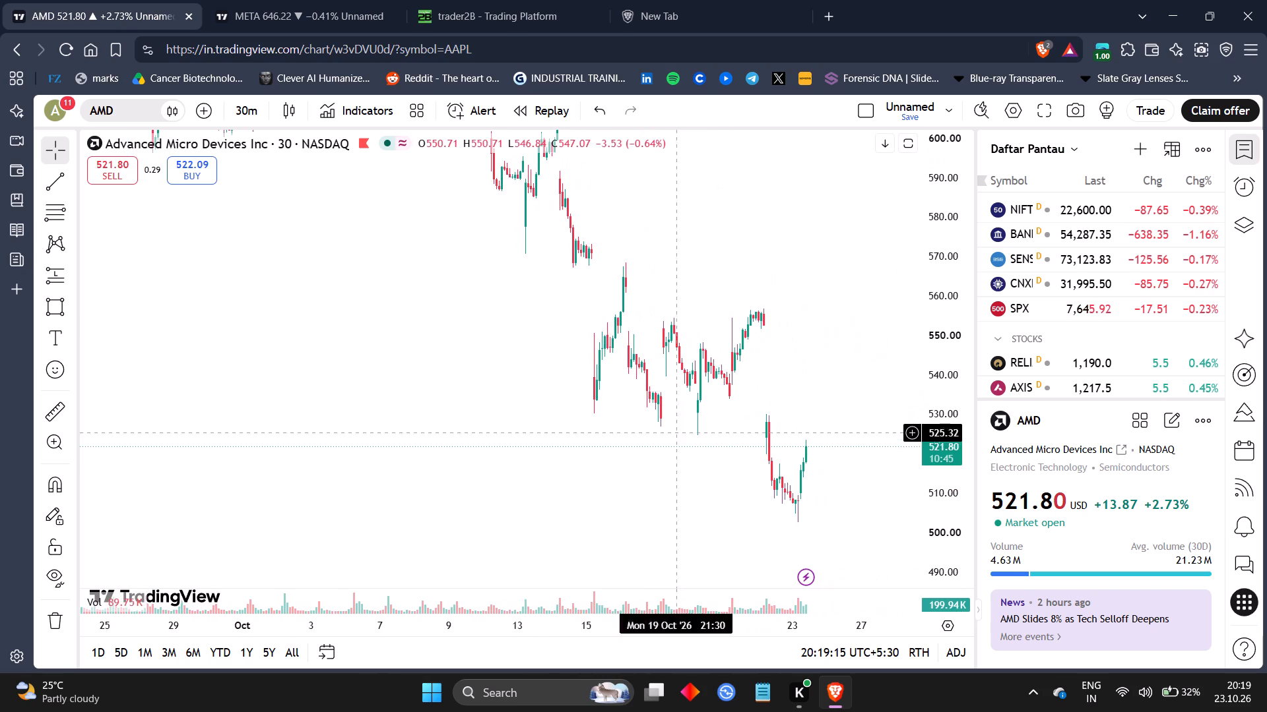
{"action": "left_click_drag", "start_coordinate": [730, 452], "coordinate": [589, 369]}
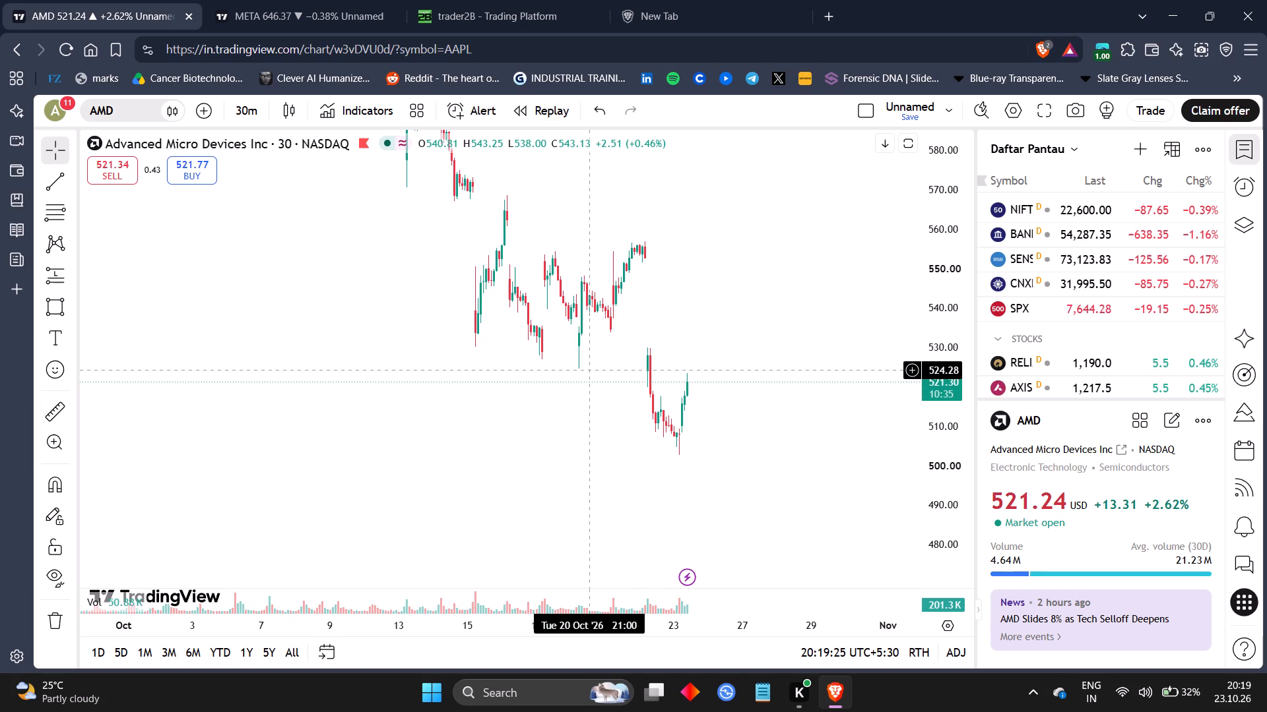
Switch to the META chart on TradingView to check price against the rectangle zone.
{"action": "left_click", "coordinate": [319, 0]}
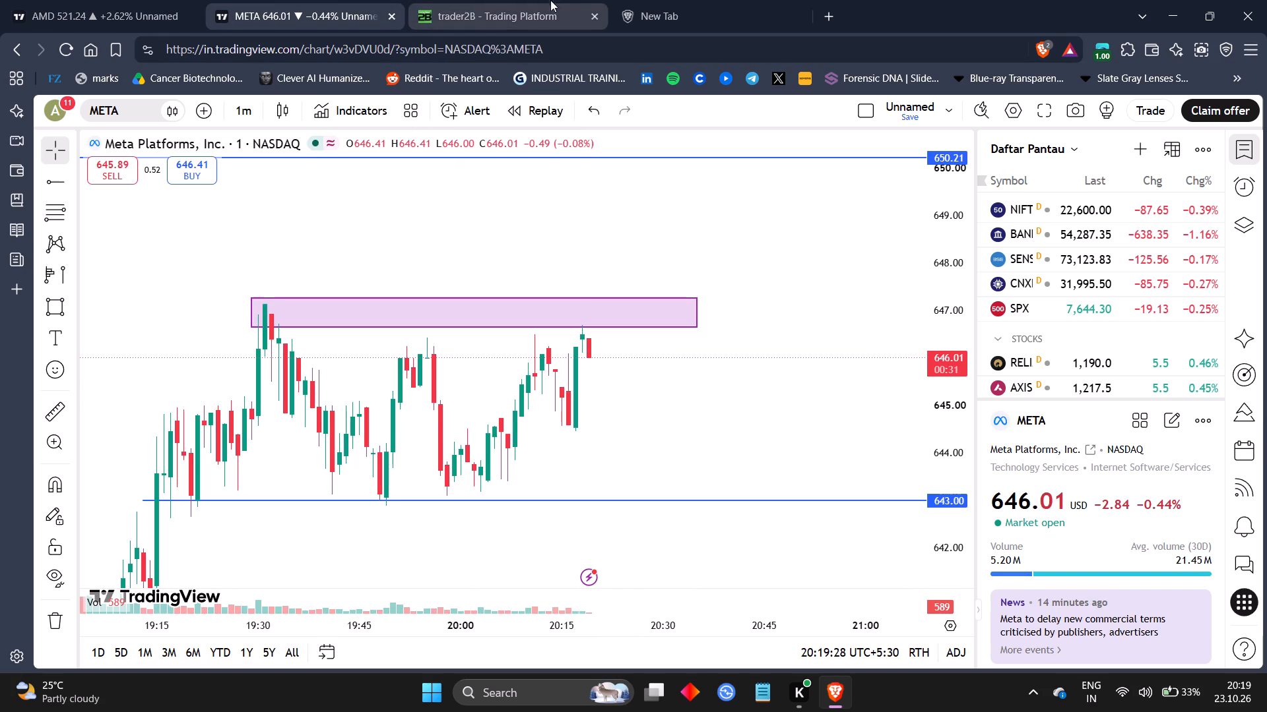
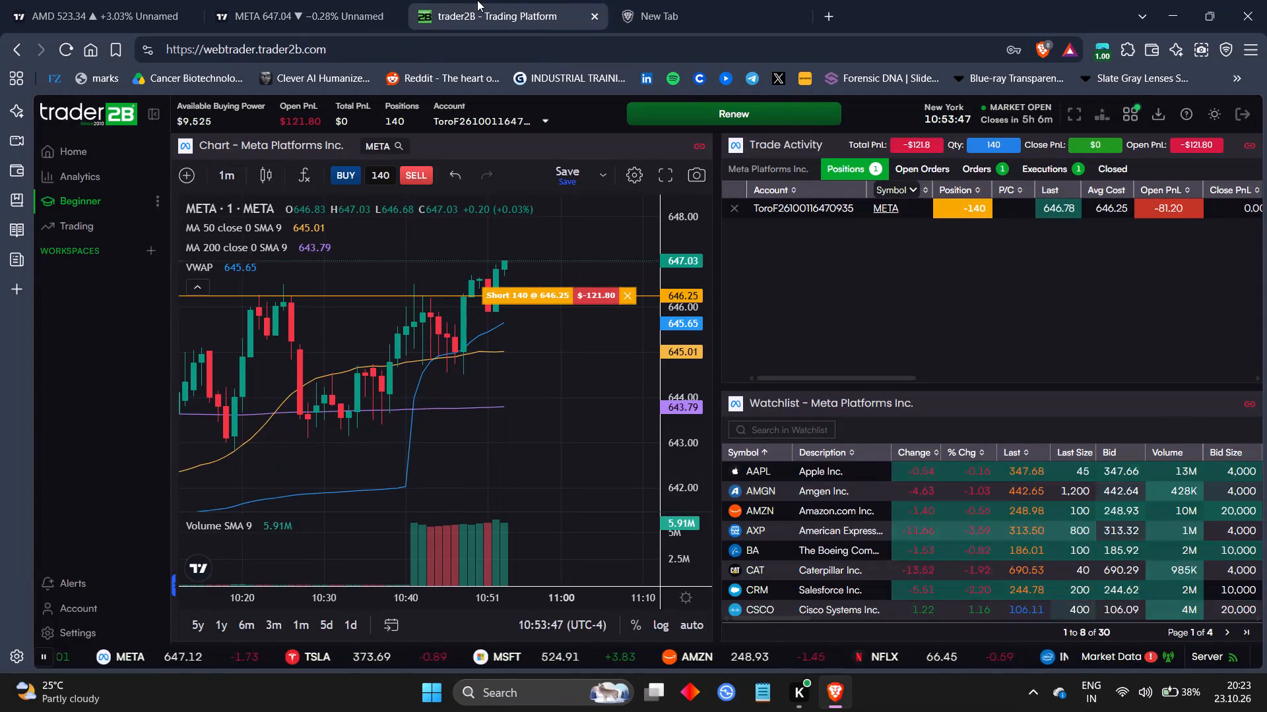
Switch to the META chart on TradingView and examine the 1-minute price action at the rectangle zone.
{"action": "left_click", "coordinate": [341, 0]}
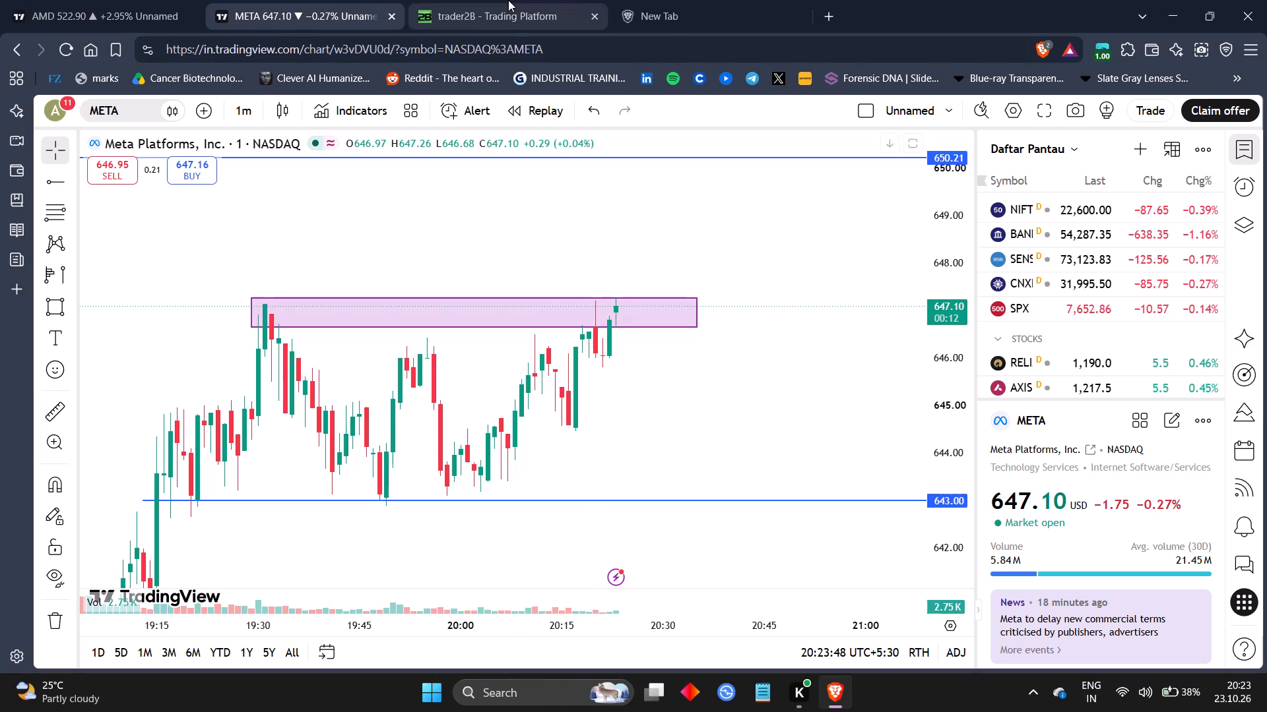
{"action": "left_click_drag", "start_coordinate": [458, 248], "coordinate": [560, 274]}
Switch to the AMD chart and examine the recent 30-minute candles from 22 and 23 October at enlarged time and price scales.
{"action": "left_click", "coordinate": [125, 0]}
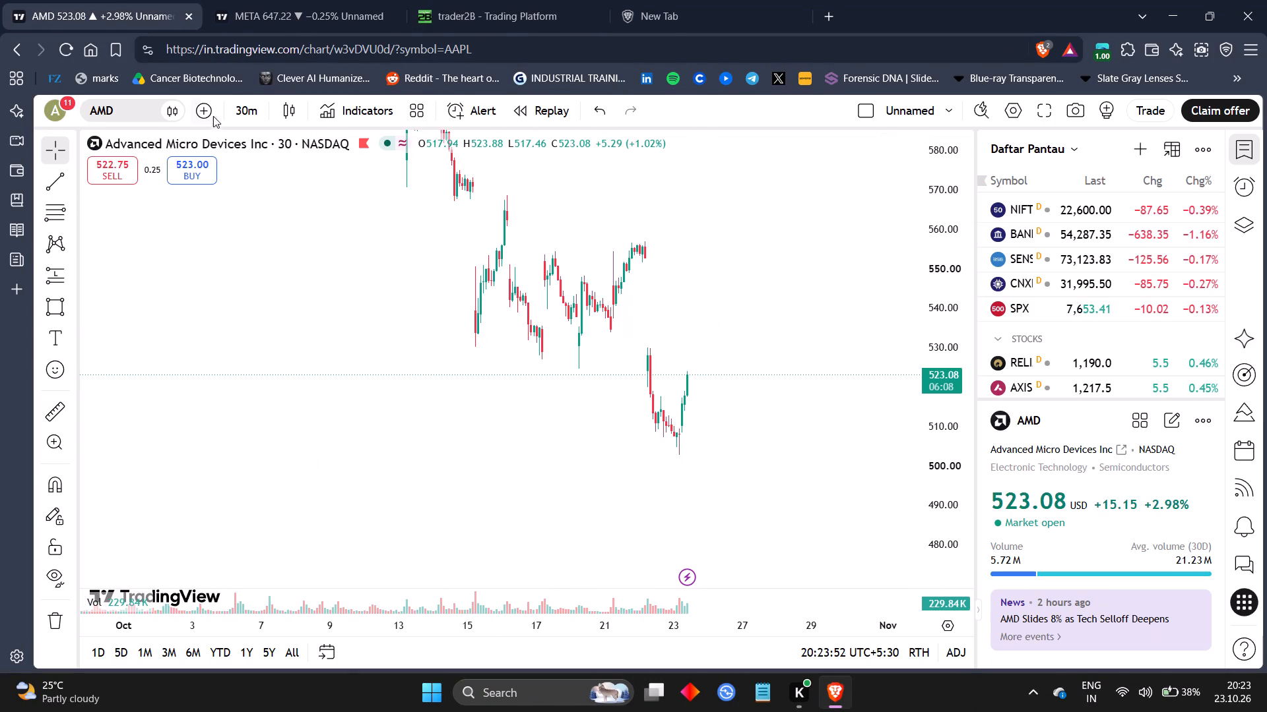
{"action": "left_click_drag", "start_coordinate": [521, 434], "coordinate": [399, 430]}
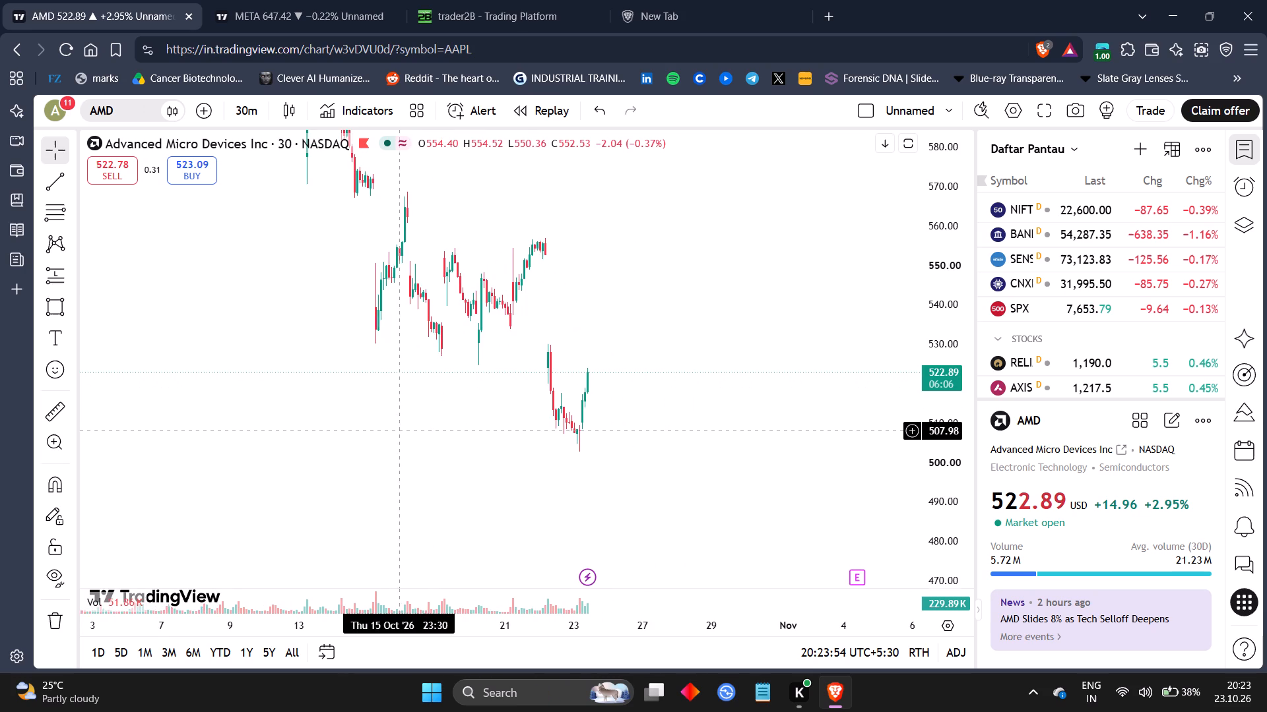
{"action": "left_click_drag", "start_coordinate": [399, 430], "coordinate": [397, 430]}
{"action": "left_click_drag", "start_coordinate": [607, 628], "coordinate": [445, 645]}
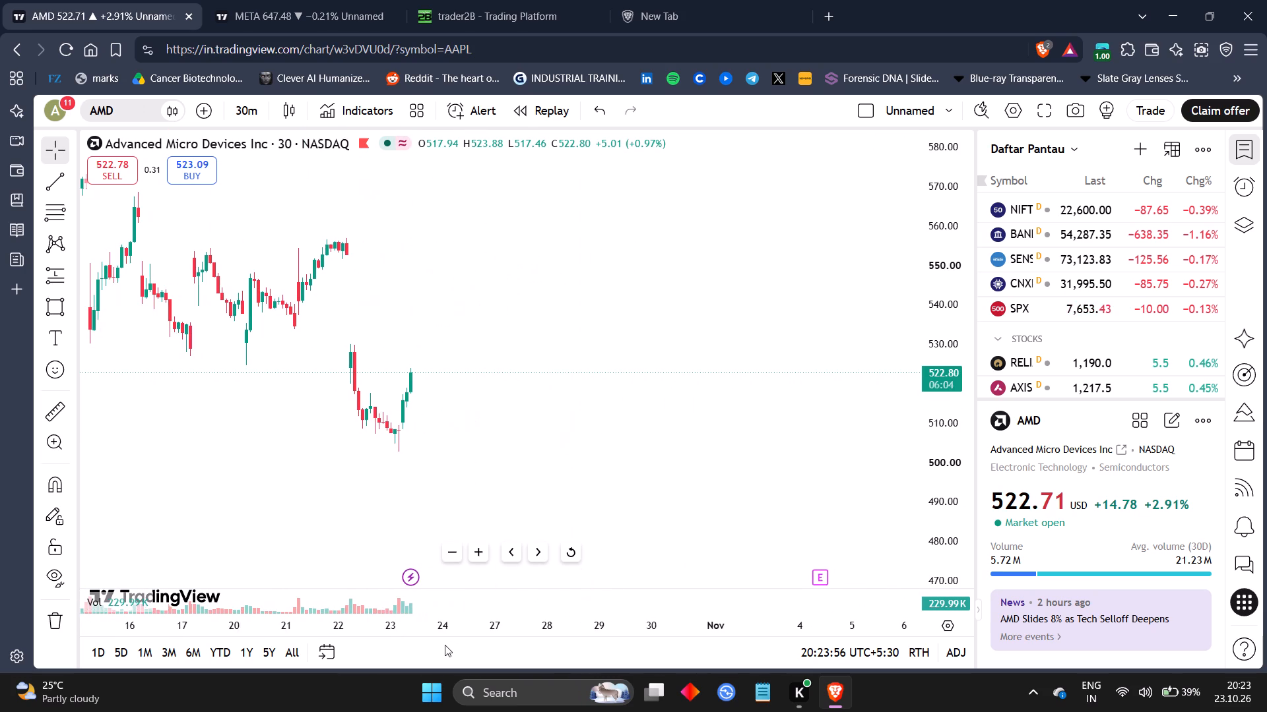
{"action": "left_click_drag", "start_coordinate": [514, 405], "coordinate": [800, 425]}
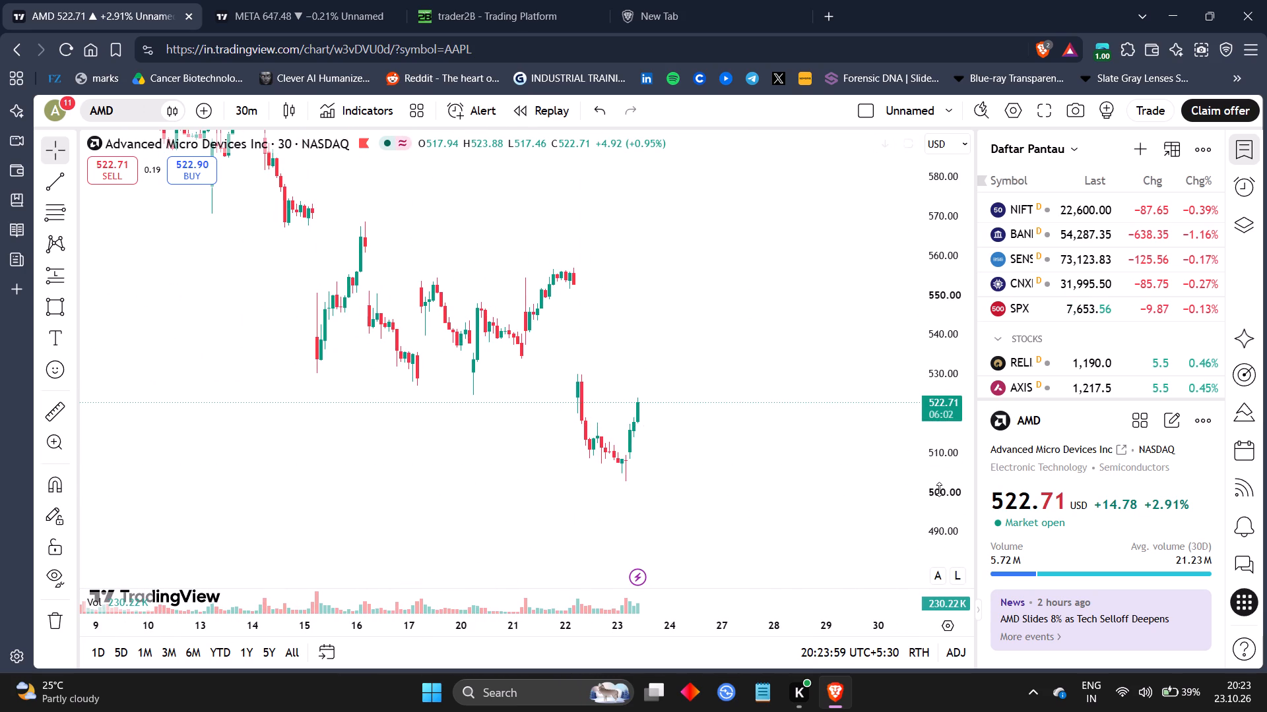
{"action": "left_click_drag", "start_coordinate": [939, 489], "coordinate": [888, 287]}
{"action": "left_click_drag", "start_coordinate": [818, 492], "coordinate": [771, 343]}
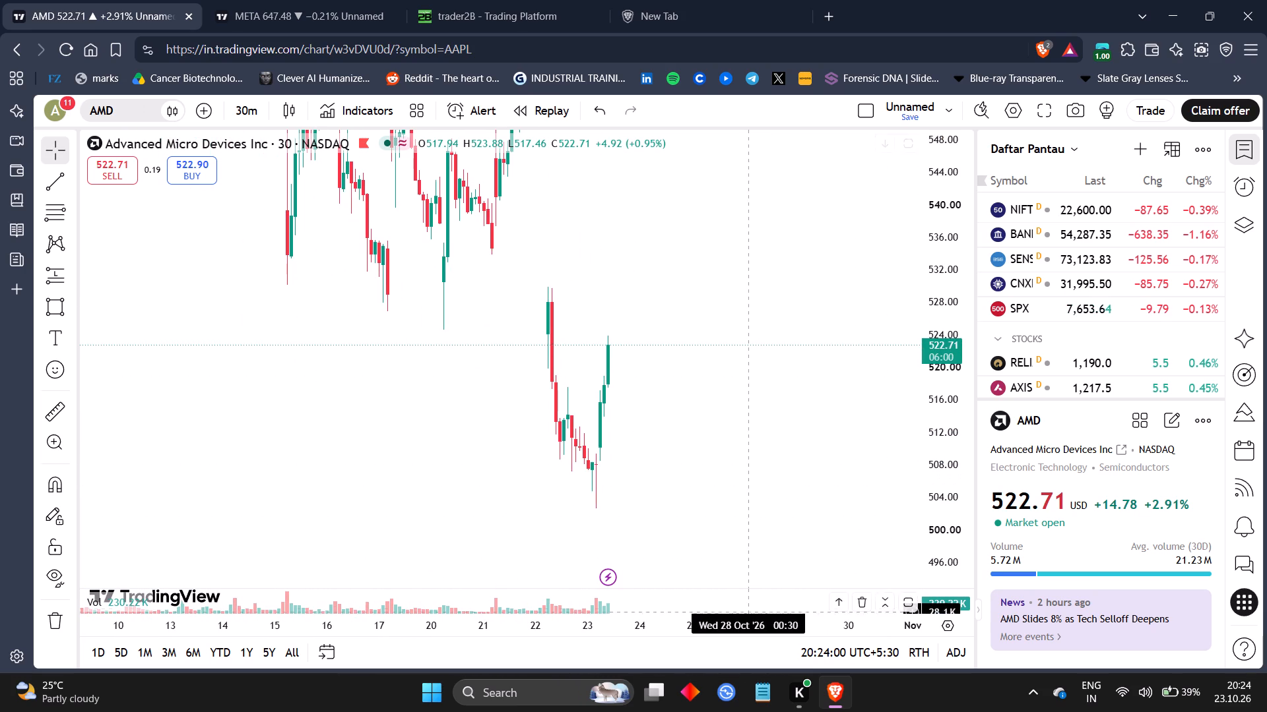
{"action": "left_click_drag", "start_coordinate": [748, 623], "coordinate": [509, 622]}
{"action": "left_click_drag", "start_coordinate": [292, 454], "coordinate": [657, 463]}
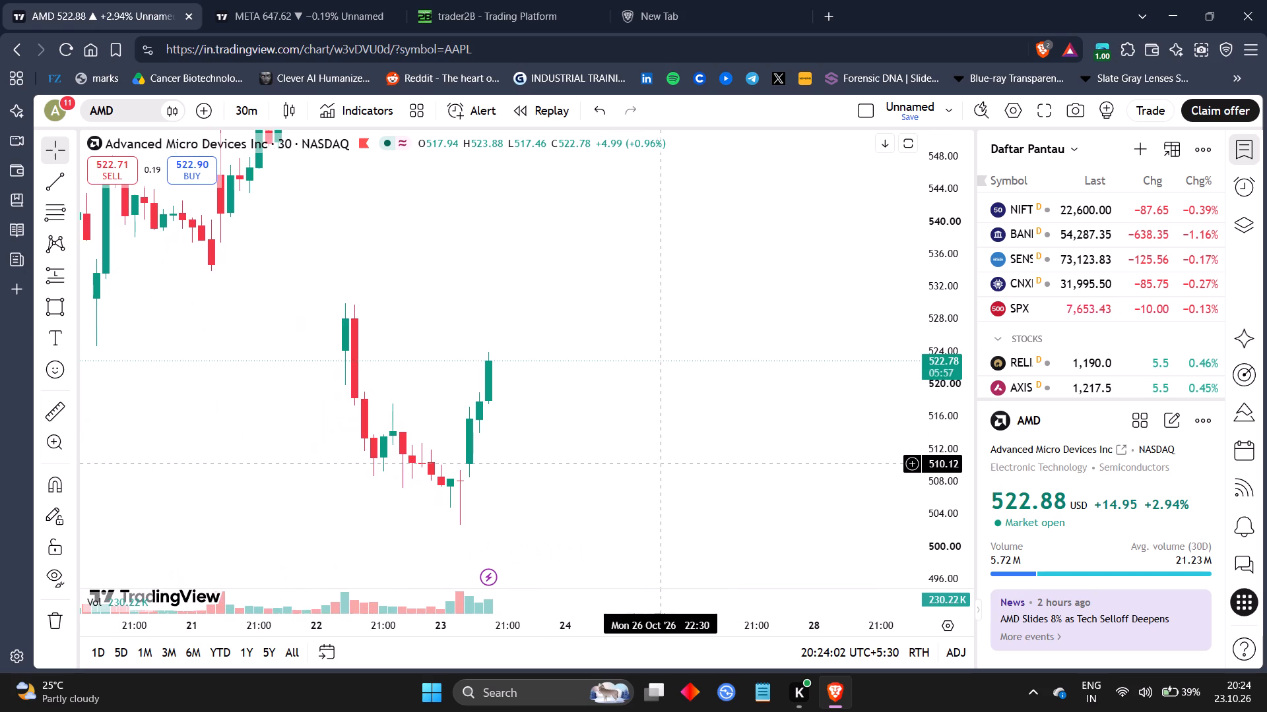
{"action": "left_click_drag", "start_coordinate": [549, 428], "coordinate": [548, 388]}
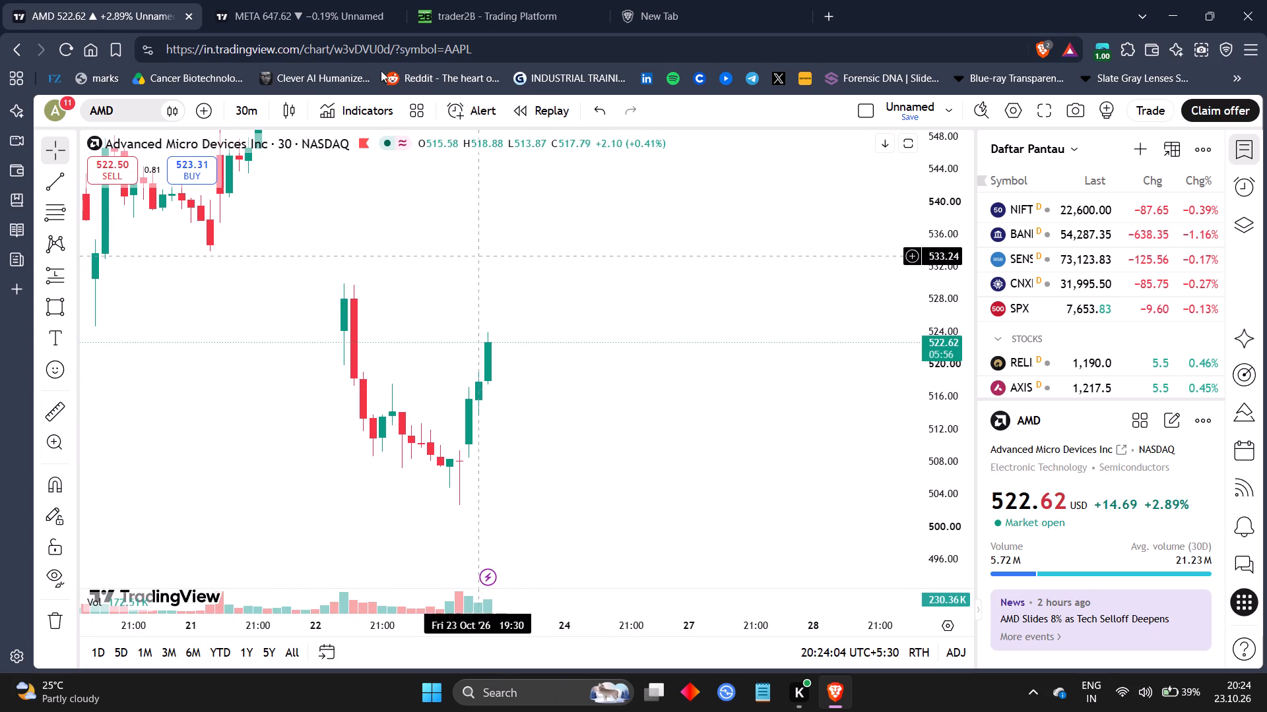
Return to trader2B and open the market buy-to-close order for the 140-share META short position.
{"action": "left_click", "coordinate": [361, 30]}
{"action": "left_click", "coordinate": [489, 0]}
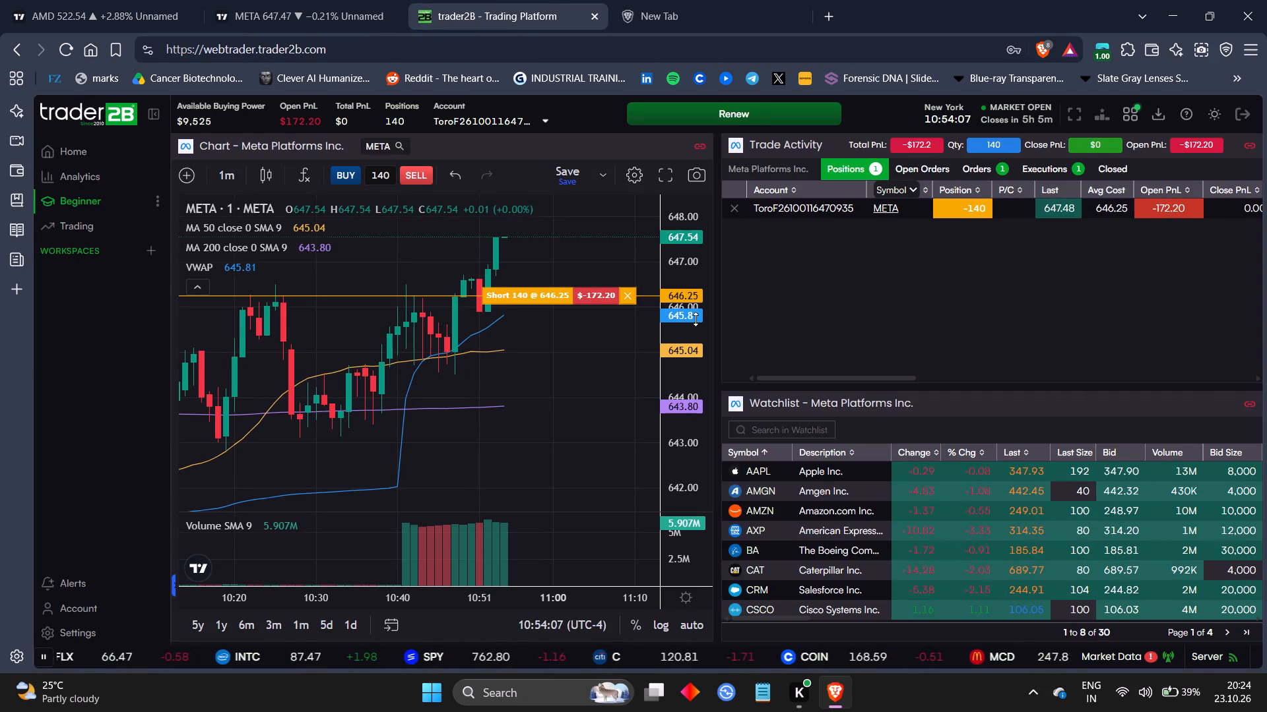
{"action": "left_click", "coordinate": [628, 299]}
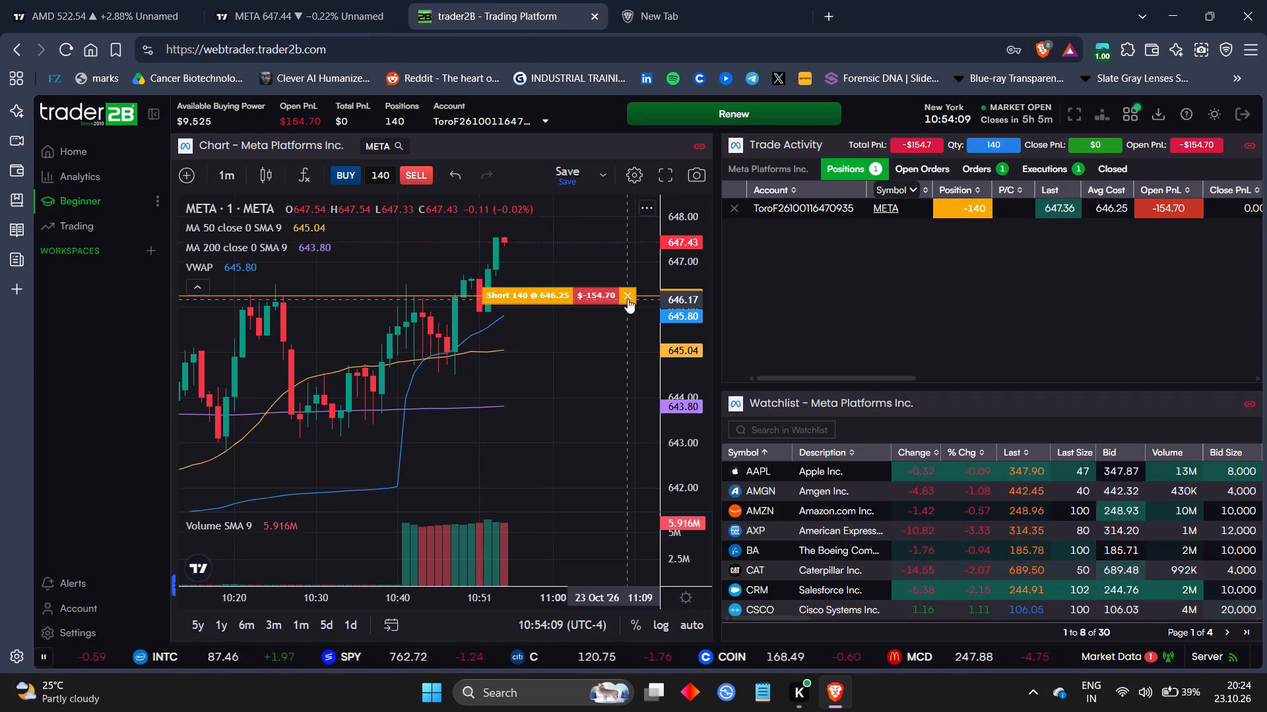
{"action": "left_click", "coordinate": [628, 299]}
{"action": "left_click", "coordinate": [629, 295]}
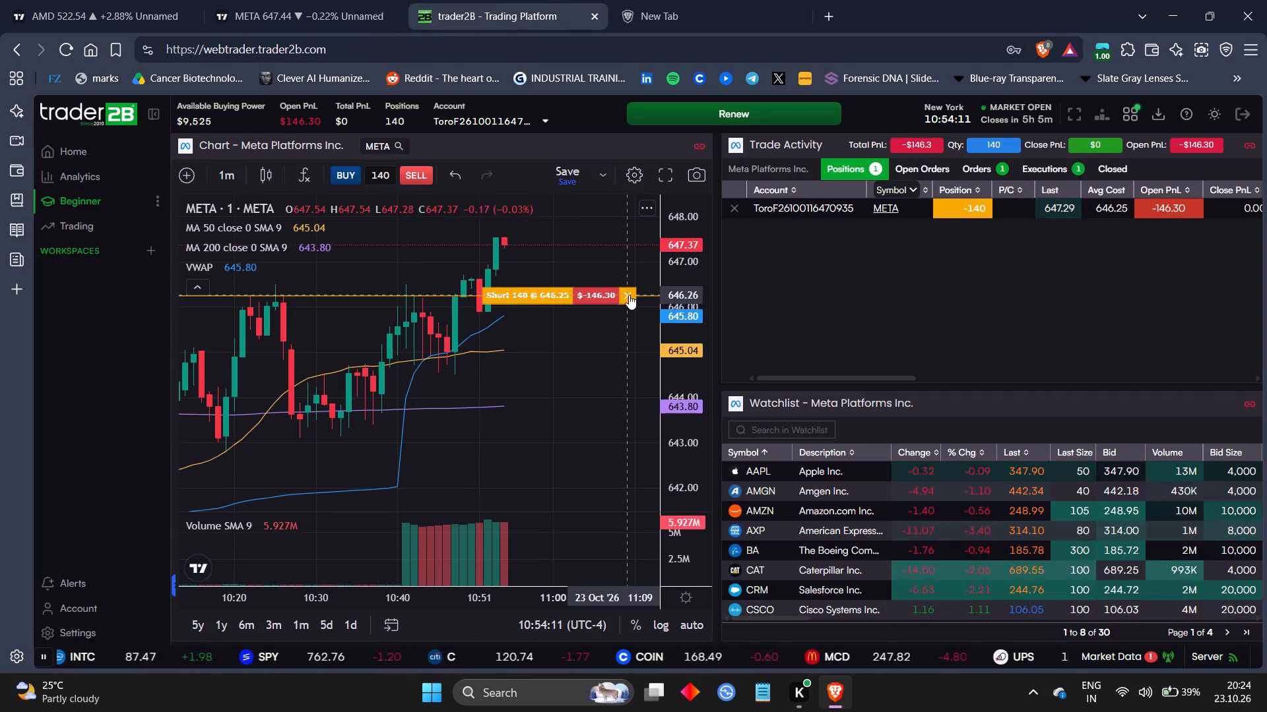
{"action": "left_click", "coordinate": [622, 294]}
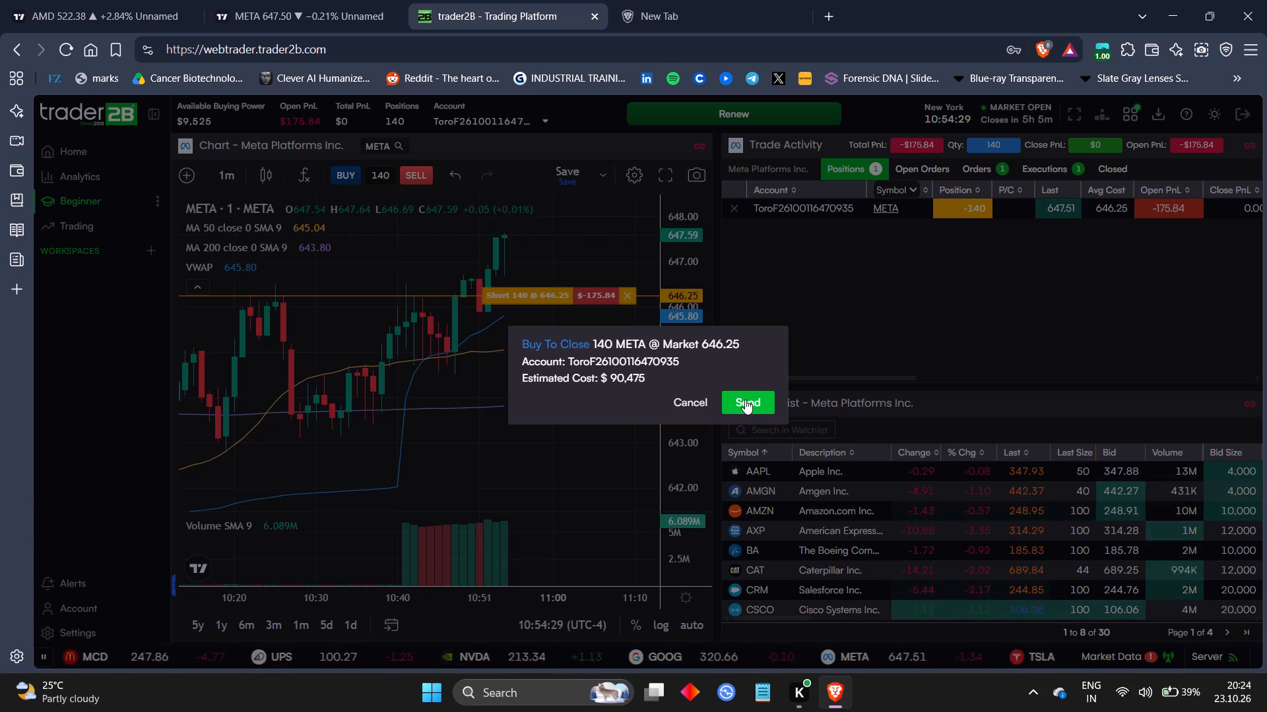
Check META's 1-minute price against the rectangle zone on TradingView, alternating with the pending buy-to-close order on trader2B.
{"action": "left_click", "coordinate": [236, 0]}
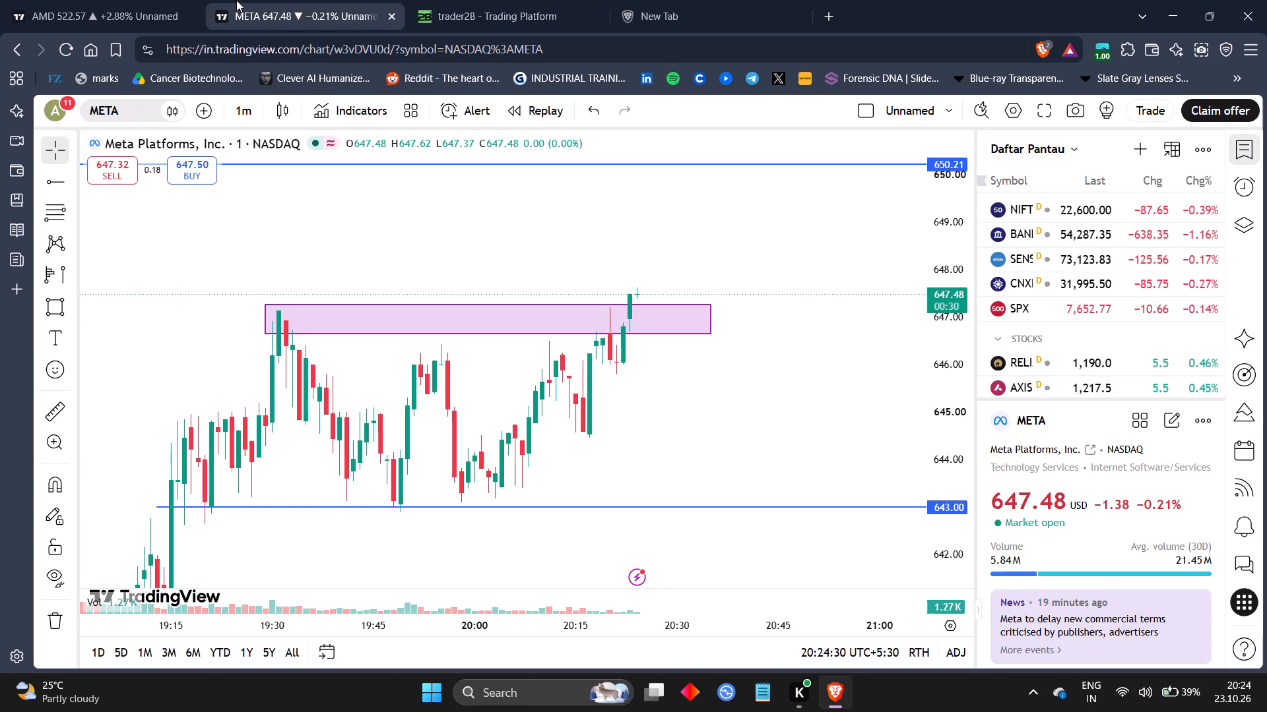
{"action": "left_click", "coordinate": [419, 0]}
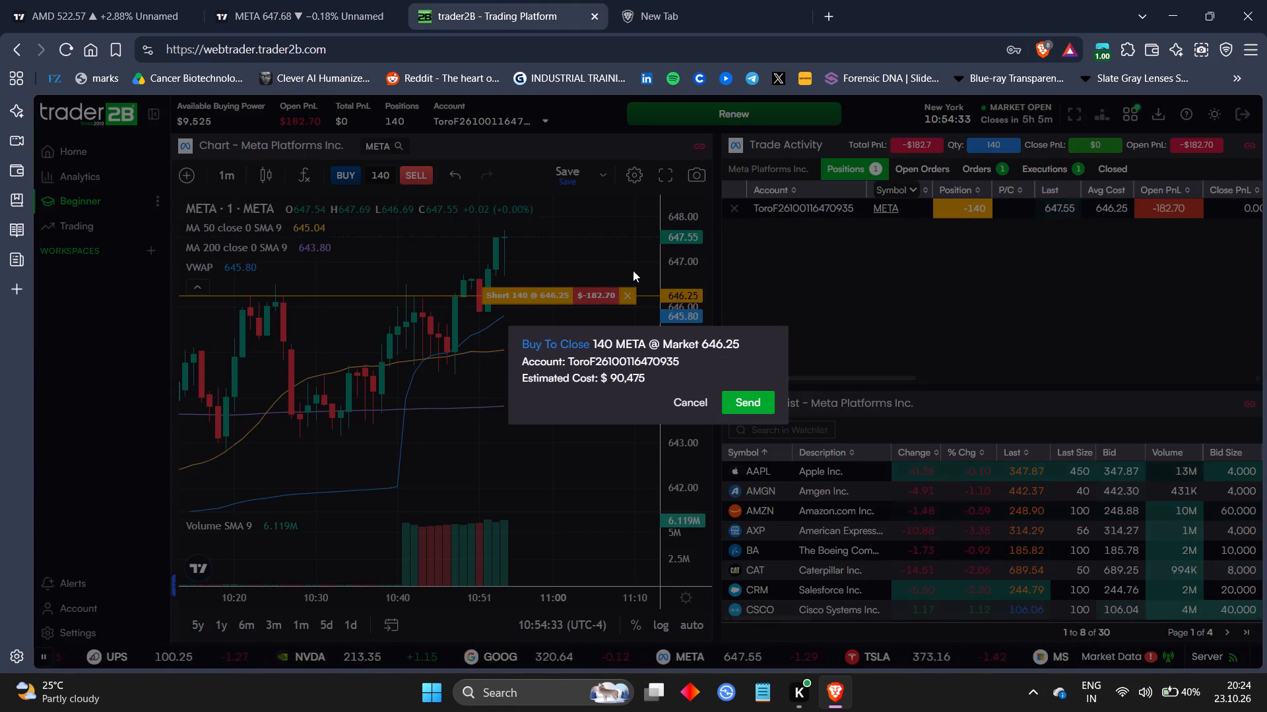
{"action": "left_click", "coordinate": [311, 0]}
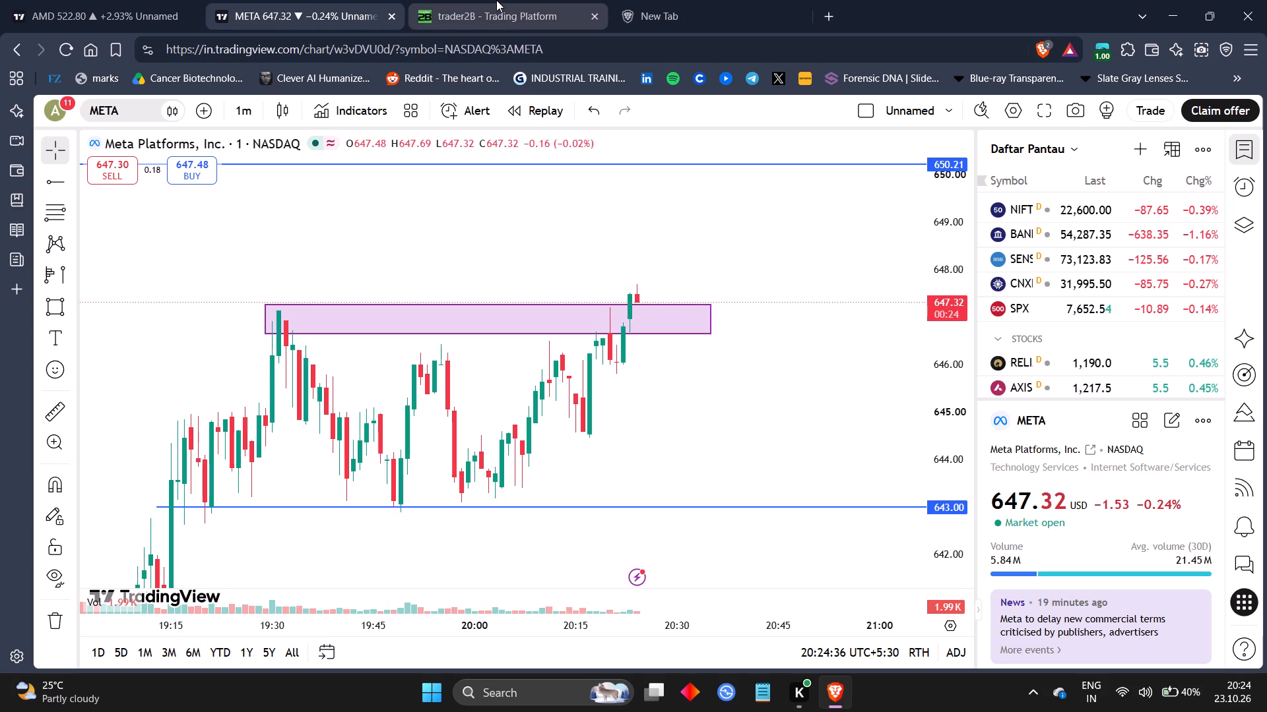
{"action": "left_click", "coordinate": [496, 0]}
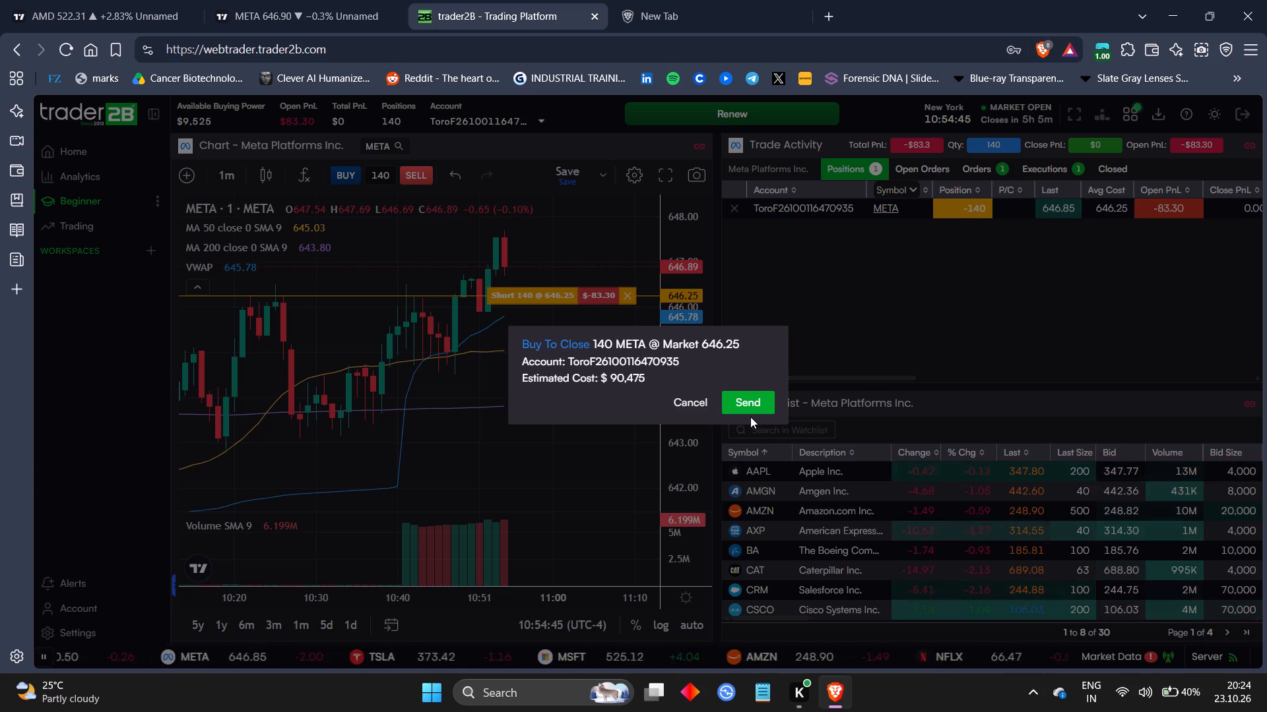
{"action": "left_click", "coordinate": [282, 0]}
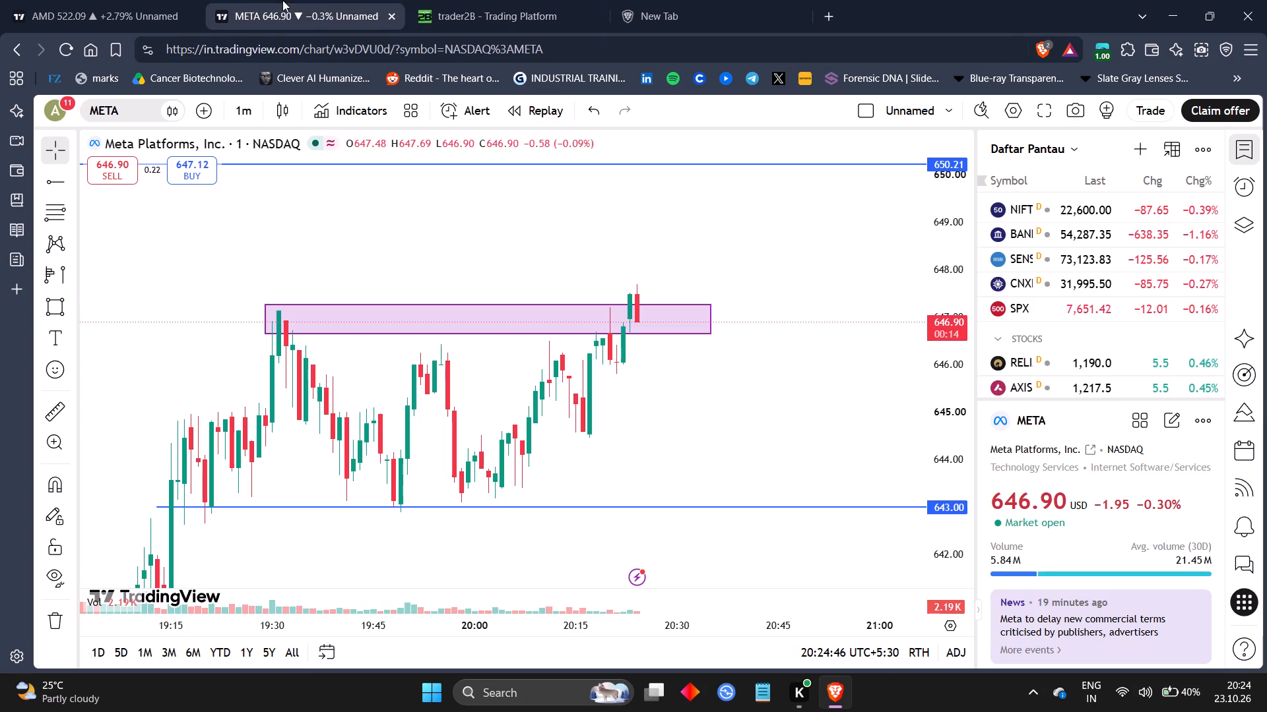
{"action": "left_click", "coordinate": [441, 0]}
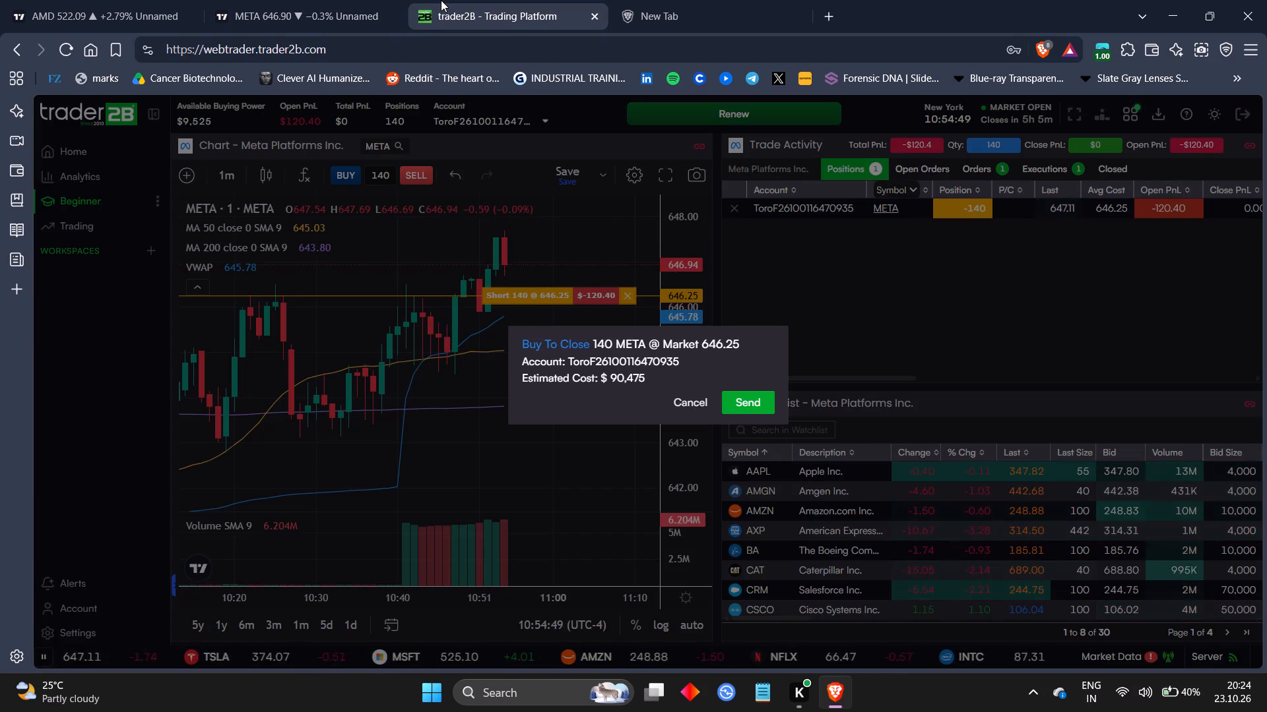
{"action": "left_click", "coordinate": [311, 0]}
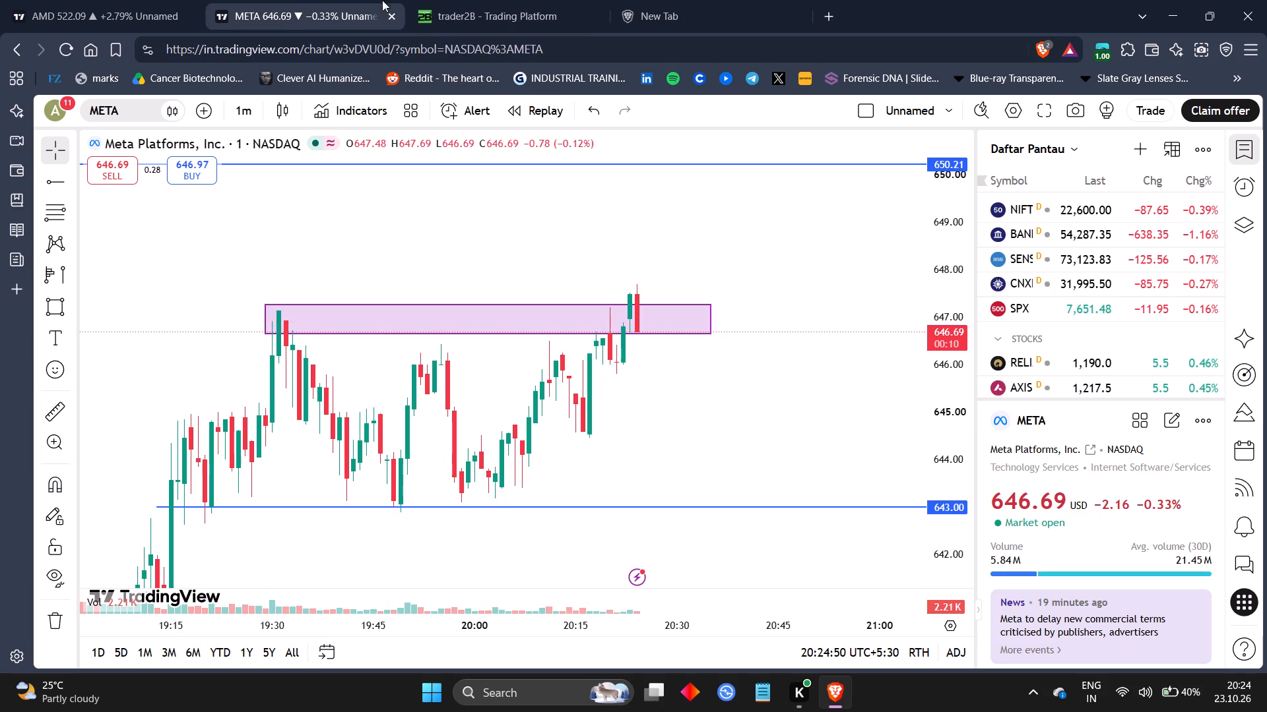
{"action": "left_click", "coordinate": [461, 0]}
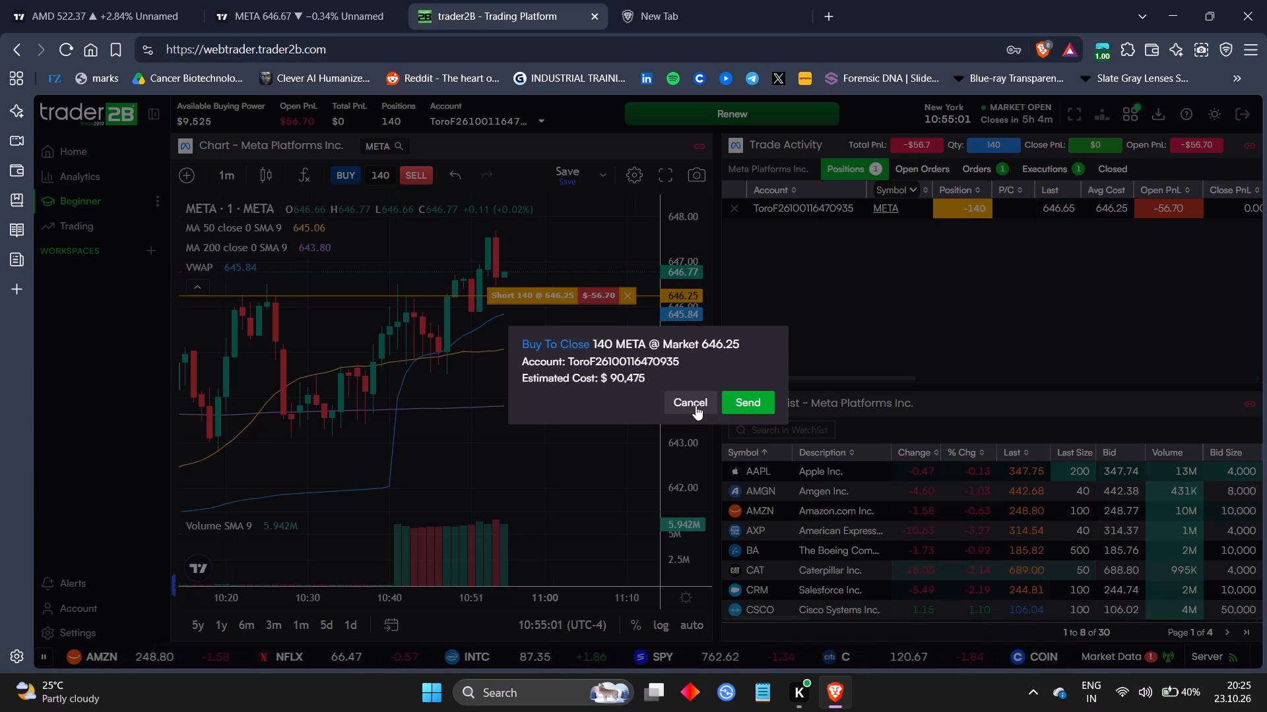
Examine META's candles between the rectangle zone and the 643.00 line, and recheck the pending order on trader2B.
{"action": "left_click", "coordinate": [329, 0]}
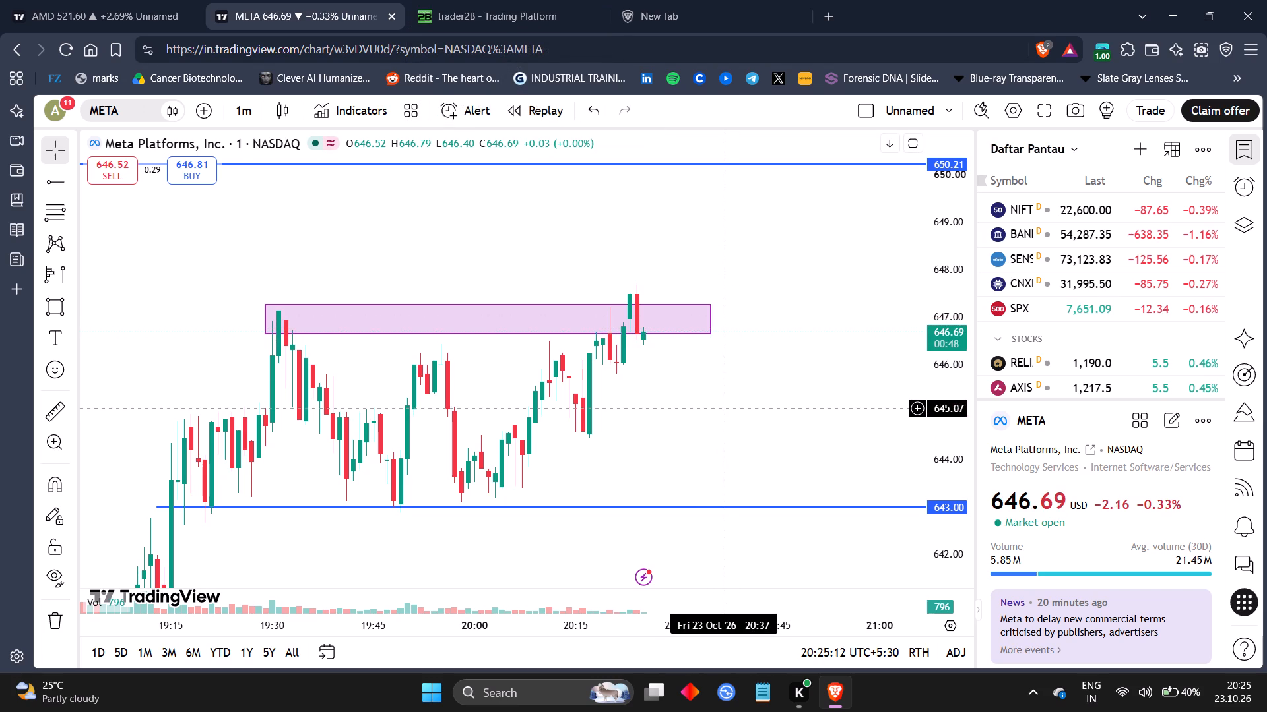
{"action": "left_click_drag", "start_coordinate": [726, 408], "coordinate": [749, 389]}
{"action": "left_click_drag", "start_coordinate": [749, 389], "coordinate": [749, 356]}
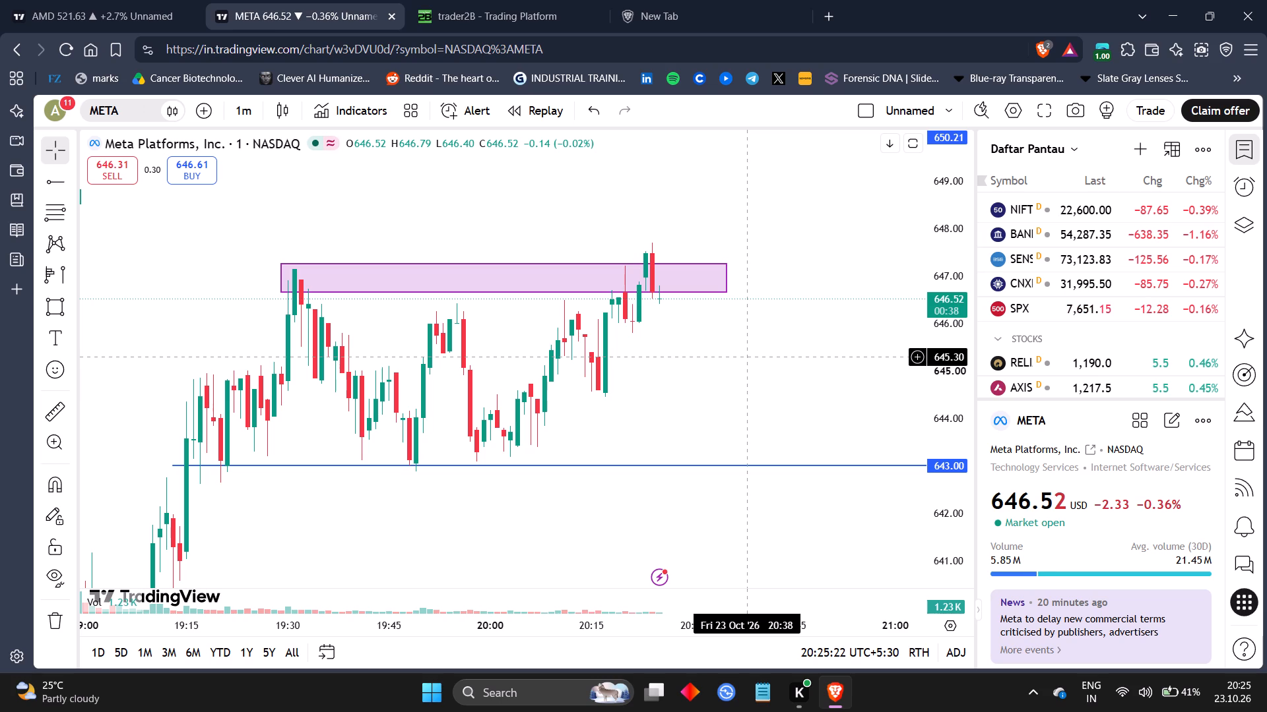
{"action": "left_click", "coordinate": [511, 0]}
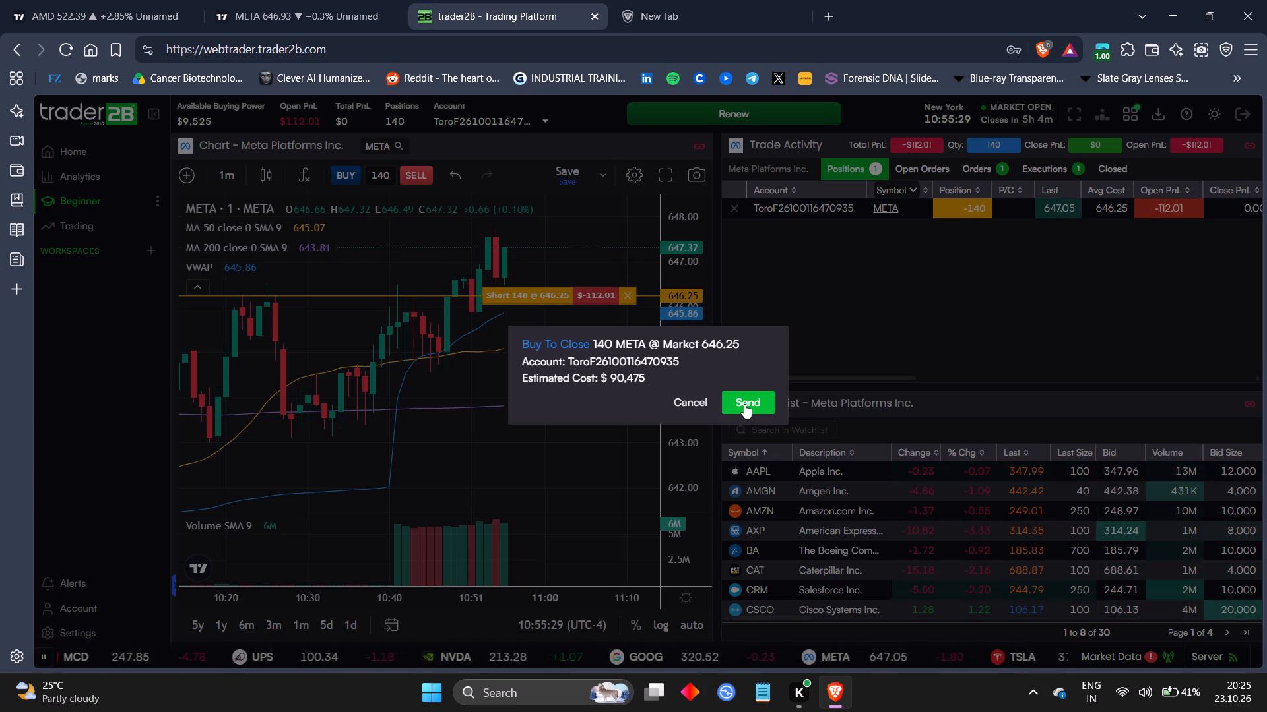
Return to TradingView and examine META's latest 1-minute candles around the rectangle zone at enlarged time and price scales.
{"action": "left_click", "coordinate": [353, 0]}
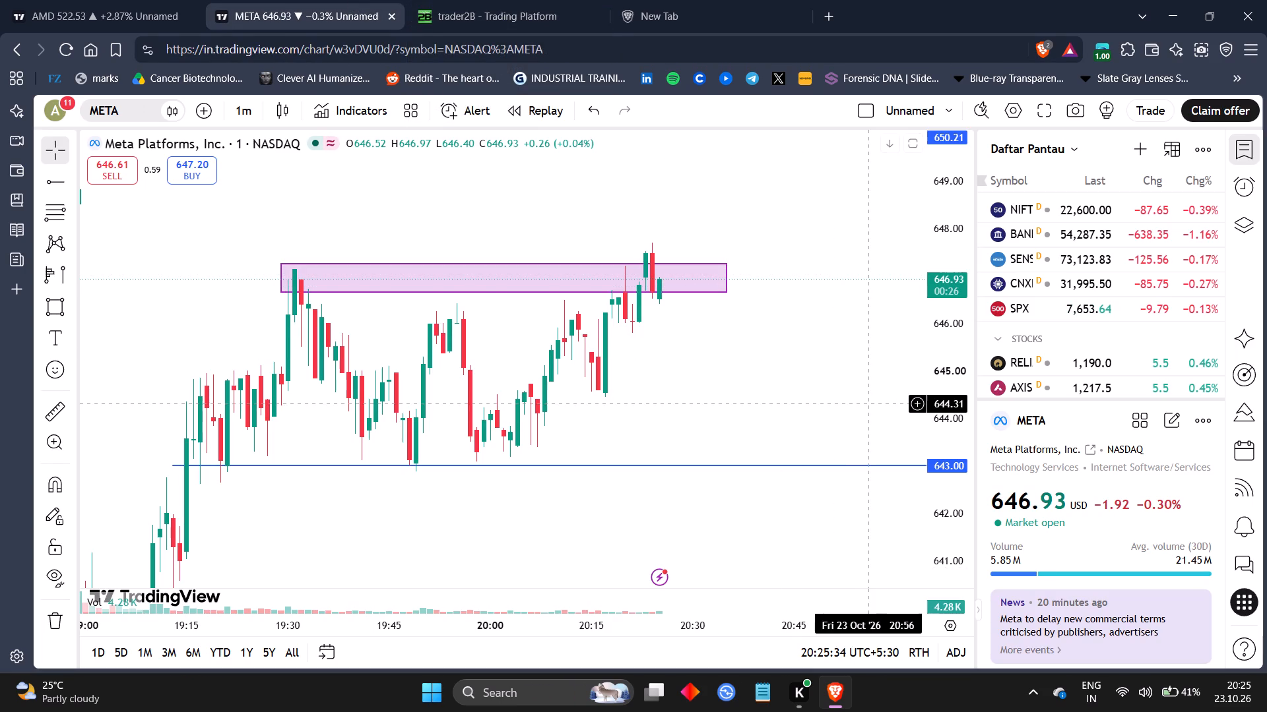
{"action": "left_click_drag", "start_coordinate": [870, 403], "coordinate": [864, 435]}
{"action": "left_click_drag", "start_coordinate": [864, 435], "coordinate": [878, 479]}
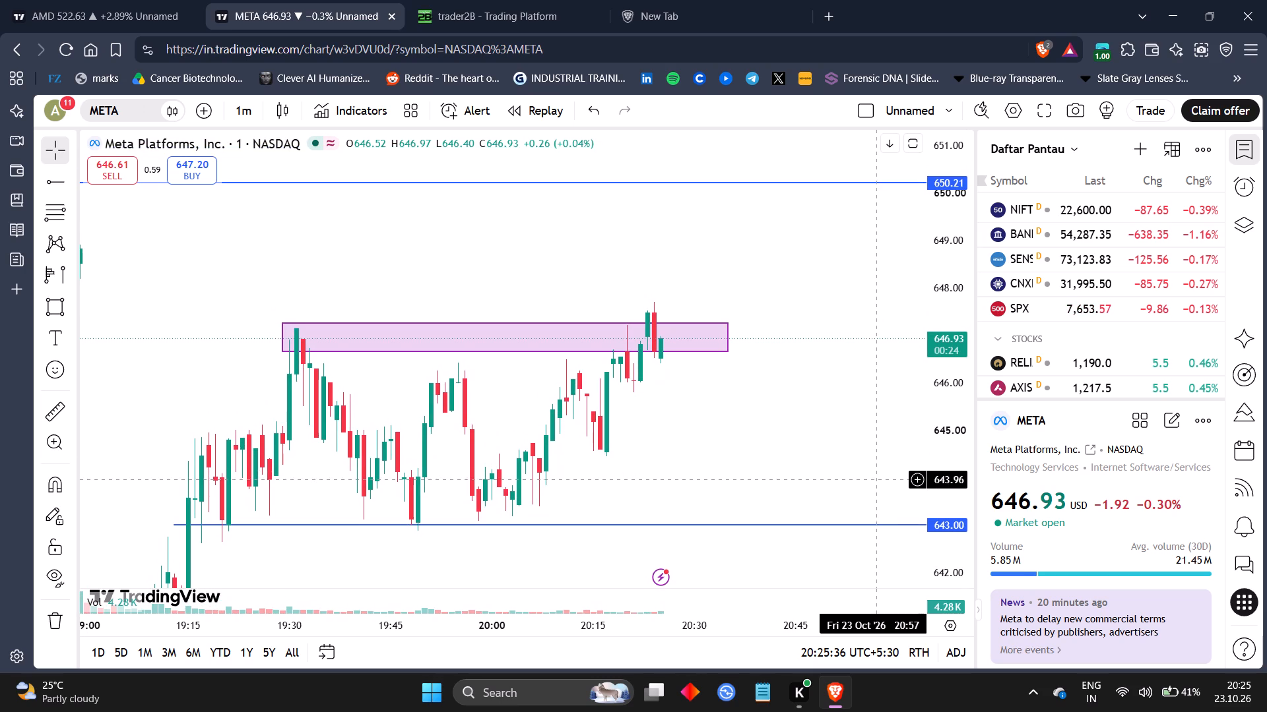
{"action": "left_click_drag", "start_coordinate": [761, 621], "coordinate": [676, 619]}
{"action": "left_click_drag", "start_coordinate": [558, 448], "coordinate": [813, 440]}
{"action": "left_click_drag", "start_coordinate": [937, 483], "coordinate": [938, 454]}
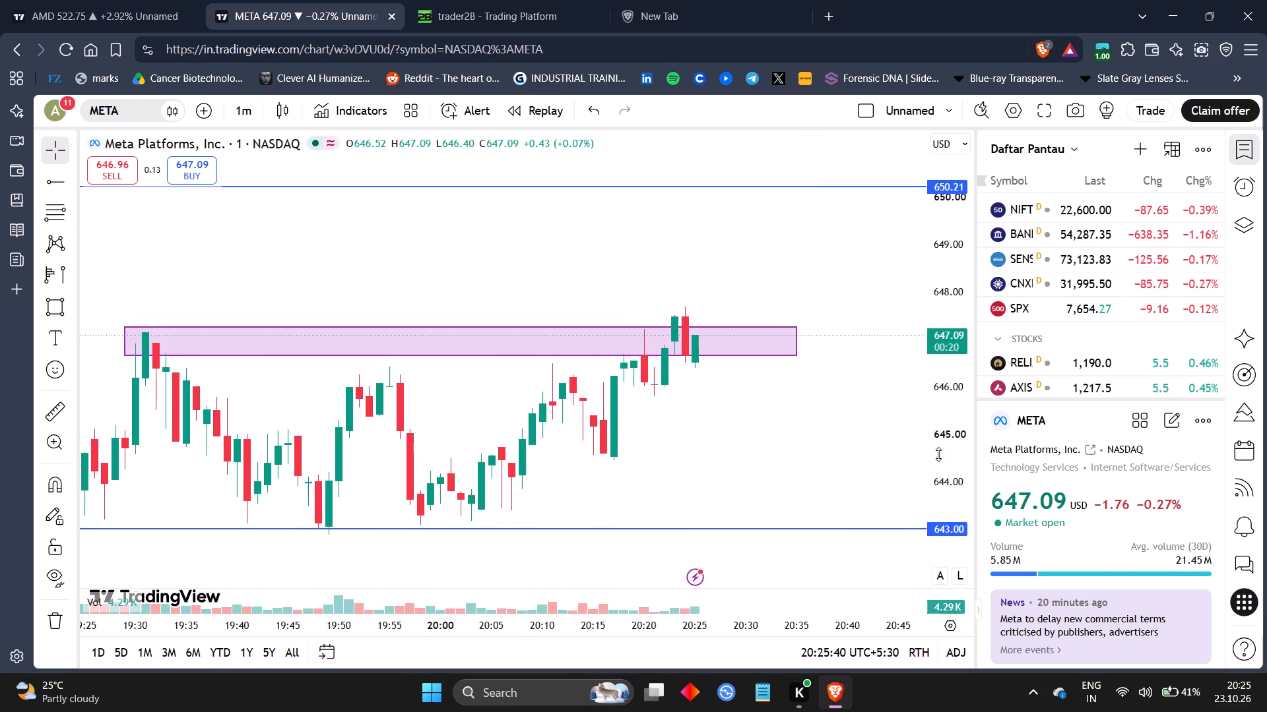
{"action": "left_click_drag", "start_coordinate": [938, 454], "coordinate": [926, 365]}
{"action": "left_click_drag", "start_coordinate": [798, 463], "coordinate": [802, 361]}
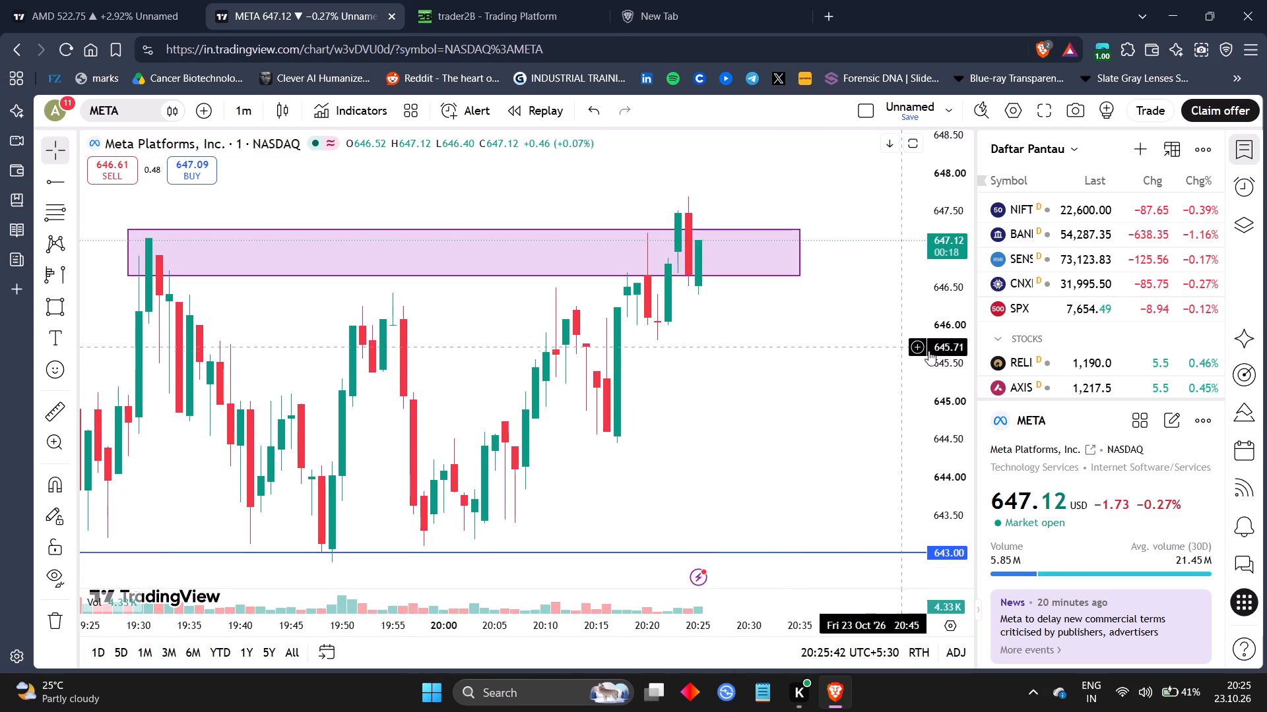
{"action": "left_click_drag", "start_coordinate": [938, 371], "coordinate": [925, 455]}
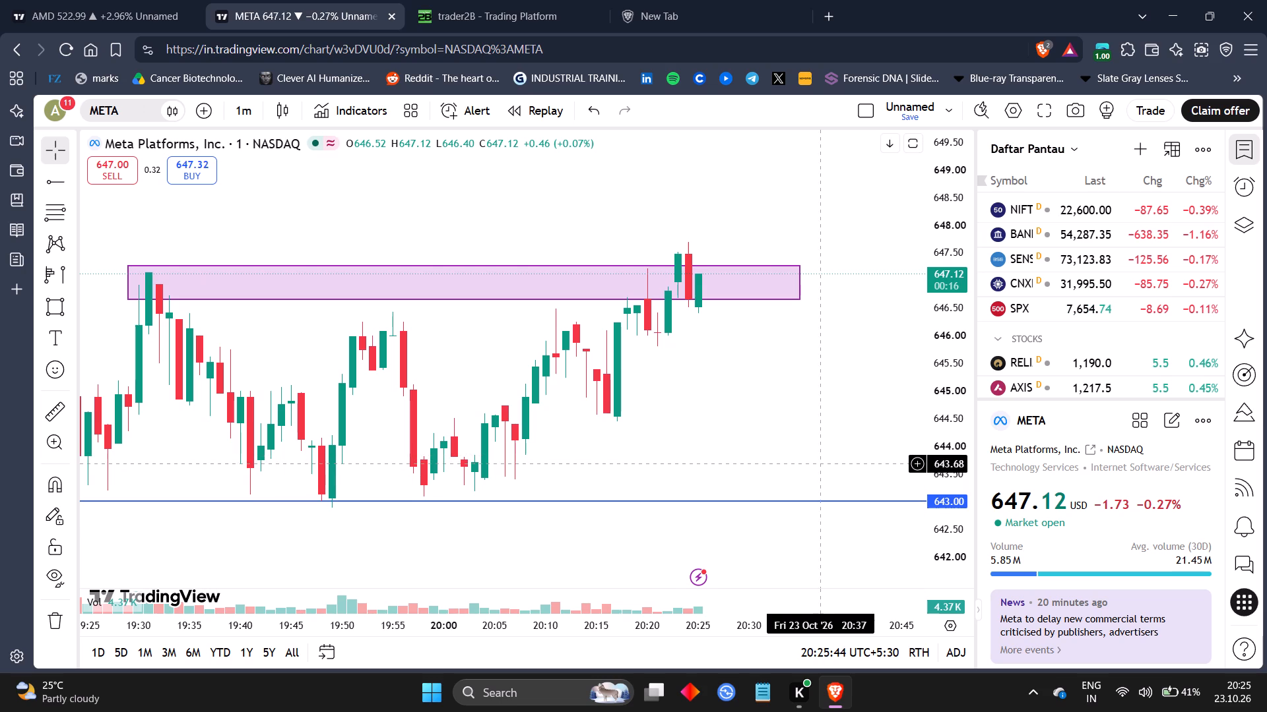
{"action": "left_click_drag", "start_coordinate": [824, 463], "coordinate": [733, 428]}
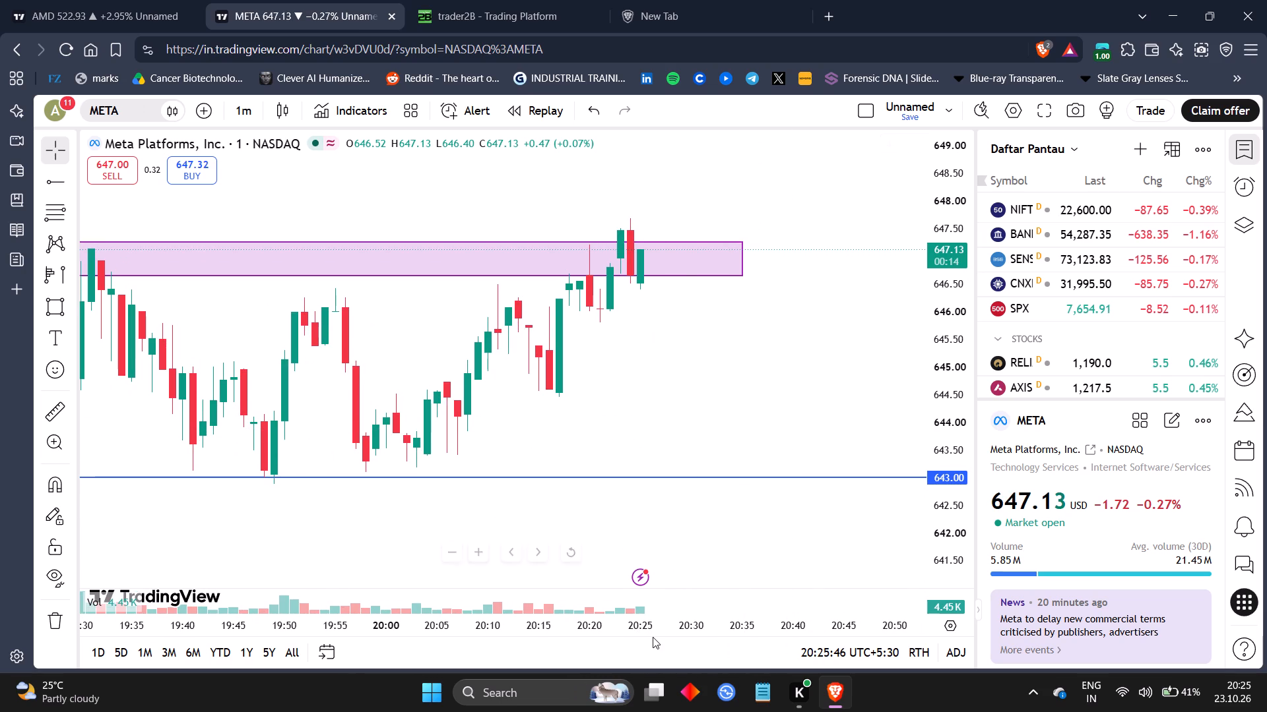
{"action": "left_click_drag", "start_coordinate": [686, 375], "coordinate": [651, 443]}
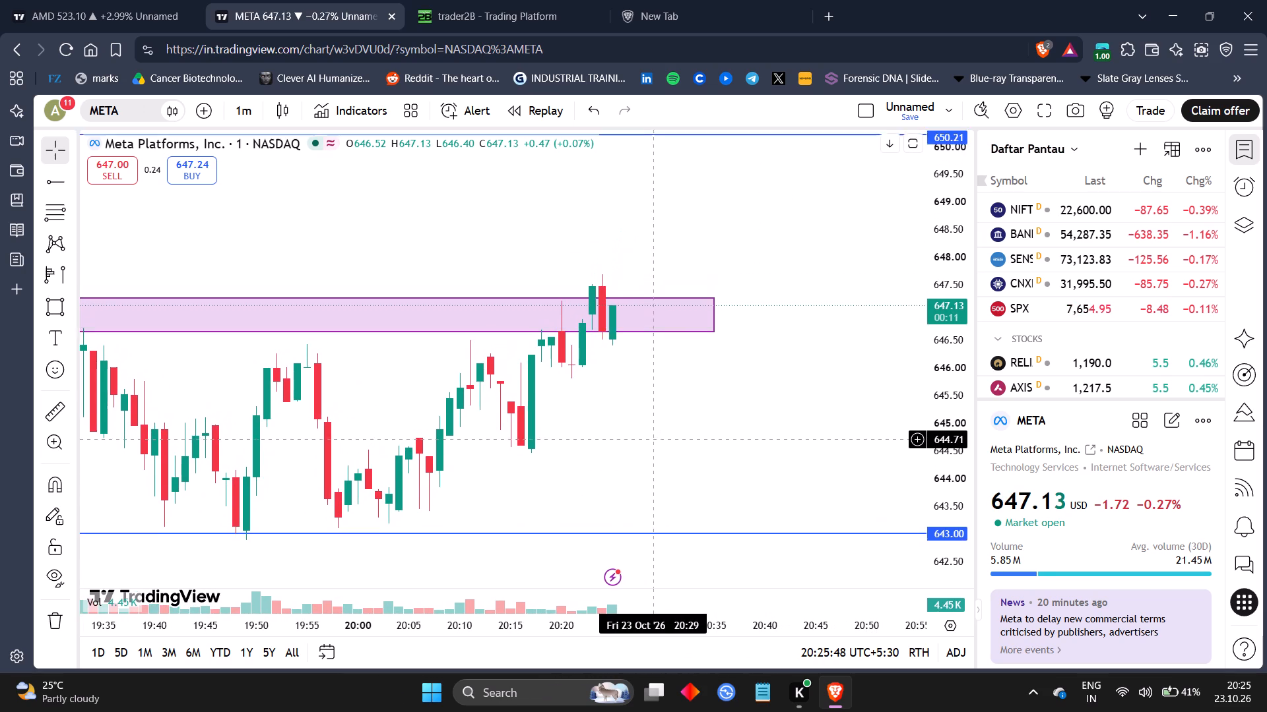
{"action": "left_click_drag", "start_coordinate": [651, 443], "coordinate": [647, 454]}
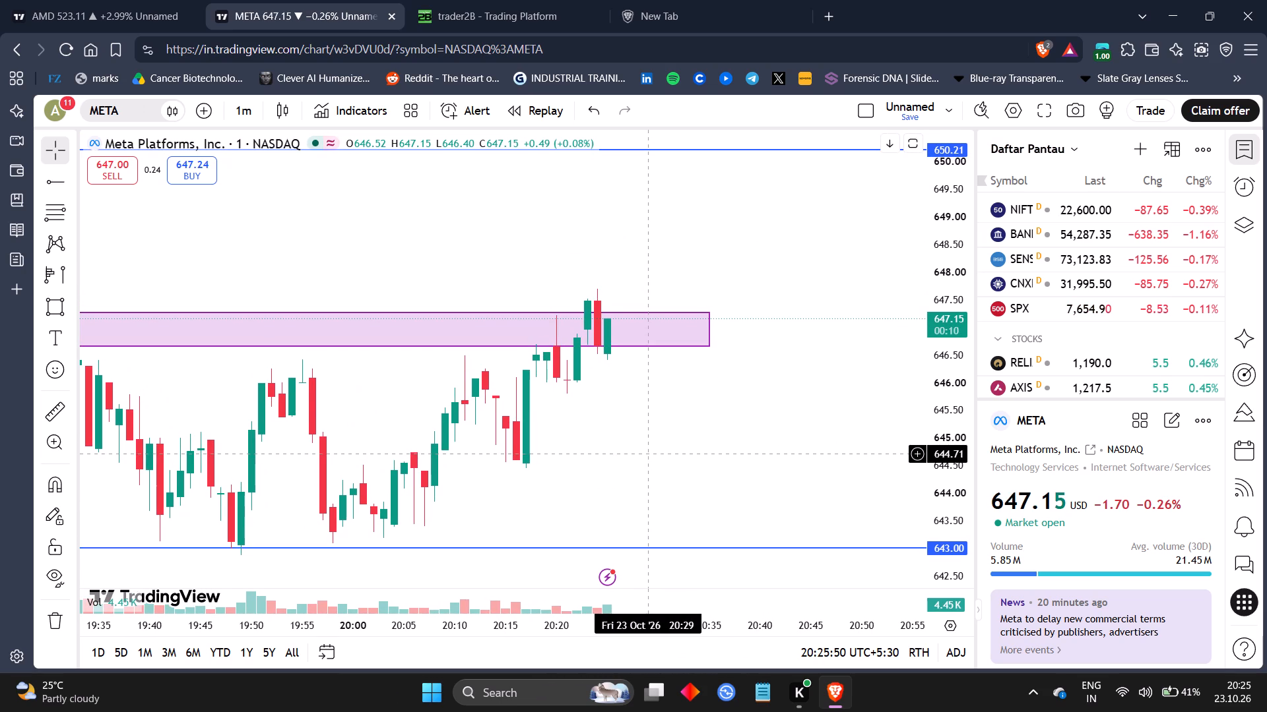
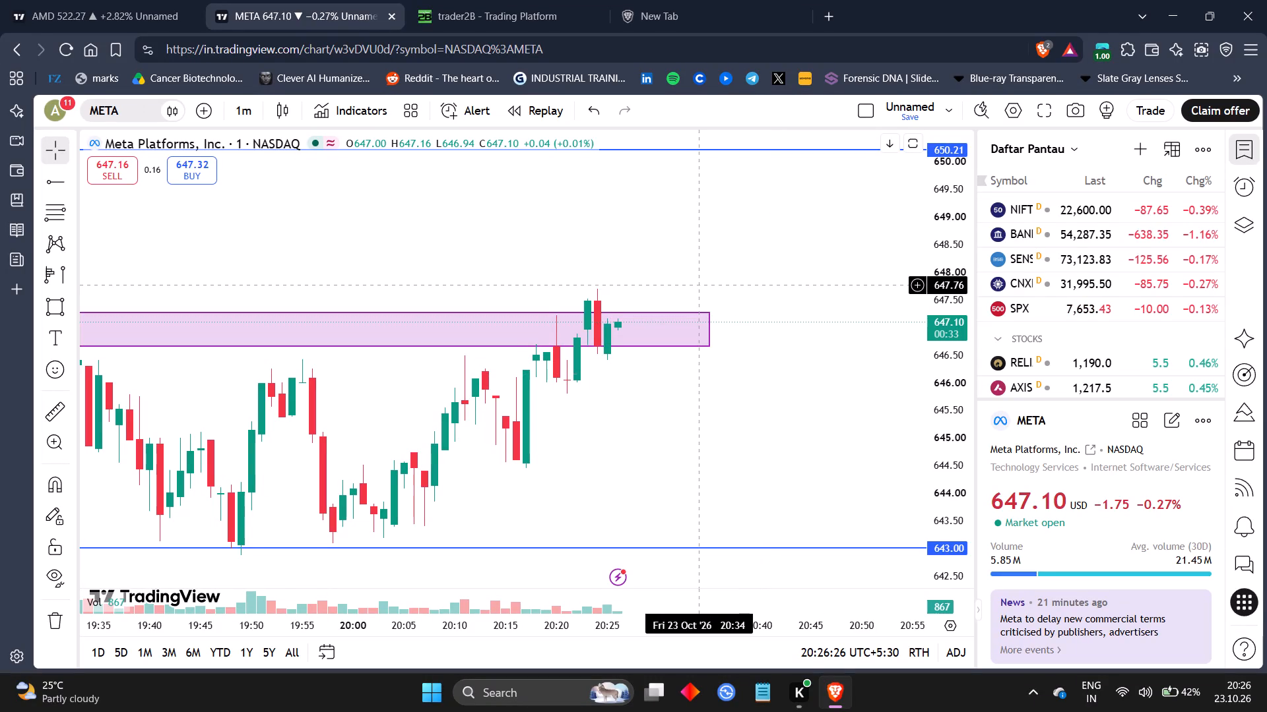
Monitor META's 1-minute candles around the rectangle zone on TradingView, alternating with the pending 140-share buy-to-close order on trader2B.
{"action": "left_click", "coordinate": [482, 0]}
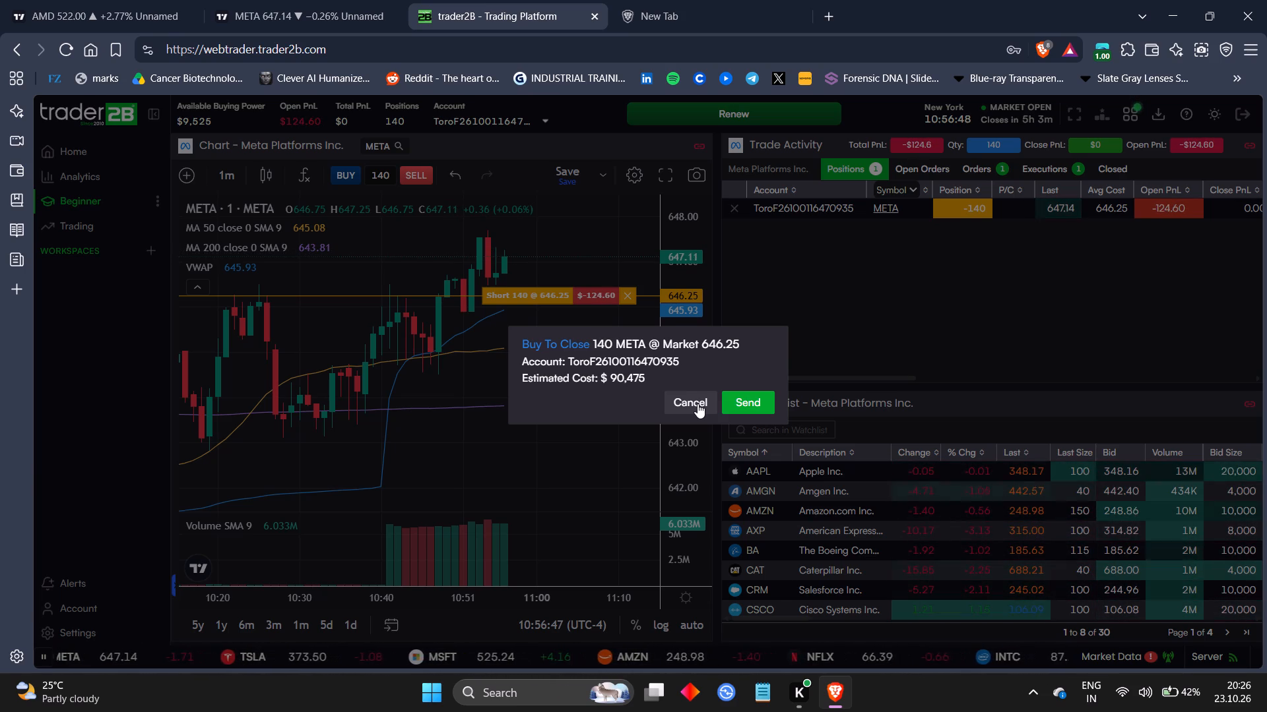
{"action": "left_click", "coordinate": [303, 0]}
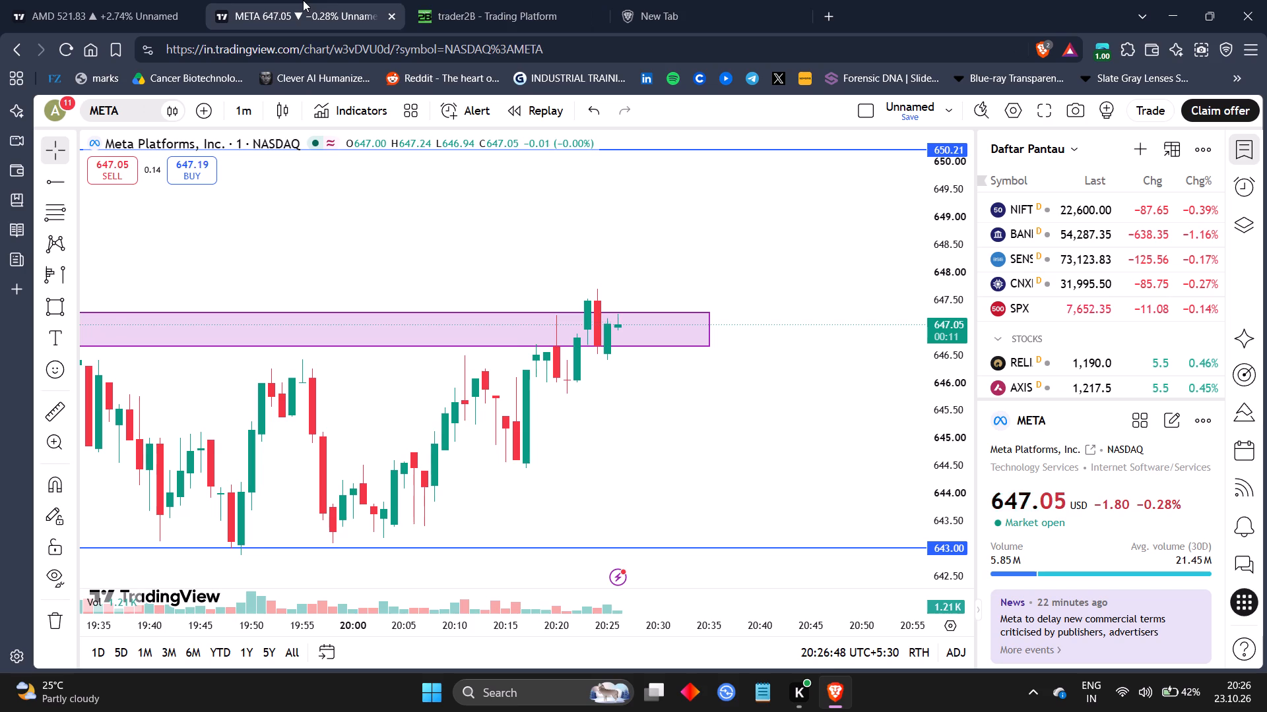
{"action": "left_click", "coordinate": [464, 0]}
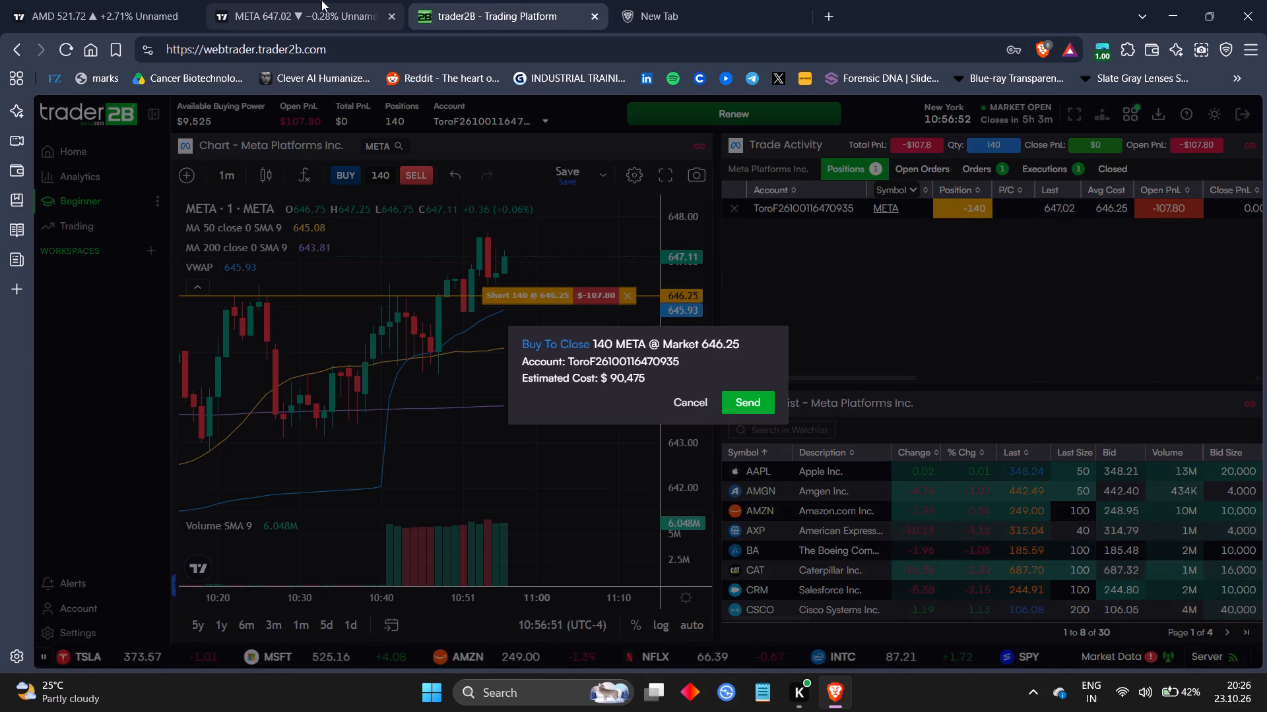
{"action": "left_click", "coordinate": [321, 0]}
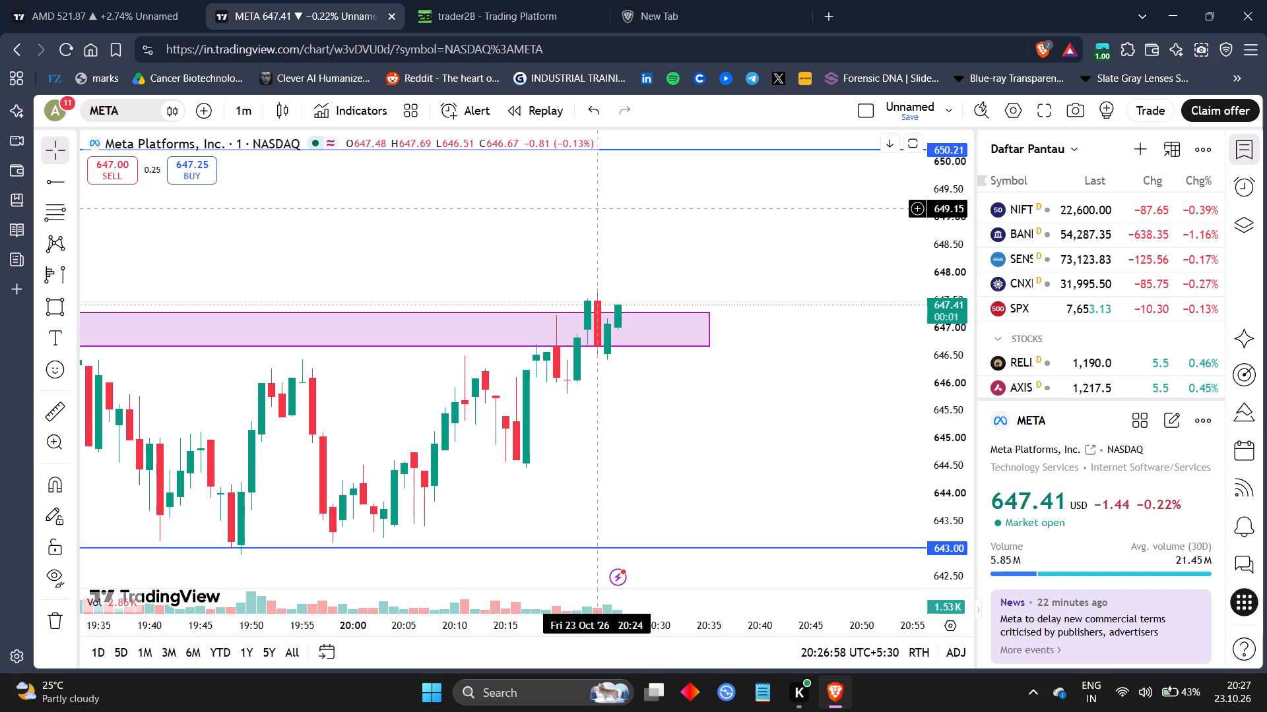
{"action": "left_click", "coordinate": [549, 0]}
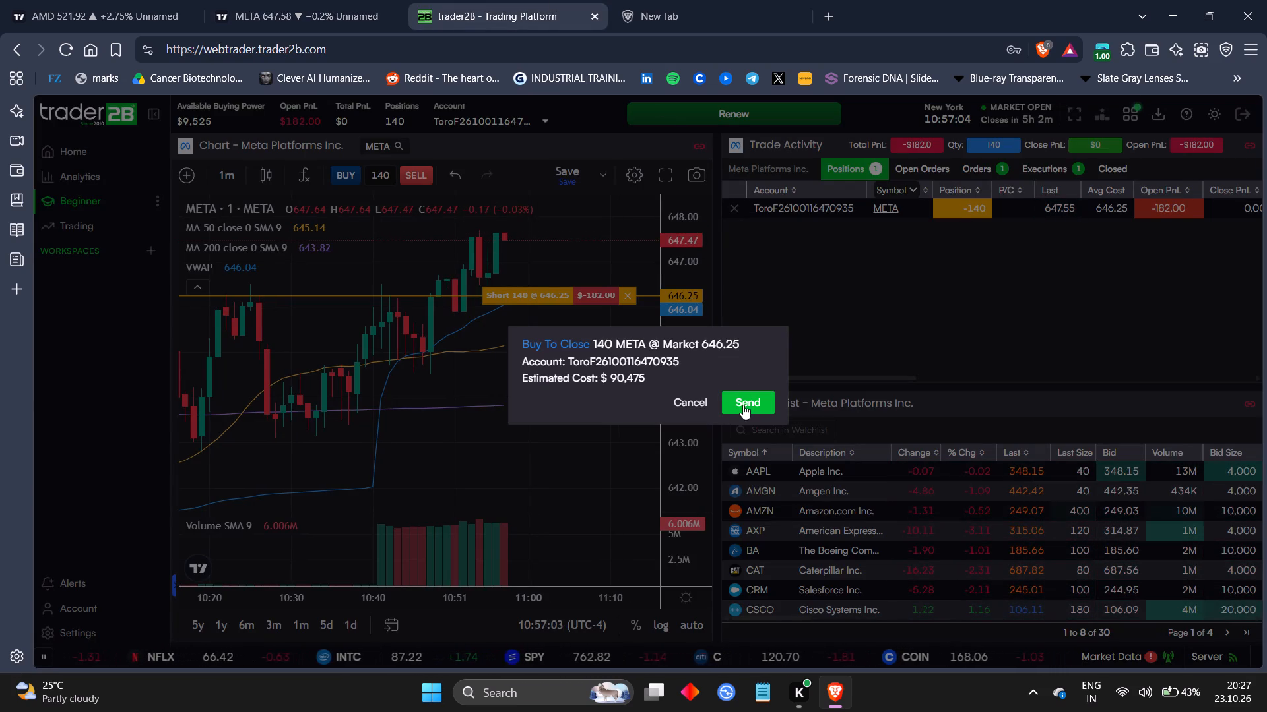
{"action": "left_click", "coordinate": [368, 0]}
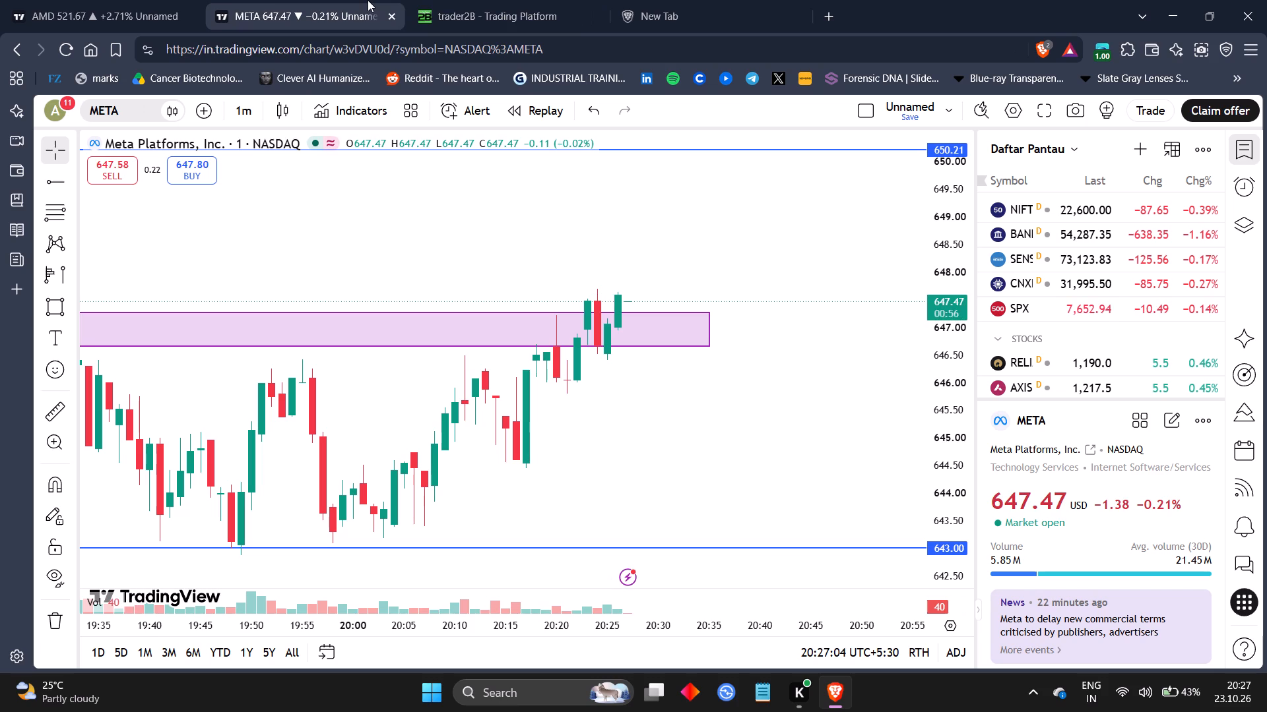
{"action": "left_click", "coordinate": [487, 0]}
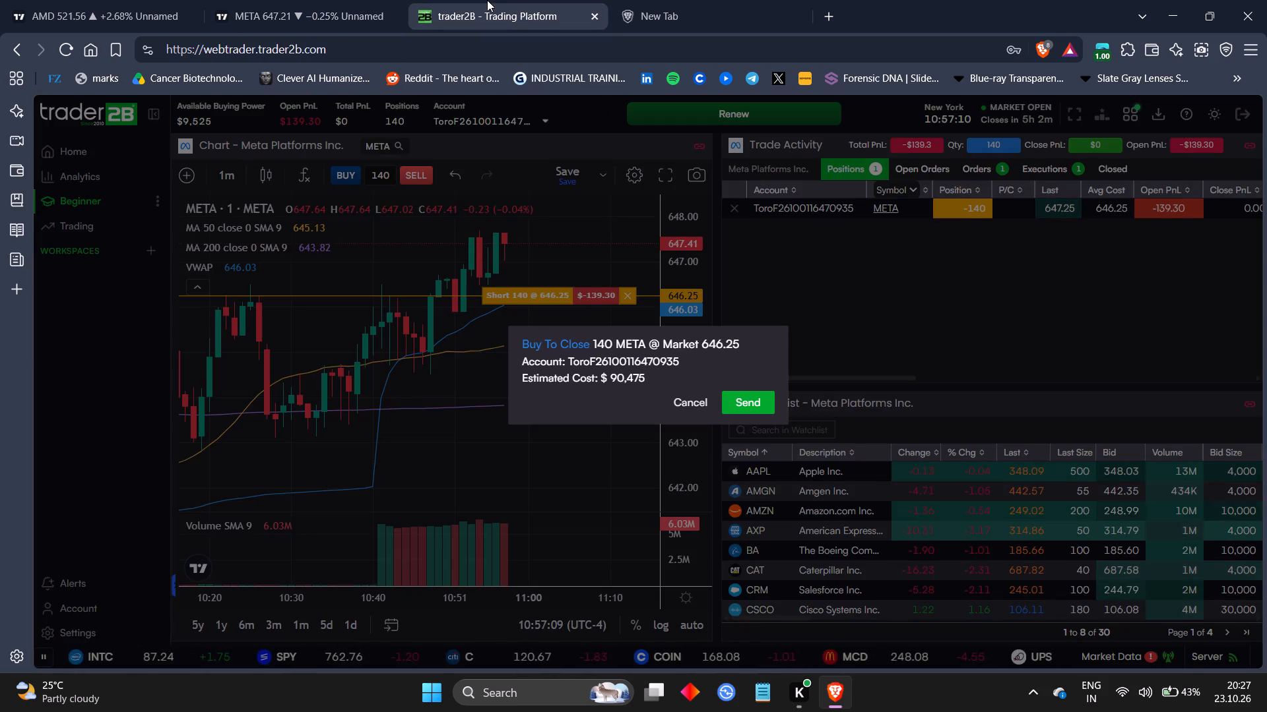
{"action": "left_click", "coordinate": [278, 0]}
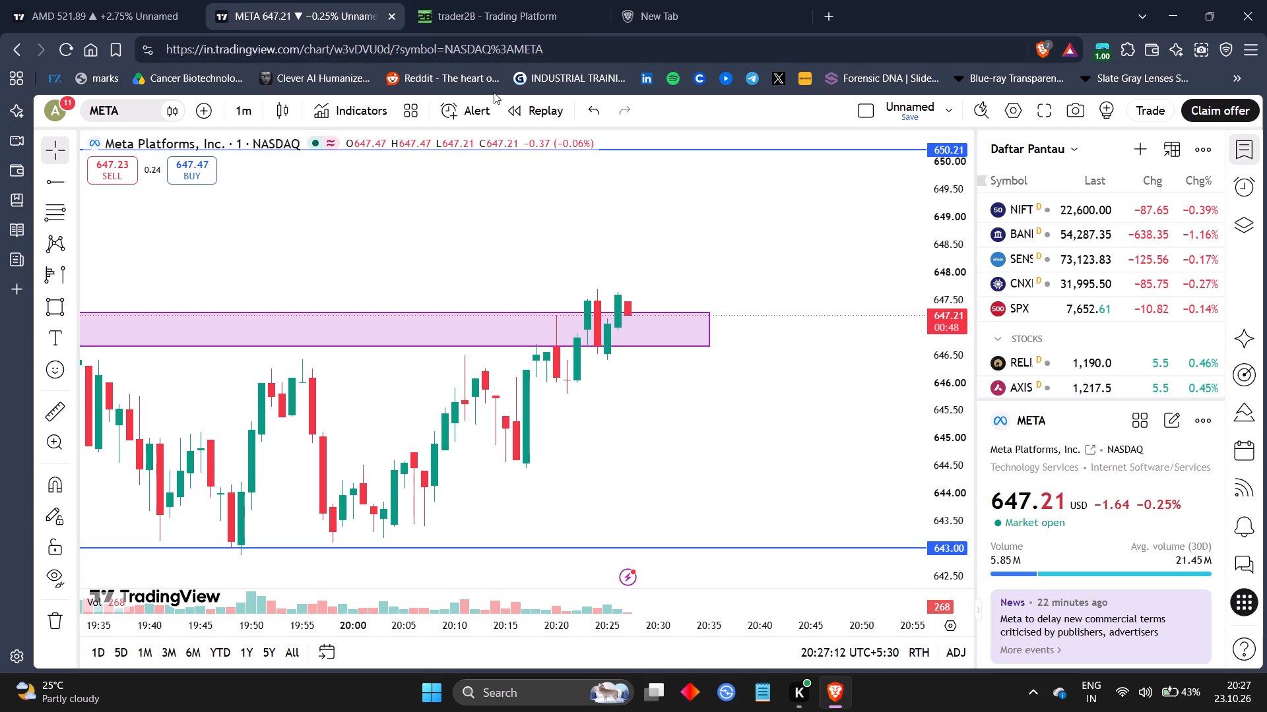
{"action": "left_click", "coordinate": [486, 0]}
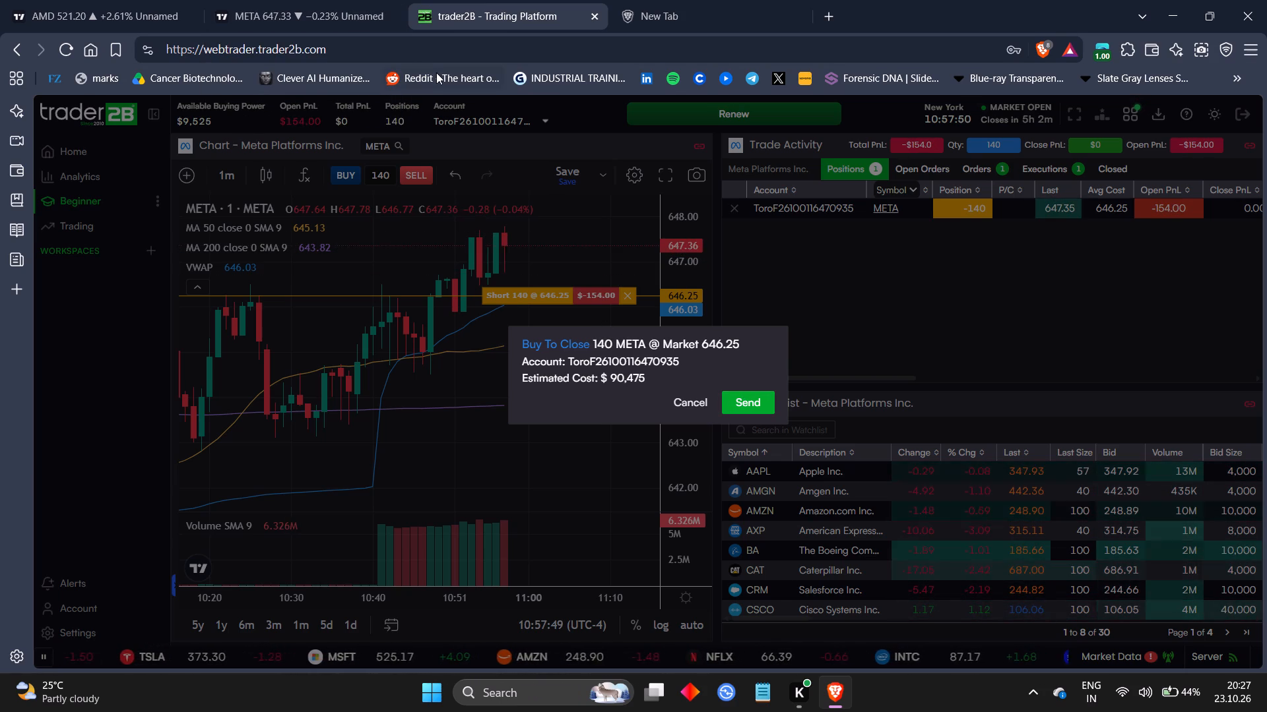
{"action": "left_click", "coordinate": [346, 0]}
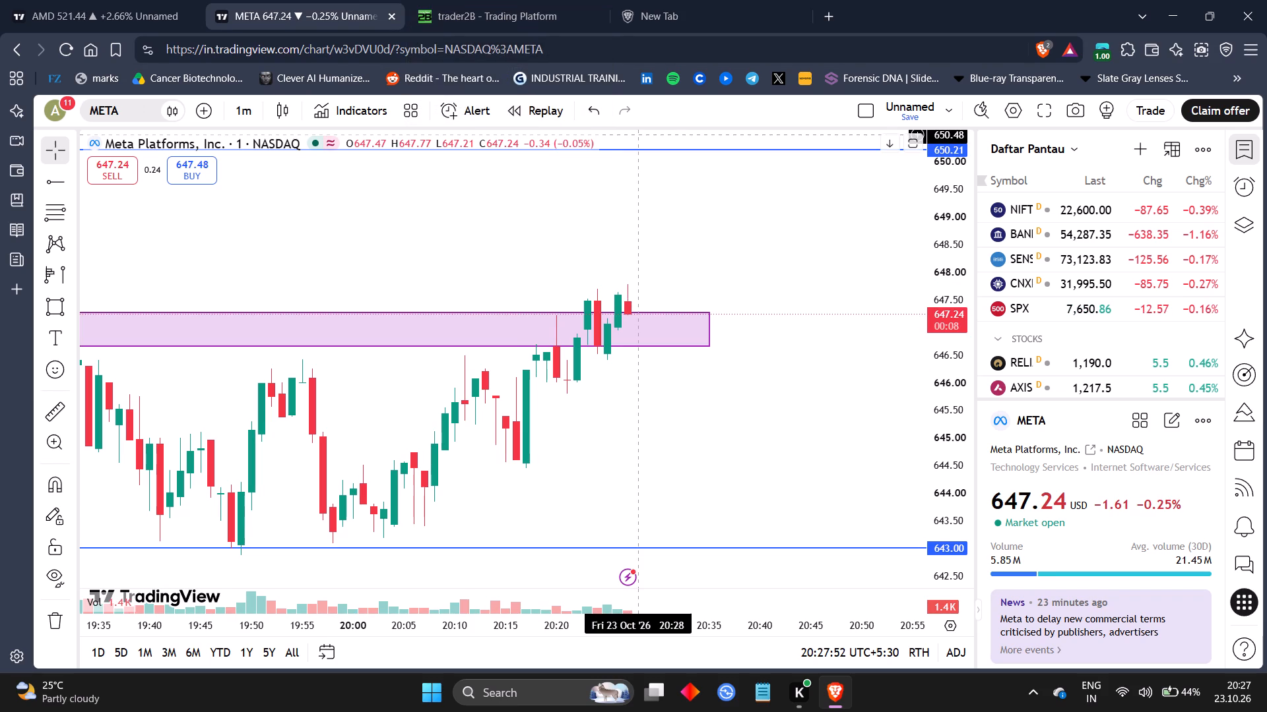
{"action": "left_click", "coordinate": [513, 0]}
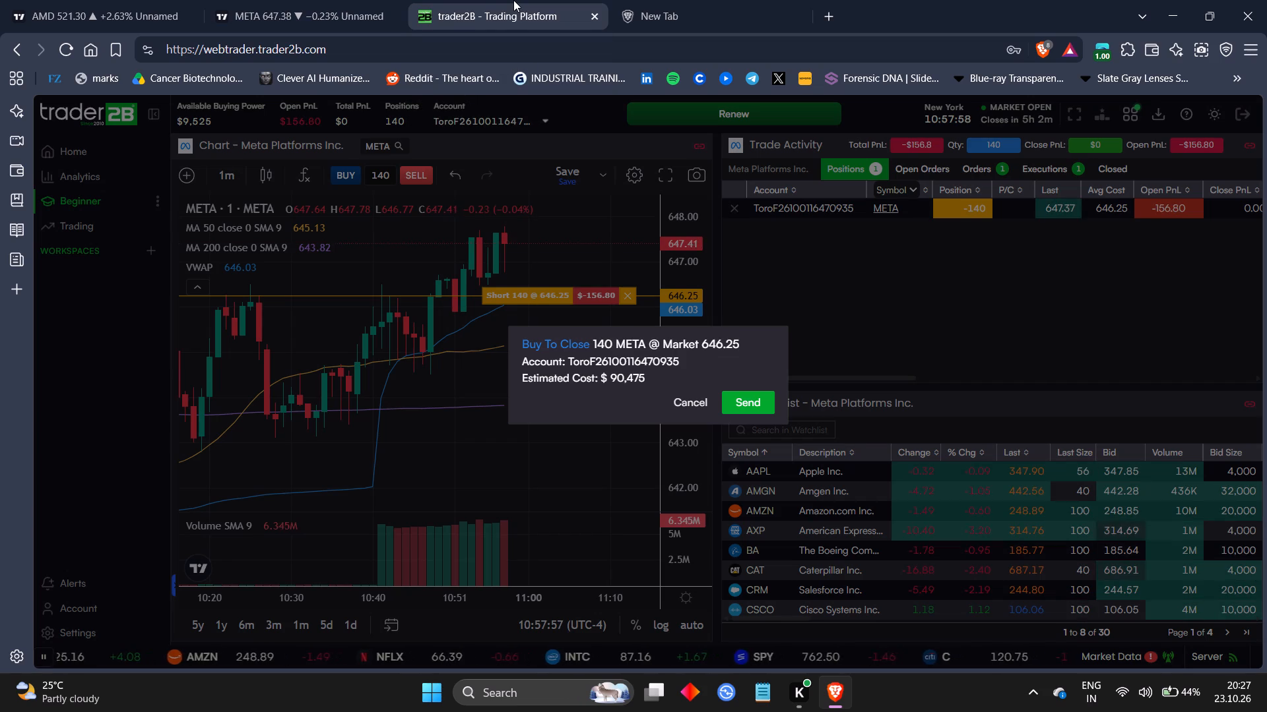
{"action": "left_click", "coordinate": [360, 0]}
{"action": "left_click", "coordinate": [395, 0]}
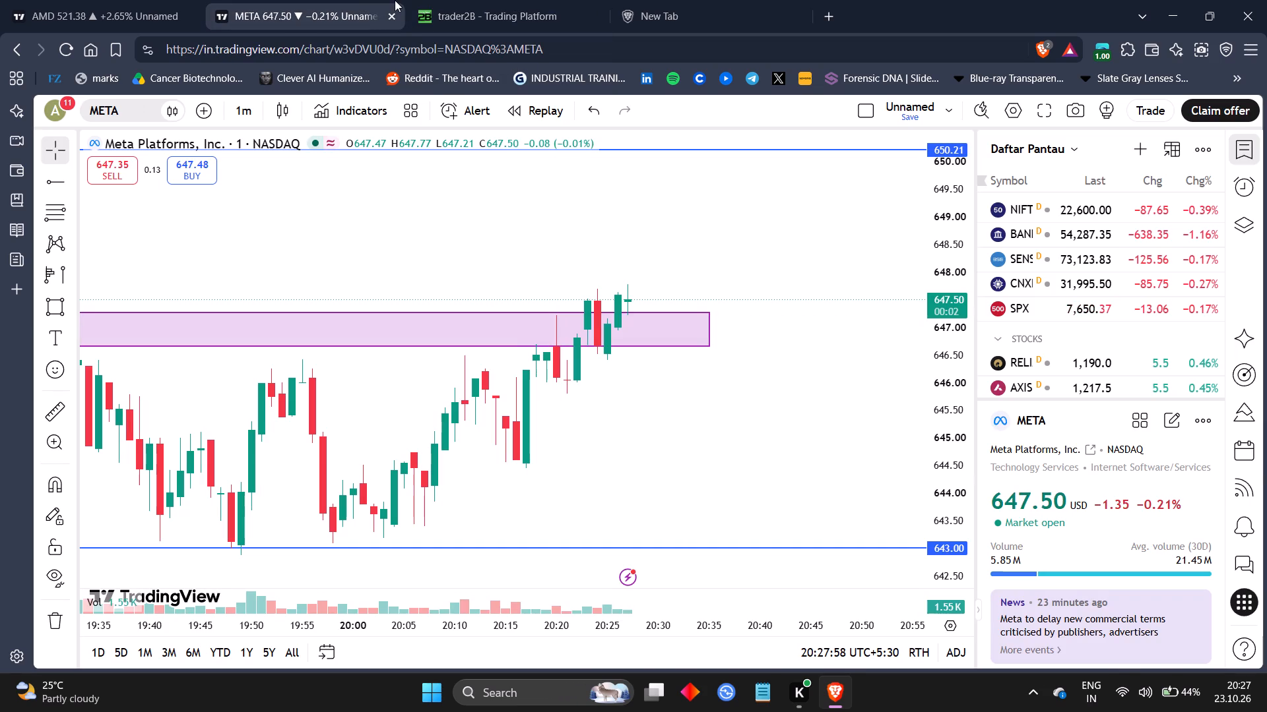
{"action": "left_click", "coordinate": [434, 0]}
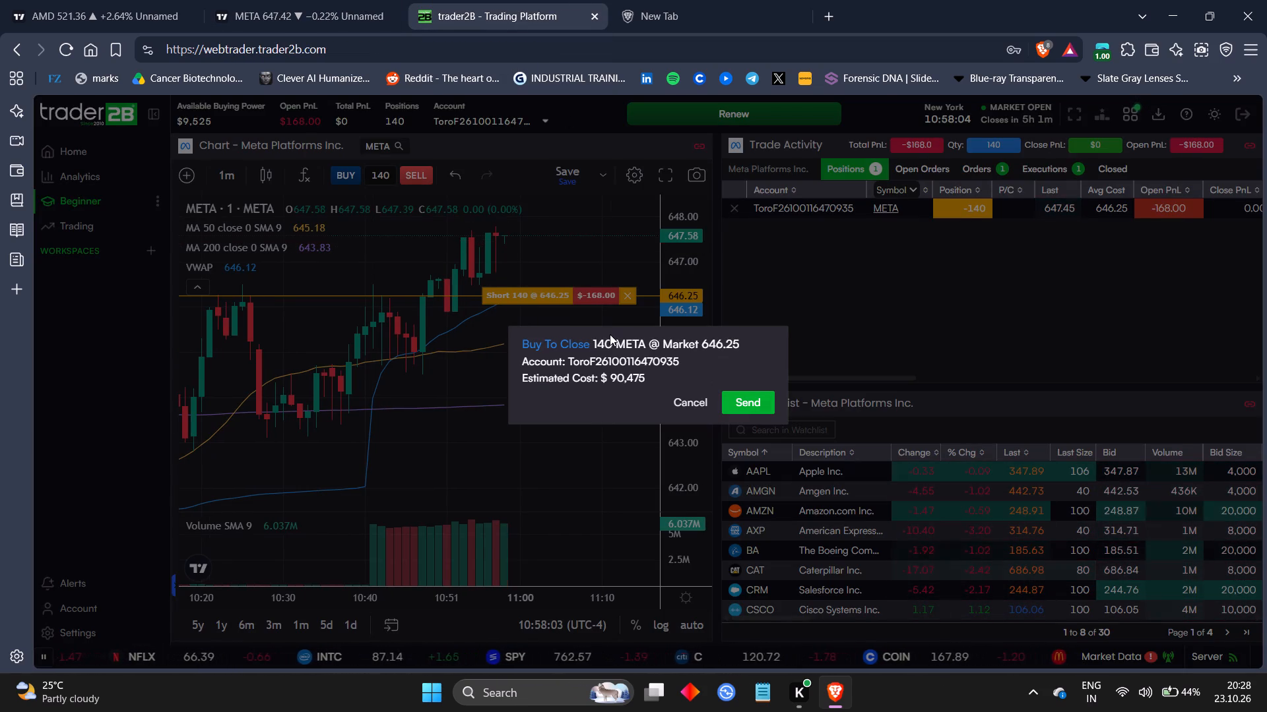
{"action": "left_click", "coordinate": [323, 0]}
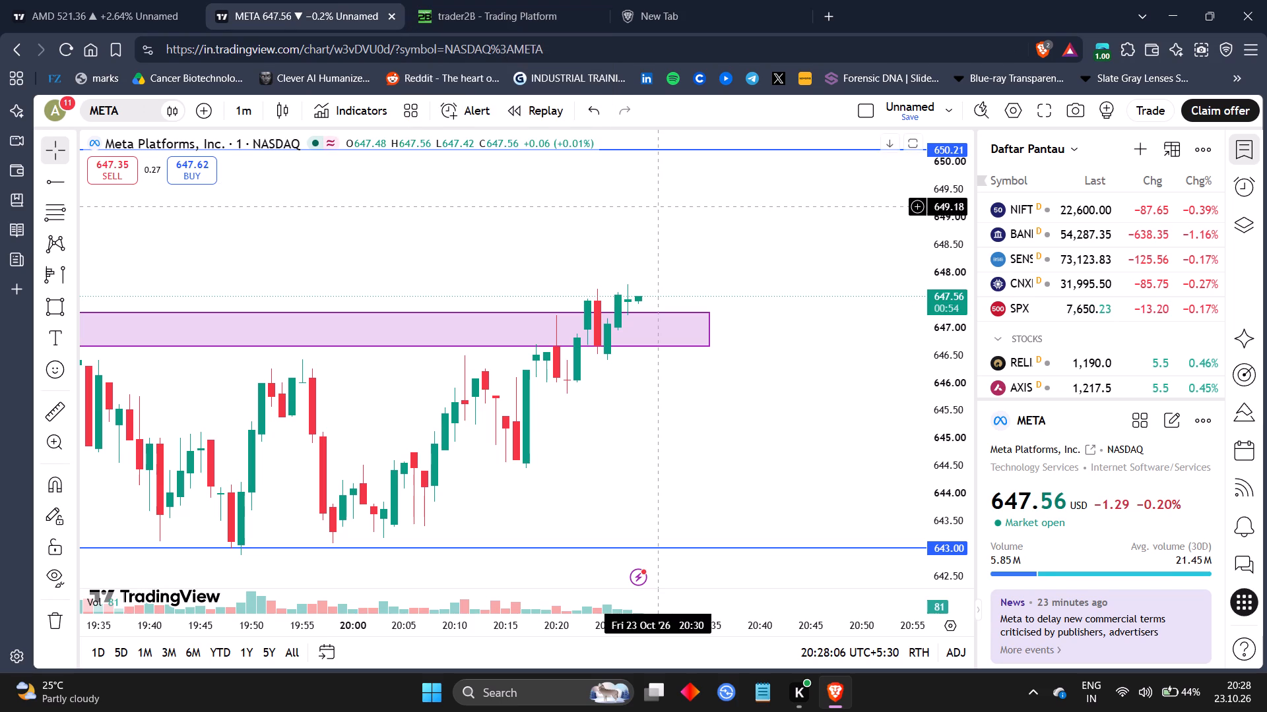
{"action": "left_click_drag", "start_coordinate": [661, 206], "coordinate": [509, 185]}
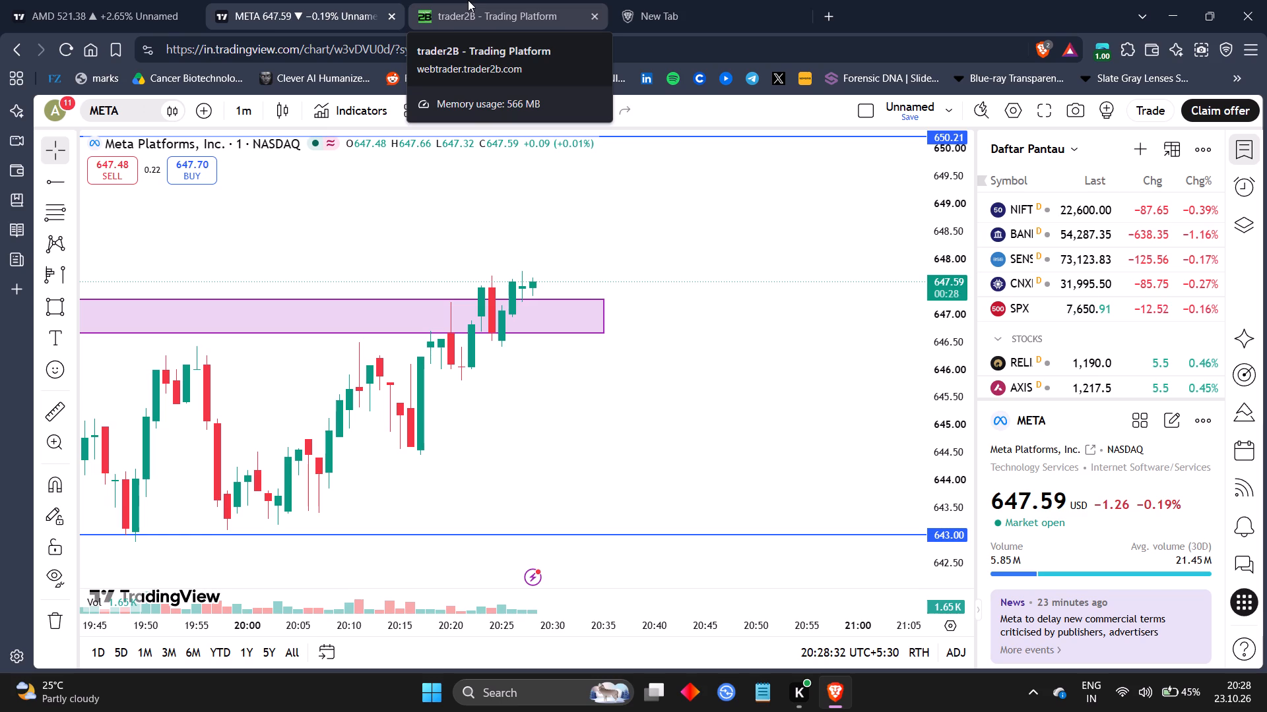
Return to trader2B and cancel the pending market buy-to-close order for the 140-share META short.
{"action": "left_click", "coordinate": [468, 0]}
{"action": "scroll", "coordinate": [587, 56], "scroll_direction": "up", "scroll_amount": 1}
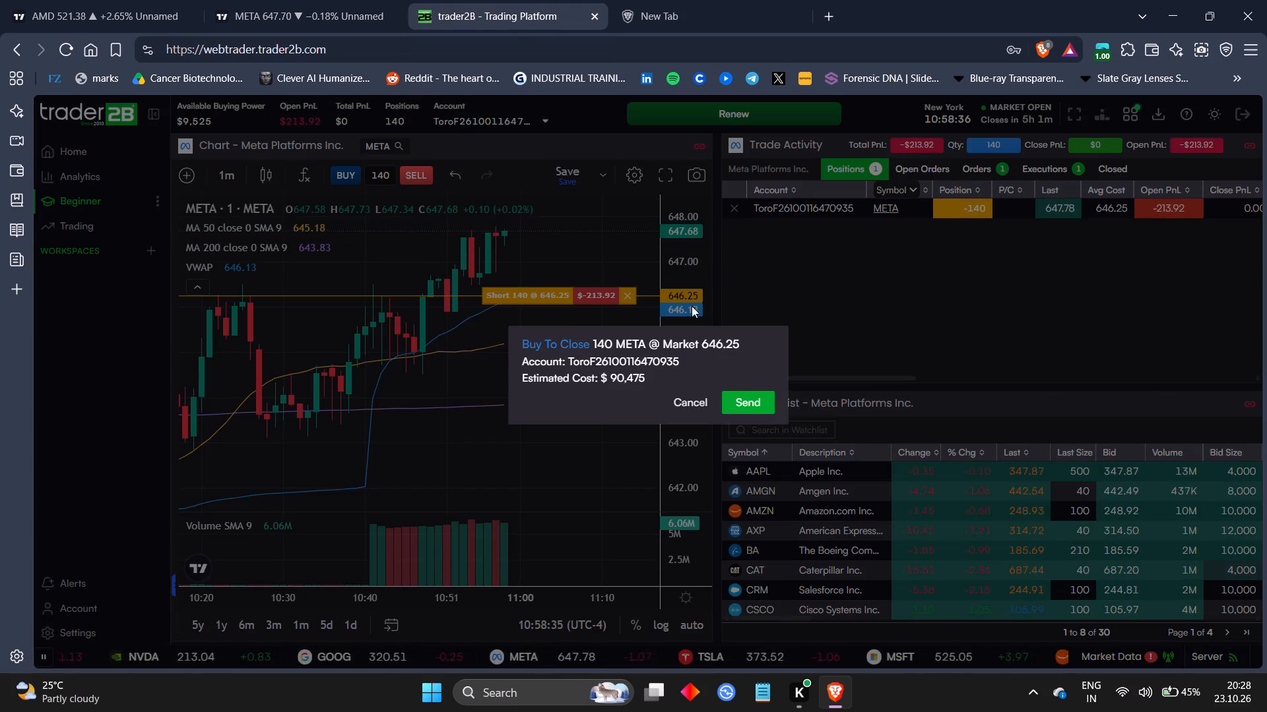
{"action": "scroll", "coordinate": [692, 306], "scroll_direction": "up", "scroll_amount": 1}
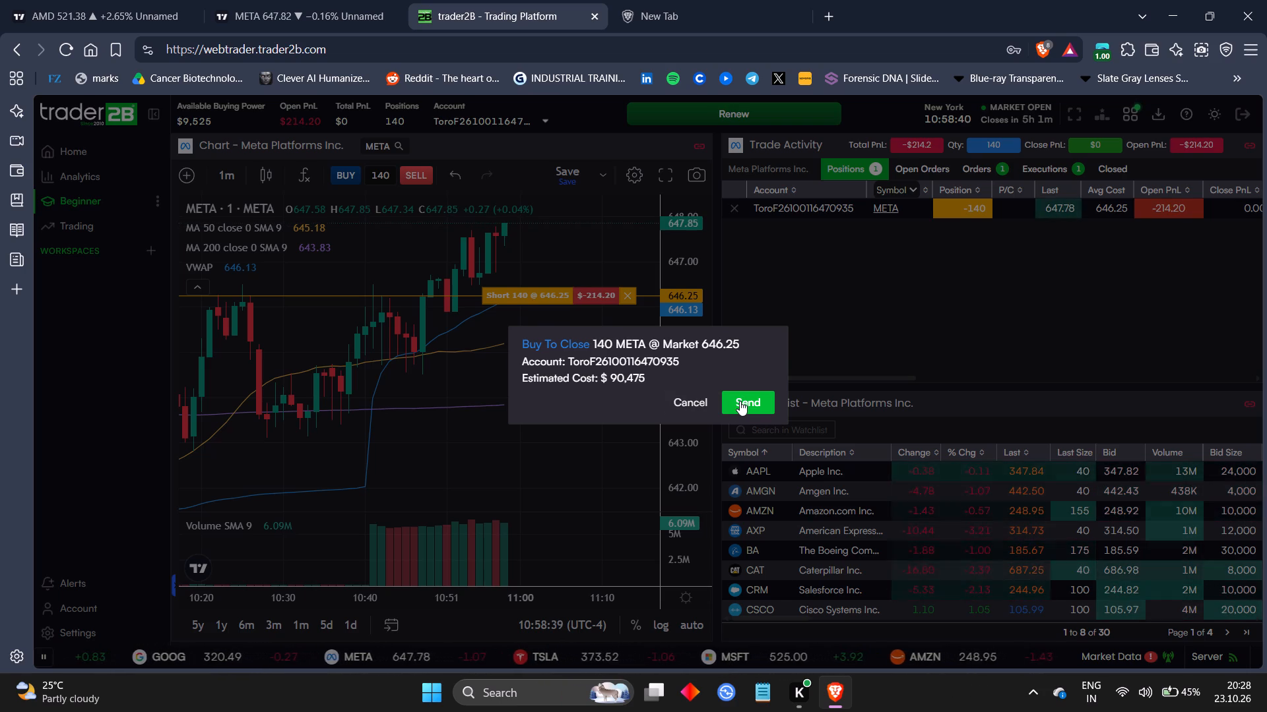
{"action": "scroll", "coordinate": [730, 401], "scroll_direction": "left", "scroll_amount": 1}
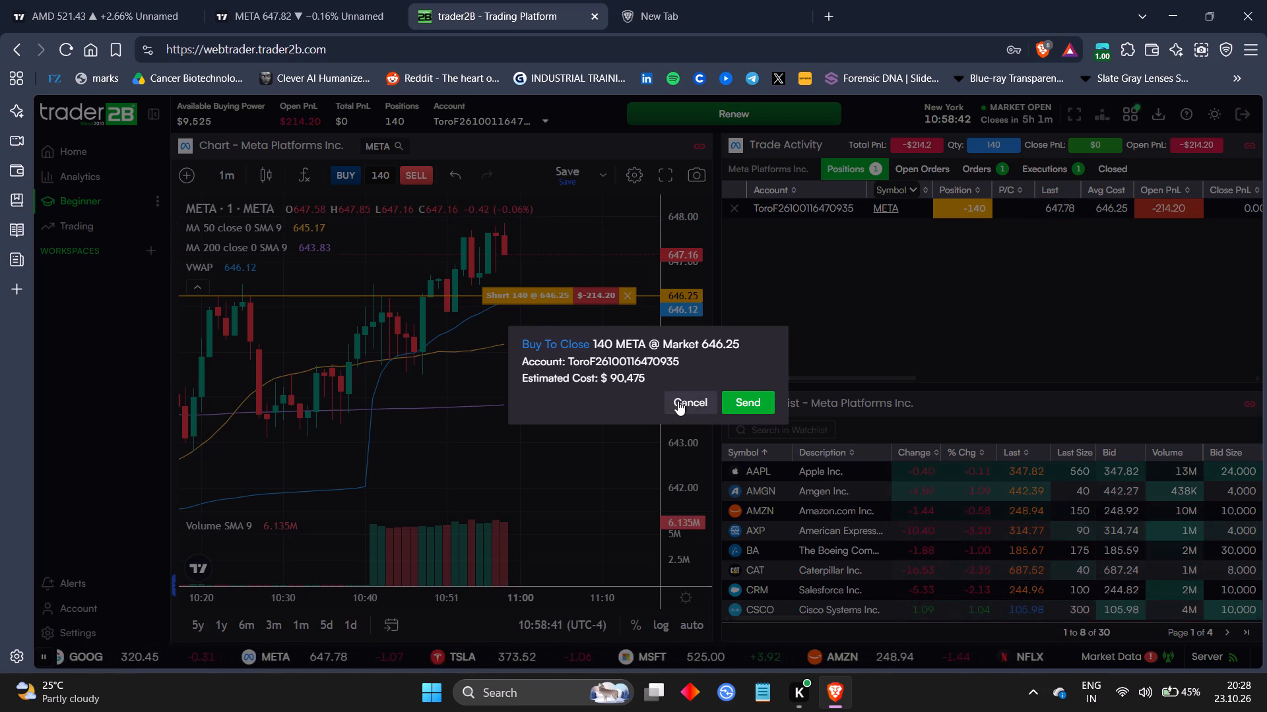
{"action": "scroll", "coordinate": [678, 401], "scroll_direction": "left", "scroll_amount": 1}
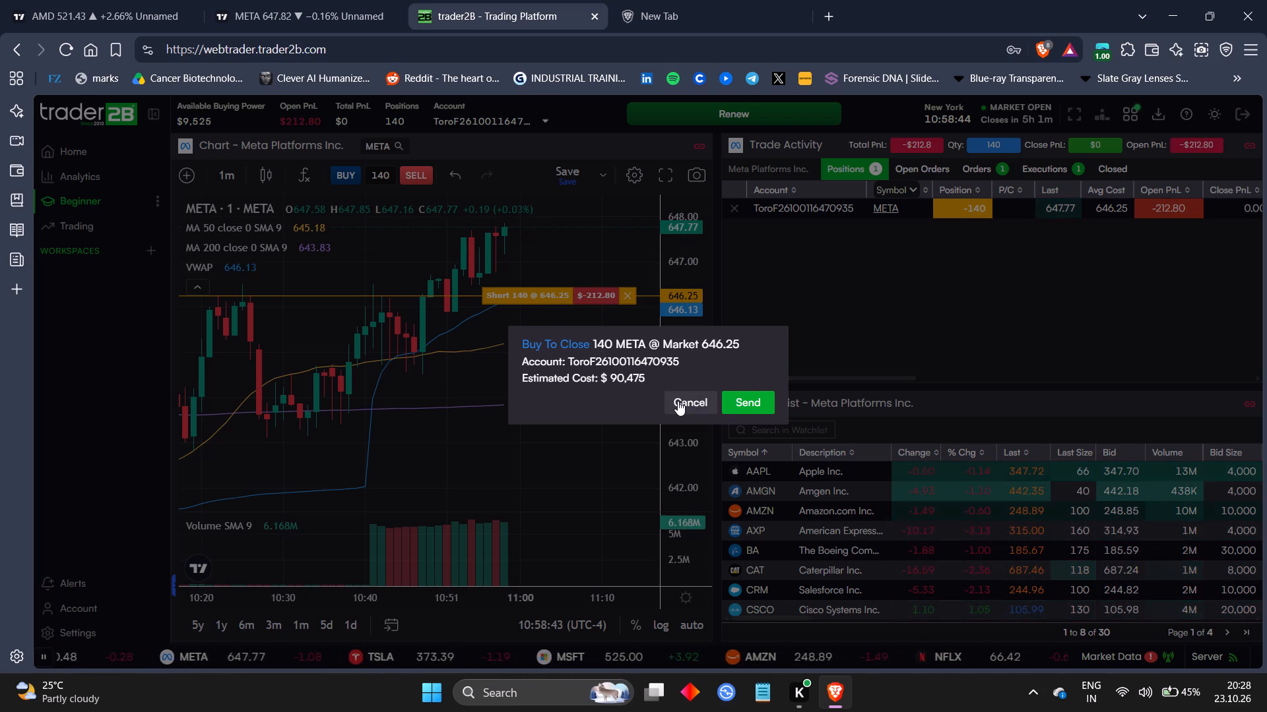
{"action": "left_click", "coordinate": [678, 401]}
{"action": "scroll", "coordinate": [633, 380], "scroll_direction": "left", "scroll_amount": 1}
Examine META's latest candles against the short's 646.25 entry line on trader2B's chart, and compare them with the TradingView chart.
{"action": "scroll", "coordinate": [478, 268], "scroll_direction": "down", "scroll_amount": 1}
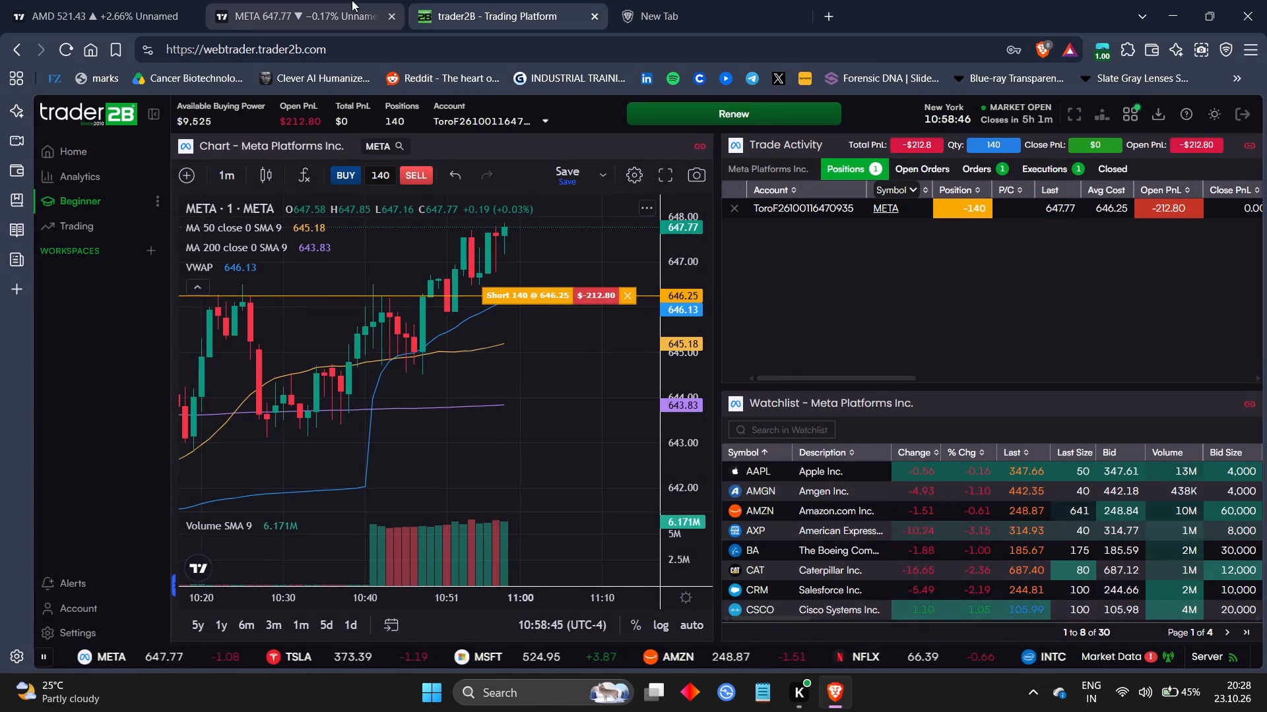
{"action": "scroll", "coordinate": [544, 133], "scroll_direction": "right", "scroll_amount": 1}
{"action": "left_click", "coordinate": [672, 251]}
{"action": "left_click_drag", "start_coordinate": [672, 309], "coordinate": [670, 374]}
{"action": "scroll", "coordinate": [673, 324], "scroll_direction": "up", "scroll_amount": 1}
{"action": "left_click_drag", "start_coordinate": [581, 344], "coordinate": [546, 380]}
{"action": "scroll", "coordinate": [546, 369], "scroll_direction": "down", "scroll_amount": 1}
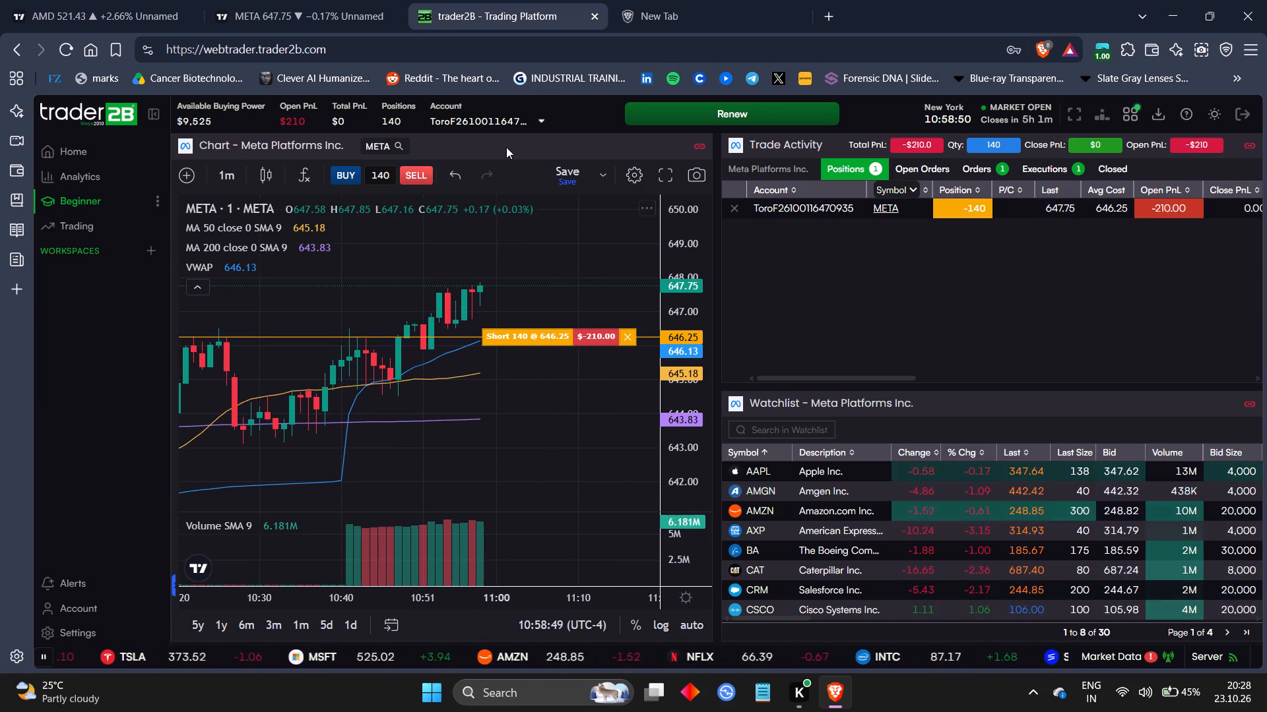
{"action": "scroll", "coordinate": [513, 160], "scroll_direction": "up", "scroll_amount": 1}
{"action": "left_click_drag", "start_coordinate": [534, 235], "coordinate": [469, 209]}
{"action": "scroll", "coordinate": [462, 193], "scroll_direction": "down", "scroll_amount": 1}
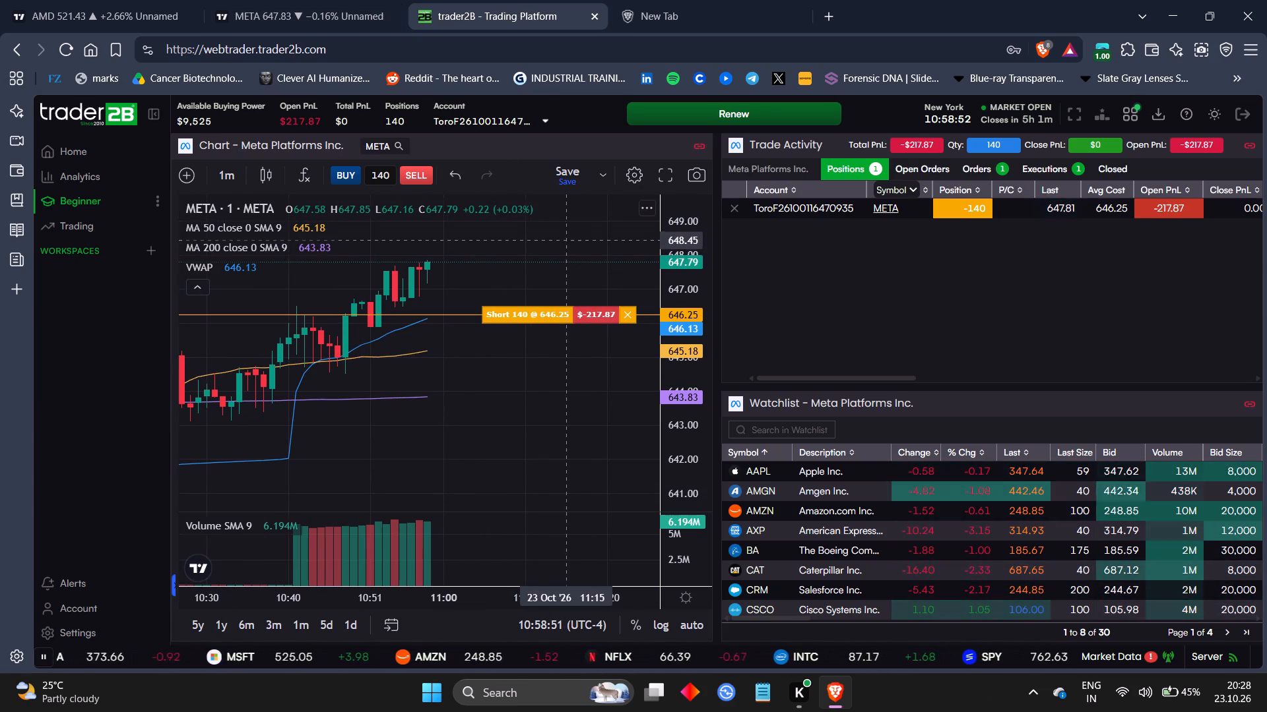
{"action": "scroll", "coordinate": [585, 254], "scroll_direction": "down", "scroll_amount": 1}
{"action": "left_click", "coordinate": [360, 0]}
{"action": "scroll", "coordinate": [370, 0], "scroll_direction": "right", "scroll_amount": 1}
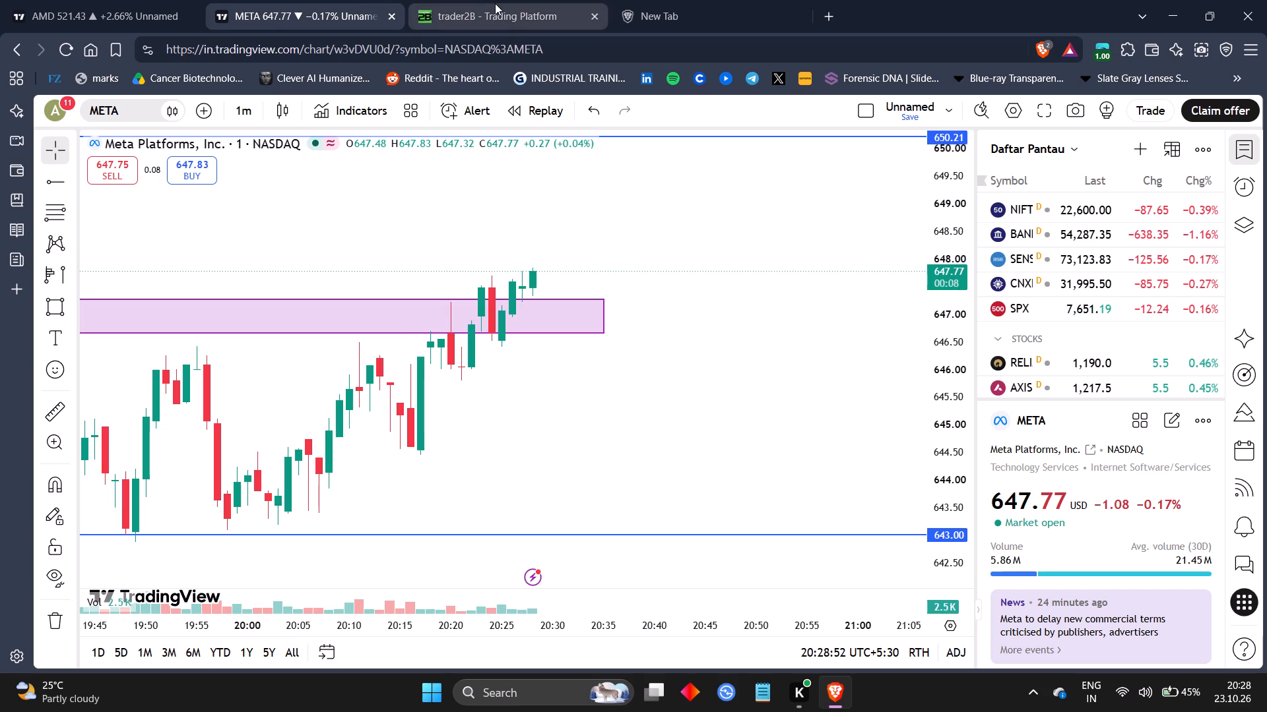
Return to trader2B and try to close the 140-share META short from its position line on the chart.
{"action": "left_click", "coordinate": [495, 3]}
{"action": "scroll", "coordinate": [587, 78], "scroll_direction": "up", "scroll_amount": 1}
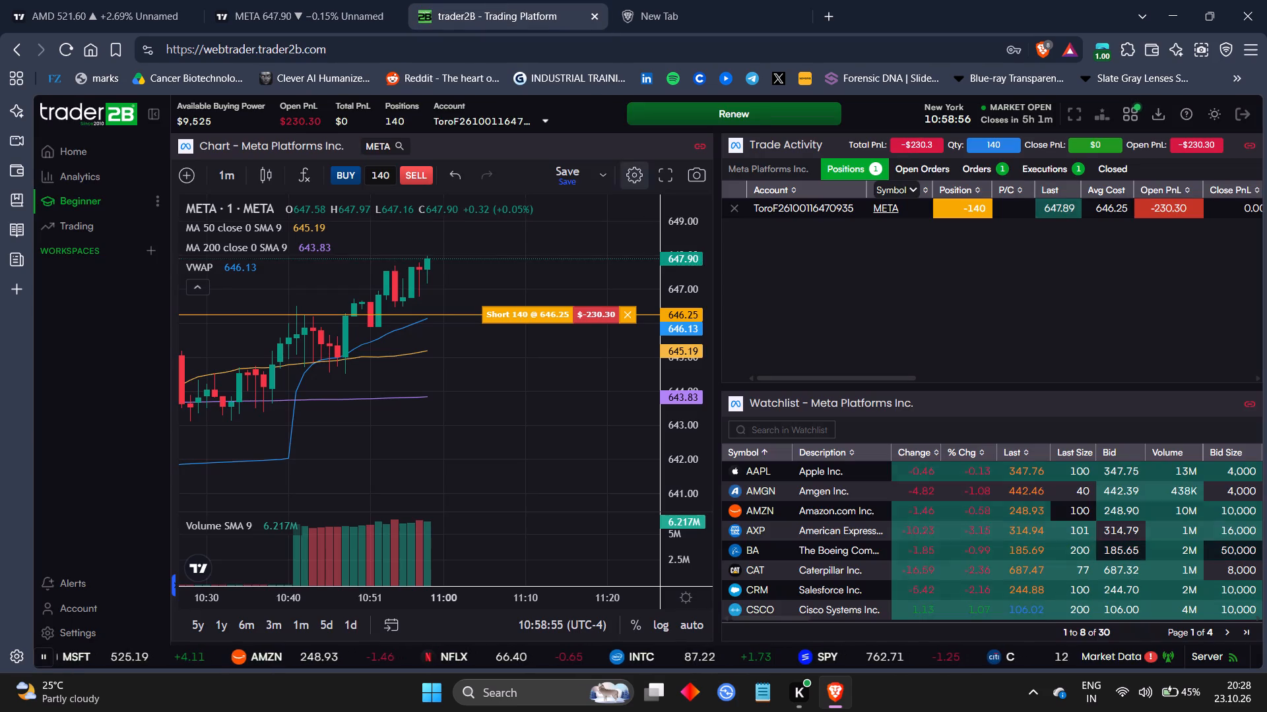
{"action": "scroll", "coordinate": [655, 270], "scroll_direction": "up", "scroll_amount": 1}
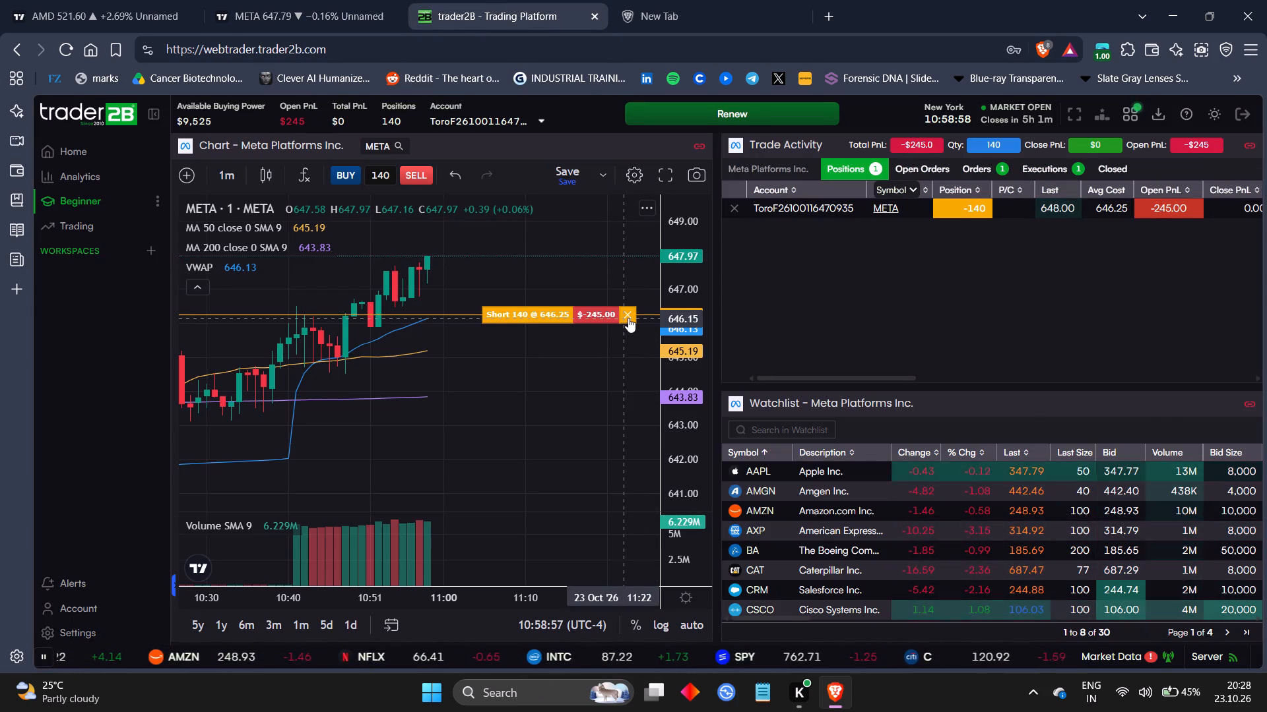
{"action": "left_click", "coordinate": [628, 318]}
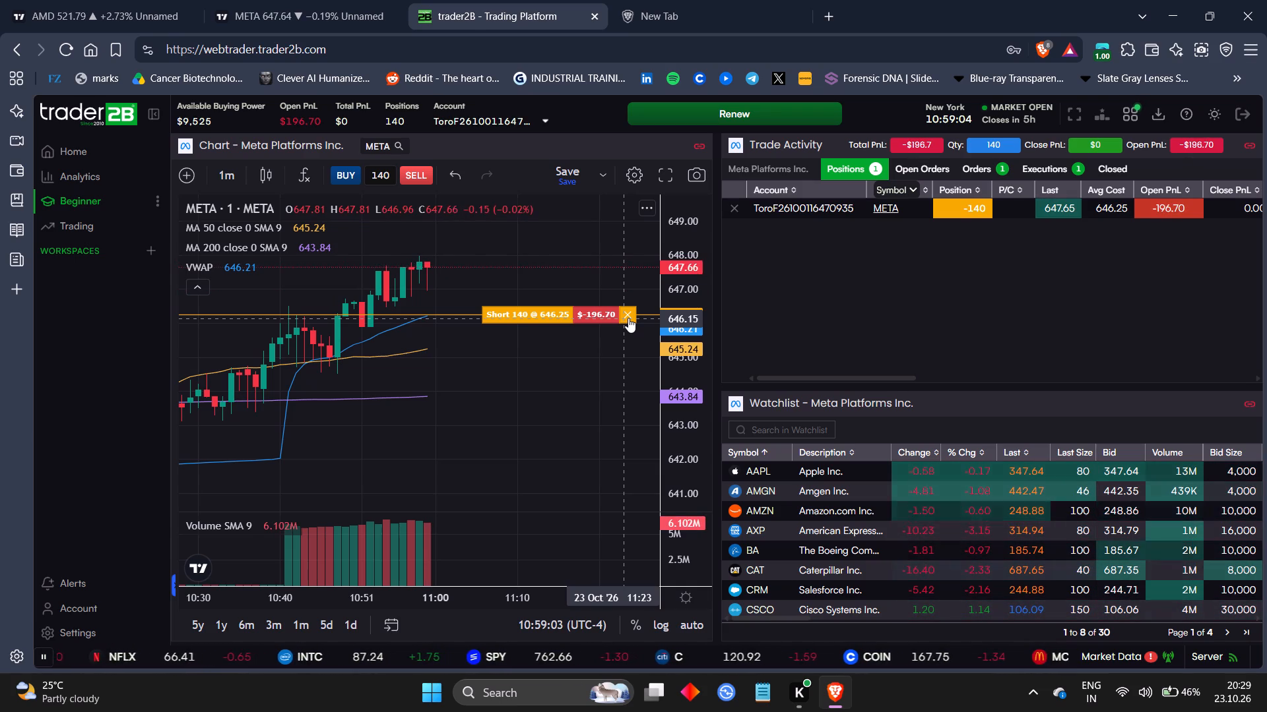
Return to TradingView and examine META's newest 1-minute candles above the rectangle zone.
{"action": "scroll", "coordinate": [619, 305], "scroll_direction": "down", "scroll_amount": 1}
{"action": "left_click", "coordinate": [306, 0]}
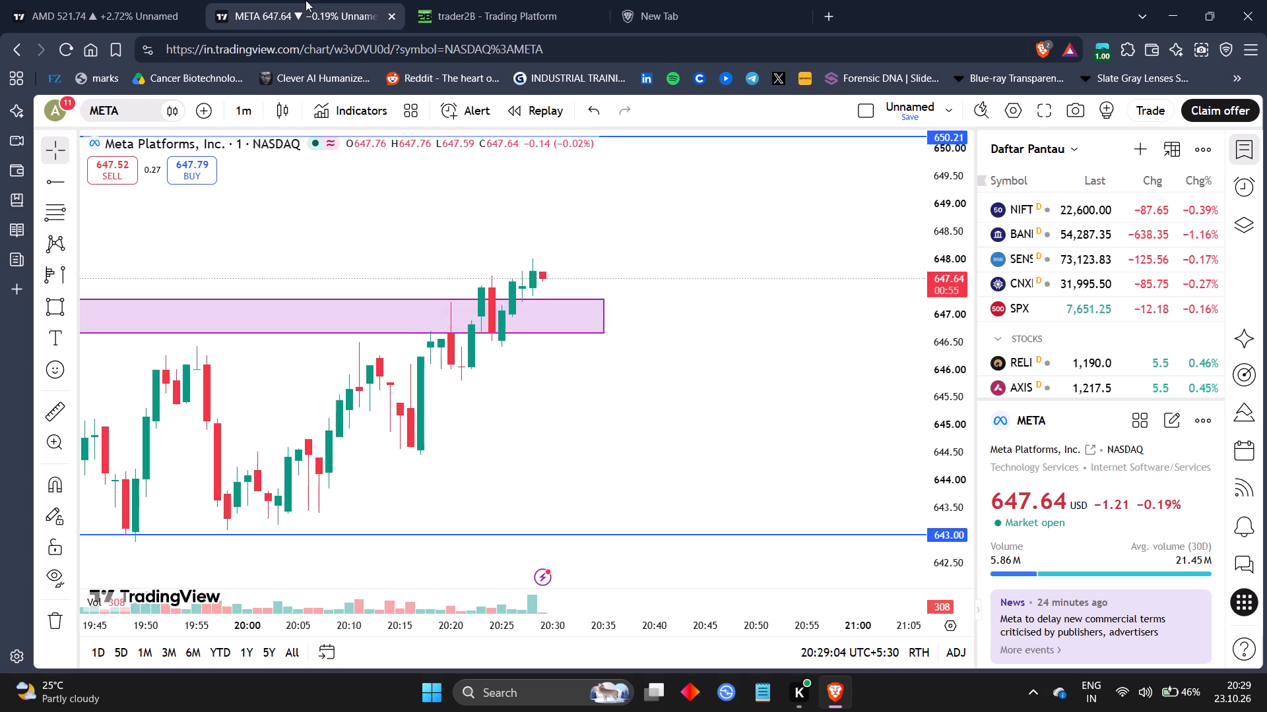
{"action": "scroll", "coordinate": [443, 49], "scroll_direction": "right", "scroll_amount": 1}
{"action": "left_click_drag", "start_coordinate": [676, 276], "coordinate": [653, 254]}
{"action": "scroll", "coordinate": [632, 325], "scroll_direction": "up", "scroll_amount": 1}
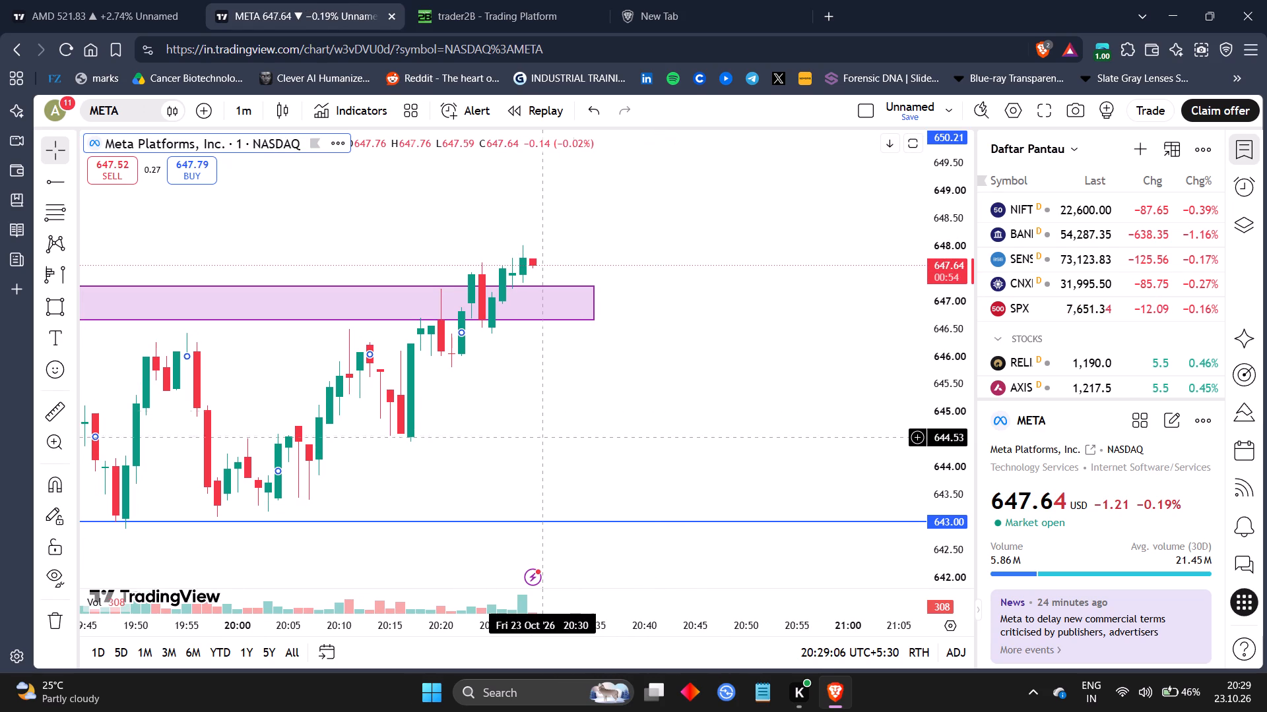
{"action": "scroll", "coordinate": [538, 442], "scroll_direction": "up", "scroll_amount": 1}
{"action": "left_click_drag", "start_coordinate": [538, 442], "coordinate": [523, 429]}
{"action": "scroll", "coordinate": [522, 436], "scroll_direction": "up", "scroll_amount": 1}
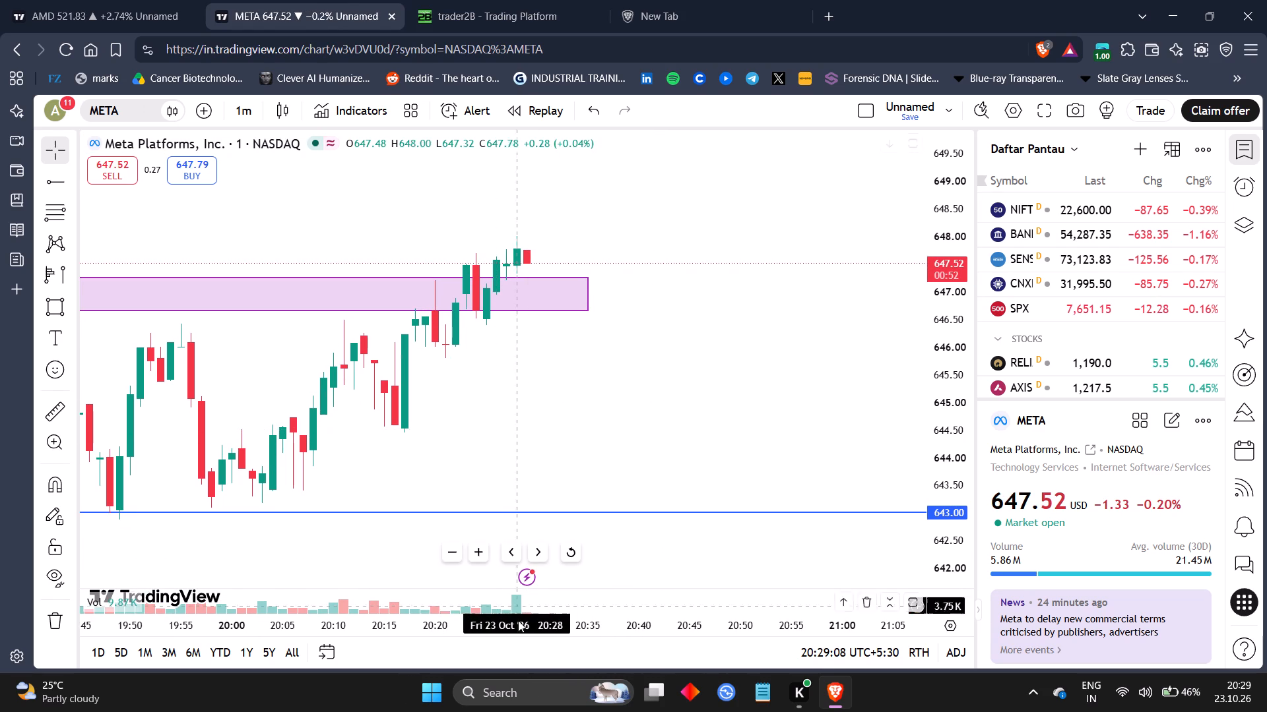
Examine META's 1-minute price action over wider and narrower time spans against the rectangle zone and the 643.00 line.
{"action": "scroll", "coordinate": [518, 620], "scroll_direction": "up", "scroll_amount": 1}
{"action": "left_click_drag", "start_coordinate": [517, 629], "coordinate": [894, 417]}
{"action": "scroll", "coordinate": [550, 629], "scroll_direction": "down", "scroll_amount": 1}
{"action": "scroll", "coordinate": [943, 313], "scroll_direction": "up", "scroll_amount": 1}
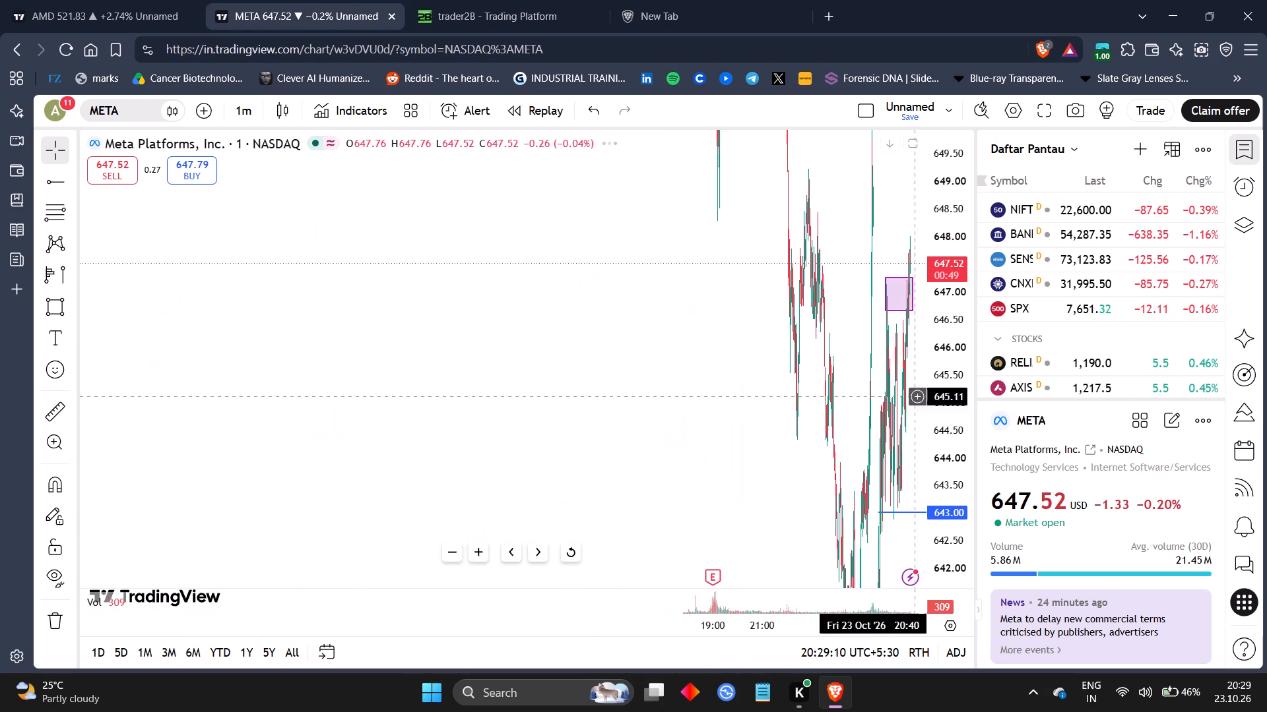
{"action": "scroll", "coordinate": [894, 417], "scroll_direction": "up", "scroll_amount": 1}
{"action": "left_click_drag", "start_coordinate": [894, 417], "coordinate": [735, 526]}
{"action": "scroll", "coordinate": [820, 509], "scroll_direction": "left", "scroll_amount": 1}
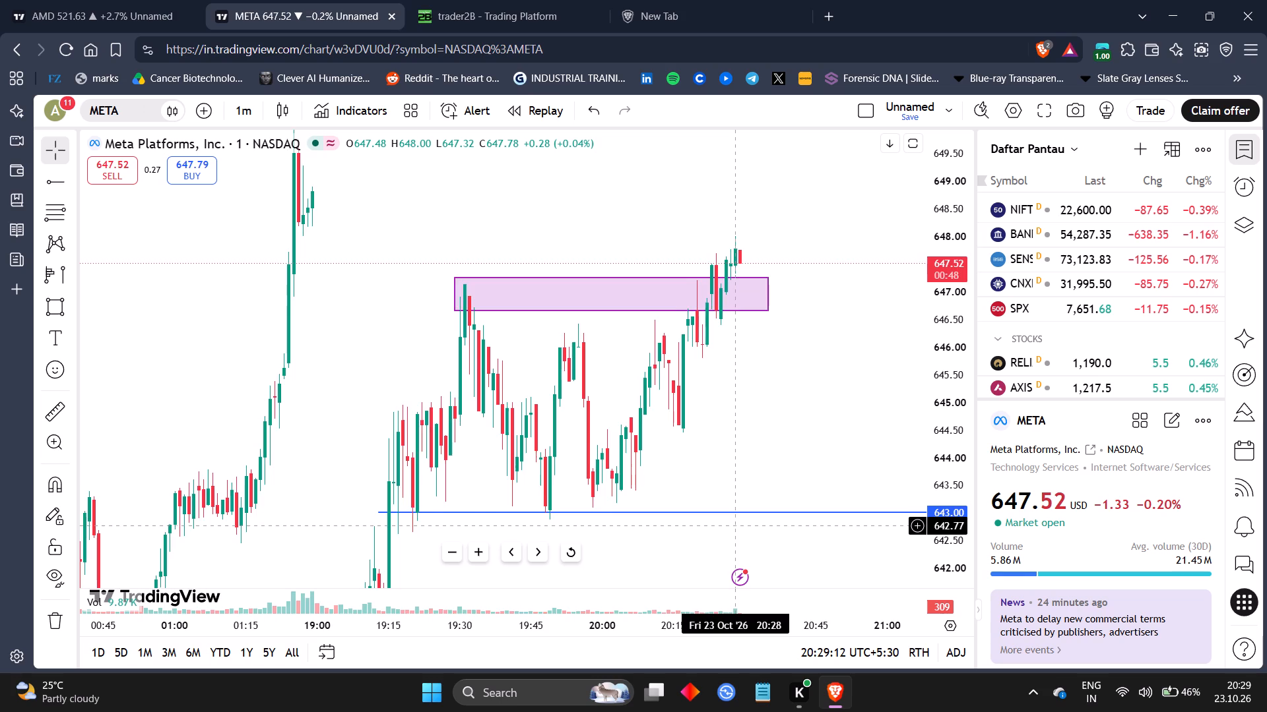
{"action": "left_click_drag", "start_coordinate": [735, 526], "coordinate": [801, 206]}
{"action": "scroll", "coordinate": [747, 502], "scroll_direction": "down", "scroll_amount": 1}
{"action": "scroll", "coordinate": [854, 289], "scroll_direction": "left", "scroll_amount": 1}
{"action": "scroll", "coordinate": [726, 330], "scroll_direction": "down", "scroll_amount": 1}
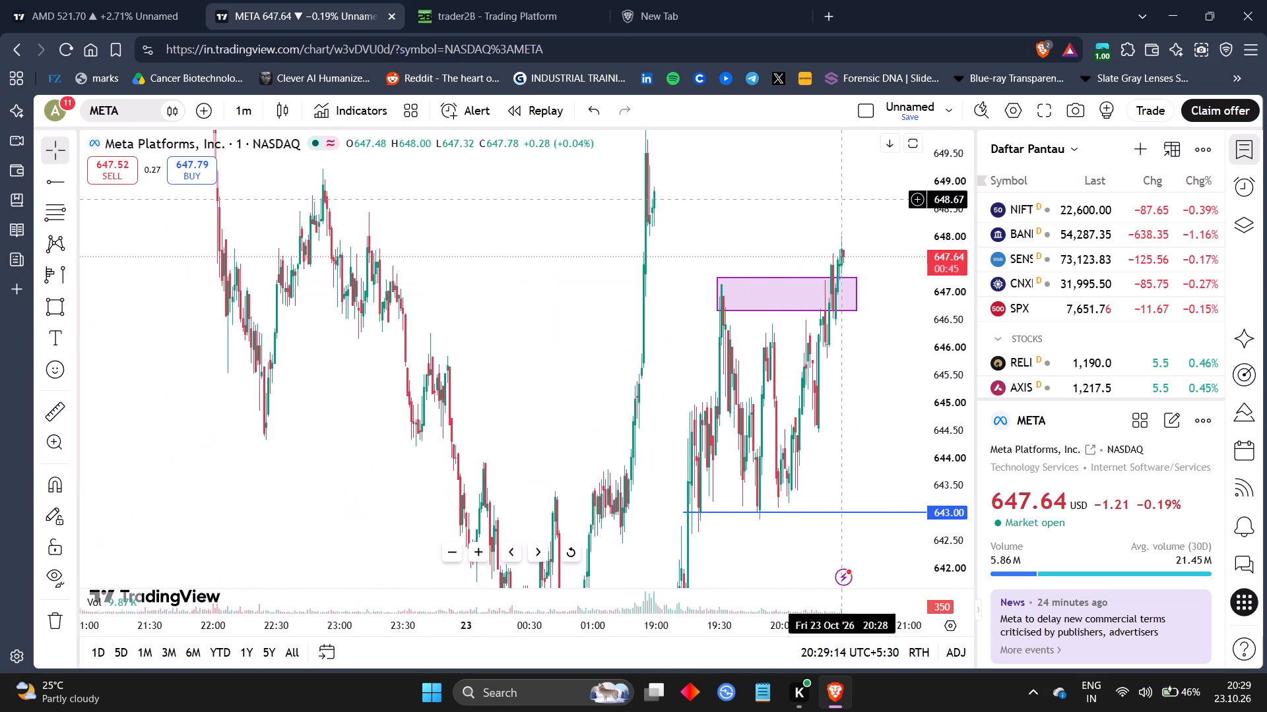
{"action": "scroll", "coordinate": [801, 206], "scroll_direction": "down", "scroll_amount": 1}
{"action": "left_click_drag", "start_coordinate": [801, 206], "coordinate": [738, 271]}
{"action": "scroll", "coordinate": [716, 182], "scroll_direction": "up", "scroll_amount": 1}
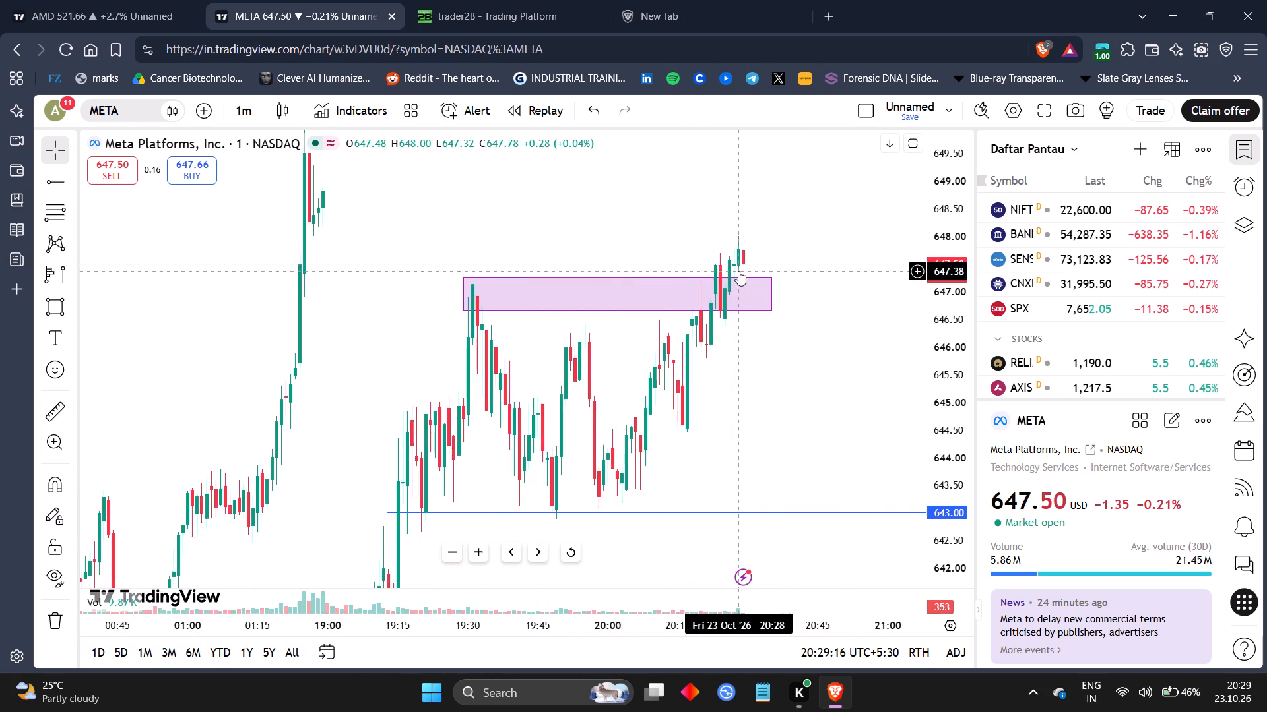
{"action": "left_click_drag", "start_coordinate": [738, 271], "coordinate": [68, 51]}
{"action": "scroll", "coordinate": [738, 271], "scroll_direction": "left", "scroll_amount": 2}
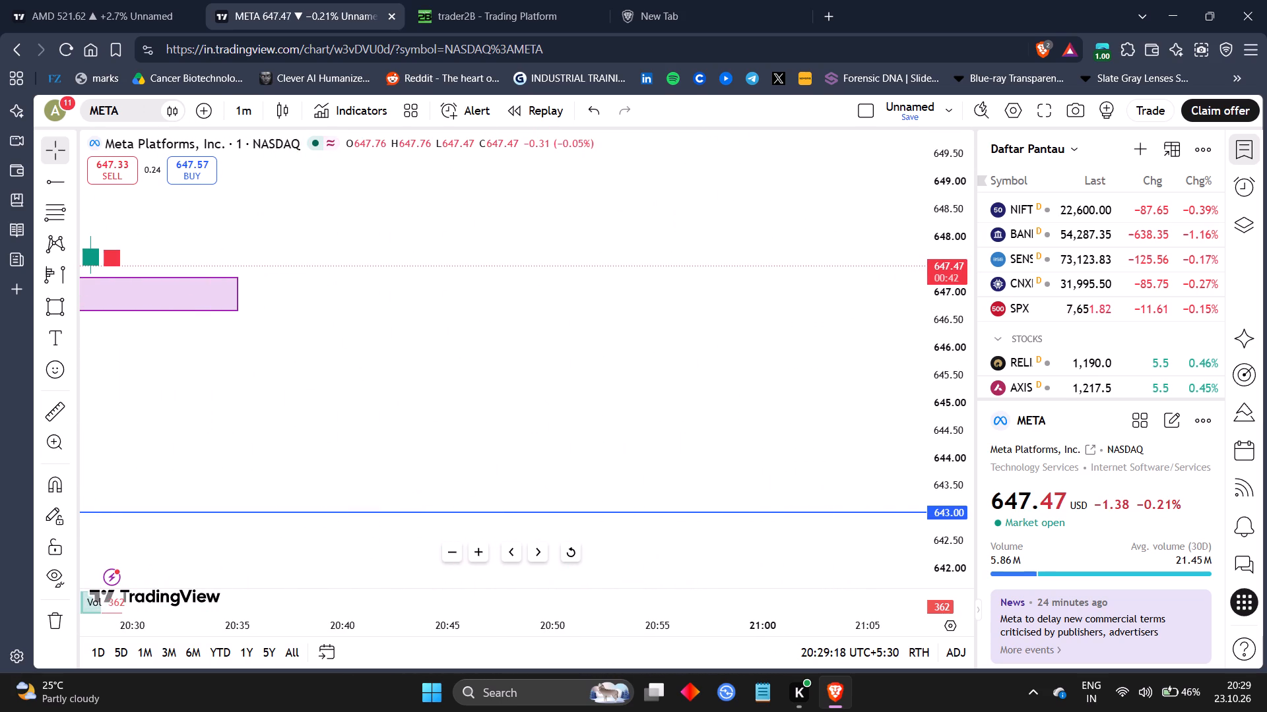
{"action": "left_click_drag", "start_coordinate": [68, 51], "coordinate": [715, 10]}
{"action": "scroll", "coordinate": [105, 28], "scroll_direction": "down", "scroll_amount": 1}
{"action": "scroll", "coordinate": [208, 0], "scroll_direction": "right", "scroll_amount": 1}
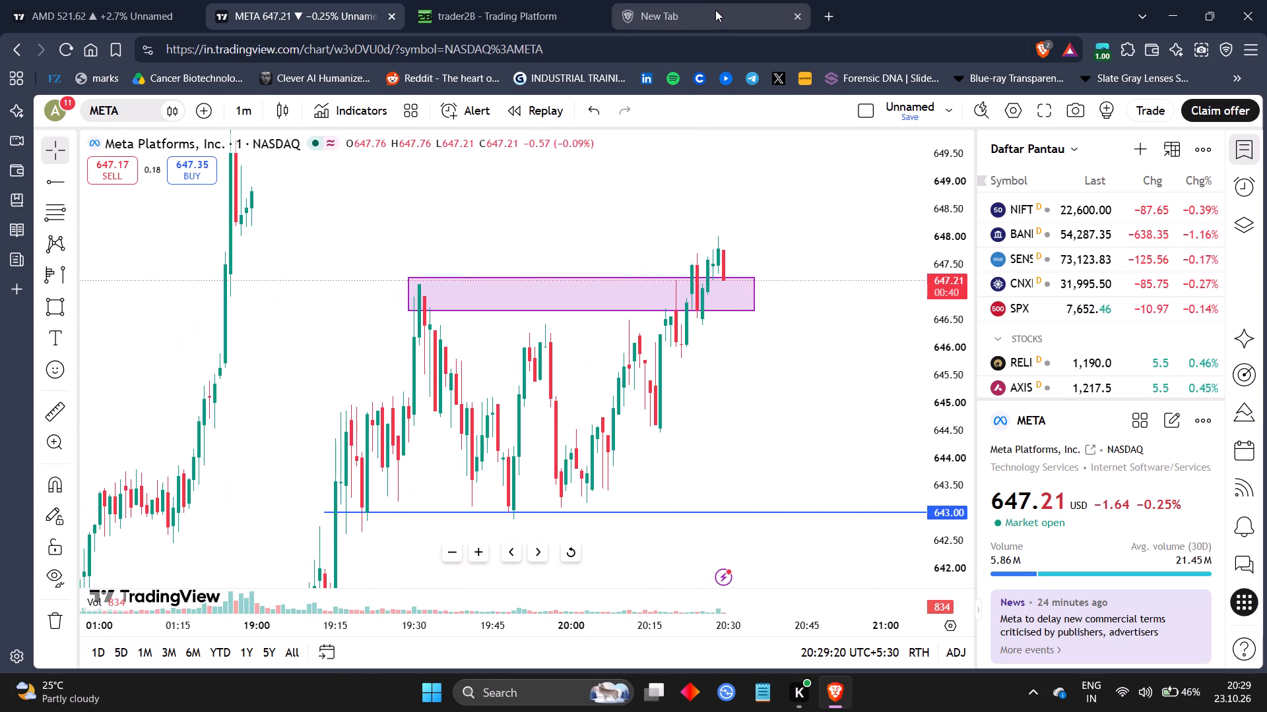
Examine META's 1-minute price action over a wider price range, between the 643.00 and 650.21 lines and around the rectangle zone.
{"action": "key", "text": "Escape"}
{"action": "key", "text": "Escape"}
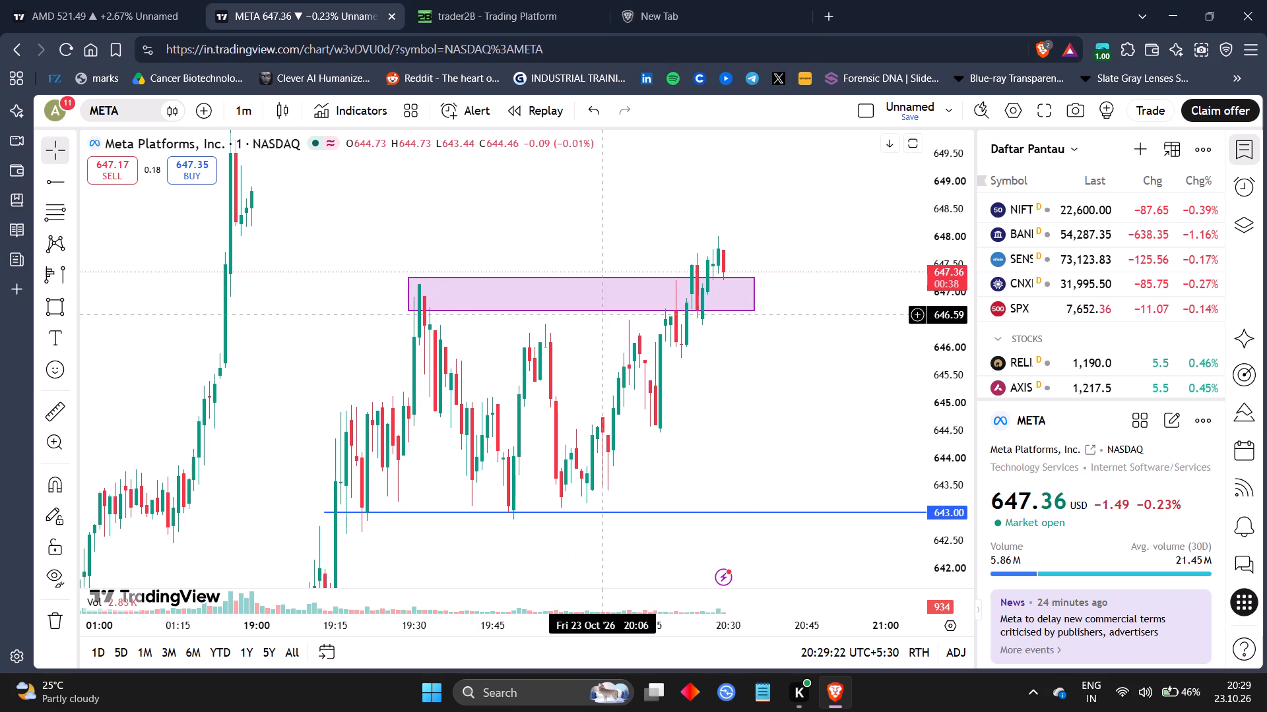
{"action": "left_click_drag", "start_coordinate": [938, 240], "coordinate": [946, 433]}
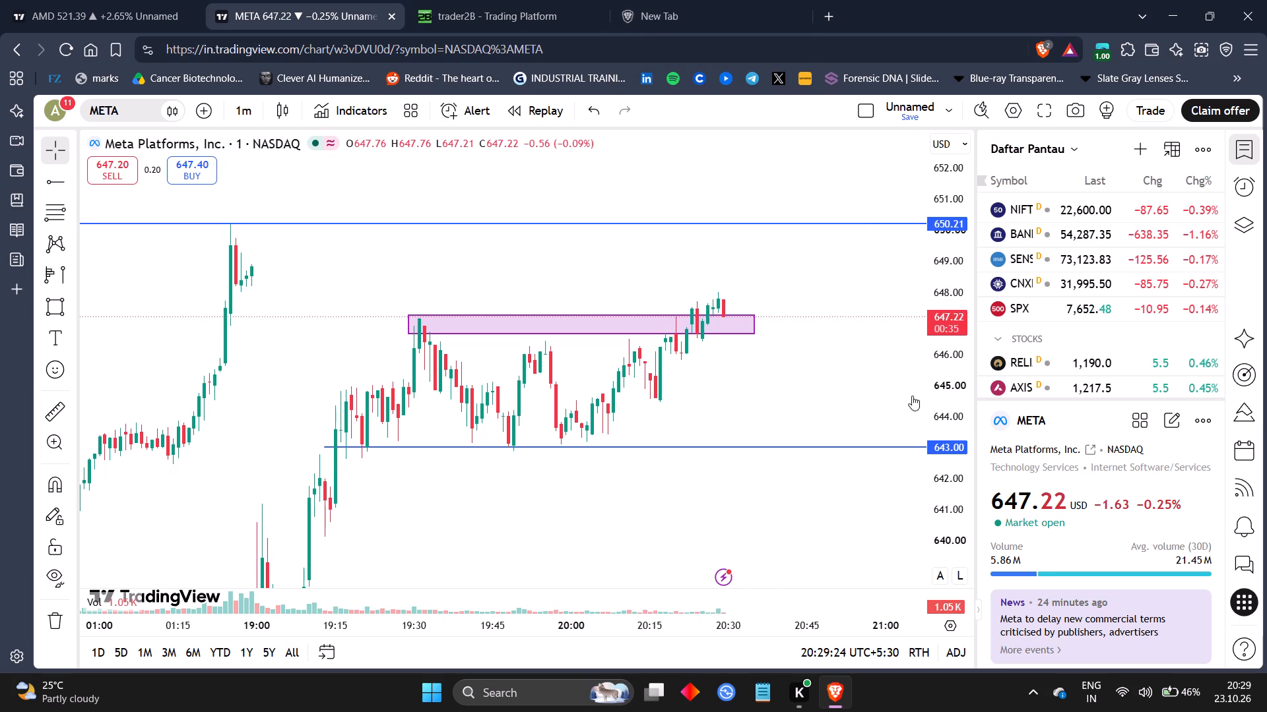
{"action": "left_click_drag", "start_coordinate": [867, 344], "coordinate": [738, 330]}
{"action": "left_click_drag", "start_coordinate": [796, 380], "coordinate": [696, 324]}
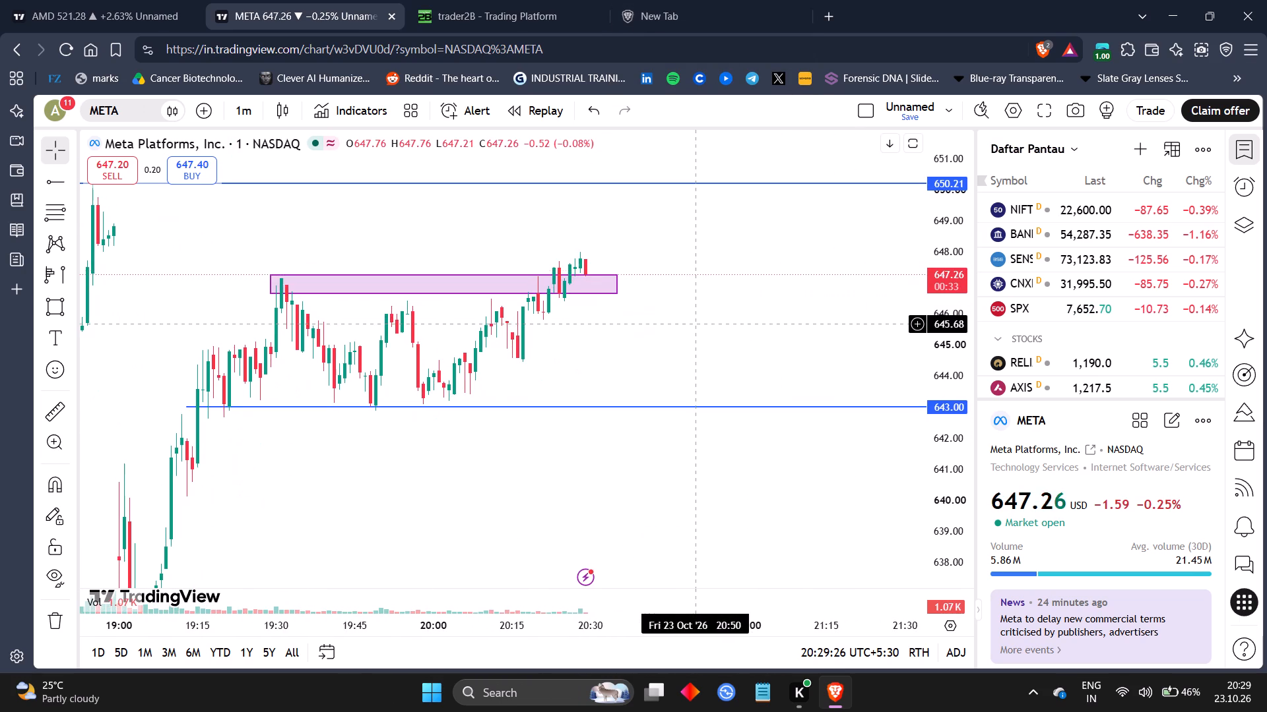
{"action": "left_click_drag", "start_coordinate": [930, 336], "coordinate": [950, 420]}
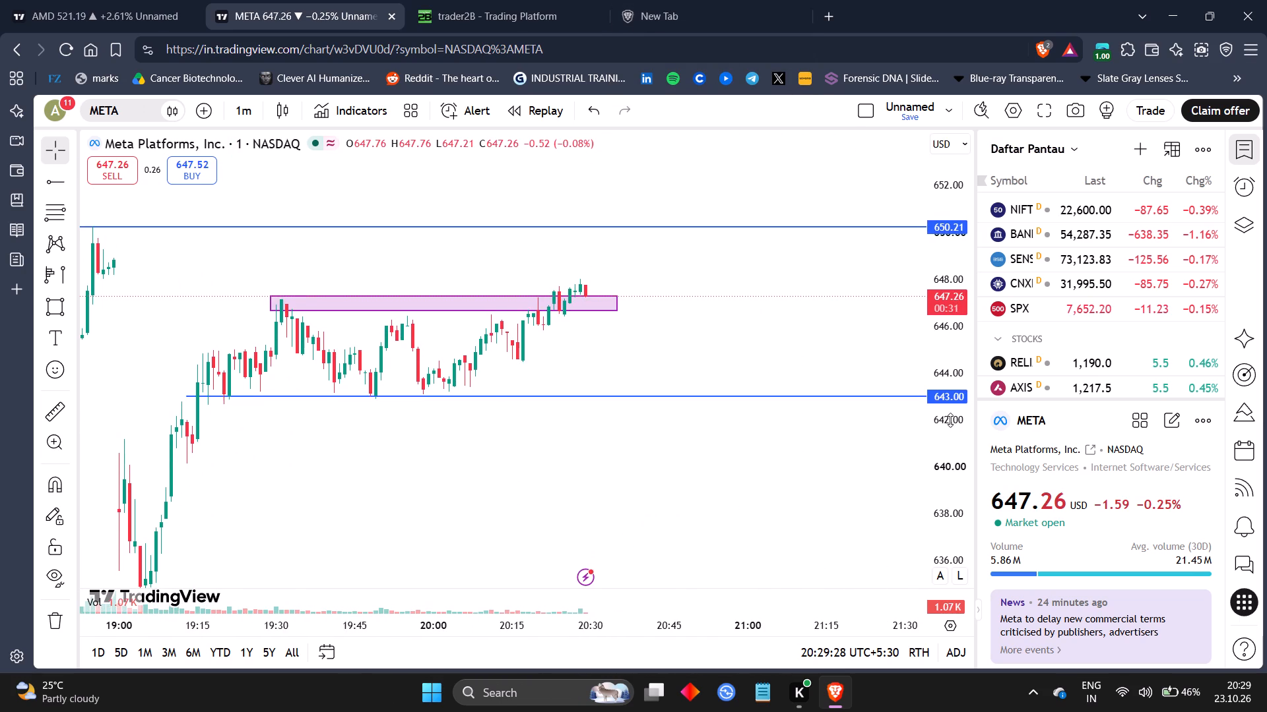
{"action": "left_click_drag", "start_coordinate": [670, 484], "coordinate": [878, 436]}
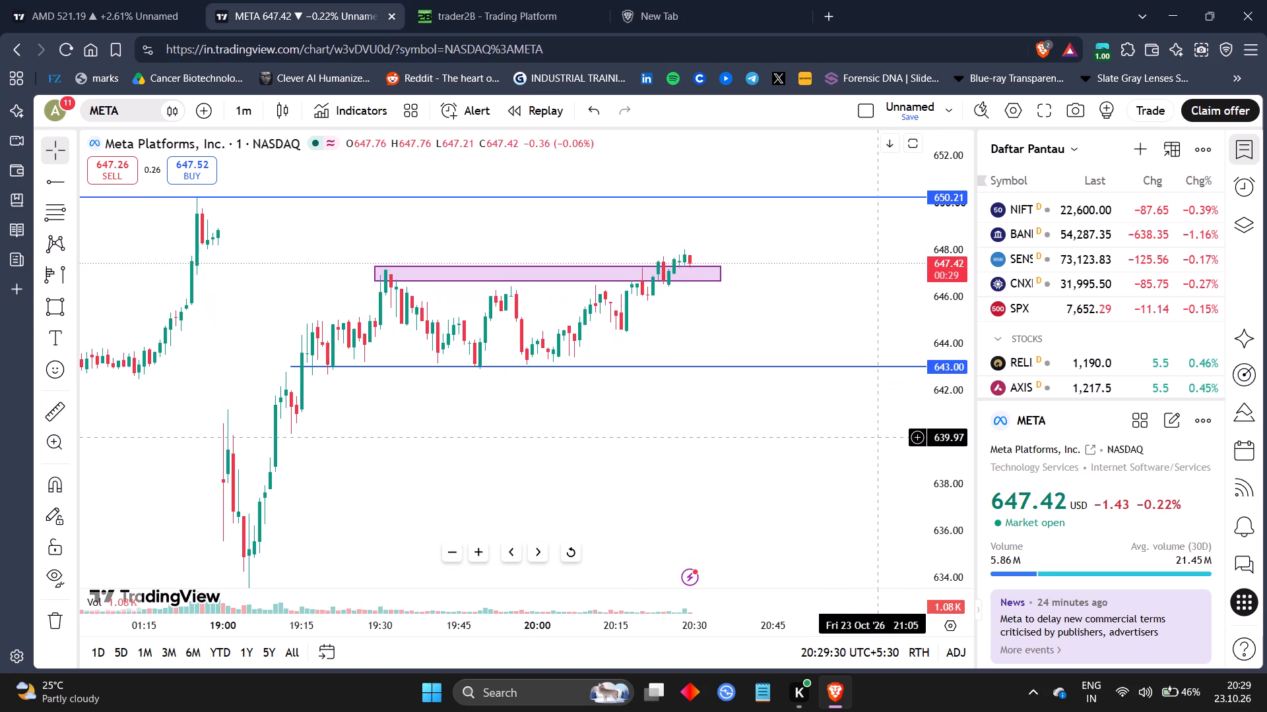
{"action": "left_click_drag", "start_coordinate": [878, 436], "coordinate": [826, 410]}
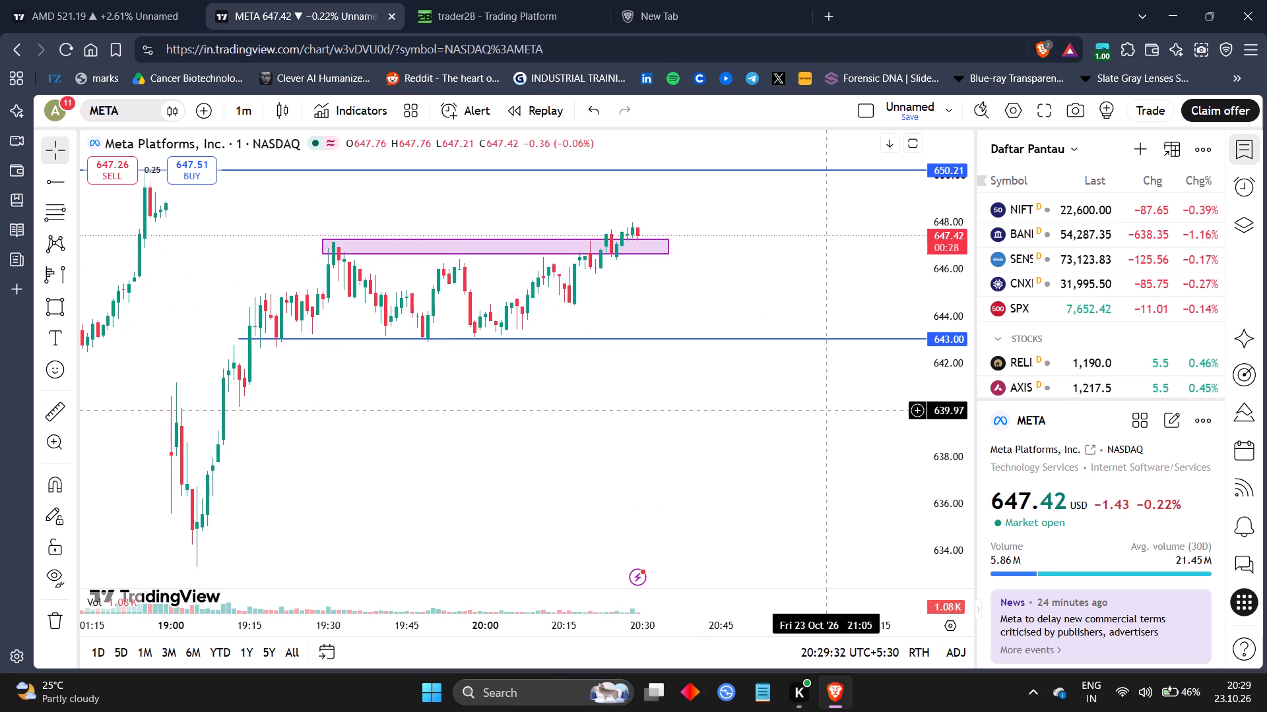
{"action": "left_click_drag", "start_coordinate": [826, 410], "coordinate": [784, 432]}
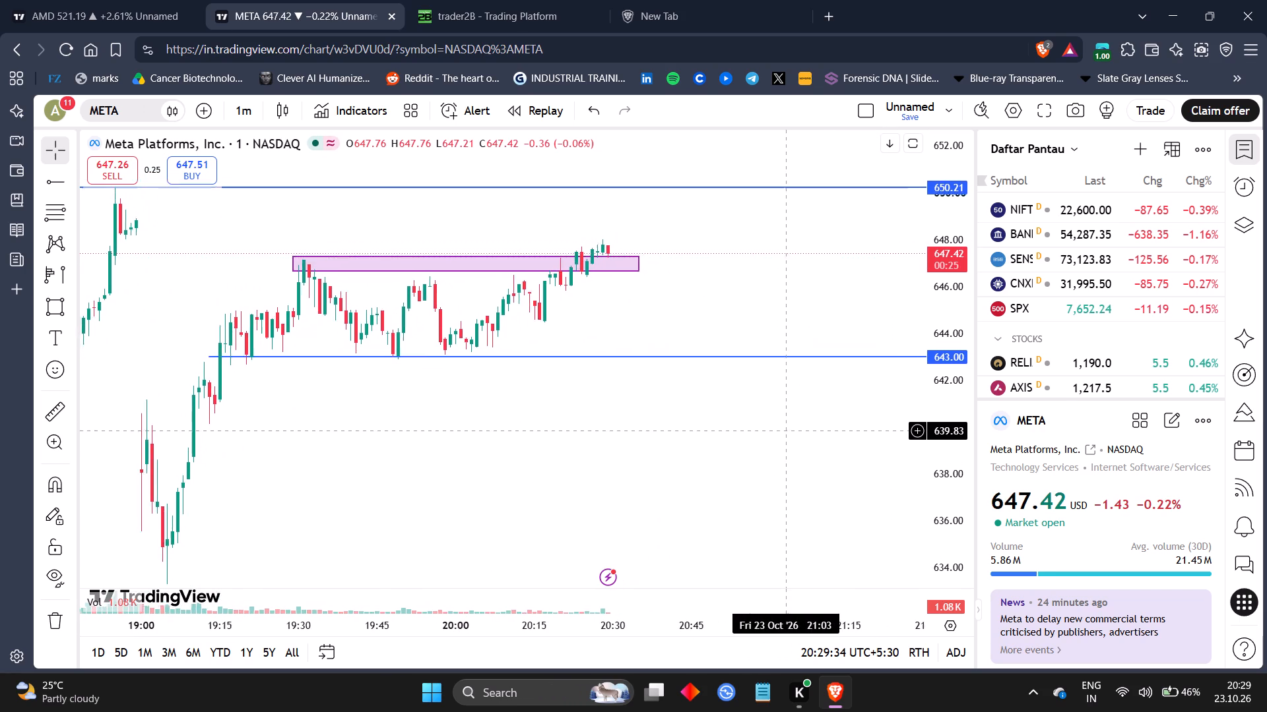
{"action": "left_click_drag", "start_coordinate": [784, 432], "coordinate": [781, 434]}
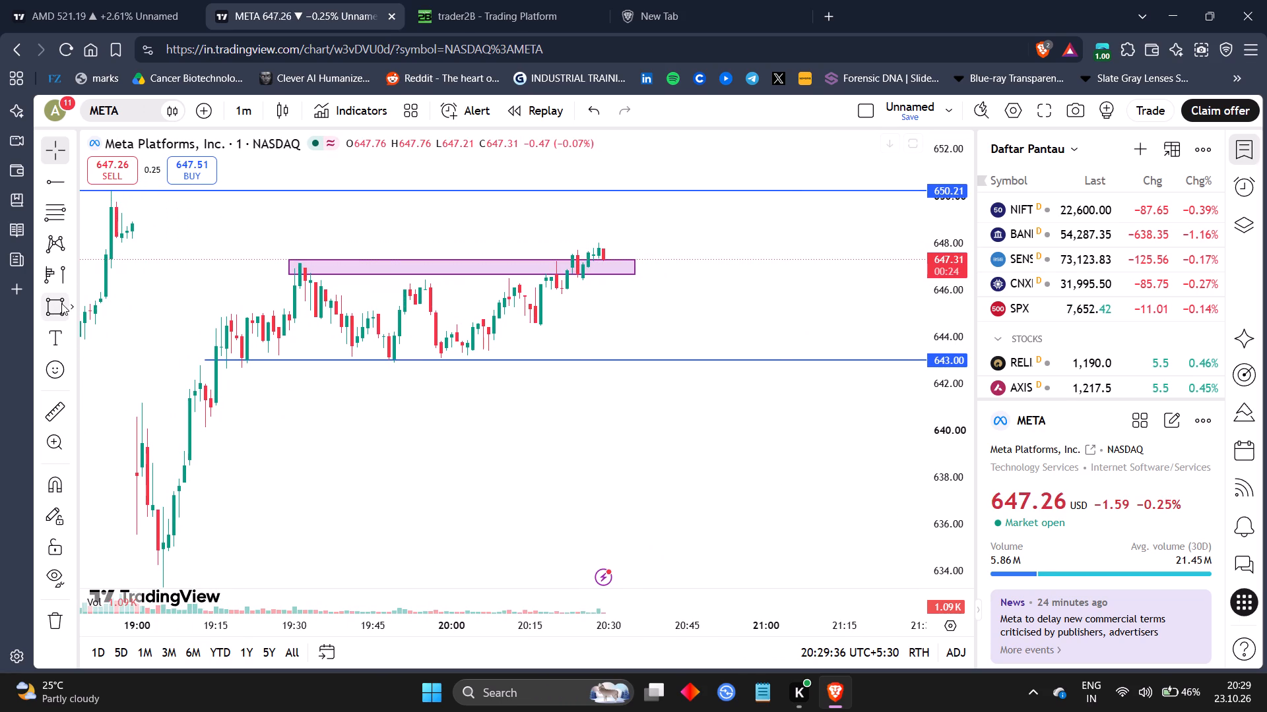
Draw a second rectangle zone below the existing one, from about 645.67 down to 644.76, spanning roughly 20:18 to 20:41.
{"action": "left_click", "coordinate": [61, 303]}
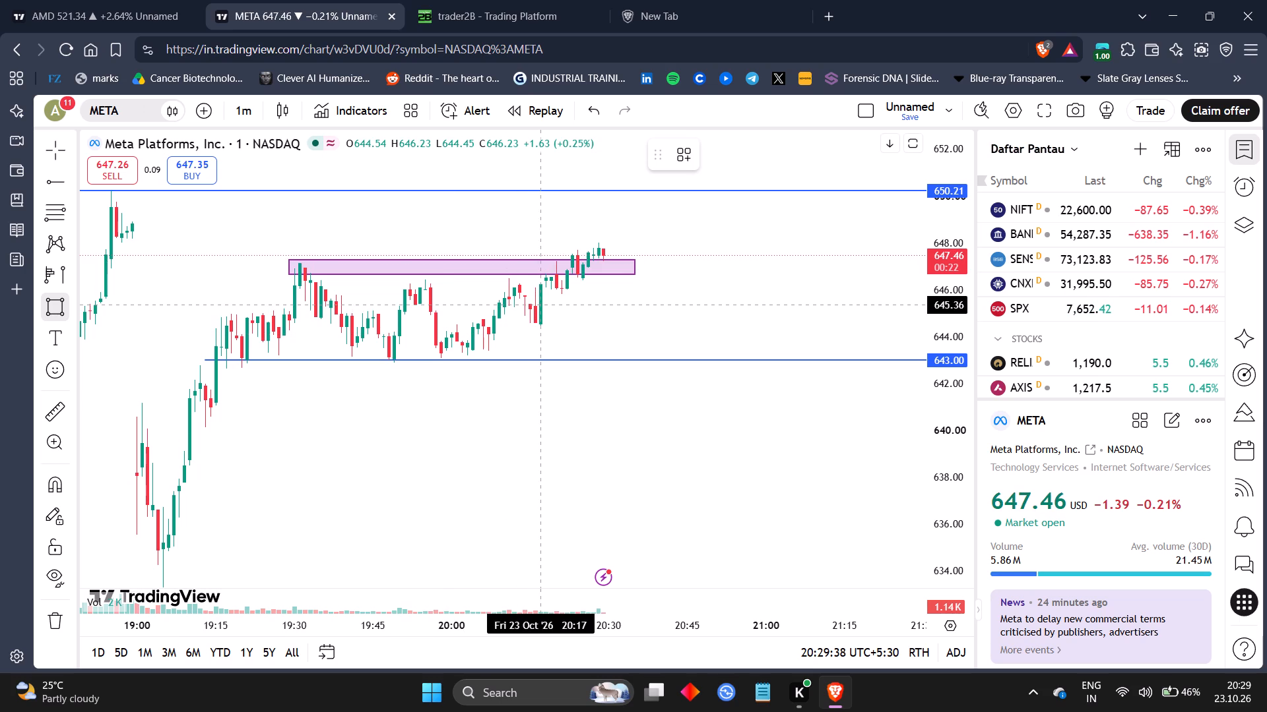
{"action": "left_click_drag", "start_coordinate": [548, 297], "coordinate": [652, 320]}
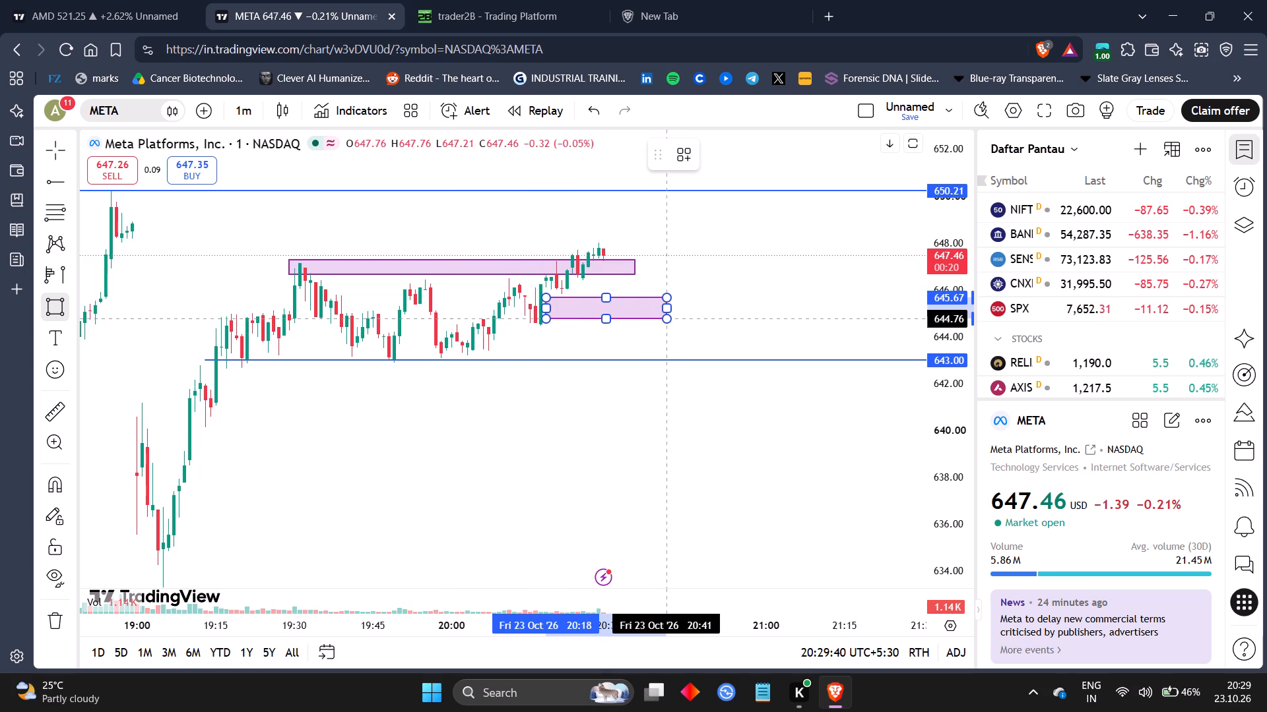
{"action": "left_click", "coordinate": [678, 318]}
Check the open 140-share META short on trader2B against TradingView's newest 1-minute candles, alternating between the two, ending on TradingView.
{"action": "left_click_drag", "start_coordinate": [701, 318], "coordinate": [666, 312]}
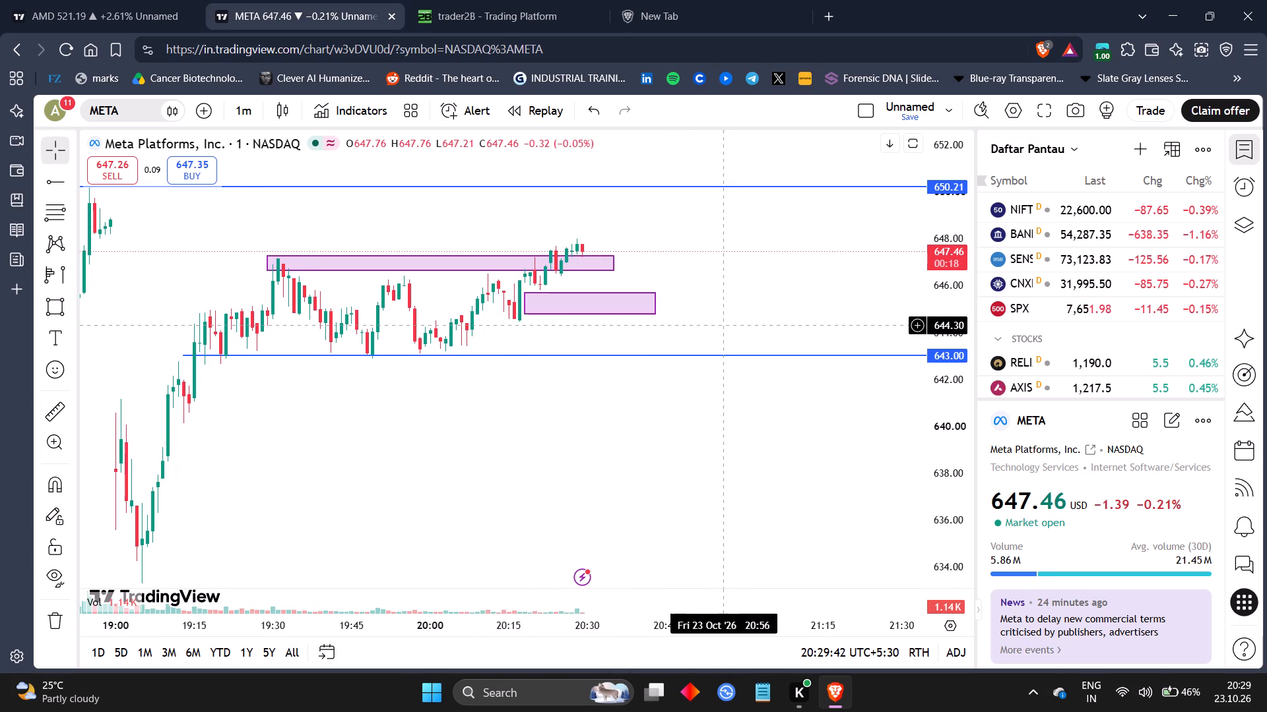
{"action": "left_click_drag", "start_coordinate": [727, 325], "coordinate": [669, 317]}
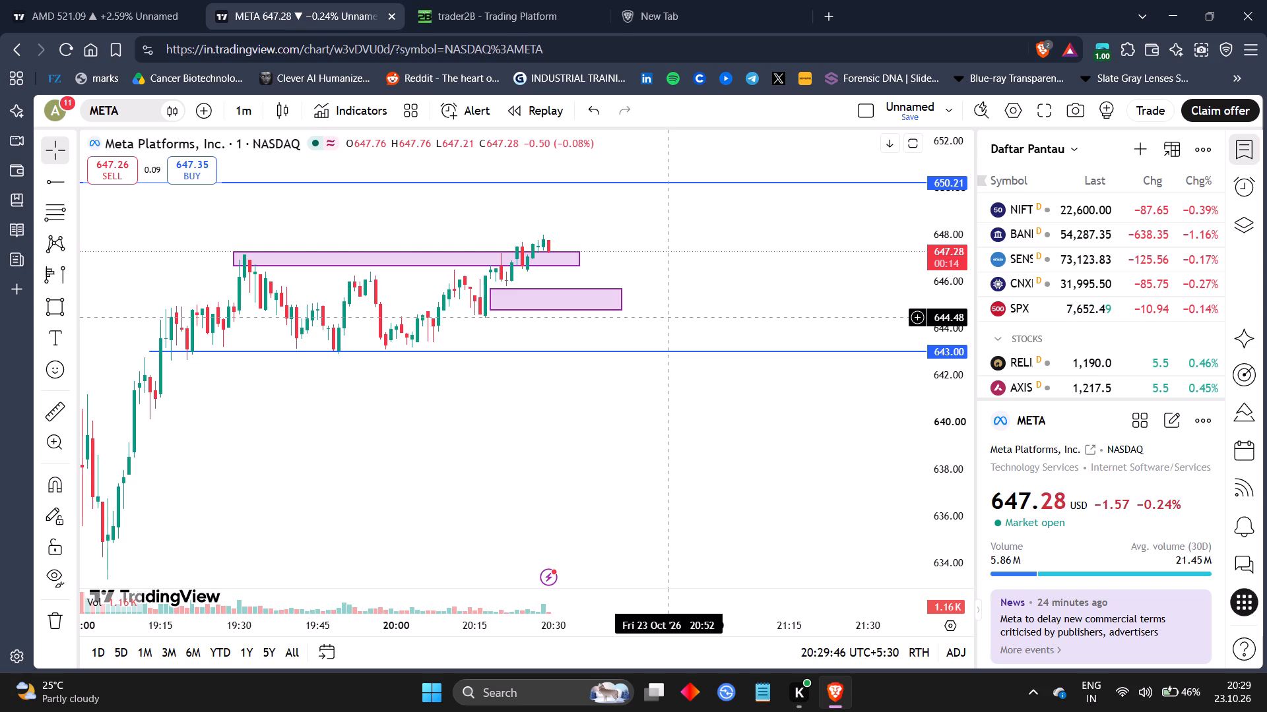
{"action": "left_click", "coordinate": [488, 0]}
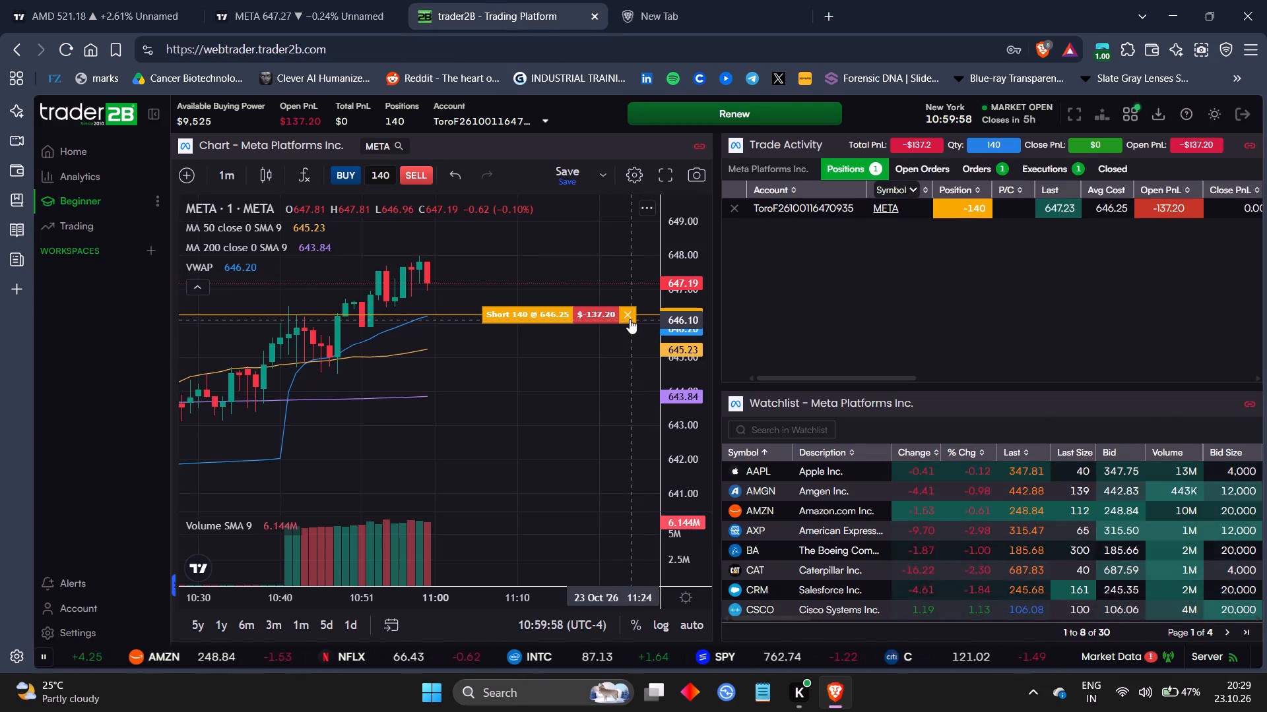
{"action": "left_click", "coordinate": [339, 0]}
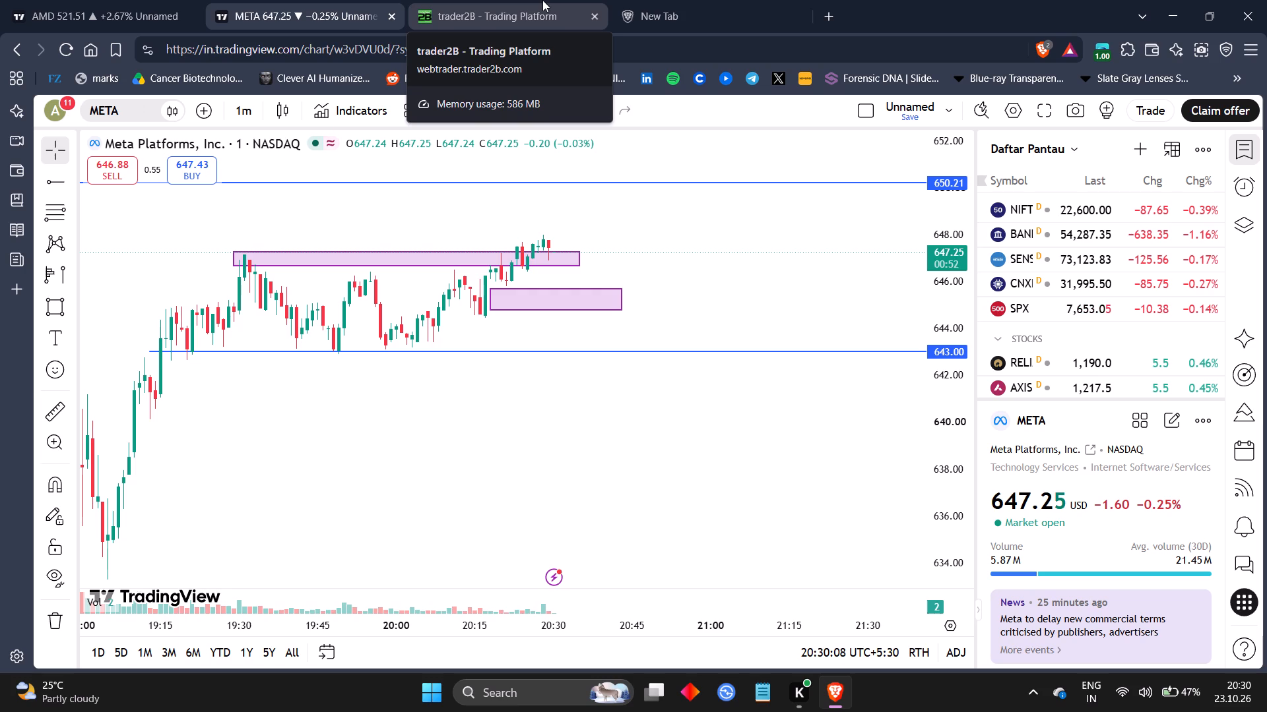
{"action": "left_click", "coordinate": [494, 0]}
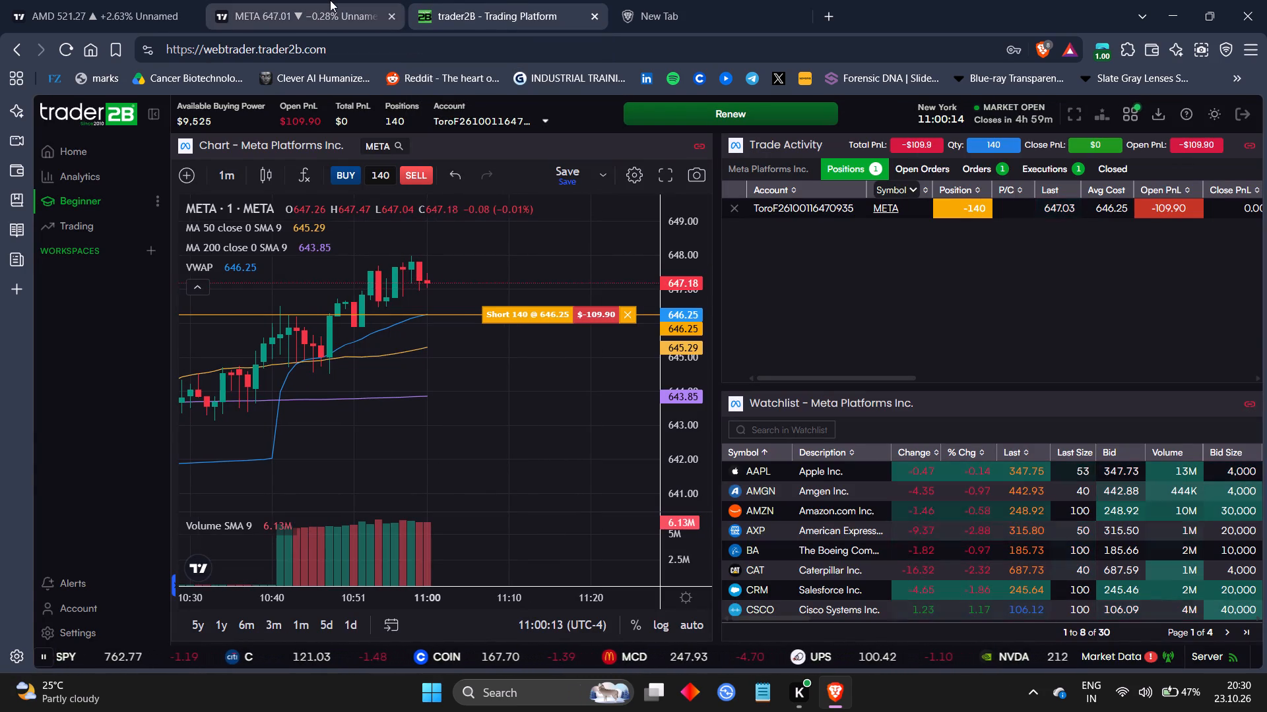
{"action": "left_click", "coordinate": [330, 0]}
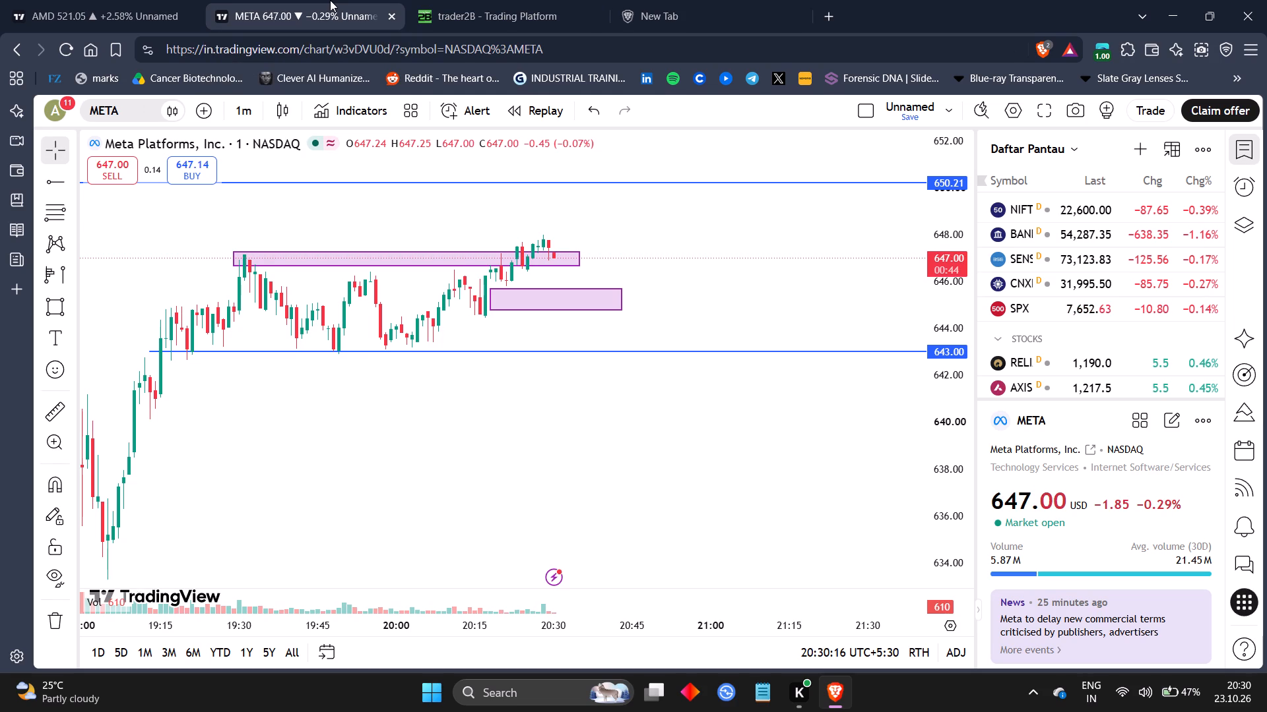
{"action": "left_click", "coordinate": [494, 2]}
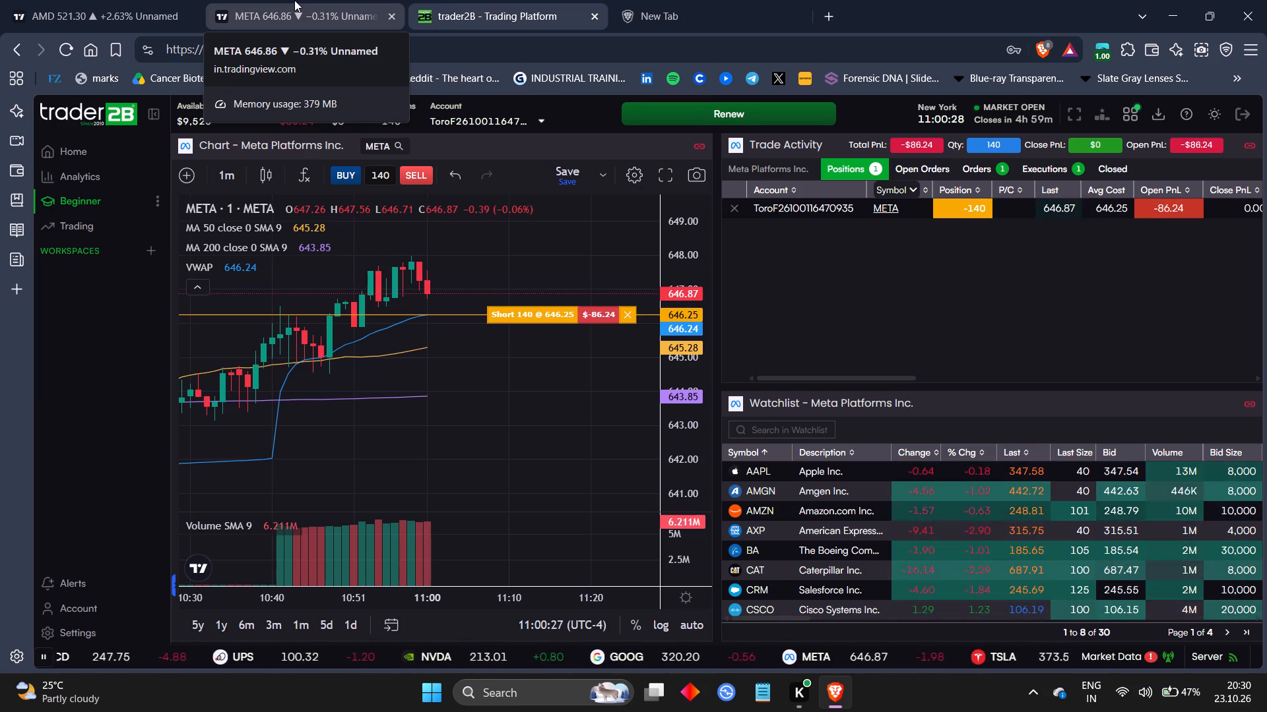
{"action": "left_click", "coordinate": [294, 0]}
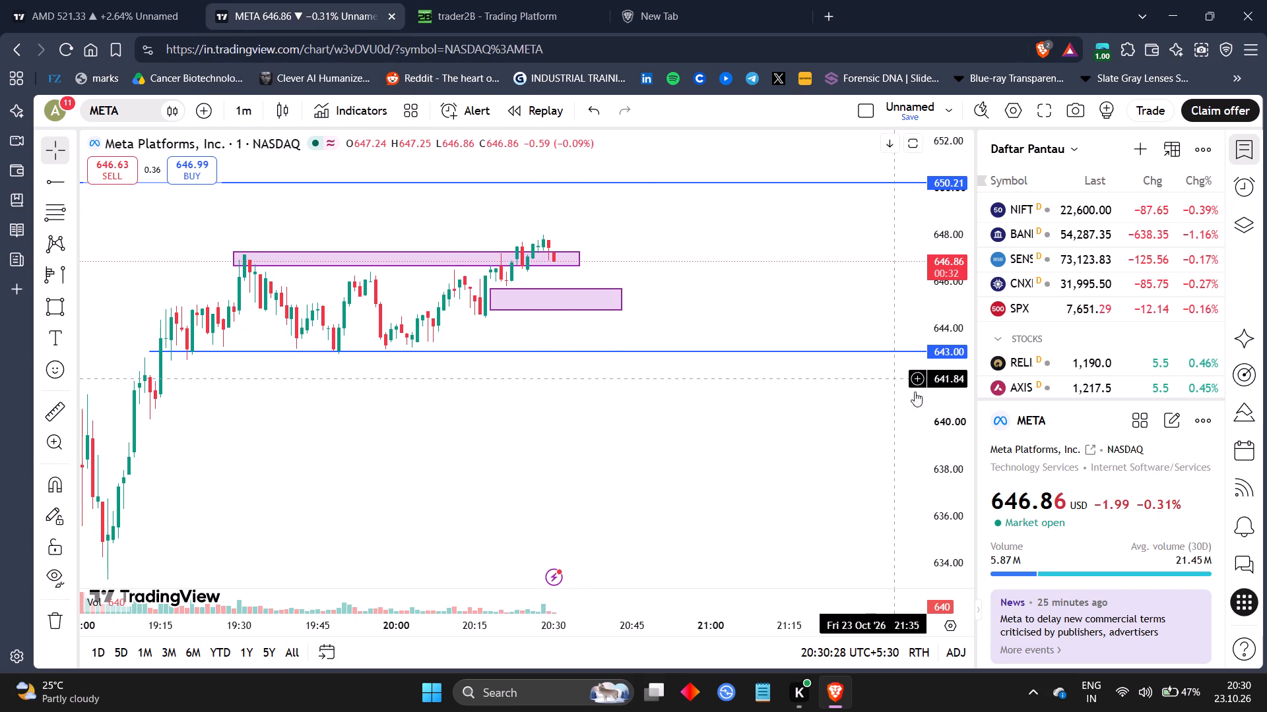
Examine META's latest 1-minute candles at closer and wider price scales against both rectangle zones and the 643.00 and 650.21 lines.
{"action": "left_click_drag", "start_coordinate": [947, 447], "coordinate": [890, 248]}
{"action": "left_click_drag", "start_coordinate": [789, 243], "coordinate": [798, 371]}
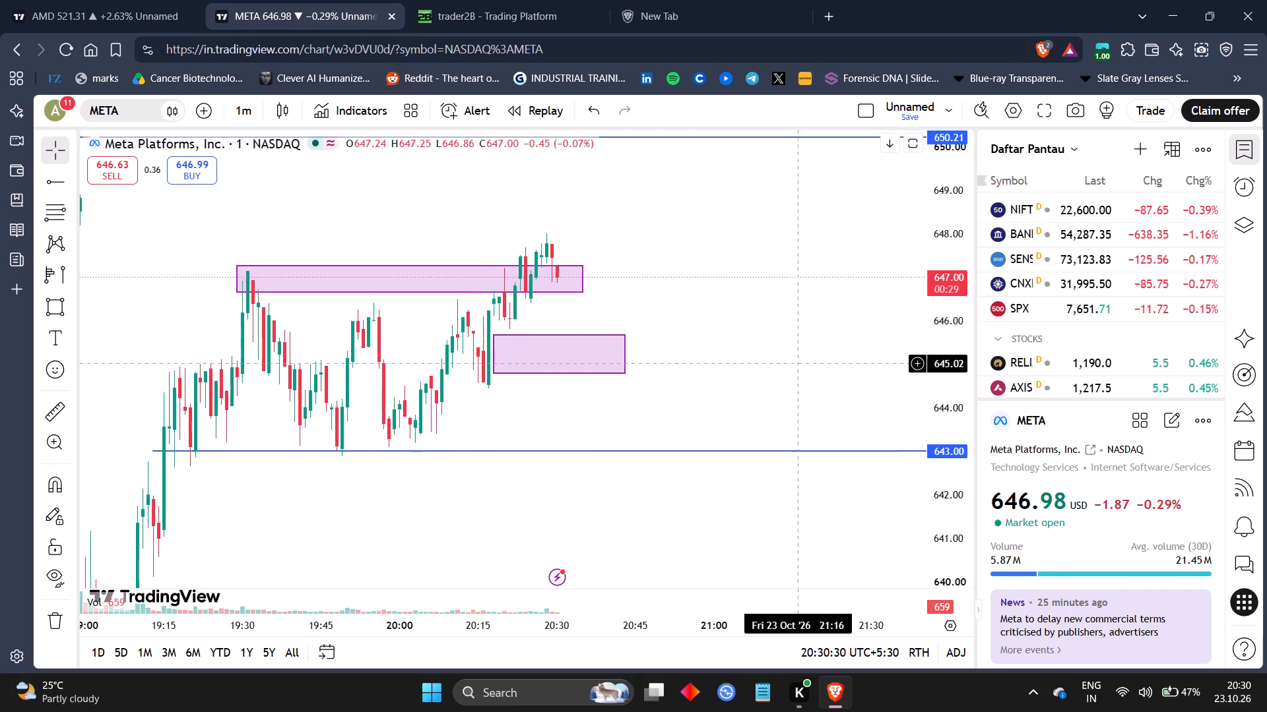
{"action": "left_click_drag", "start_coordinate": [798, 371], "coordinate": [798, 392]}
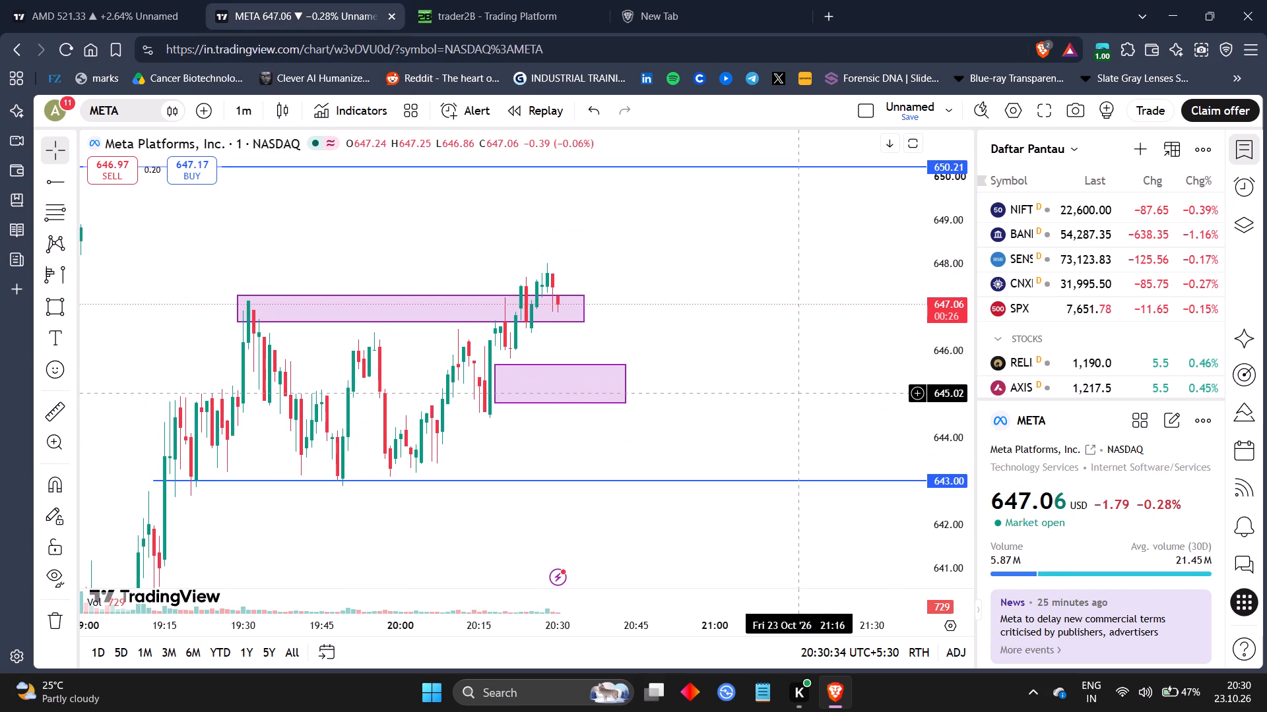
{"action": "left_click_drag", "start_coordinate": [798, 392], "coordinate": [922, 390]}
{"action": "left_click_drag", "start_coordinate": [874, 393], "coordinate": [828, 367]}
{"action": "left_click_drag", "start_coordinate": [828, 367], "coordinate": [809, 387]}
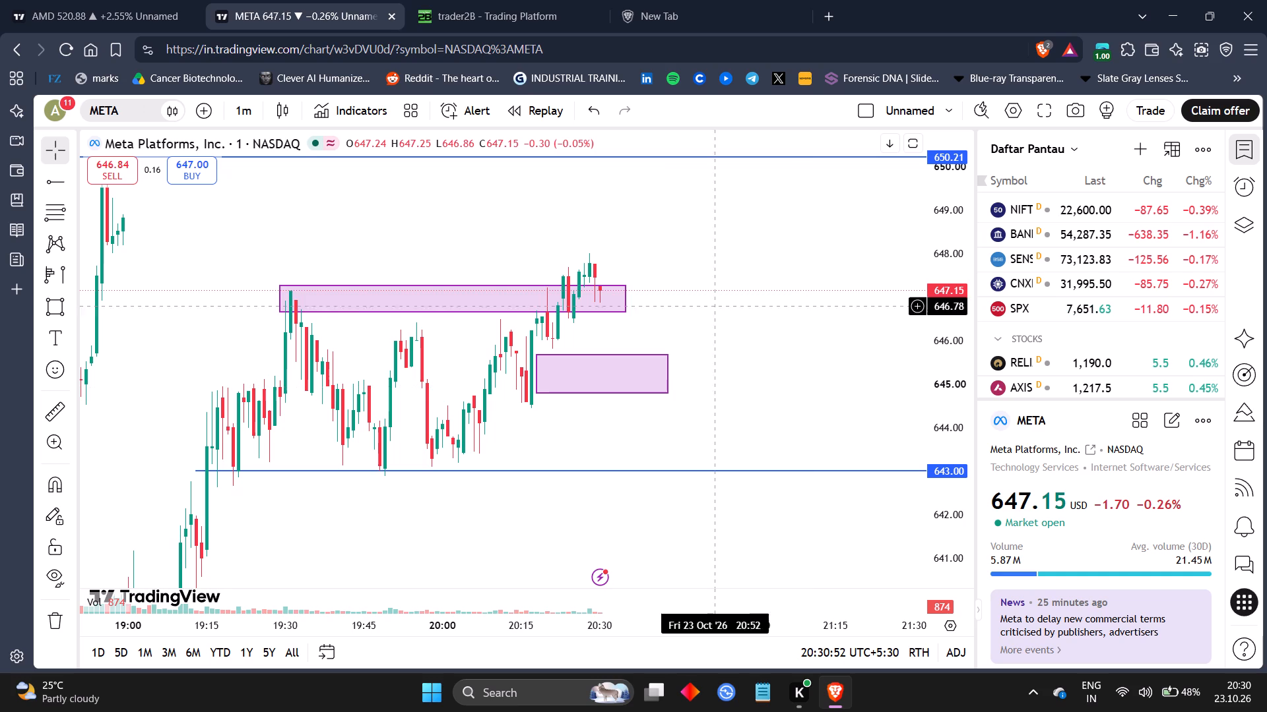
{"action": "left_click_drag", "start_coordinate": [715, 317], "coordinate": [725, 320]}
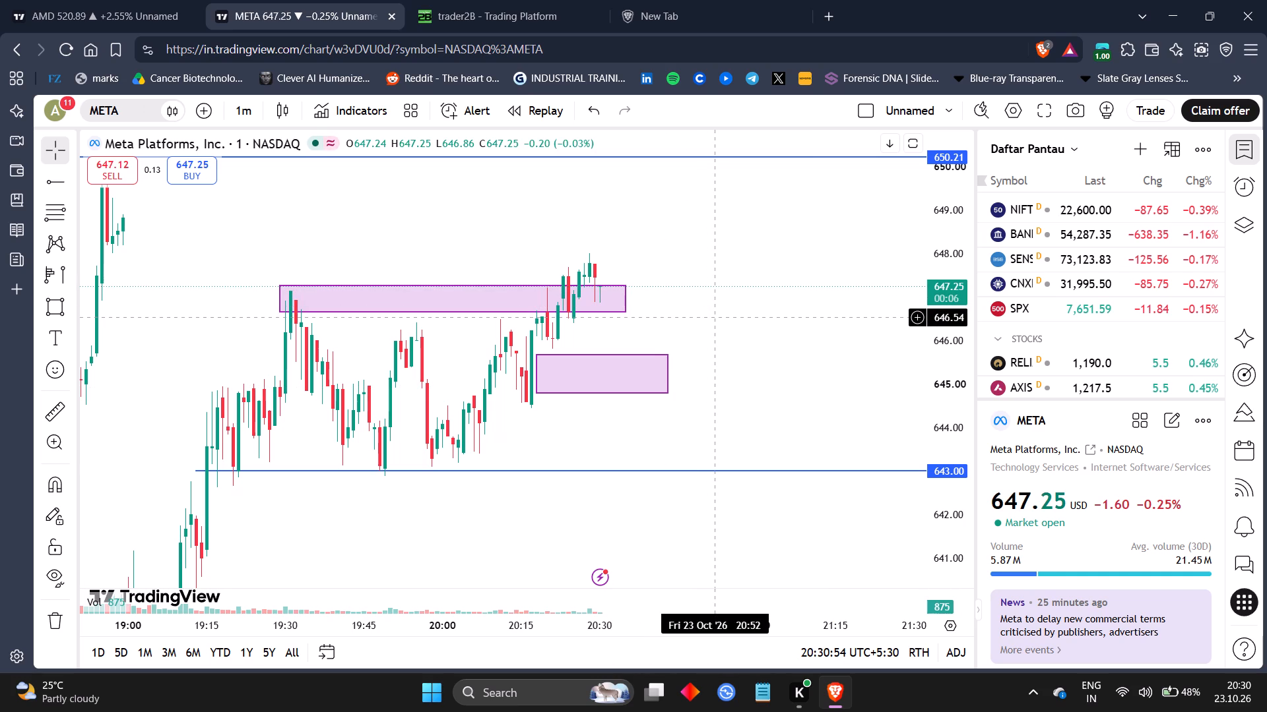
{"action": "left_click_drag", "start_coordinate": [725, 320], "coordinate": [804, 369]}
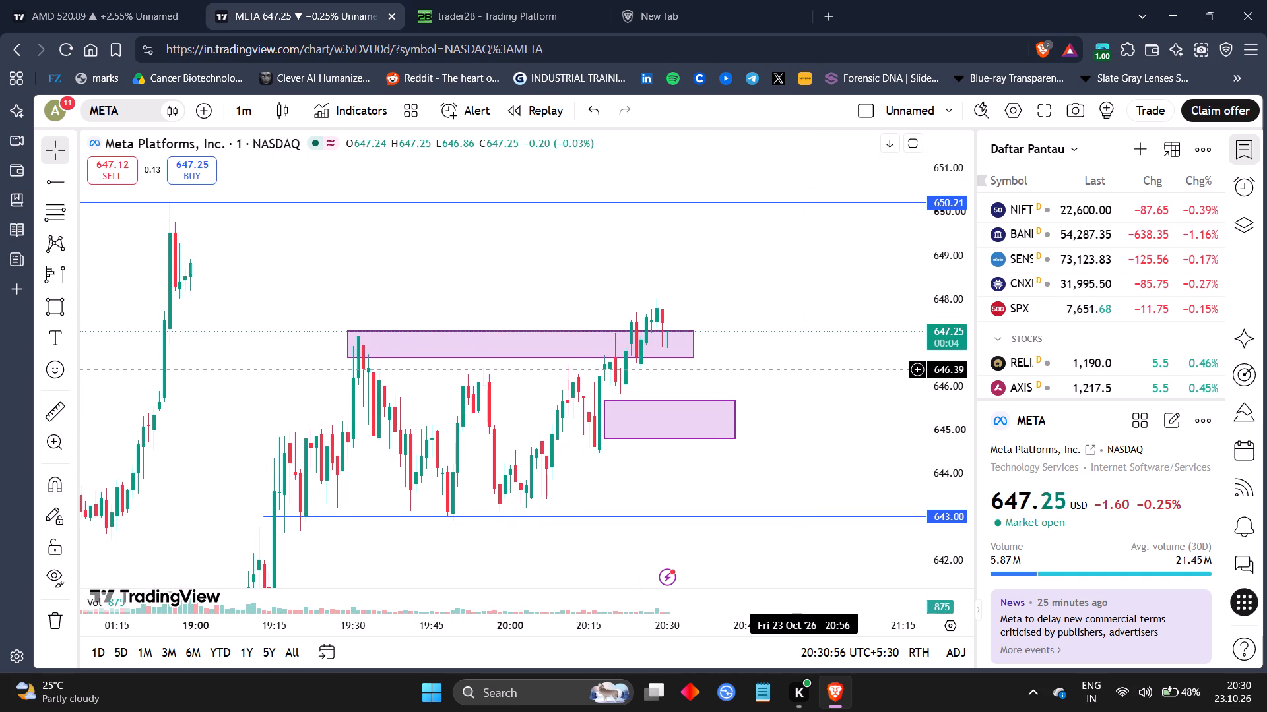
{"action": "left_click_drag", "start_coordinate": [804, 369], "coordinate": [796, 365]}
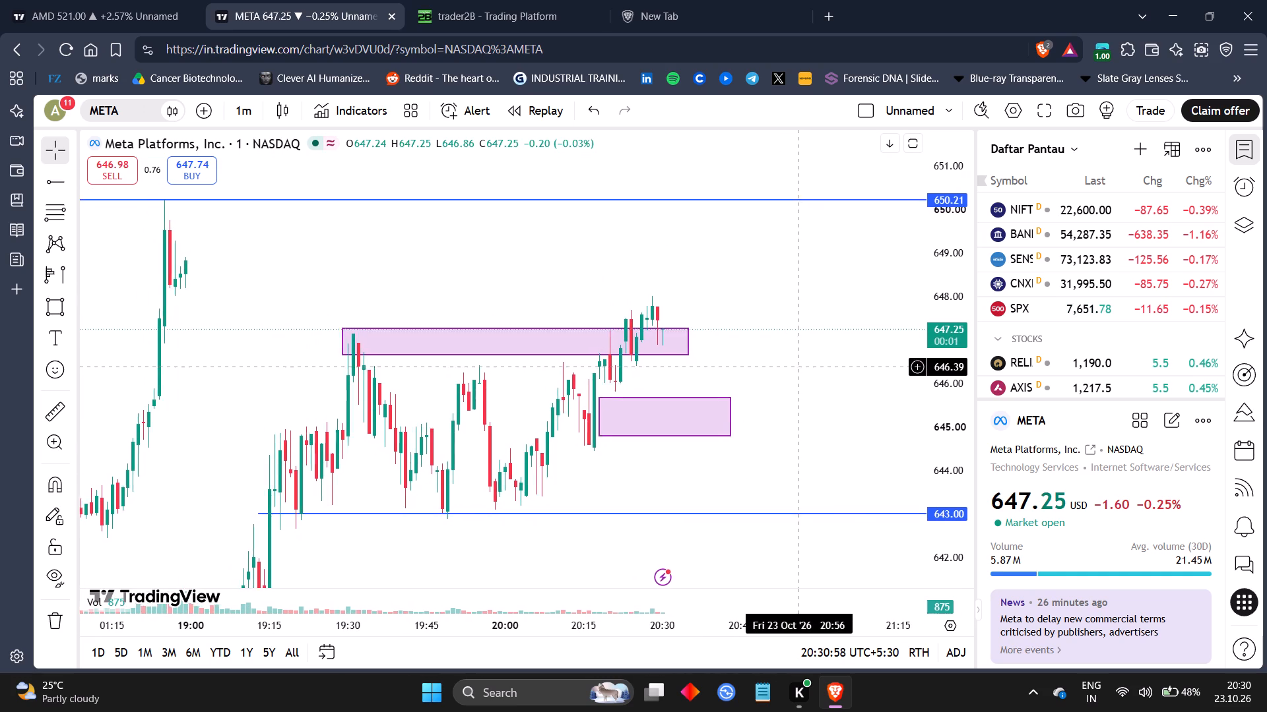
{"action": "left_click_drag", "start_coordinate": [796, 365], "coordinate": [800, 363]}
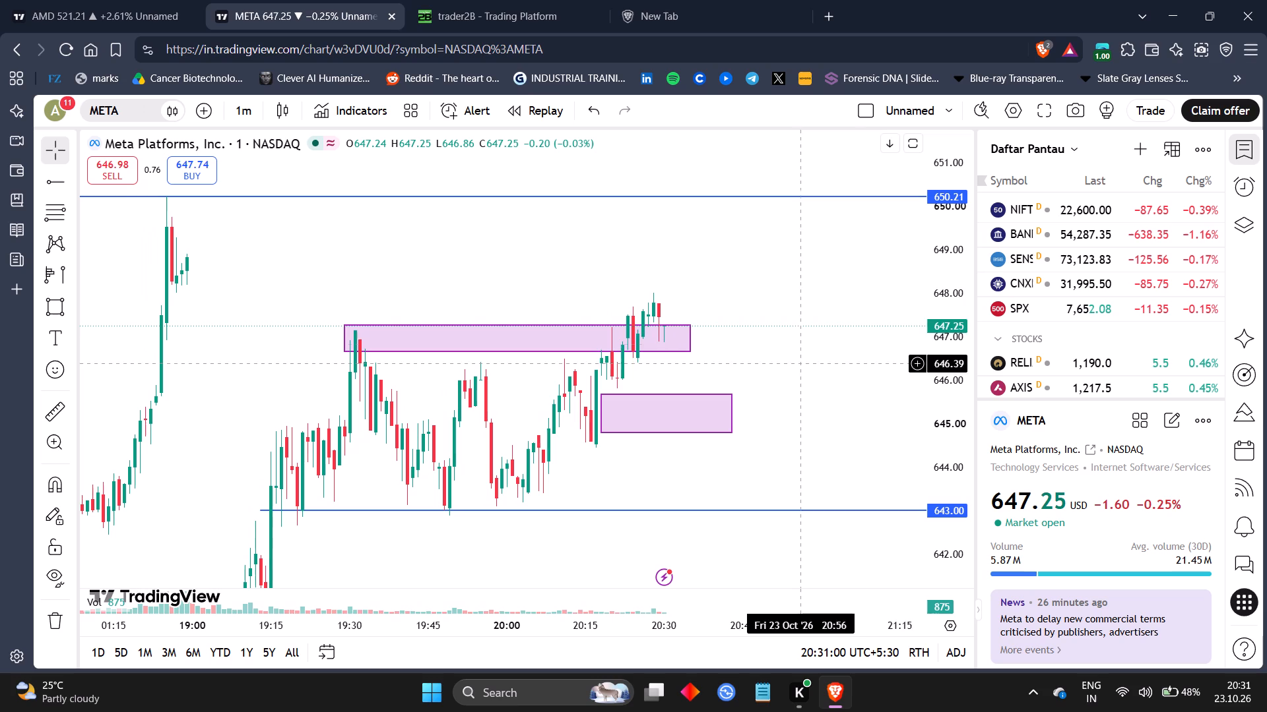
{"action": "left_click_drag", "start_coordinate": [955, 301], "coordinate": [963, 410]}
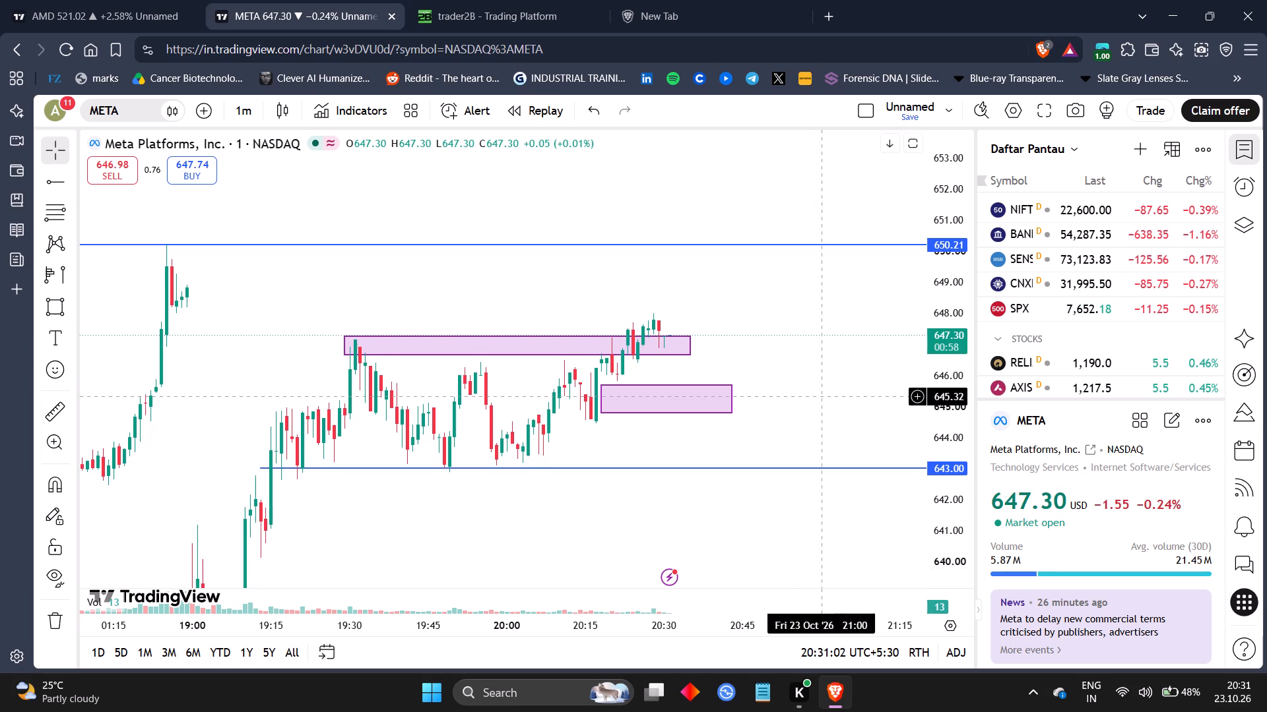
{"action": "left_click_drag", "start_coordinate": [822, 396], "coordinate": [732, 353]}
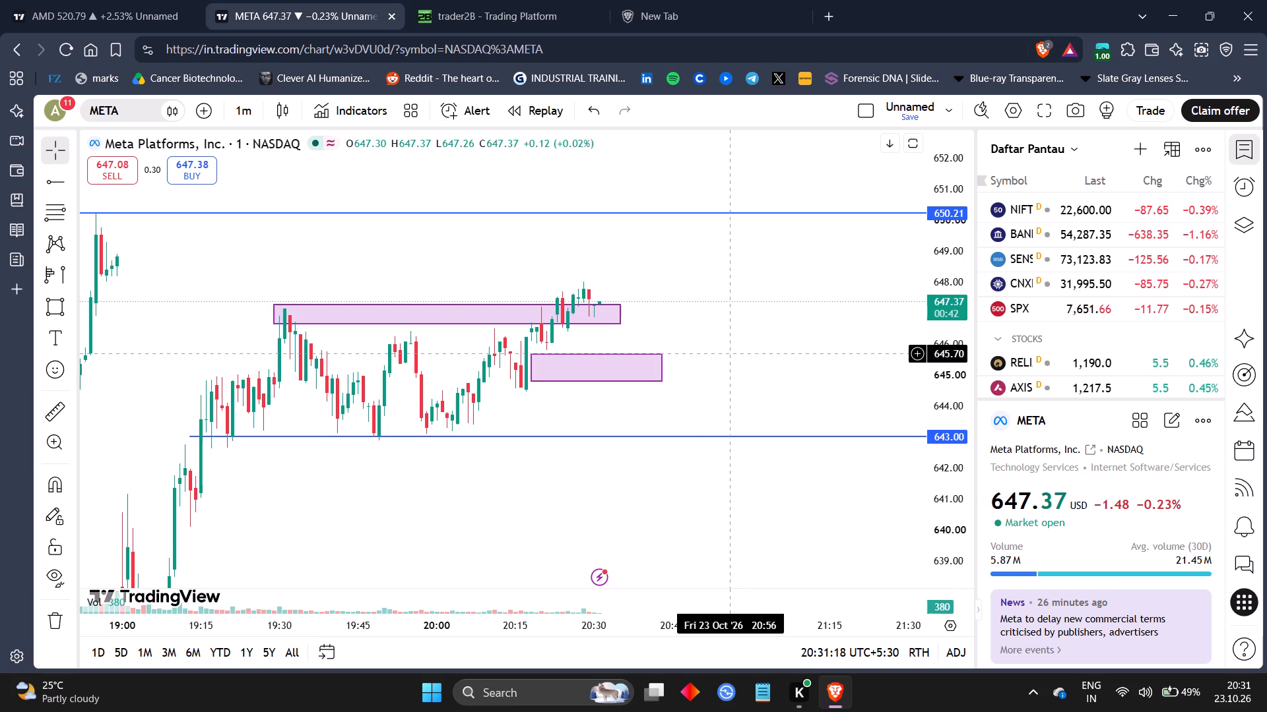
Switch to trader2B and check the open 140-share META short against its 646.25 entry line.
{"action": "left_click", "coordinate": [564, 0]}
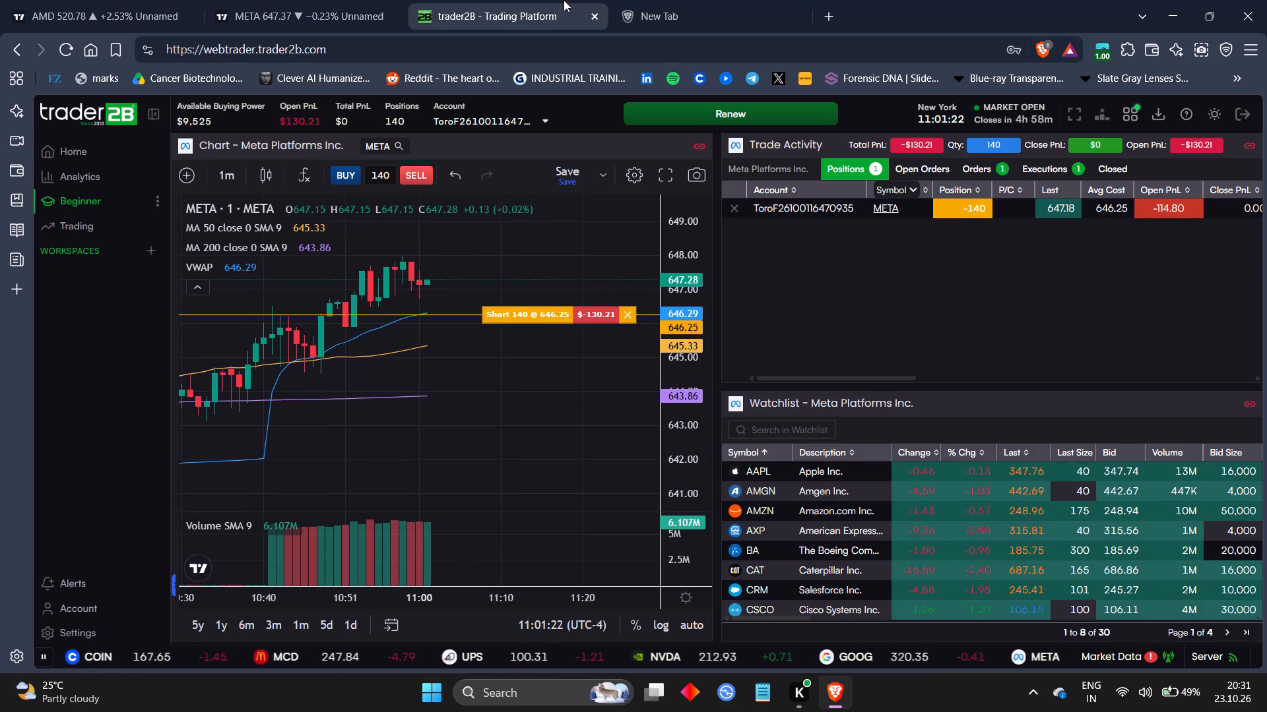
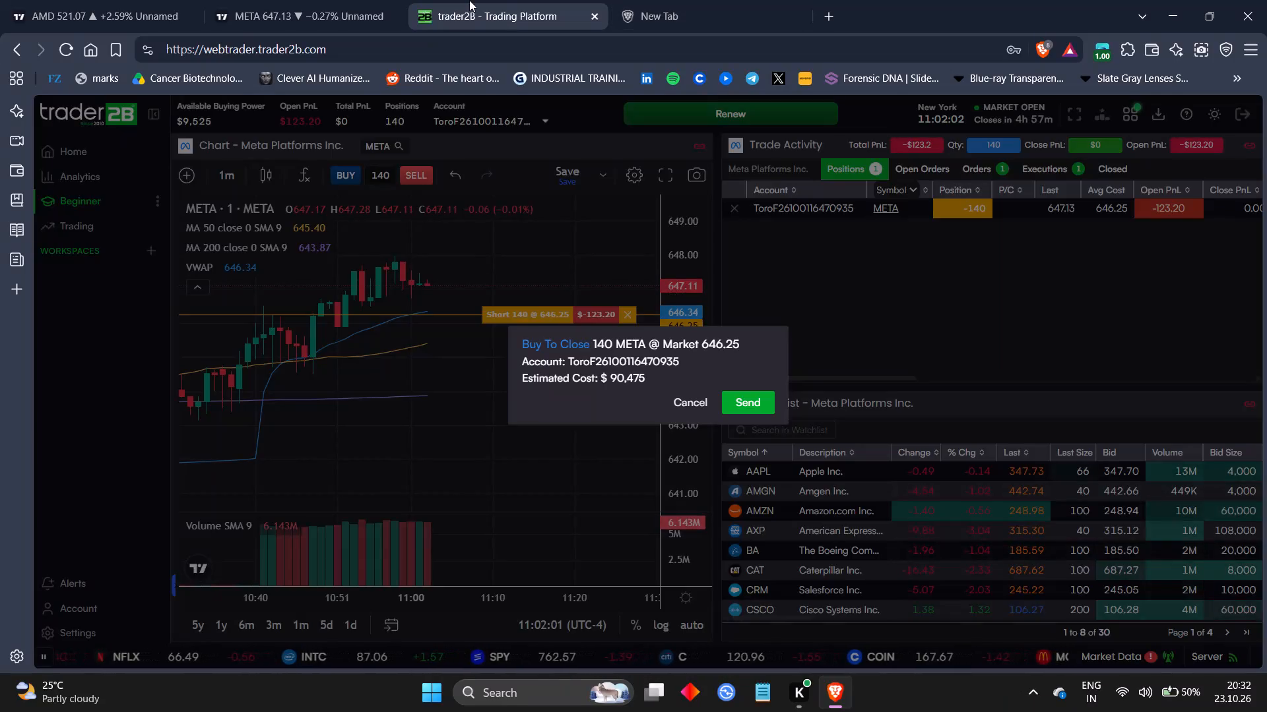
Switch to TradingView and draw a fixed range volume profile on META from the 19:58 low to the latest candle at 20:32.
{"action": "left_click", "coordinate": [331, 3]}
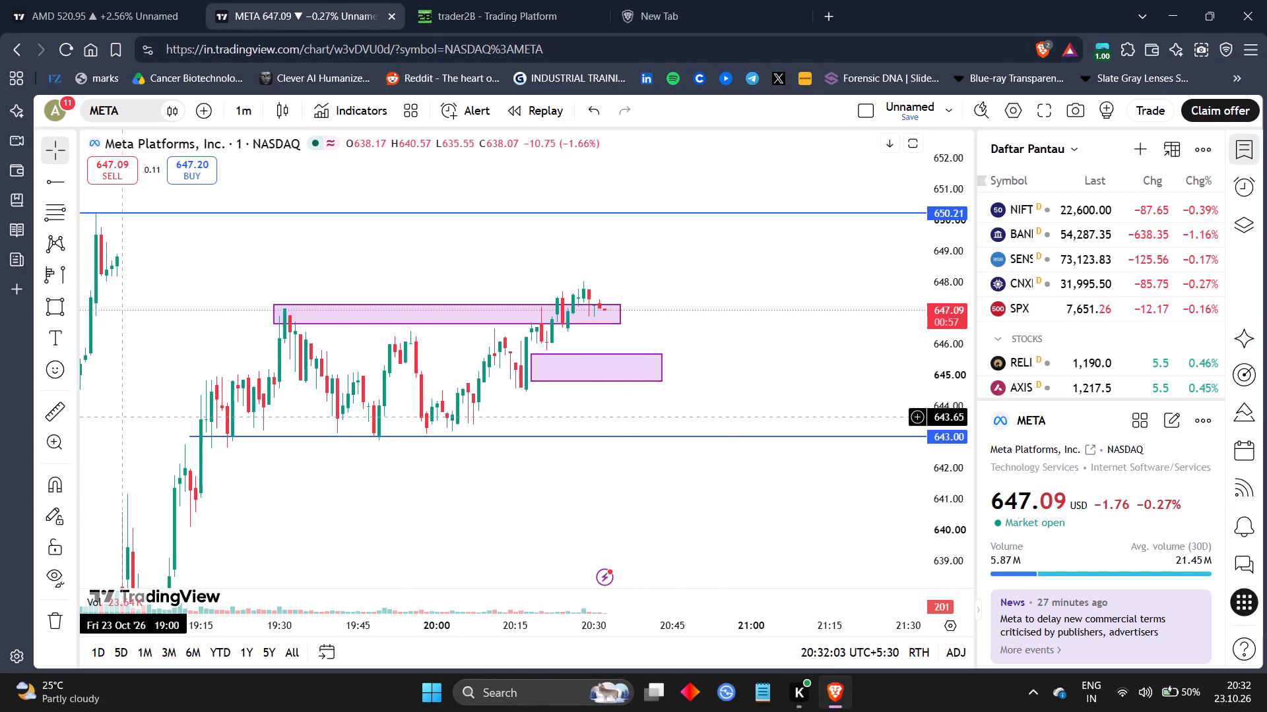
{"action": "left_click", "coordinate": [65, 278]}
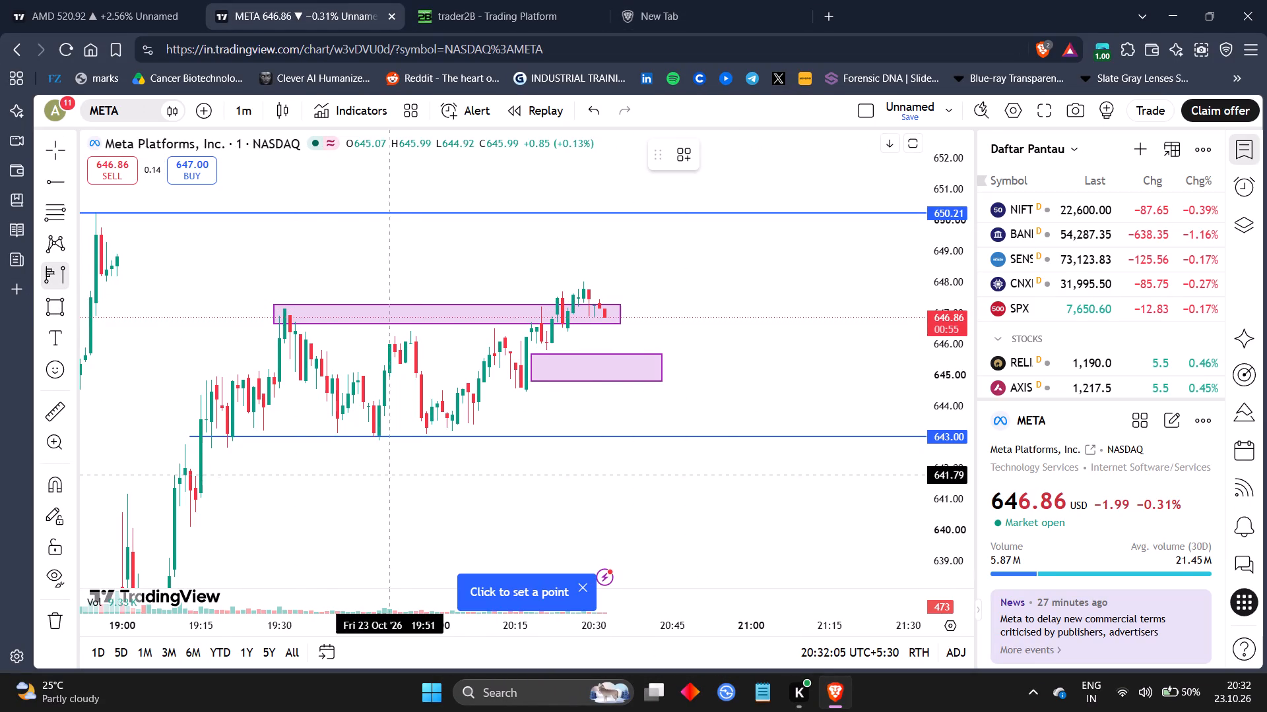
{"action": "left_click", "coordinate": [427, 436]}
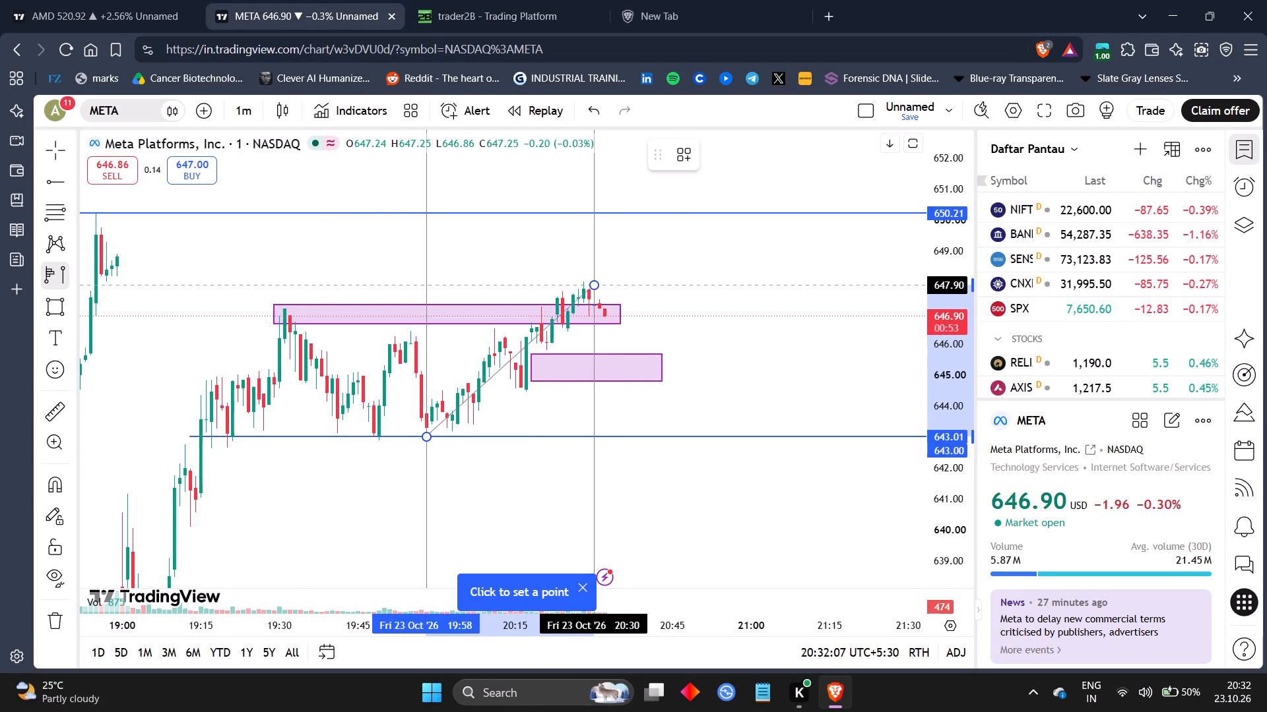
{"action": "left_click", "coordinate": [589, 285]}
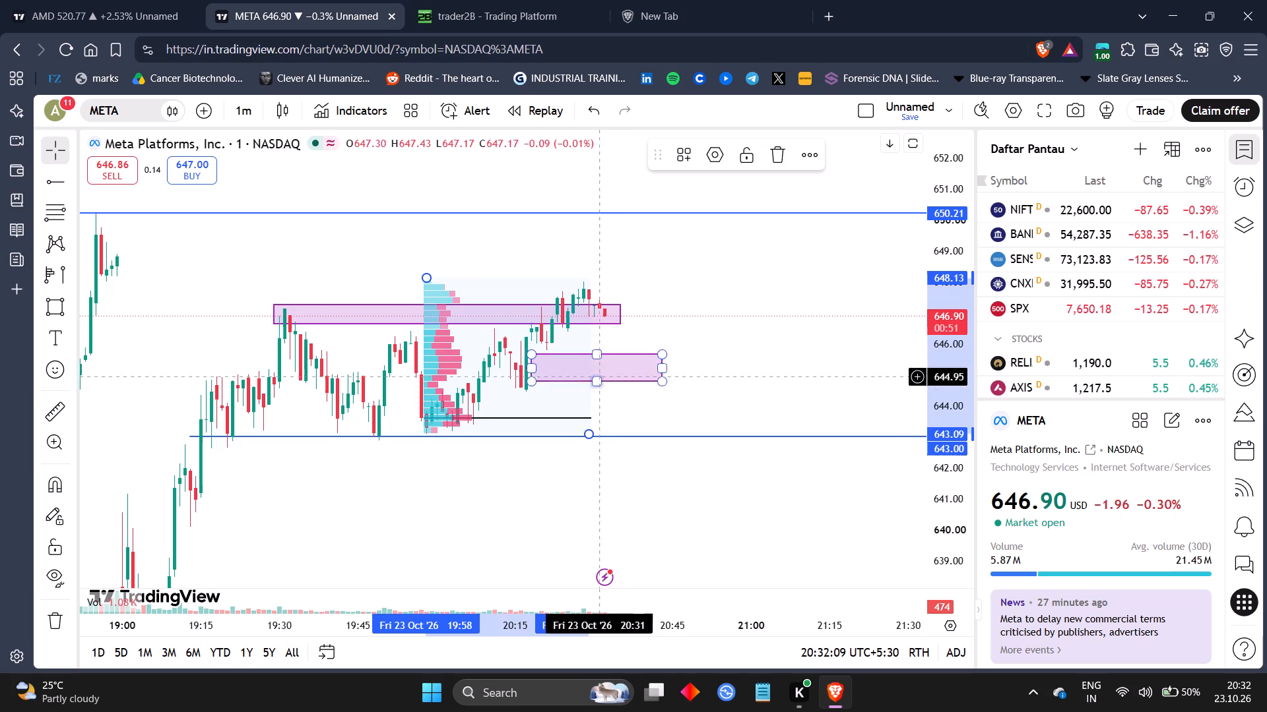
{"action": "left_click_drag", "start_coordinate": [587, 431], "coordinate": [632, 432]}
{"action": "left_click", "coordinate": [632, 432]}
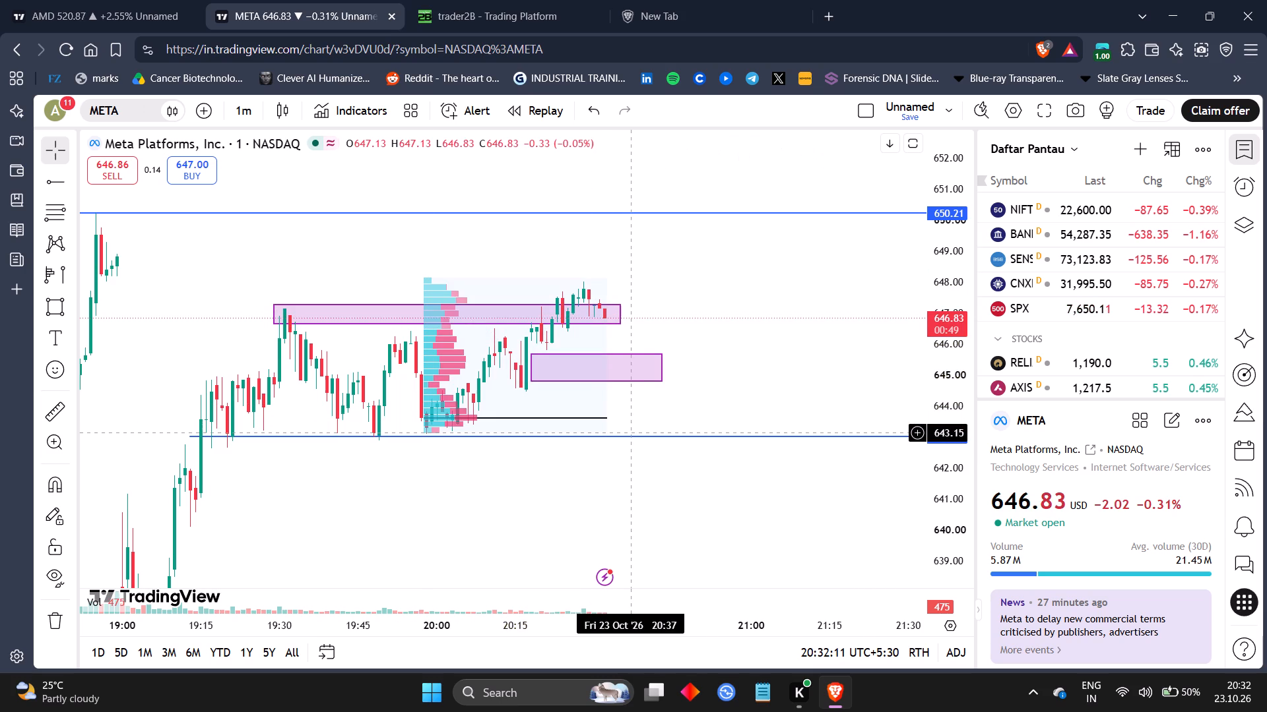
Move the volume profile's start point back to the session low at about 19:05, keeping its end at 20:32.
{"action": "left_click_drag", "start_coordinate": [751, 375], "coordinate": [670, 353]}
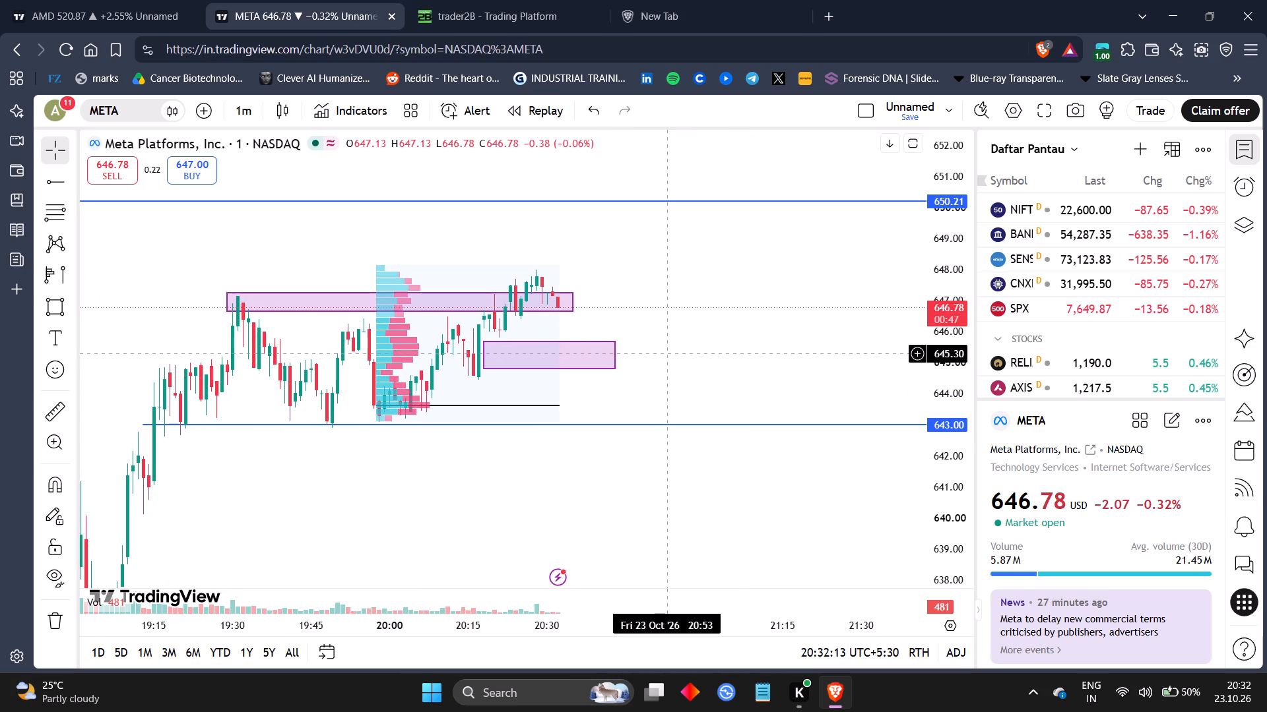
{"action": "left_click_drag", "start_coordinate": [670, 353], "coordinate": [781, 263]}
{"action": "left_click_drag", "start_coordinate": [937, 241], "coordinate": [911, 442]}
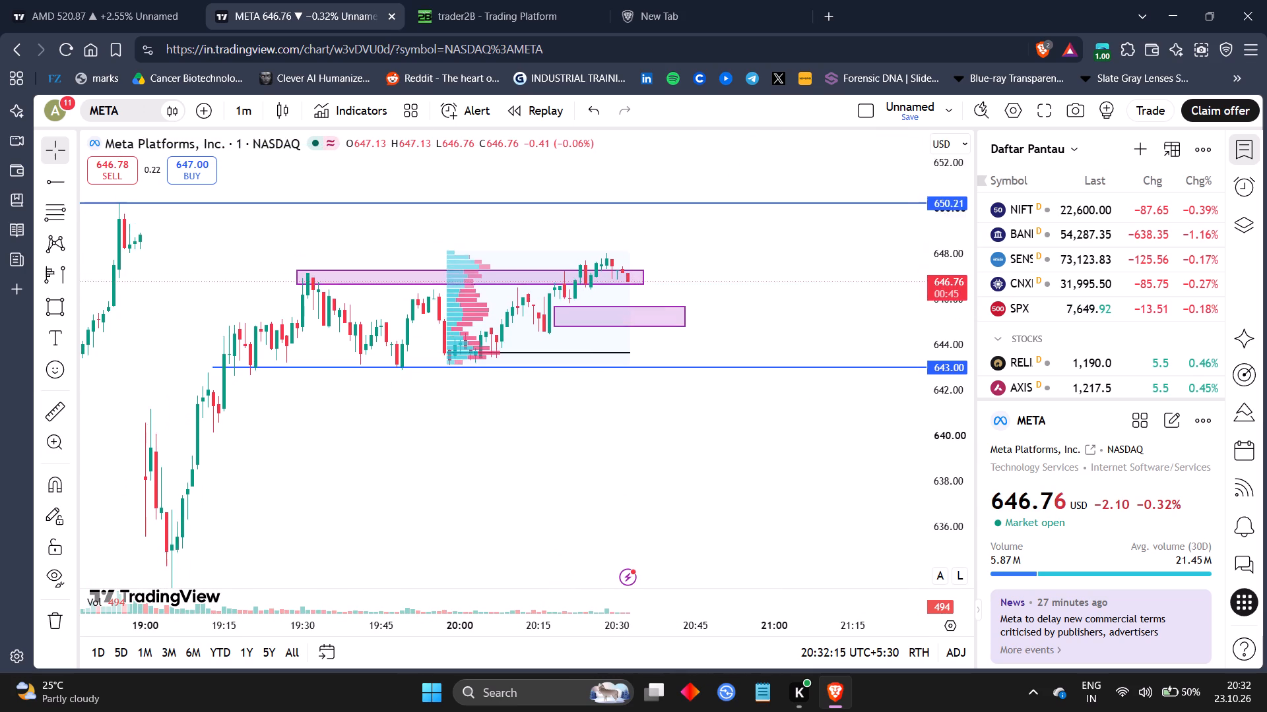
{"action": "left_click_drag", "start_coordinate": [911, 442], "coordinate": [897, 469]}
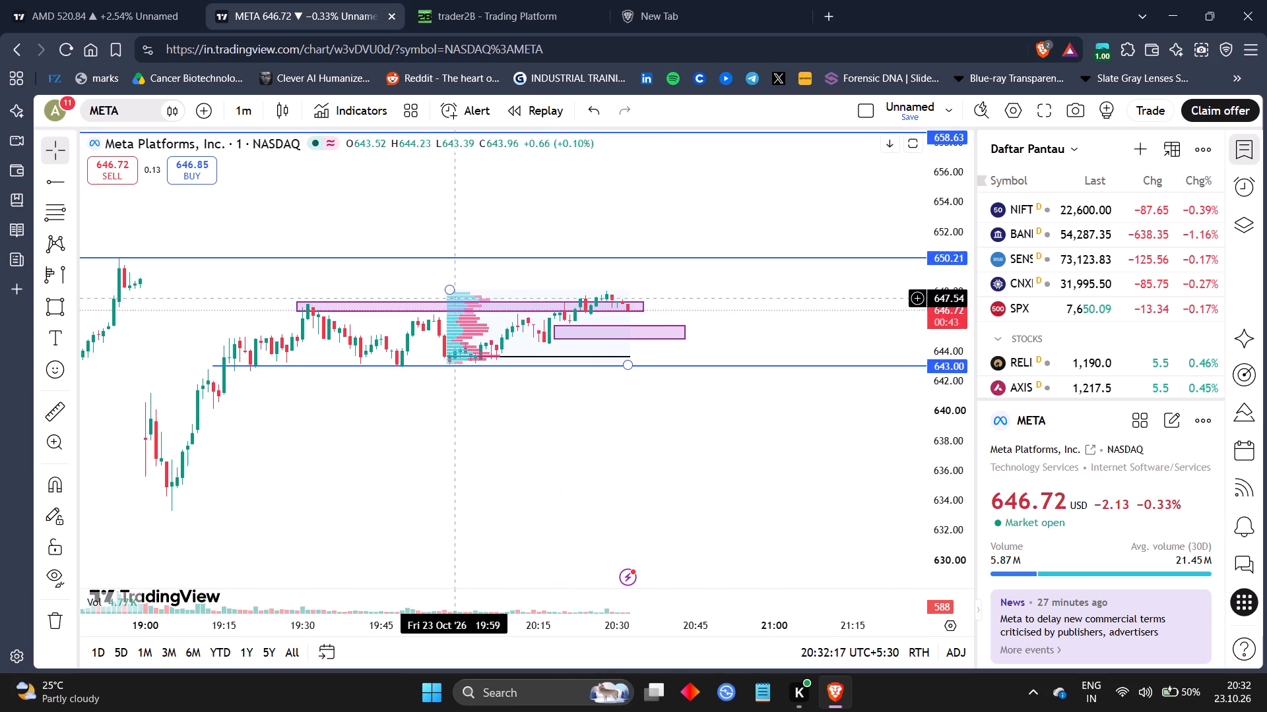
{"action": "left_click_drag", "start_coordinate": [449, 290], "coordinate": [164, 496]}
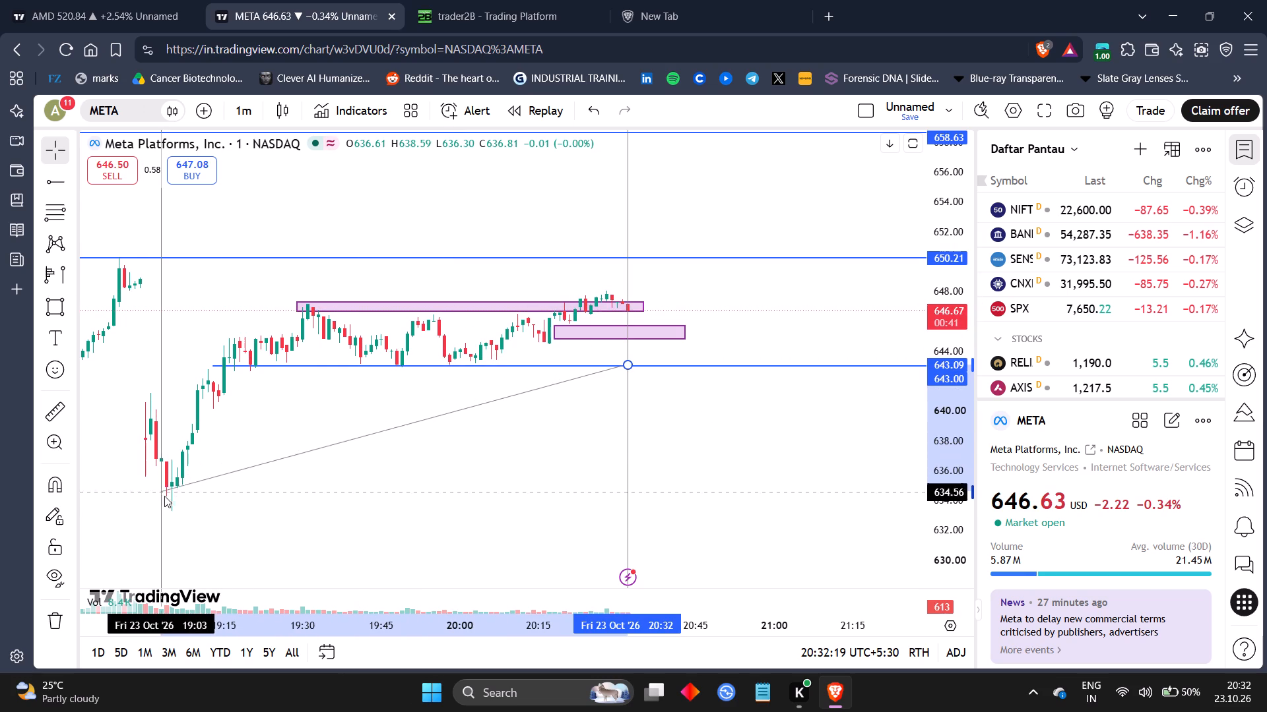
{"action": "left_click_drag", "start_coordinate": [164, 496], "coordinate": [173, 510]}
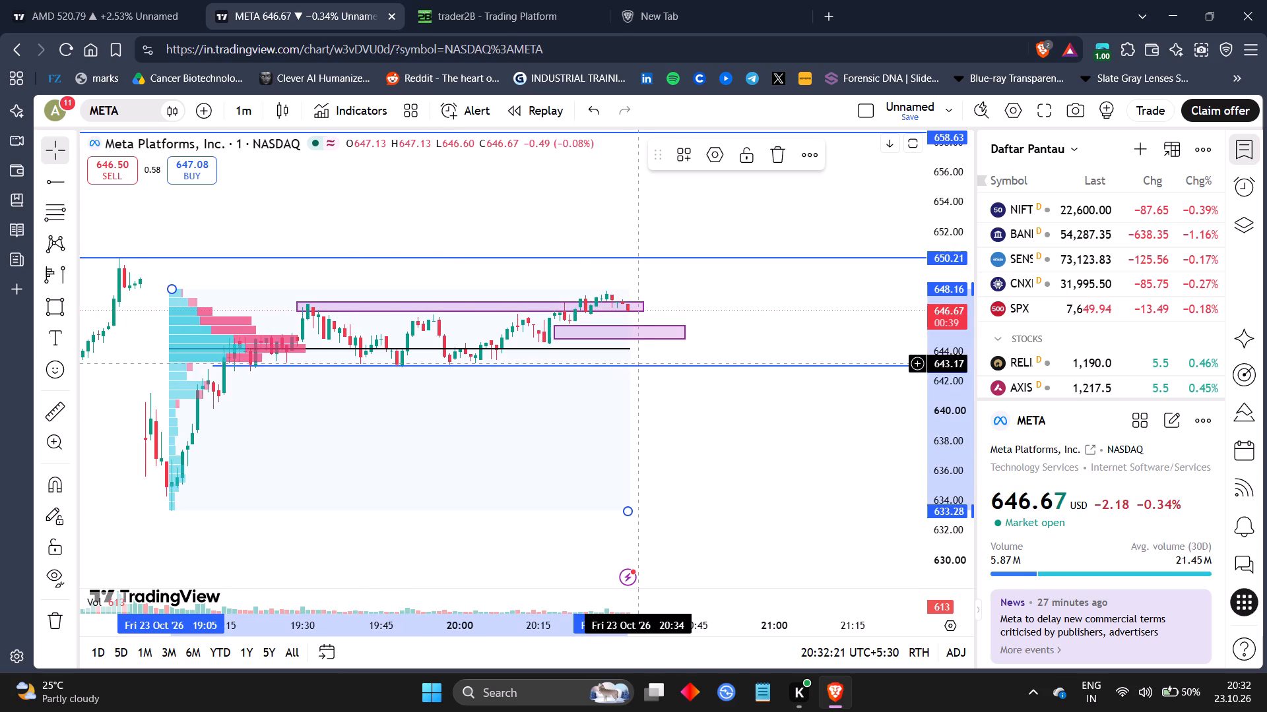
Switch to trader2B and cancel the pending Buy To Close order for 140 META shares at market.
{"action": "left_click_drag", "start_coordinate": [702, 420], "coordinate": [654, 420]}
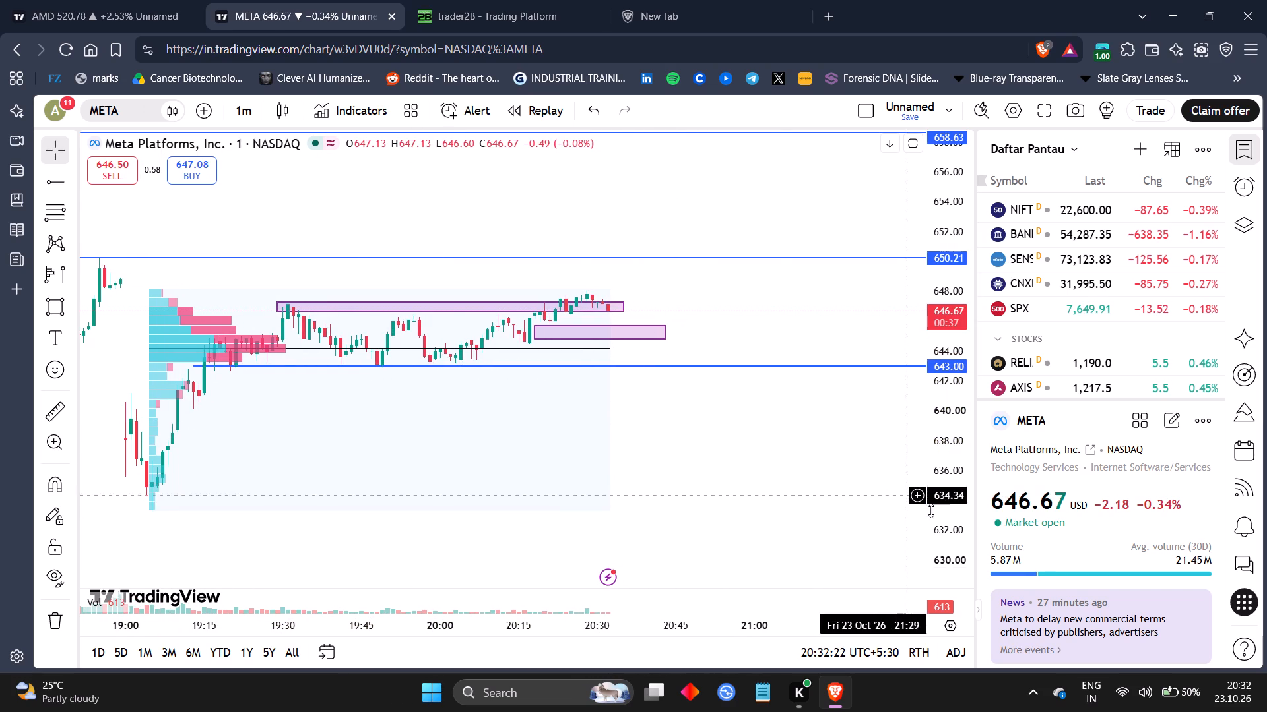
{"action": "left_click_drag", "start_coordinate": [962, 524], "coordinate": [915, 305]}
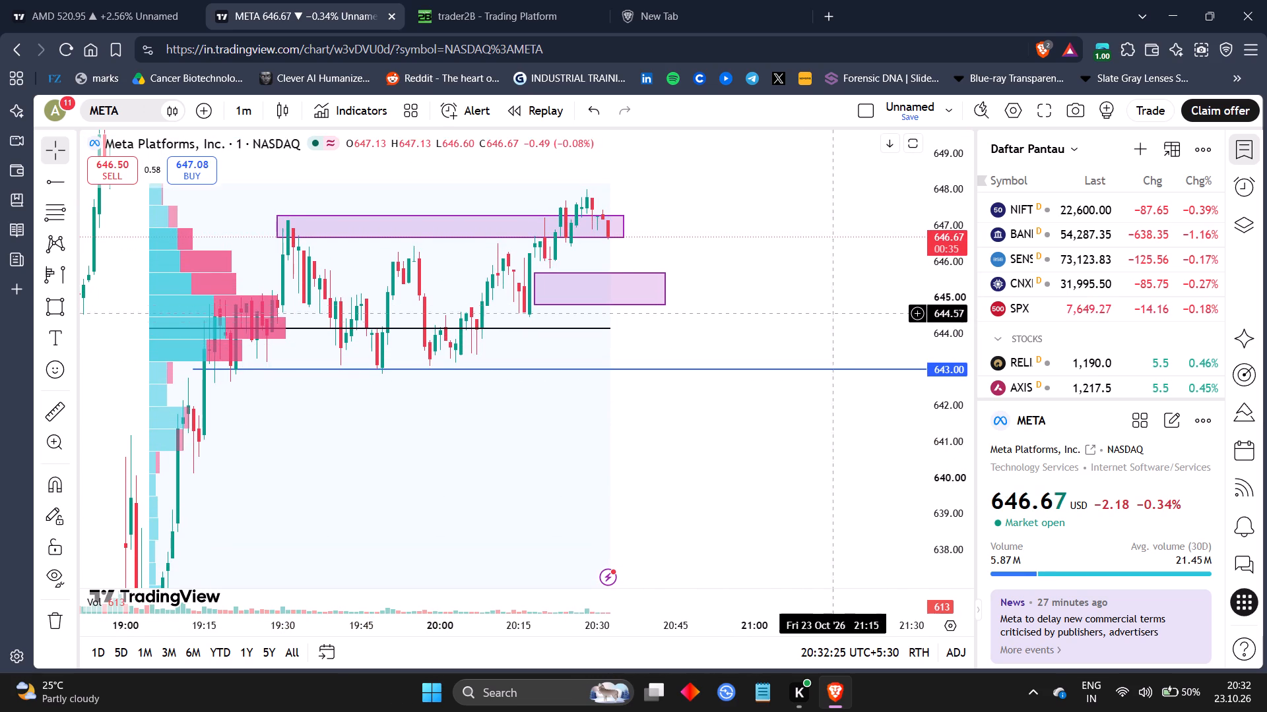
{"action": "left_click_drag", "start_coordinate": [796, 322], "coordinate": [759, 328]}
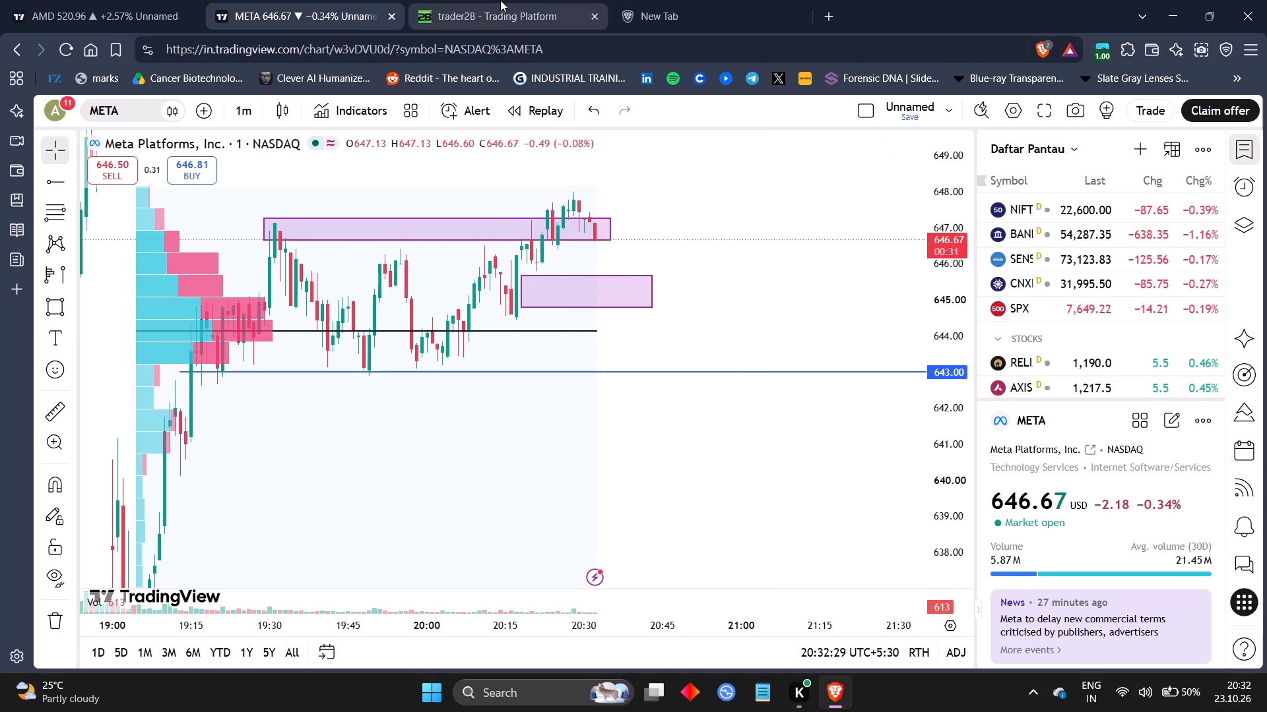
{"action": "left_click_drag", "start_coordinate": [782, 253], "coordinate": [744, 303]}
{"action": "left_click", "coordinate": [556, 0]}
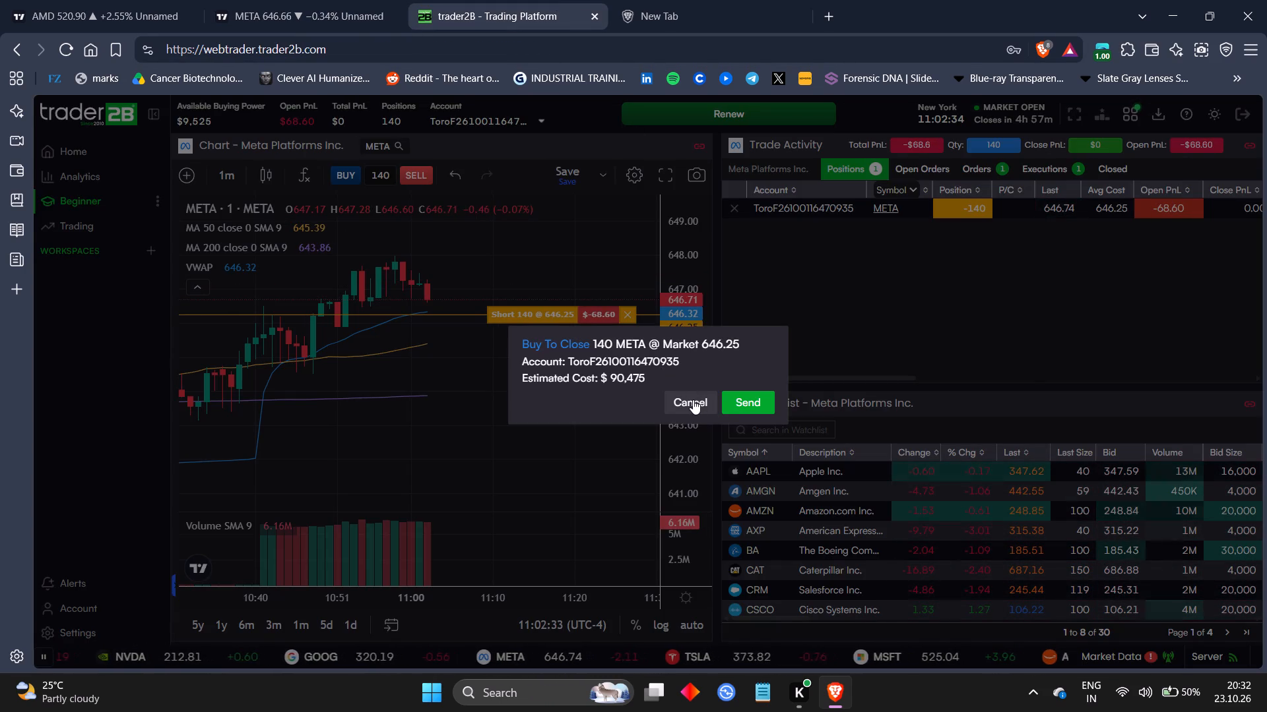
{"action": "left_click", "coordinate": [693, 400]}
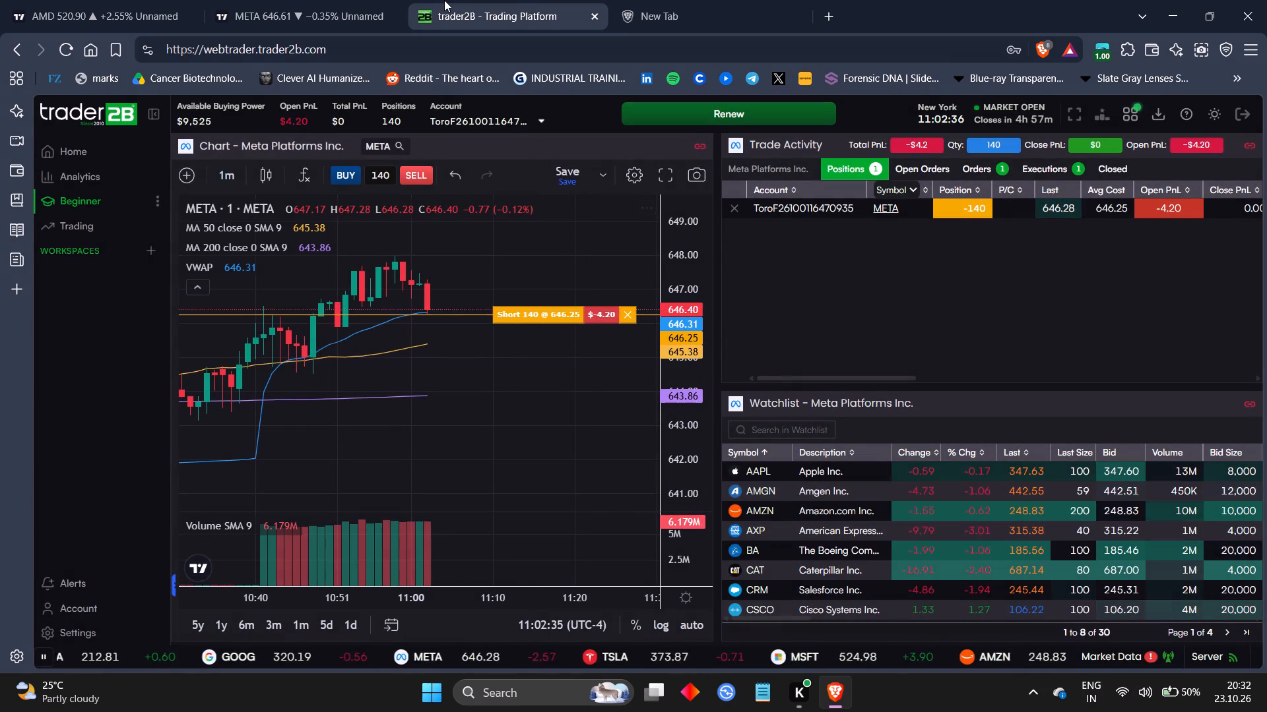
Compare META's 1-minute candles on TradingView with the 140-share short's 646.25 entry line on trader2B, using closer price scales on both charts.
{"action": "left_click", "coordinate": [358, 0]}
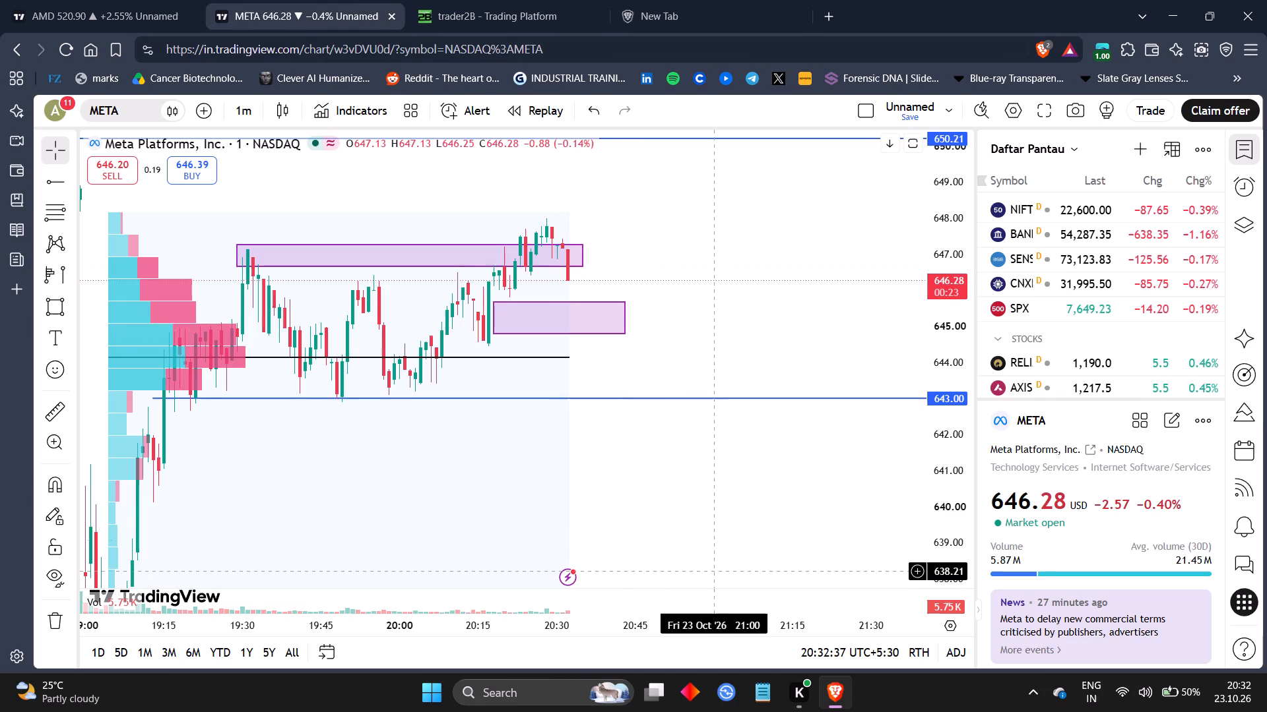
{"action": "left_click_drag", "start_coordinate": [728, 626], "coordinate": [639, 614]}
{"action": "left_click_drag", "start_coordinate": [569, 493], "coordinate": [814, 503]}
{"action": "left_click_drag", "start_coordinate": [959, 554], "coordinate": [932, 384]}
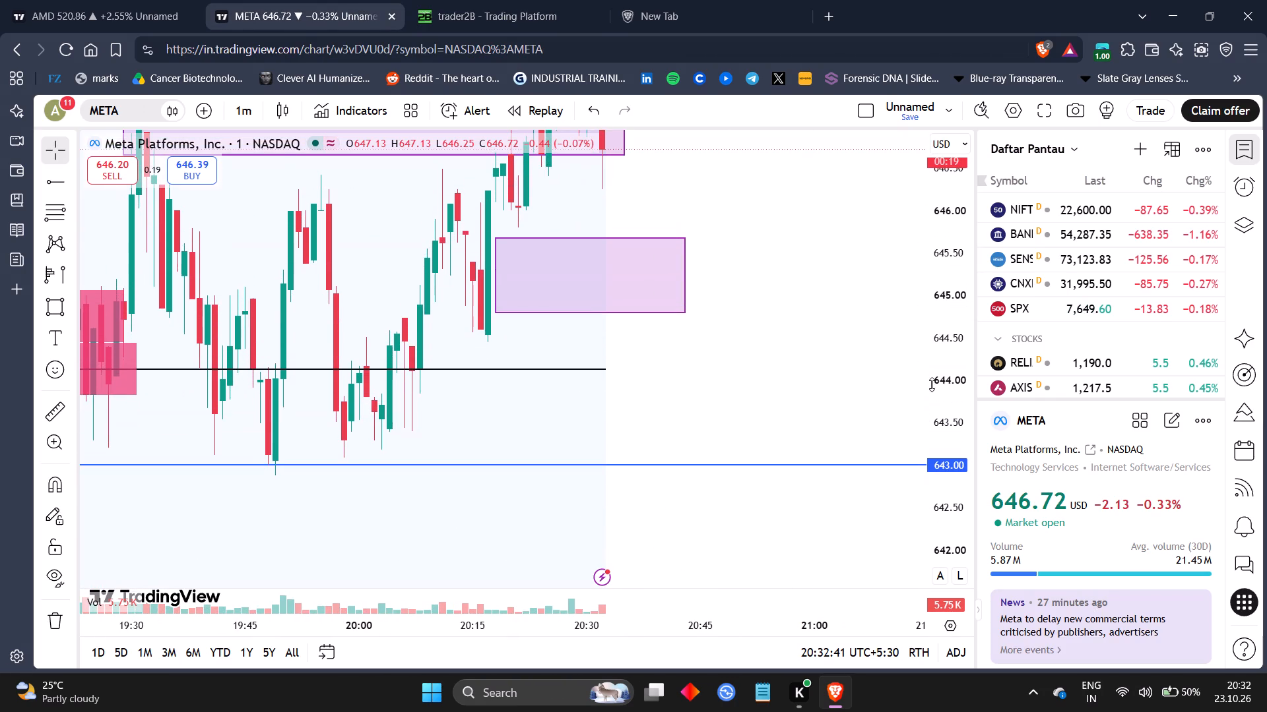
{"action": "left_click_drag", "start_coordinate": [859, 345], "coordinate": [814, 425]}
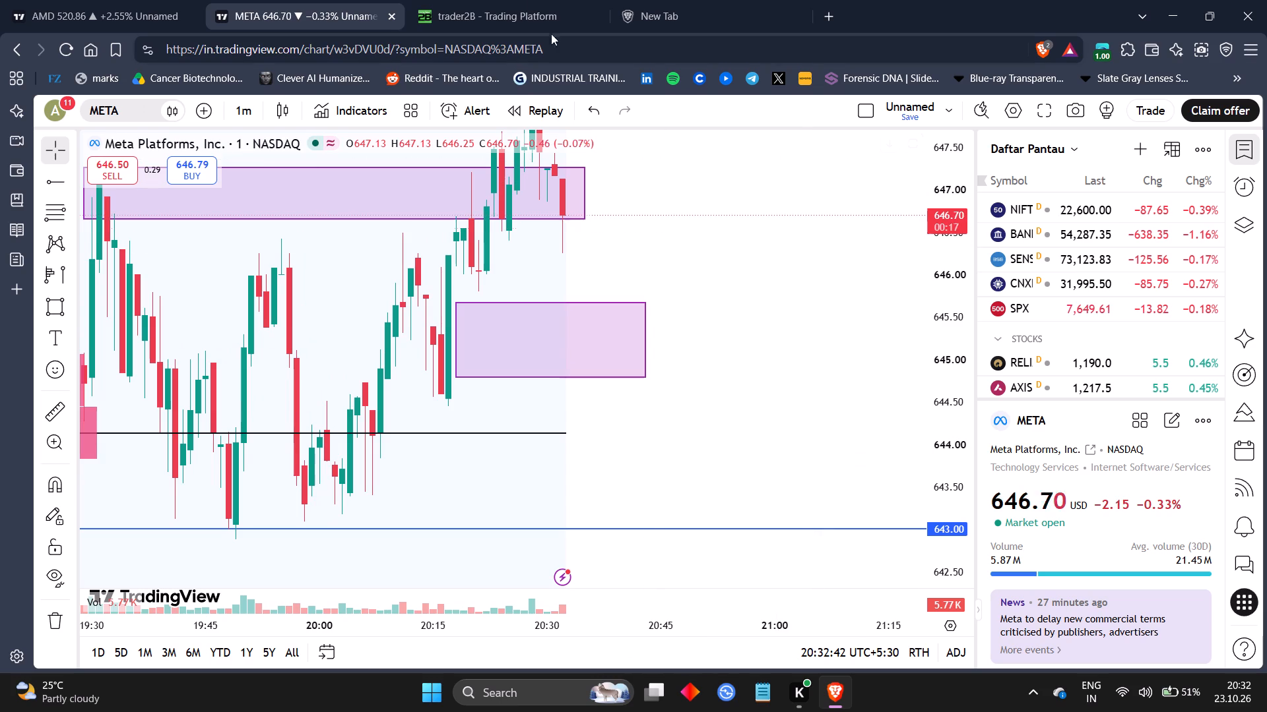
{"action": "left_click", "coordinate": [521, 0]}
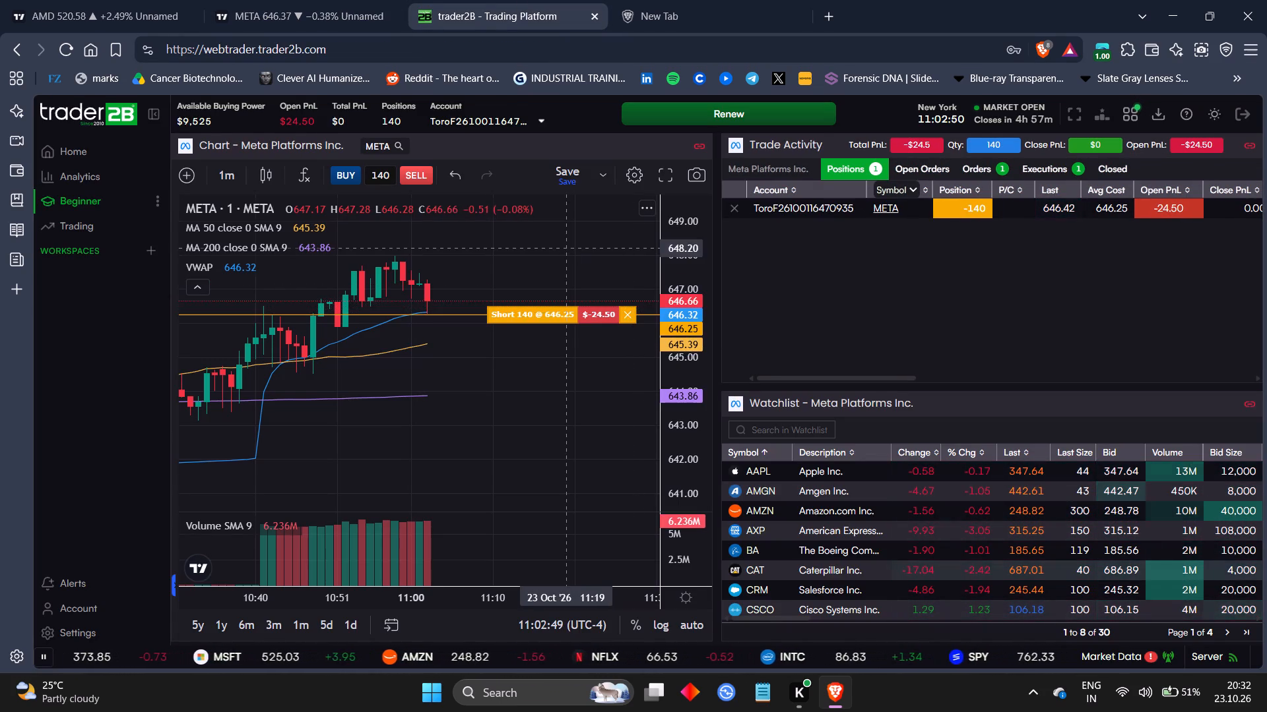
{"action": "left_click_drag", "start_coordinate": [570, 248], "coordinate": [553, 224]}
{"action": "left_click_drag", "start_coordinate": [690, 385], "coordinate": [676, 285]}
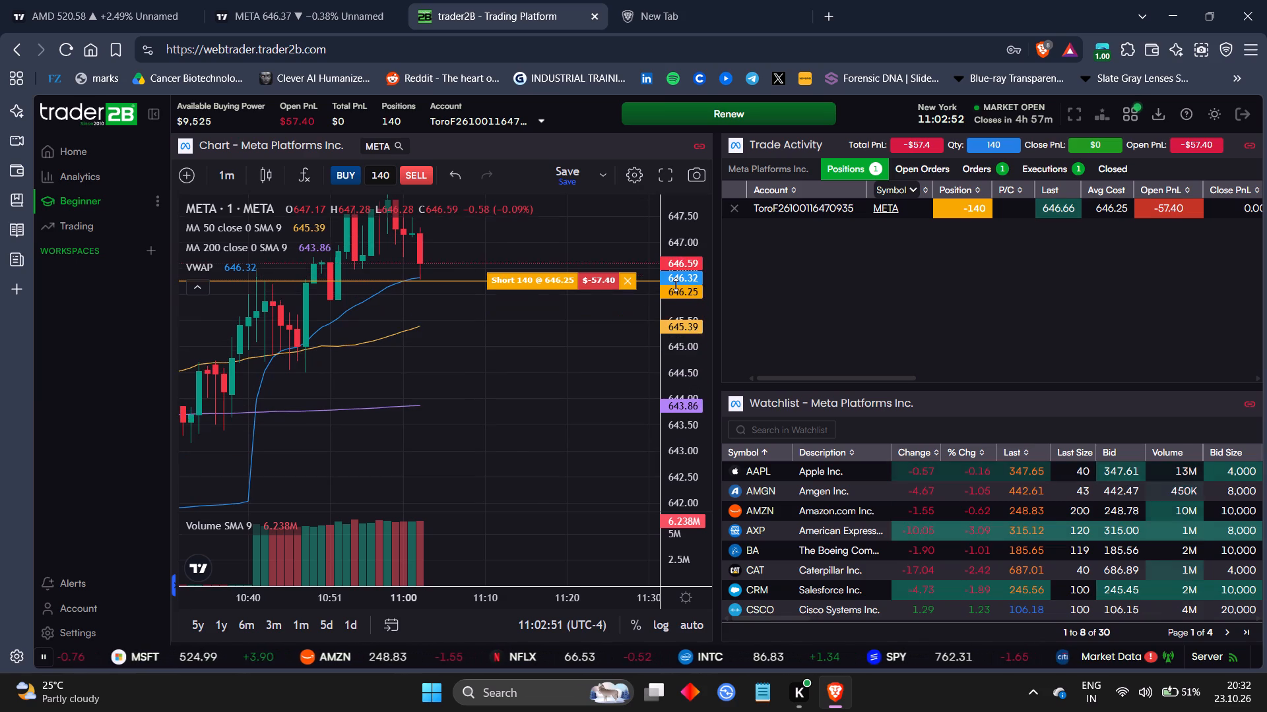
{"action": "left_click_drag", "start_coordinate": [527, 372], "coordinate": [575, 472]}
{"action": "left_click_drag", "start_coordinate": [539, 278], "coordinate": [552, 286]}
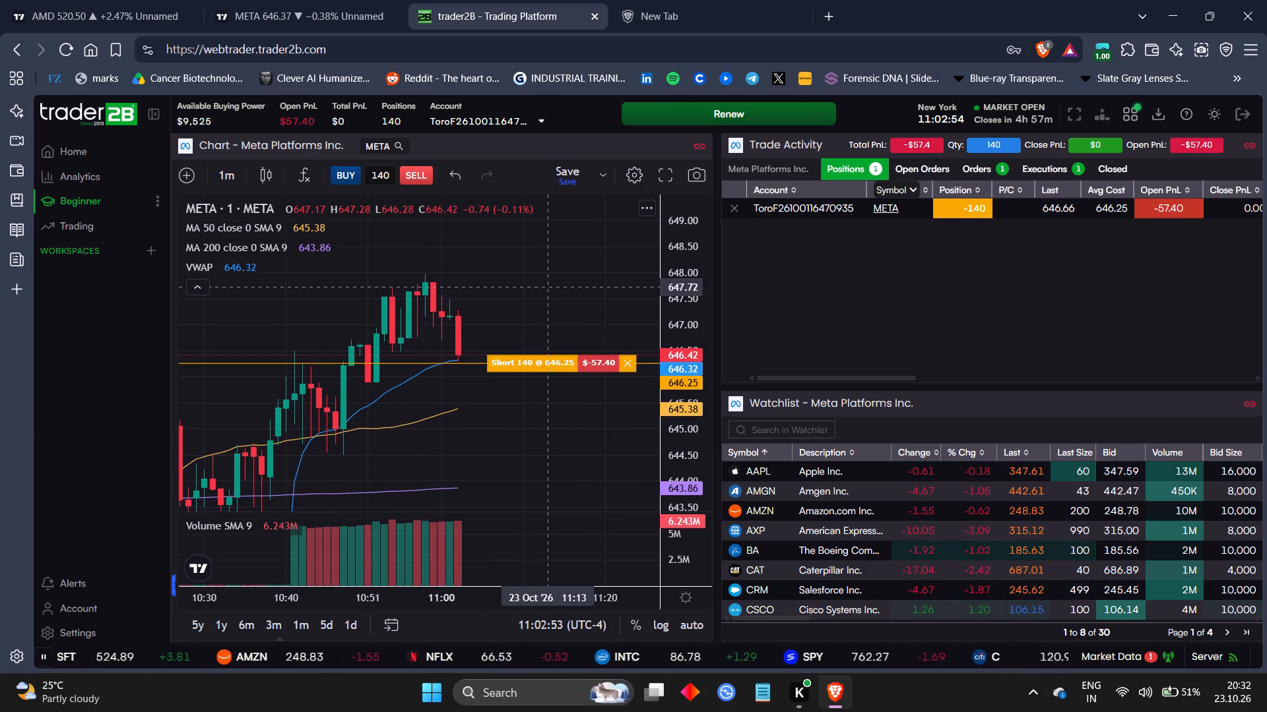
Return to TradingView and examine META's newest candles against both rectangle zones and the 643.00 line, briefly checking the short on trader2B.
{"action": "left_click", "coordinate": [329, 0]}
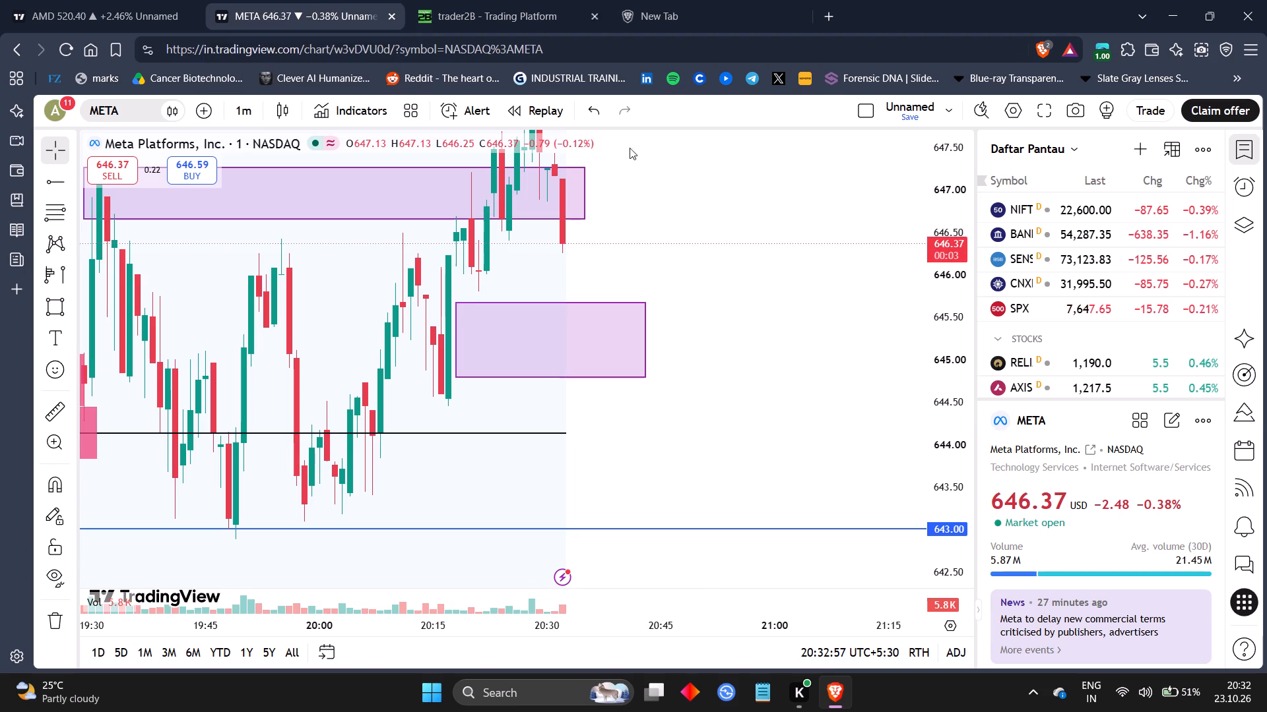
{"action": "left_click_drag", "start_coordinate": [952, 262], "coordinate": [953, 333]}
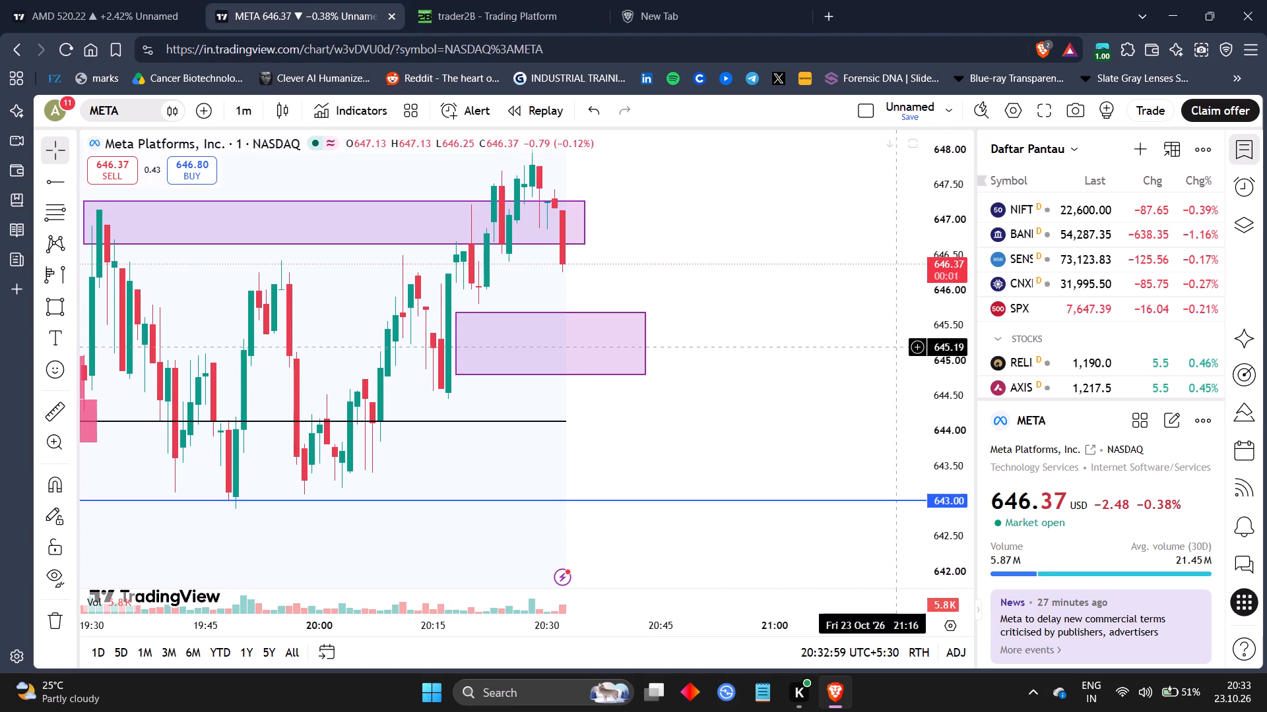
{"action": "left_click_drag", "start_coordinate": [880, 349], "coordinate": [822, 332]}
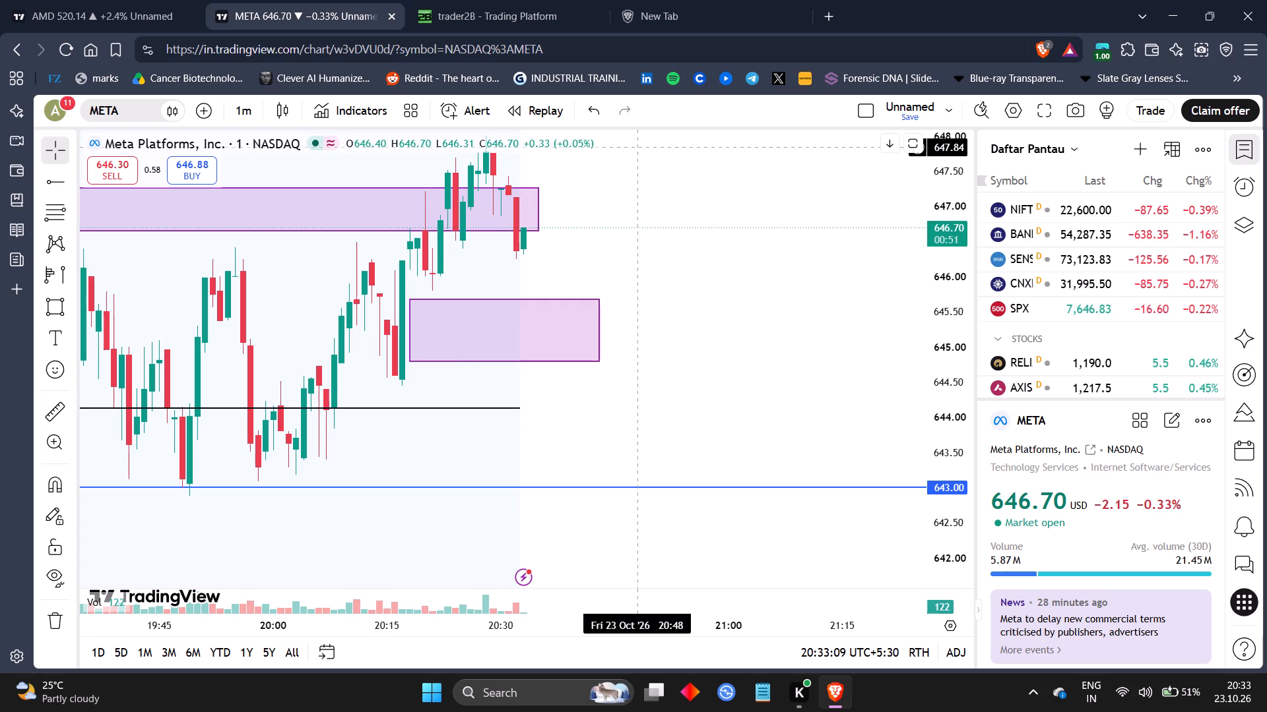
{"action": "left_click", "coordinate": [562, 0]}
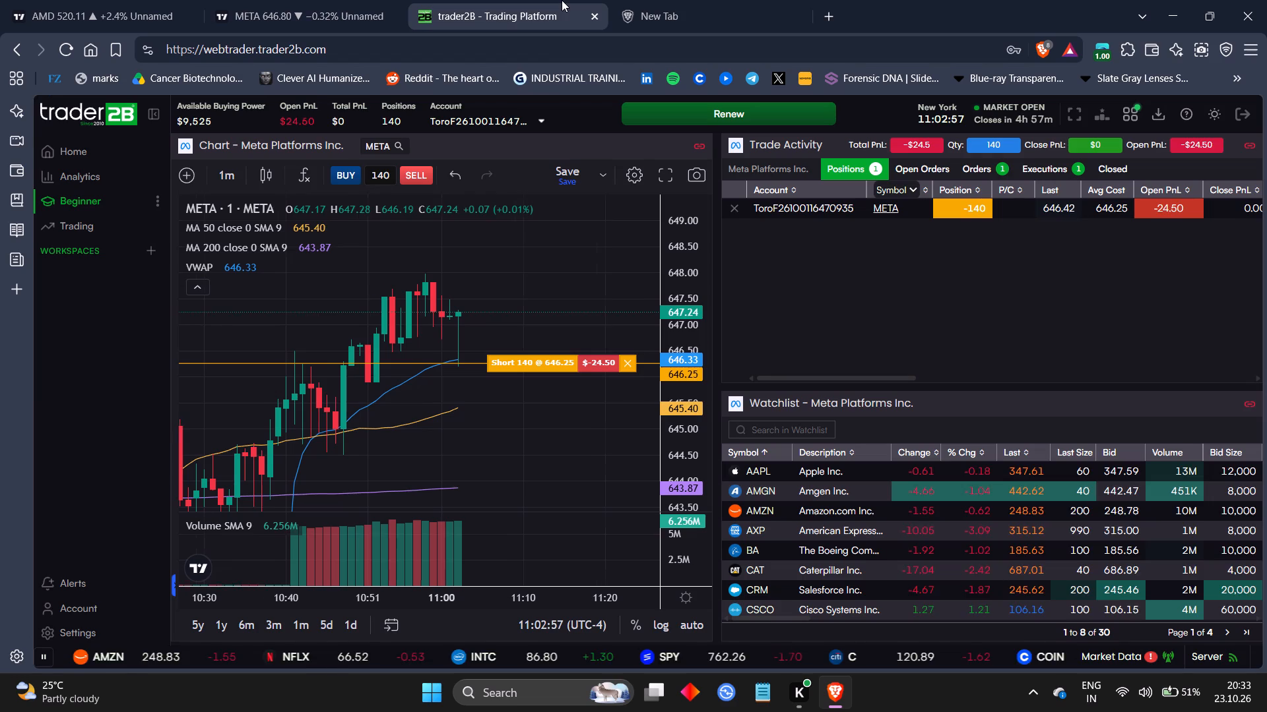
{"action": "left_click", "coordinate": [370, 0]}
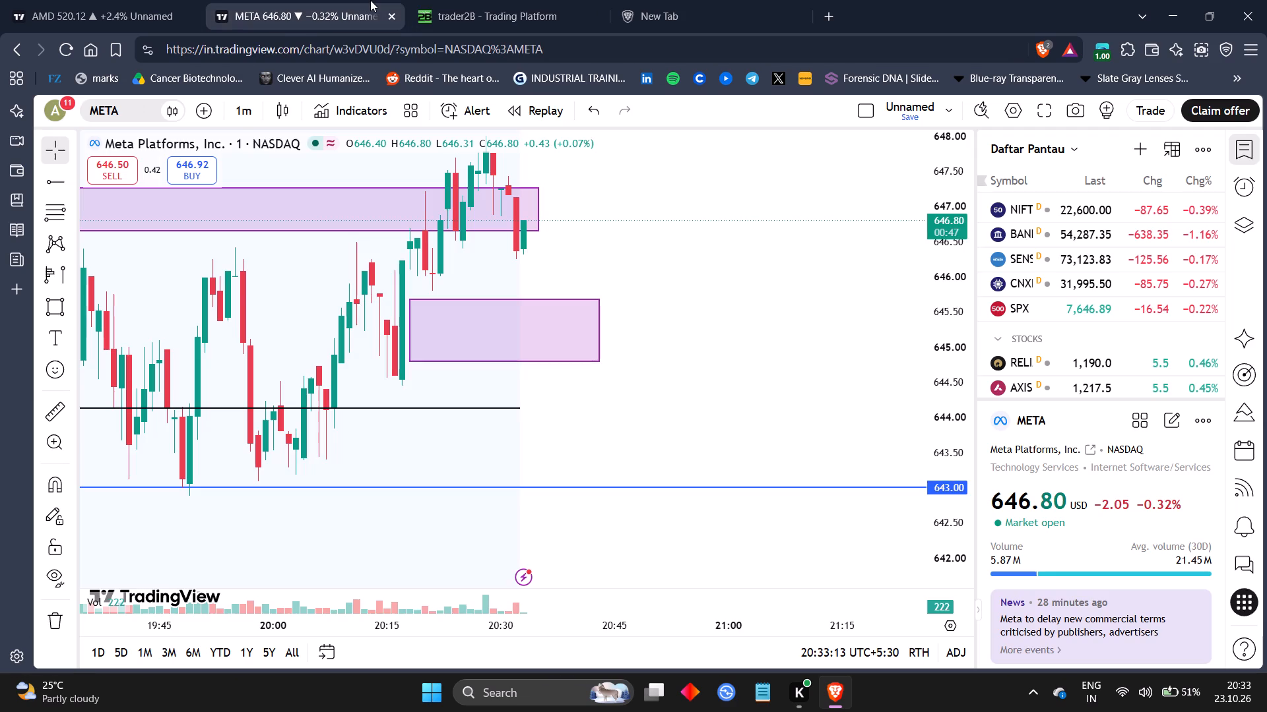
{"action": "left_click_drag", "start_coordinate": [953, 276], "coordinate": [938, 446]}
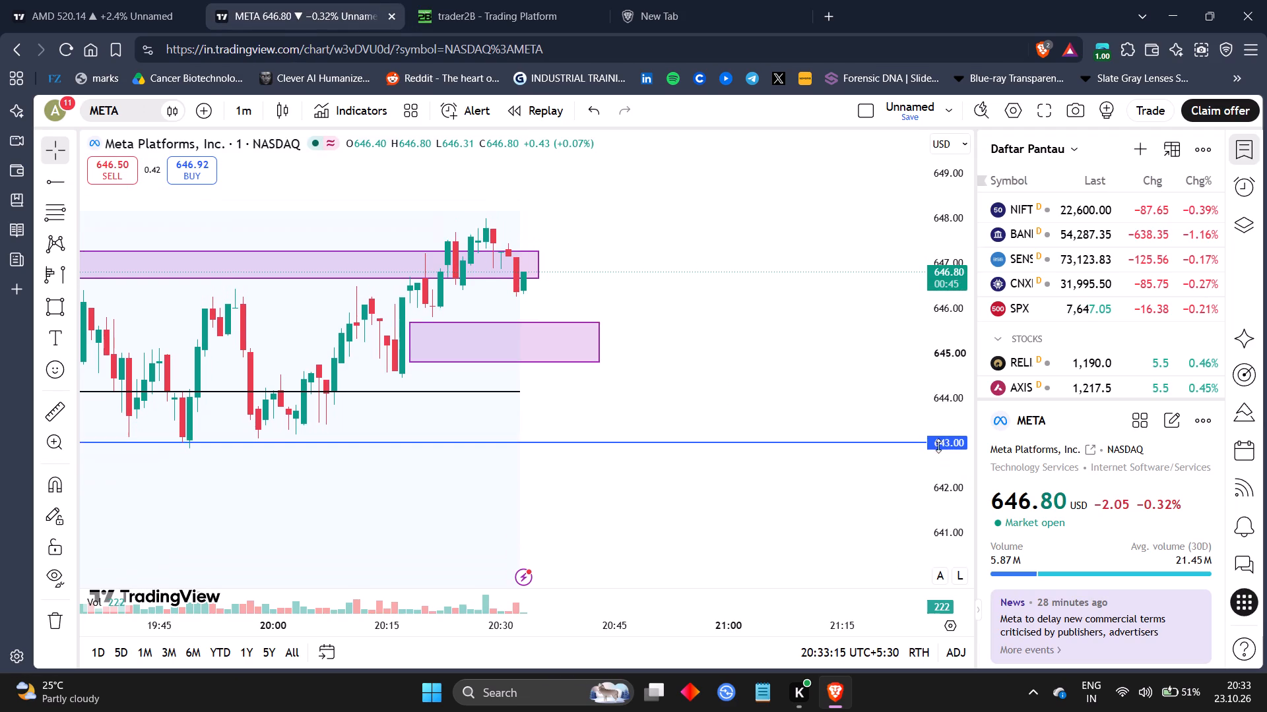
{"action": "left_click_drag", "start_coordinate": [938, 446], "coordinate": [936, 444]}
{"action": "left_click_drag", "start_coordinate": [750, 389], "coordinate": [811, 331]}
{"action": "left_click_drag", "start_coordinate": [811, 331], "coordinate": [745, 266]}
{"action": "left_click_drag", "start_coordinate": [745, 266], "coordinate": [726, 295]}
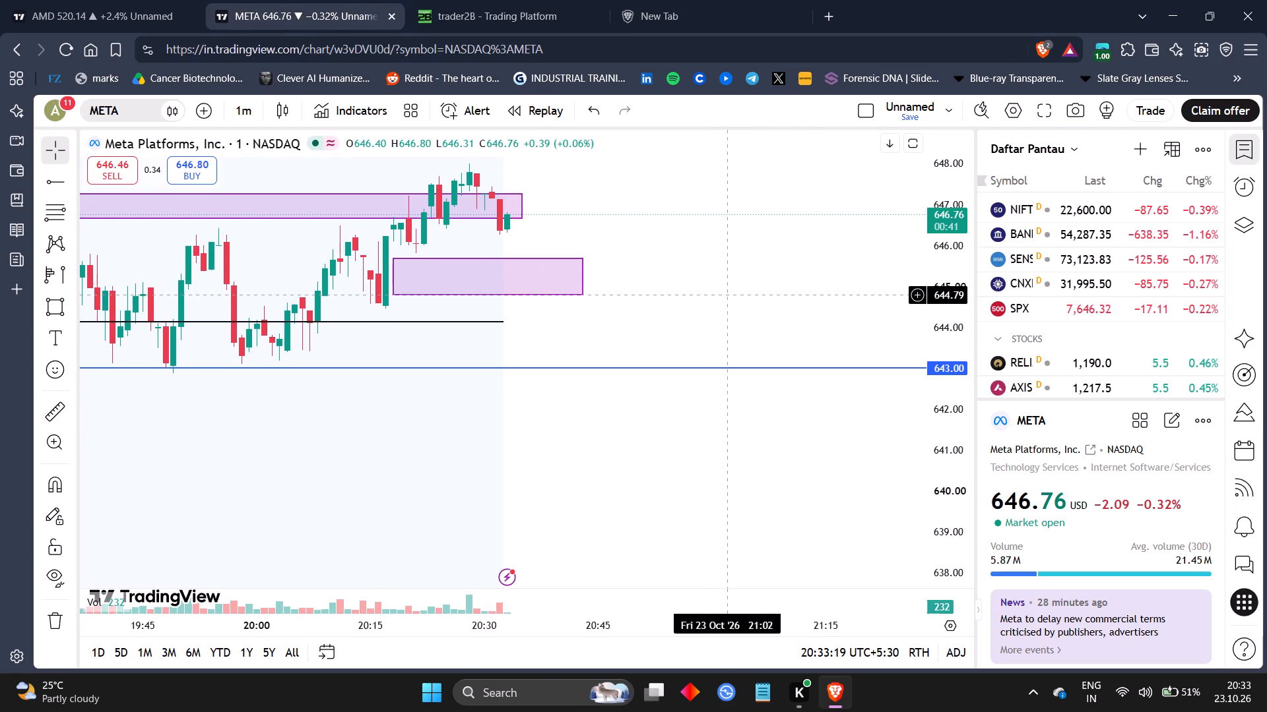
{"action": "left_click_drag", "start_coordinate": [726, 295], "coordinate": [713, 314]}
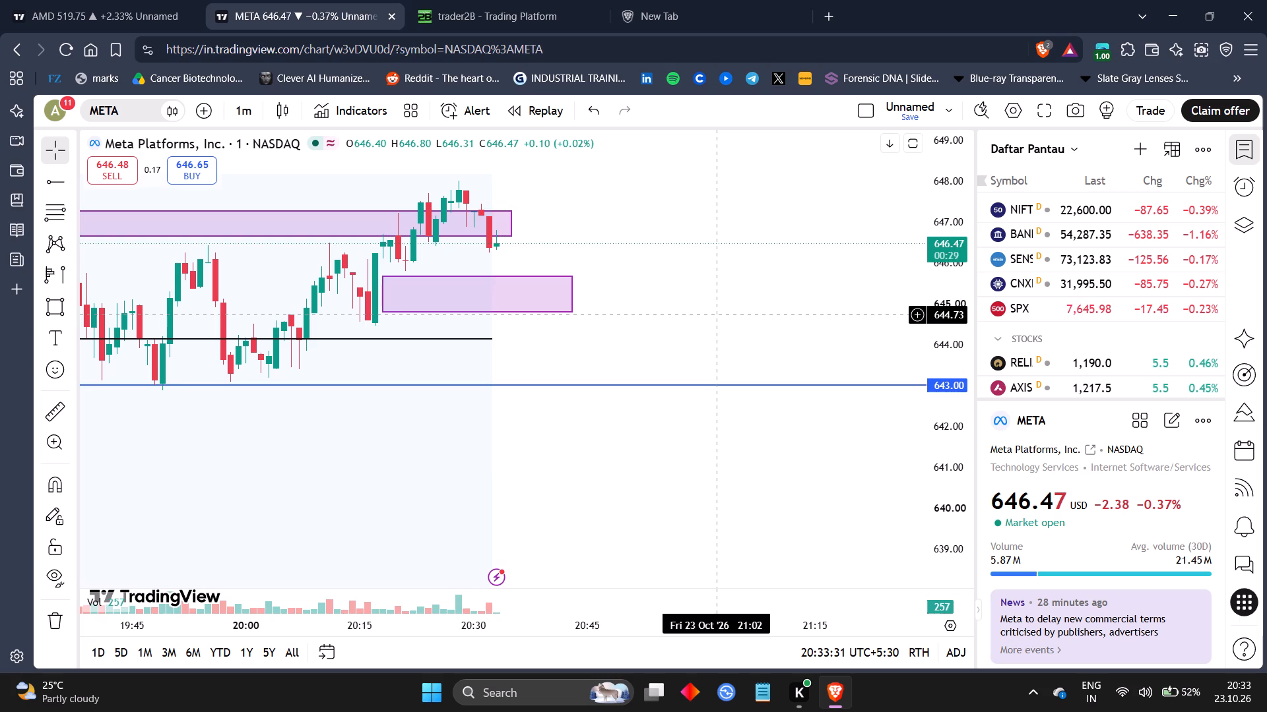
Check the open META short on trader2B, and examine TradingView's latest candles up close against the lower rectangle zone.
{"action": "left_click", "coordinate": [561, 0]}
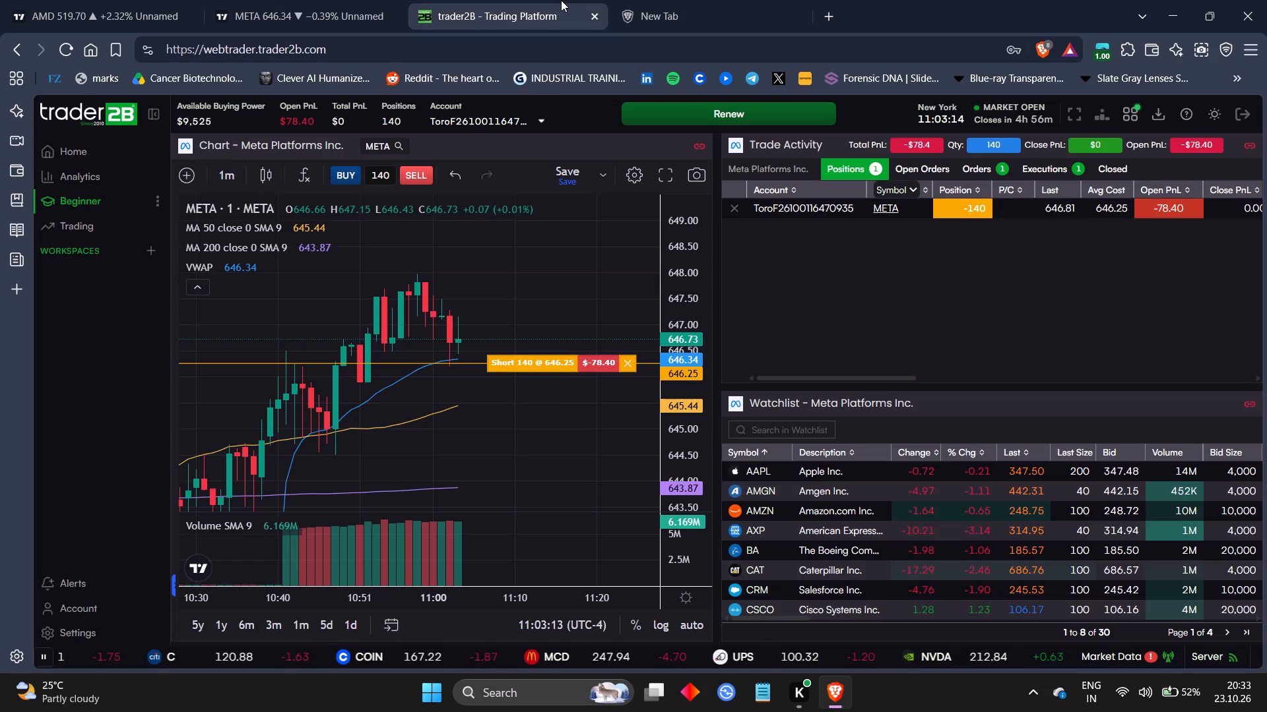
{"action": "left_click", "coordinate": [368, 0]}
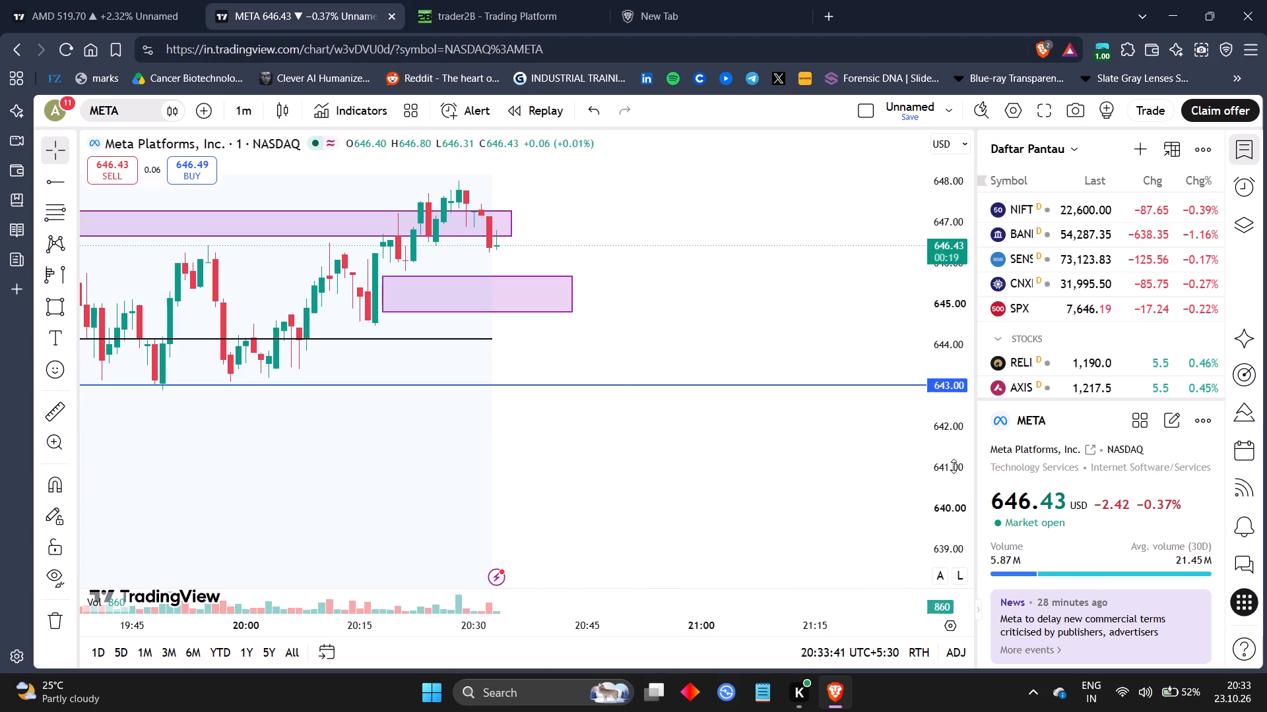
{"action": "left_click_drag", "start_coordinate": [945, 494], "coordinate": [892, 117]}
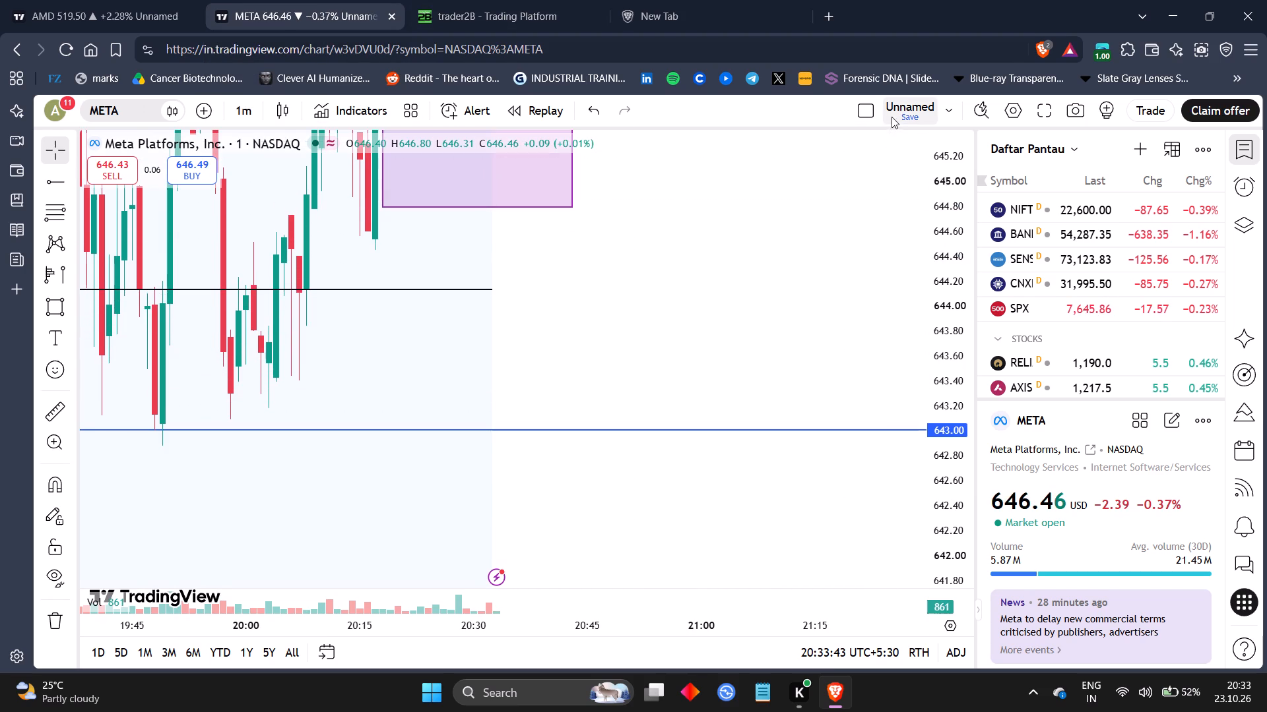
{"action": "left_click_drag", "start_coordinate": [585, 268], "coordinate": [598, 604]}
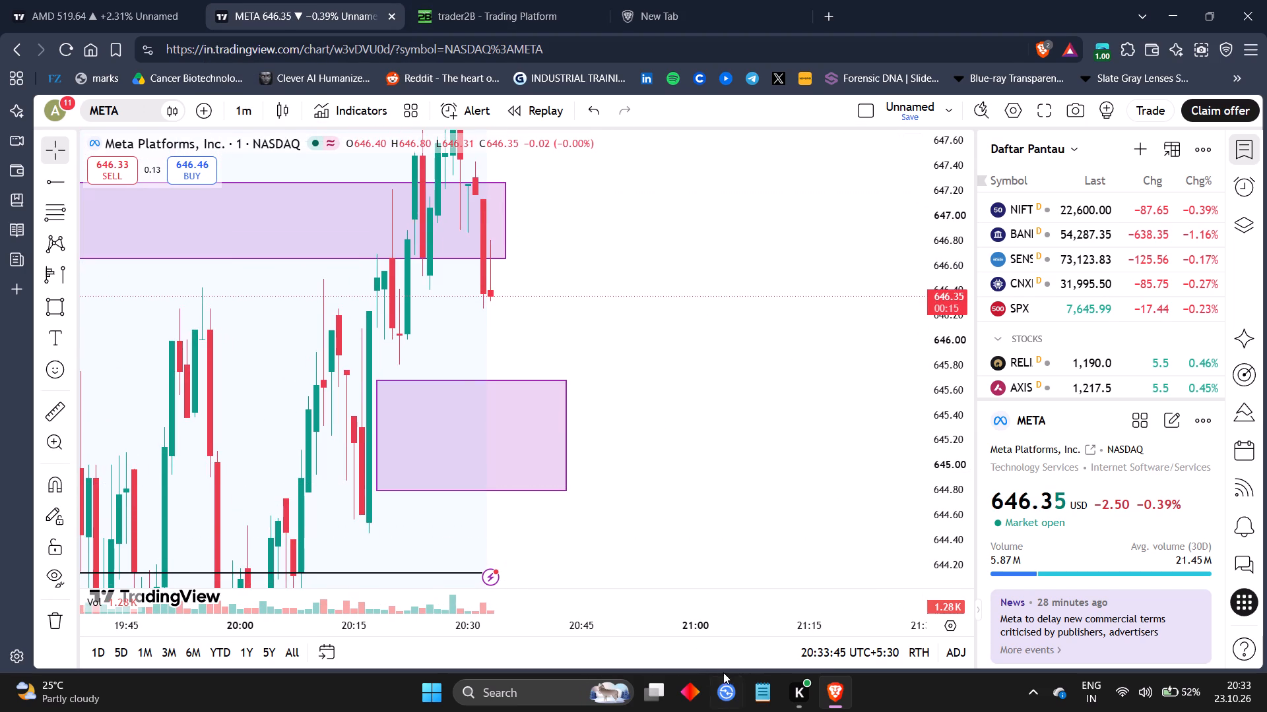
{"action": "left_click_drag", "start_coordinate": [742, 625], "coordinate": [607, 614]}
{"action": "left_click_drag", "start_coordinate": [447, 318], "coordinate": [857, 291]}
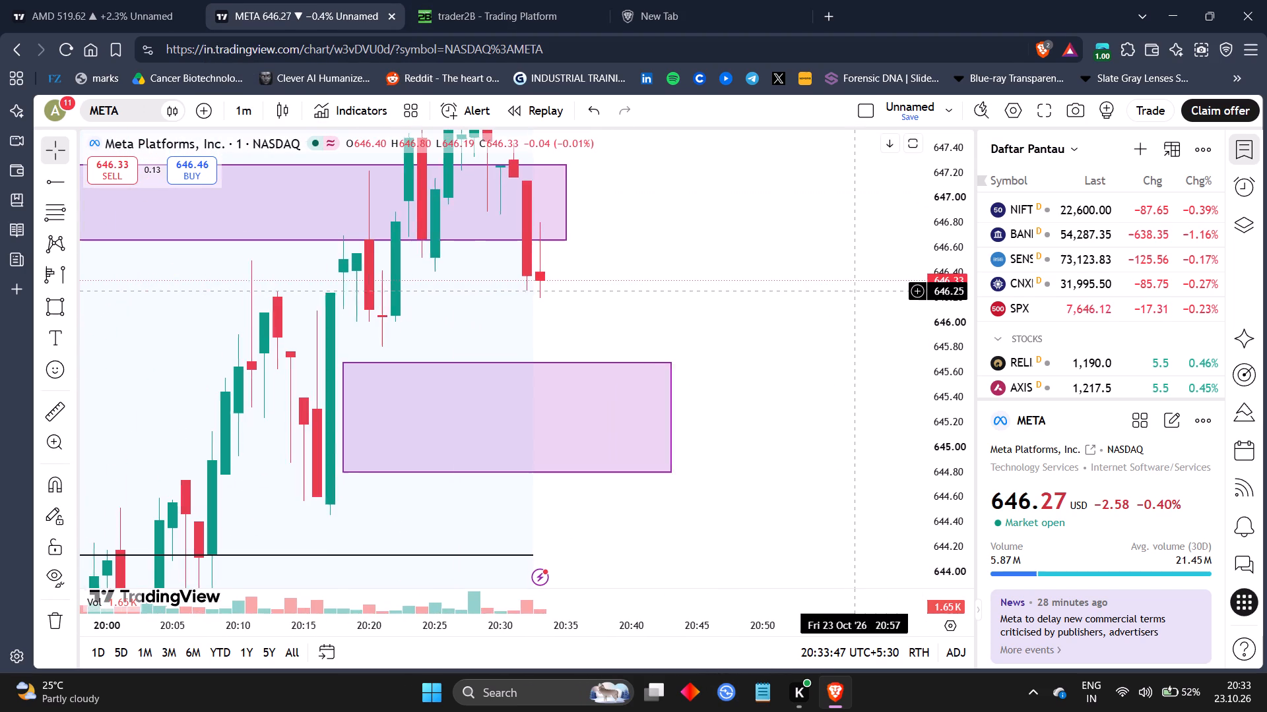
{"action": "left_click_drag", "start_coordinate": [952, 457], "coordinate": [937, 276]}
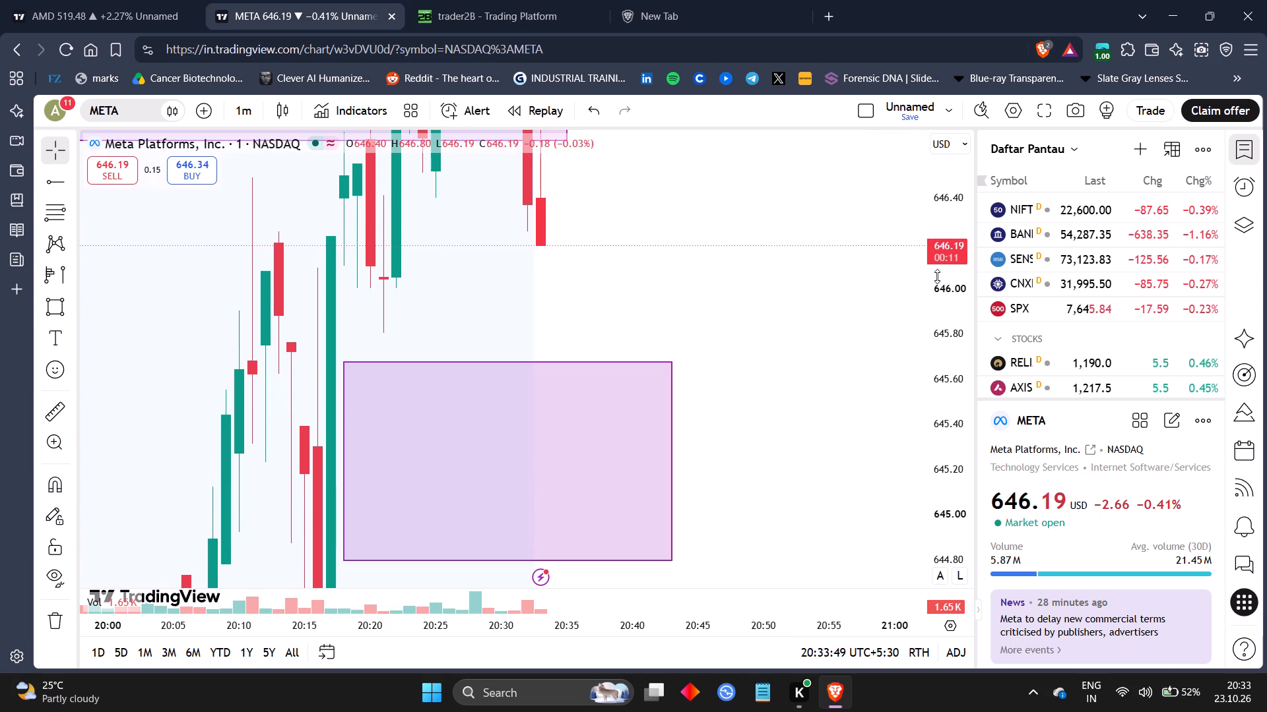
Check the open META short on trader2B, and examine TradingView's newest 1-minute candles against both rectangle zones and the 643.00 line.
{"action": "left_click", "coordinate": [507, 0]}
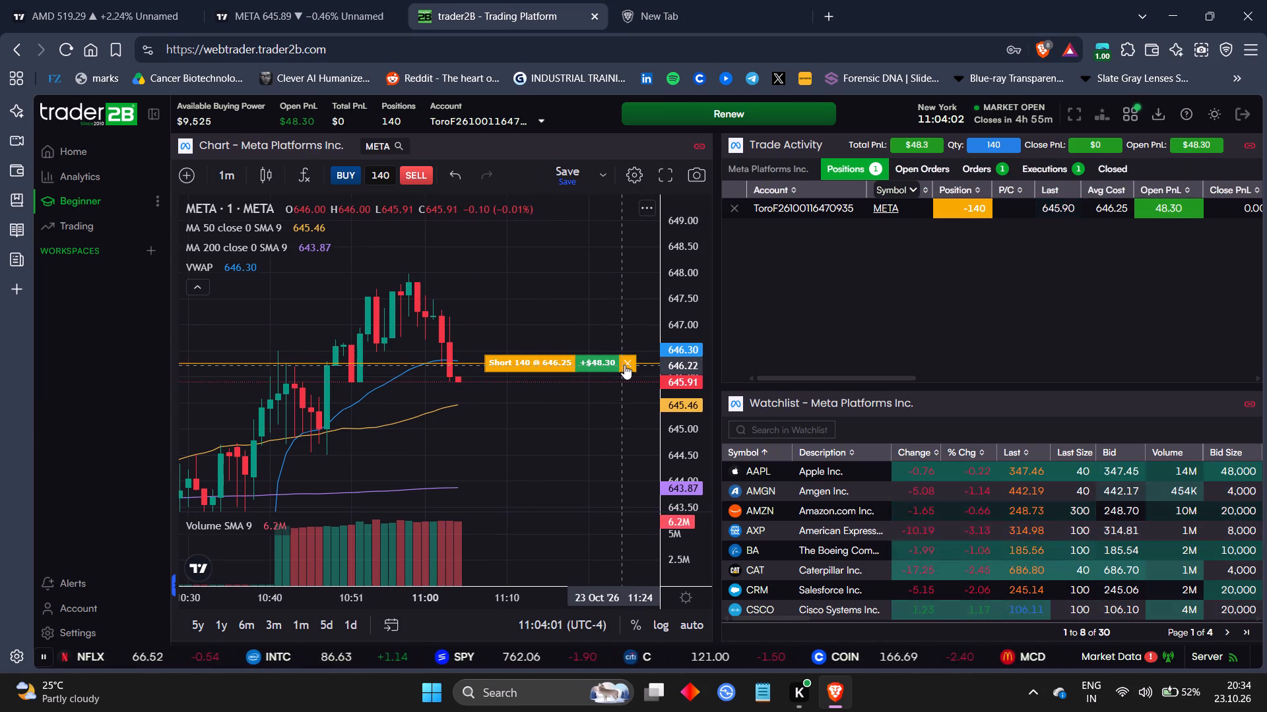
{"action": "left_click", "coordinate": [316, 0]}
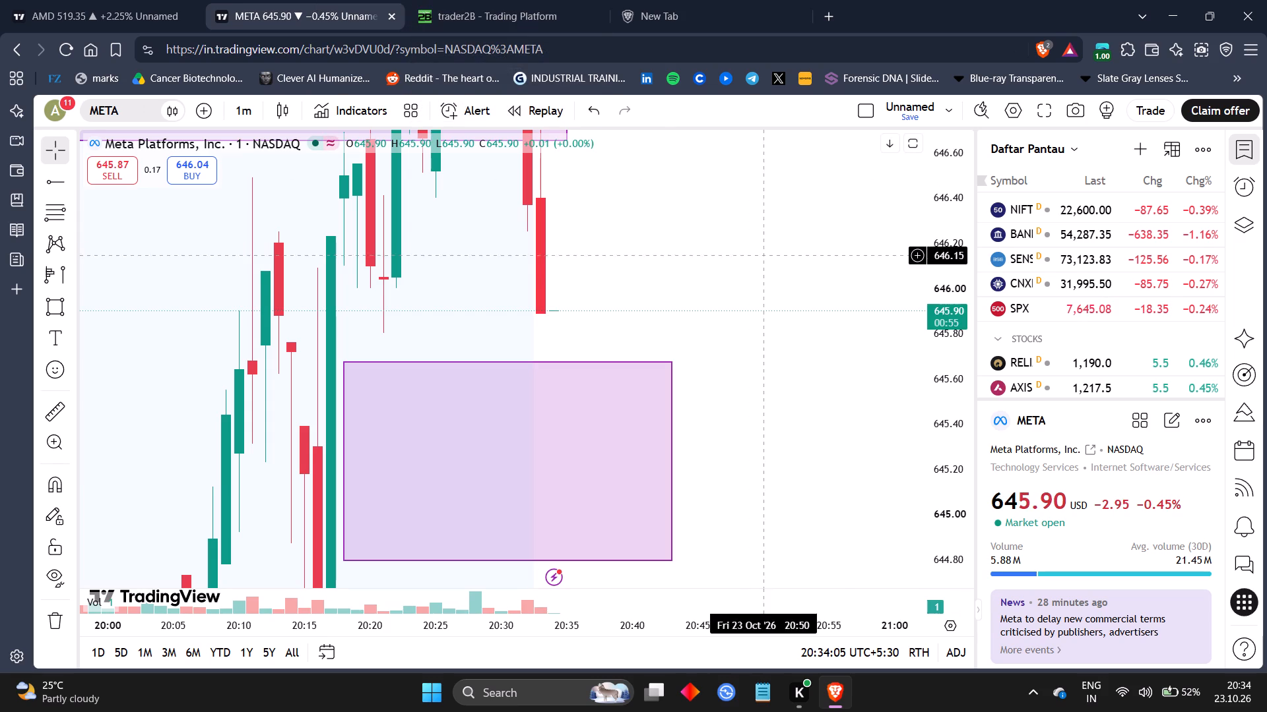
{"action": "left_click_drag", "start_coordinate": [957, 301], "coordinate": [975, 485]}
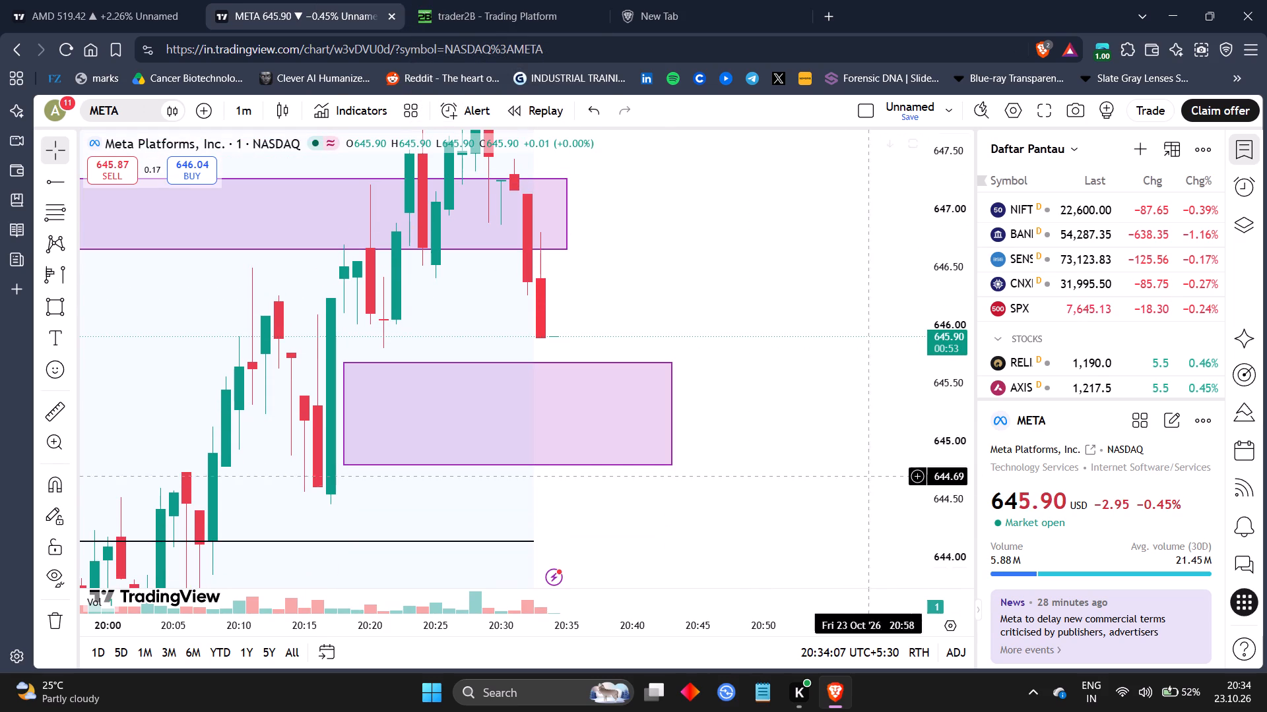
{"action": "left_click_drag", "start_coordinate": [833, 489], "coordinate": [794, 471]}
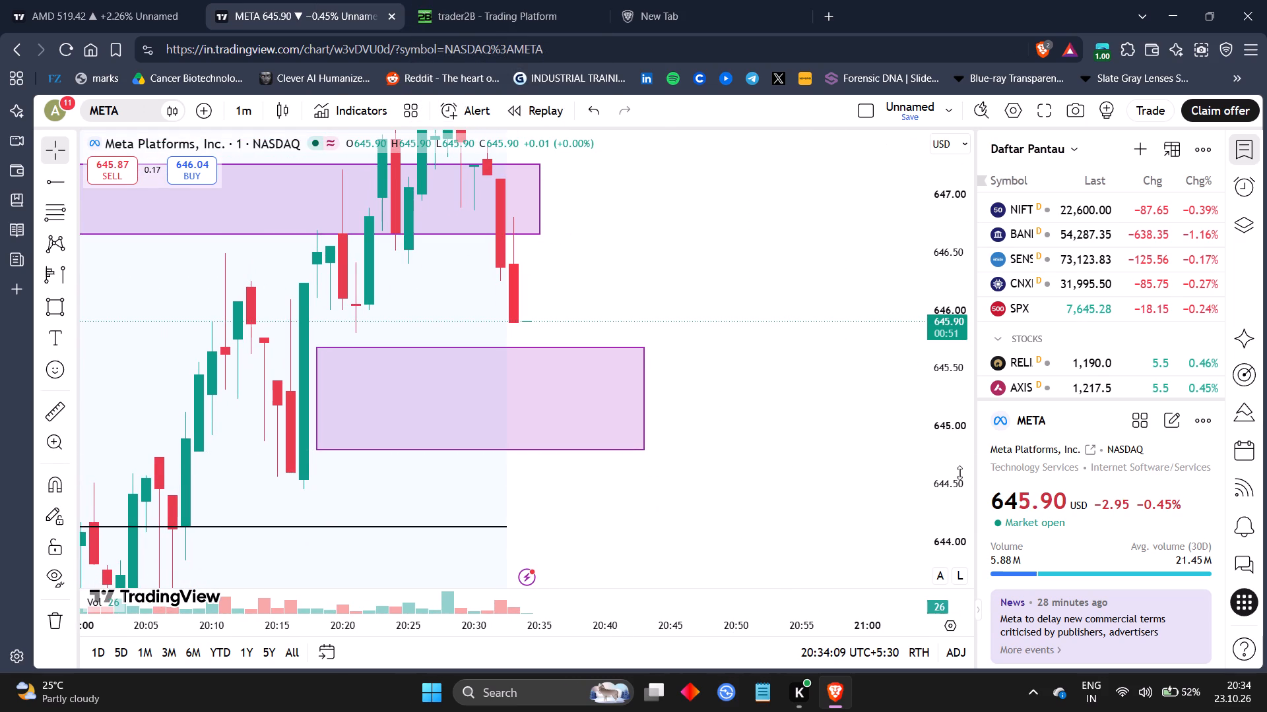
{"action": "left_click_drag", "start_coordinate": [958, 473], "coordinate": [950, 516]}
{"action": "left_click_drag", "start_coordinate": [791, 516], "coordinate": [760, 450]}
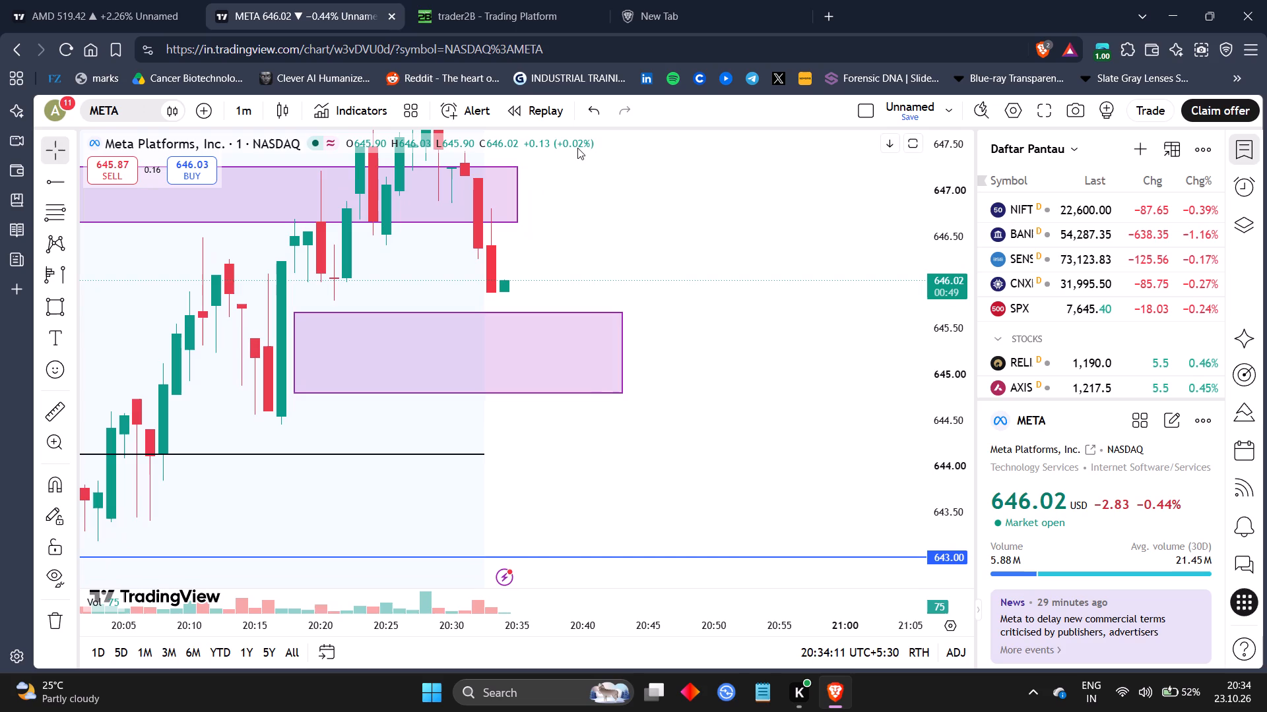
Close the 140-share META short on trader2B with a market Buy To Close order, checking META's candles on TradingView before sending it.
{"action": "left_click", "coordinate": [556, 0]}
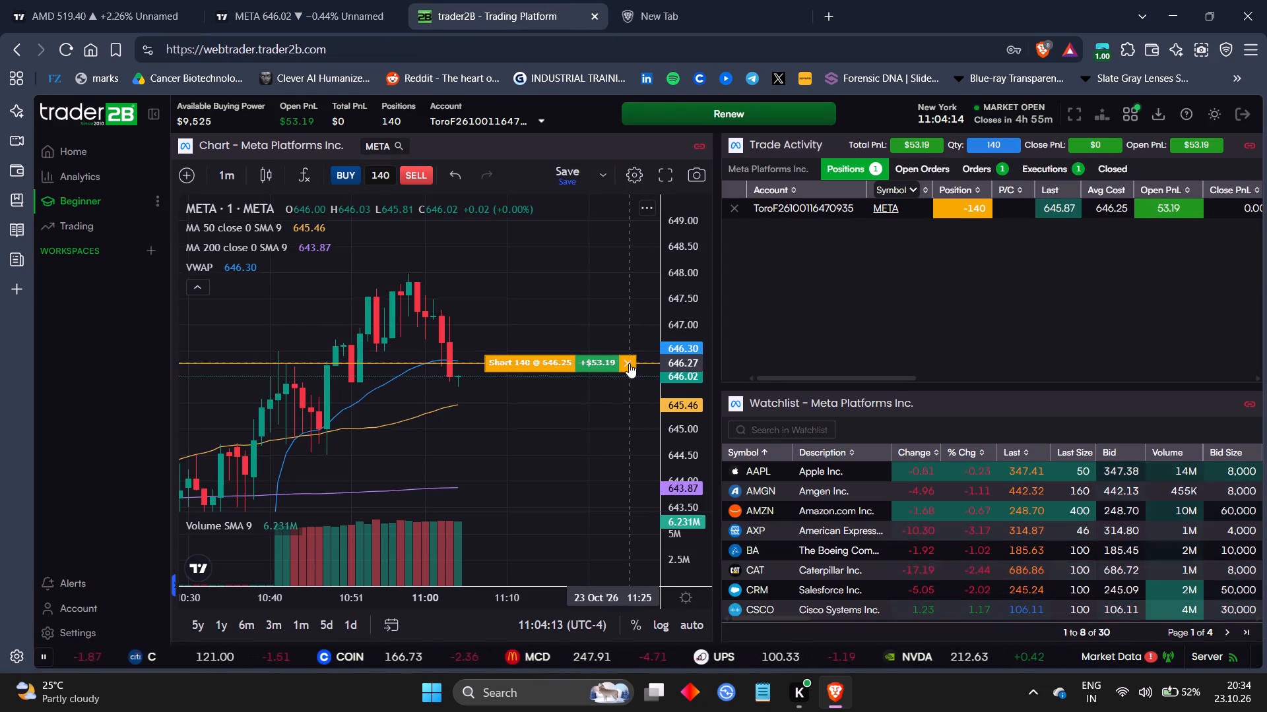
{"action": "left_click", "coordinate": [629, 363]}
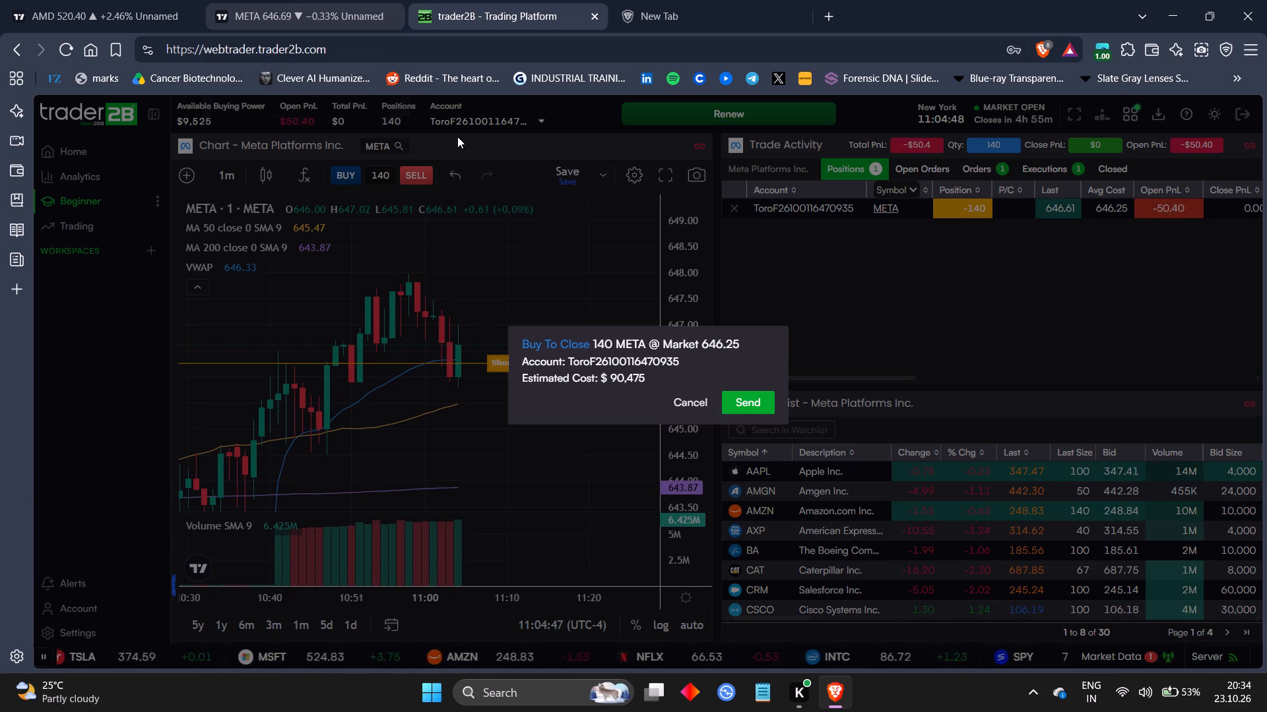
{"action": "left_click", "coordinate": [335, 0]}
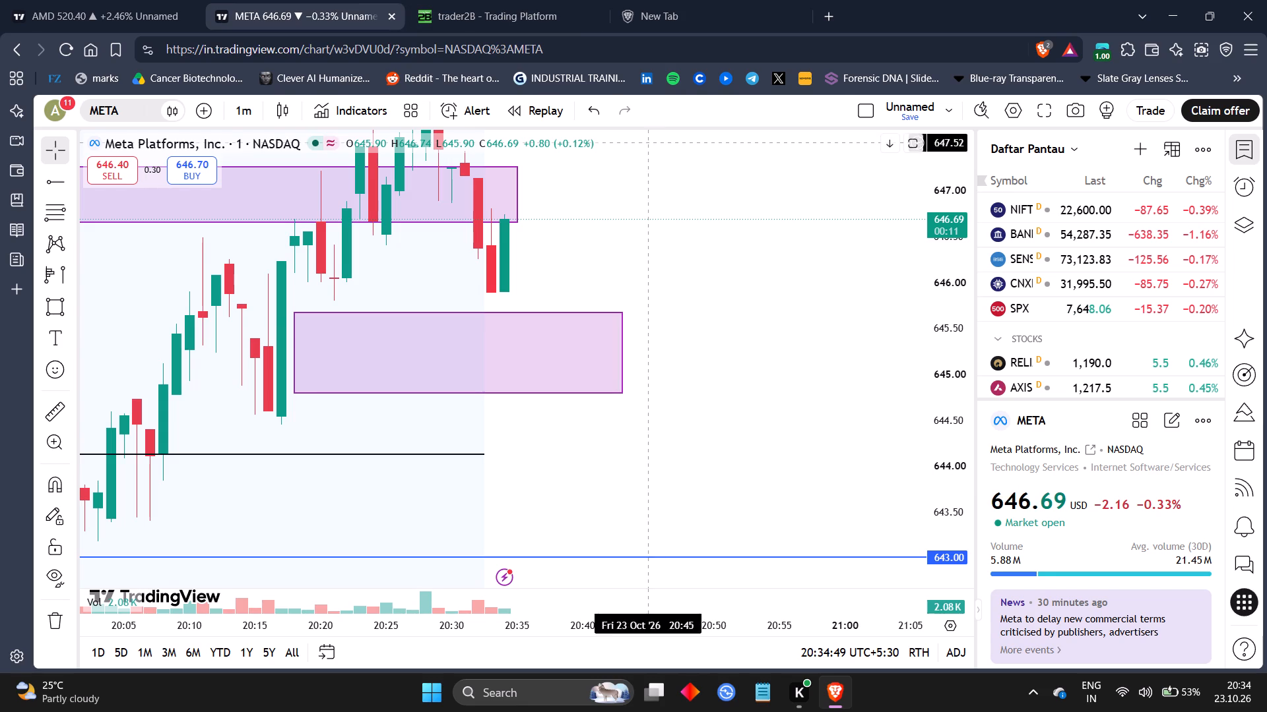
{"action": "left_click_drag", "start_coordinate": [944, 262], "coordinate": [971, 350]}
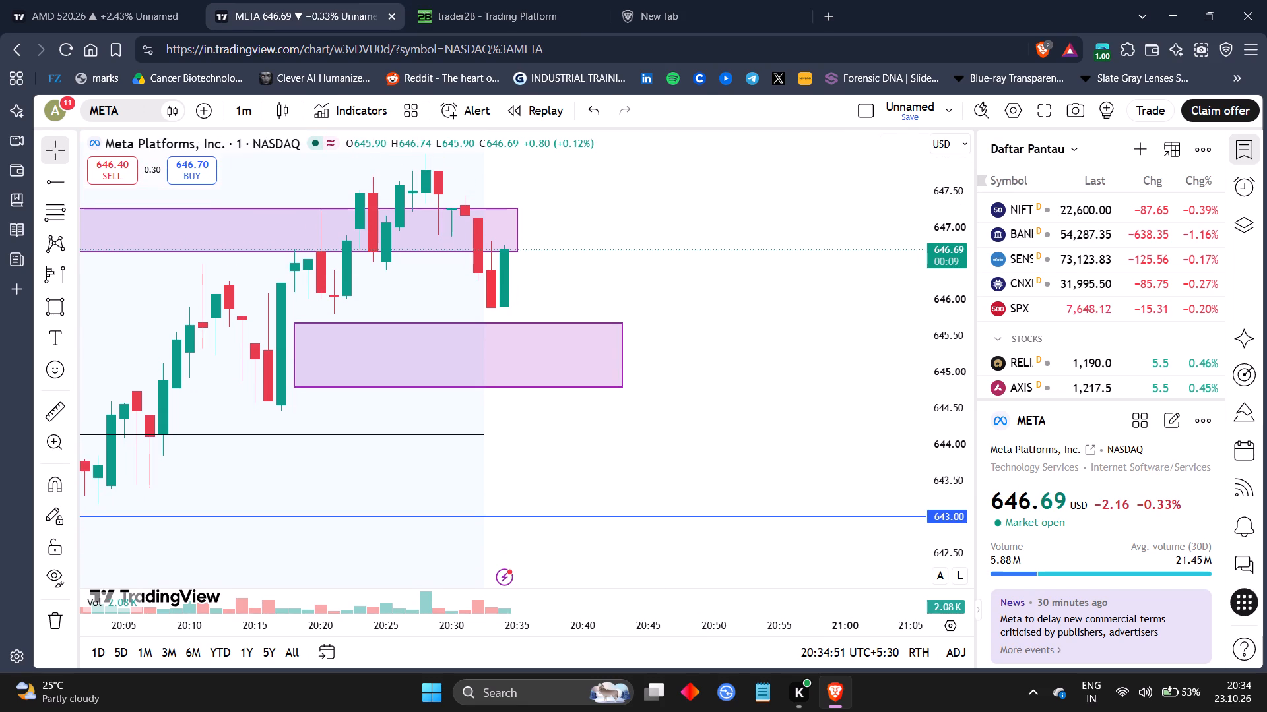
{"action": "left_click_drag", "start_coordinate": [849, 346], "coordinate": [824, 343]}
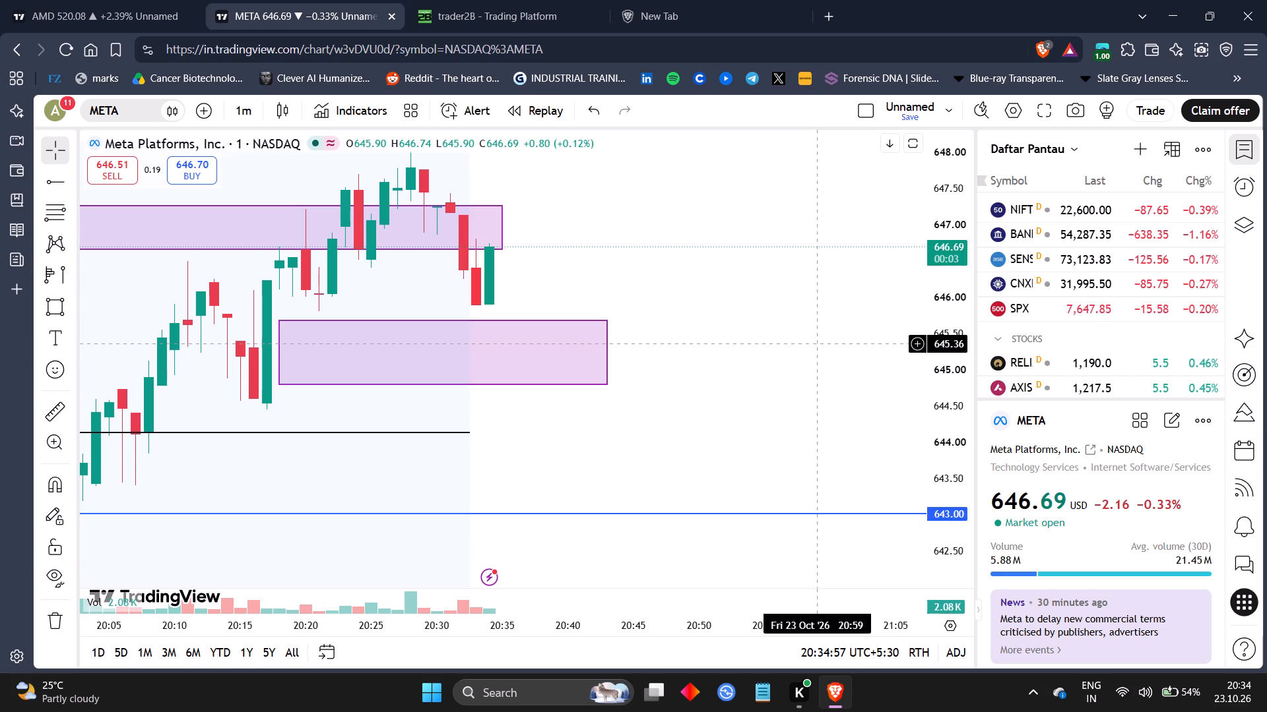
{"action": "left_click", "coordinate": [542, 0]}
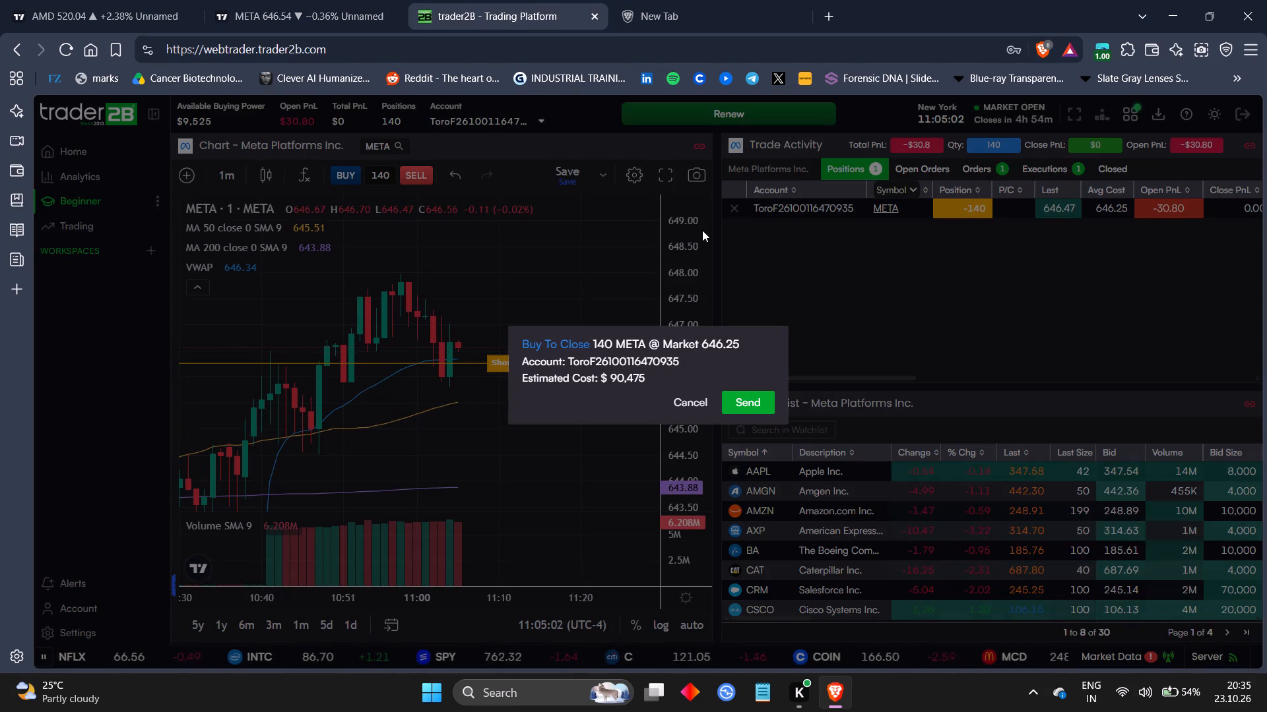
{"action": "left_click", "coordinate": [744, 407]}
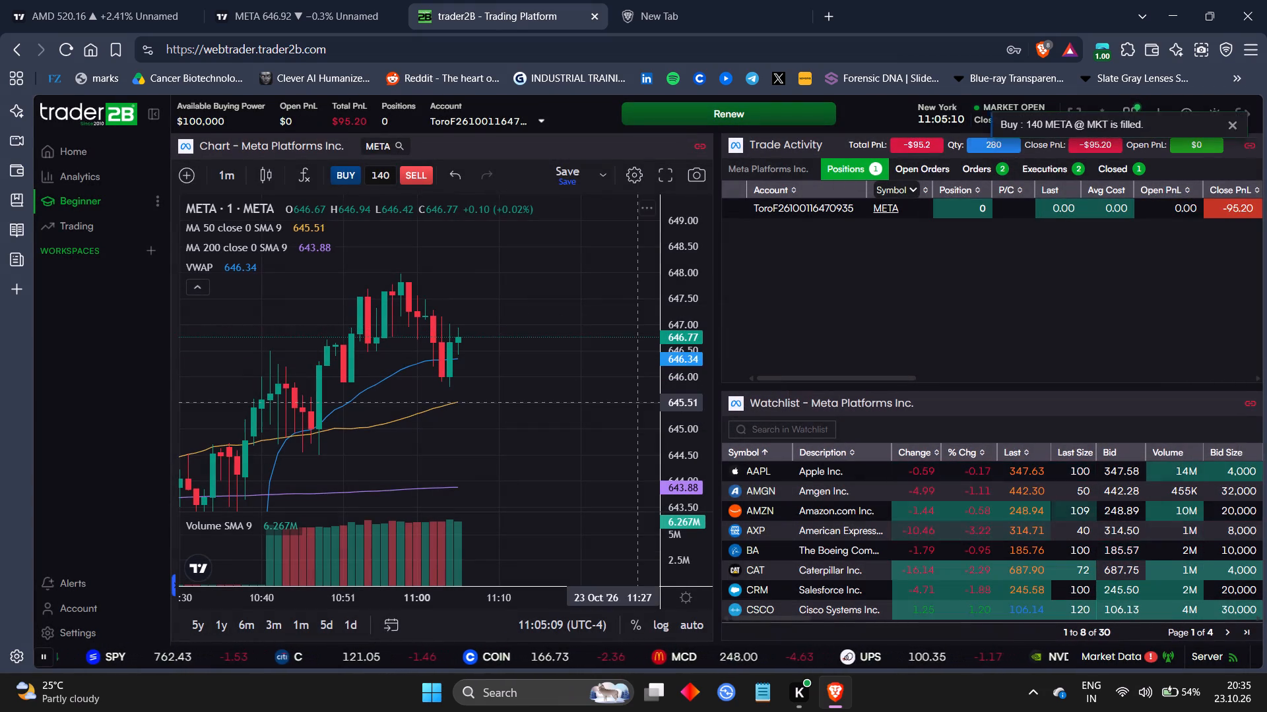
Return to TradingView and examine META's wider 1-minute price action against the volume profile, rectangle zones and horizontal levels.
{"action": "left_click_drag", "start_coordinate": [592, 363], "coordinate": [568, 376]}
{"action": "left_click", "coordinate": [332, 0]}
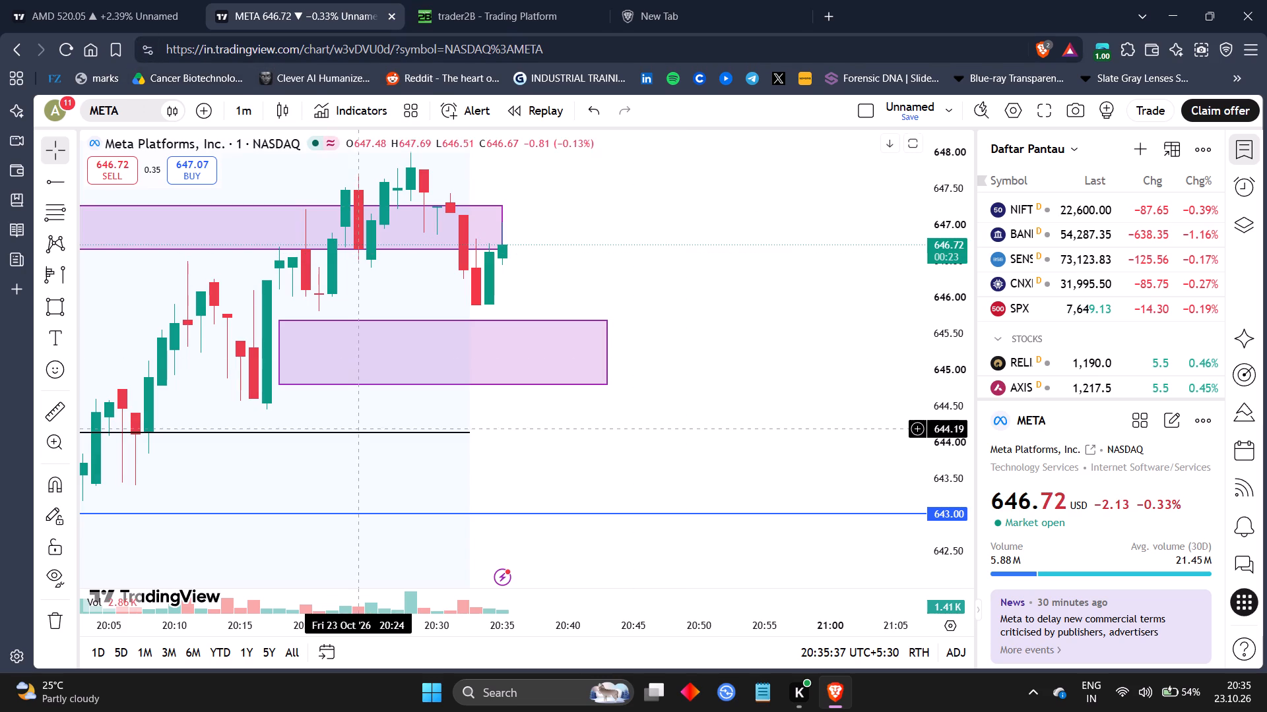
{"action": "left_click", "coordinate": [454, 621]}
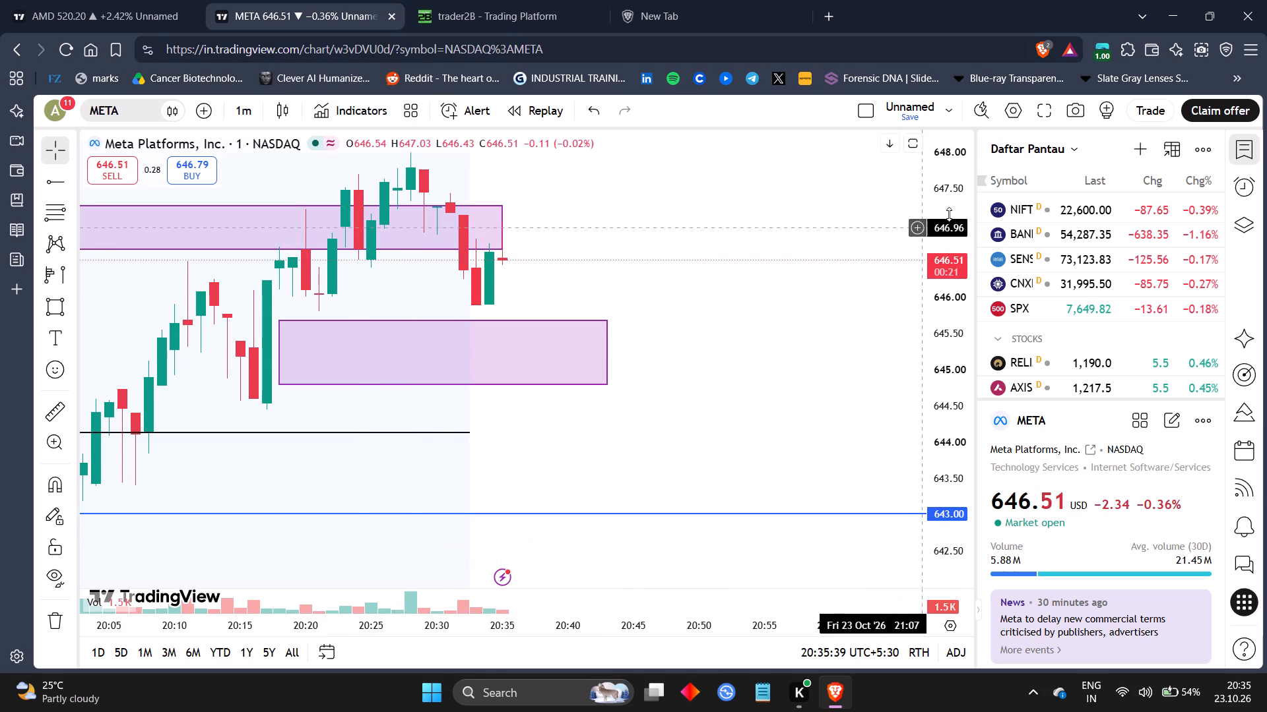
{"action": "left_click_drag", "start_coordinate": [950, 212], "coordinate": [956, 510]}
{"action": "left_click_drag", "start_coordinate": [511, 631], "coordinate": [826, 619]}
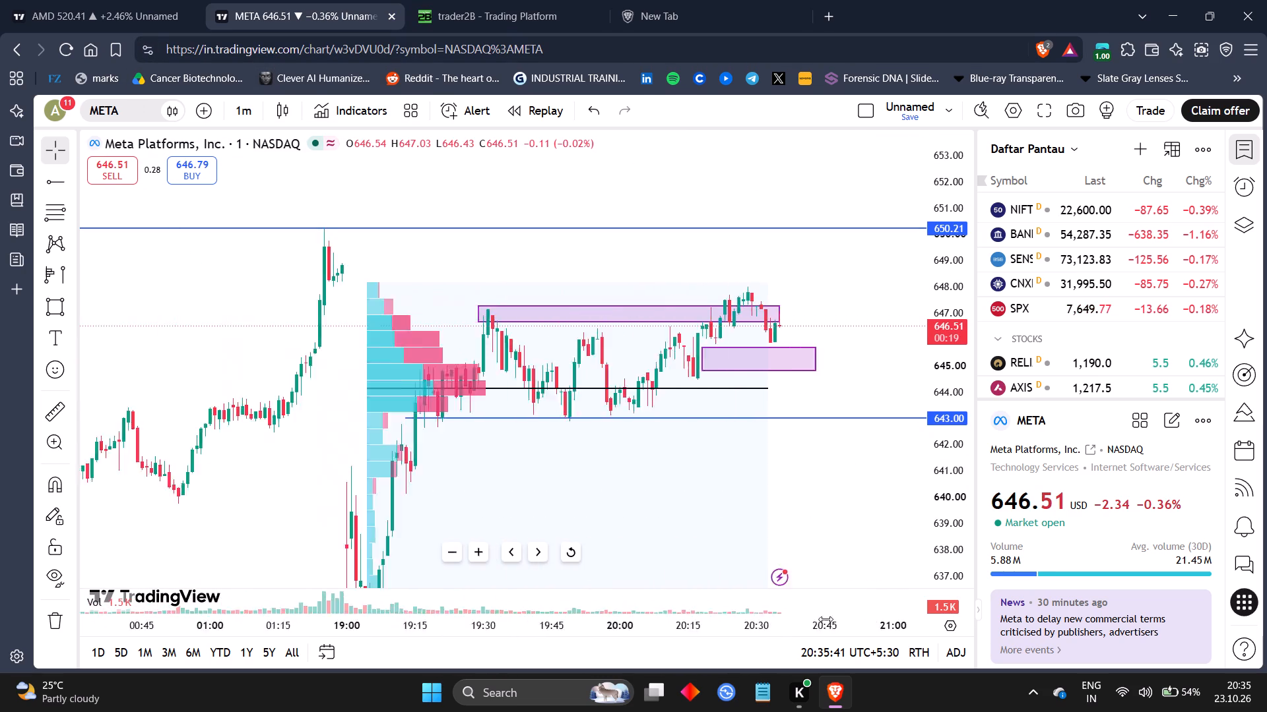
{"action": "left_click_drag", "start_coordinate": [826, 619], "coordinate": [845, 618]}
{"action": "left_click_drag", "start_coordinate": [872, 545], "coordinate": [692, 344]}
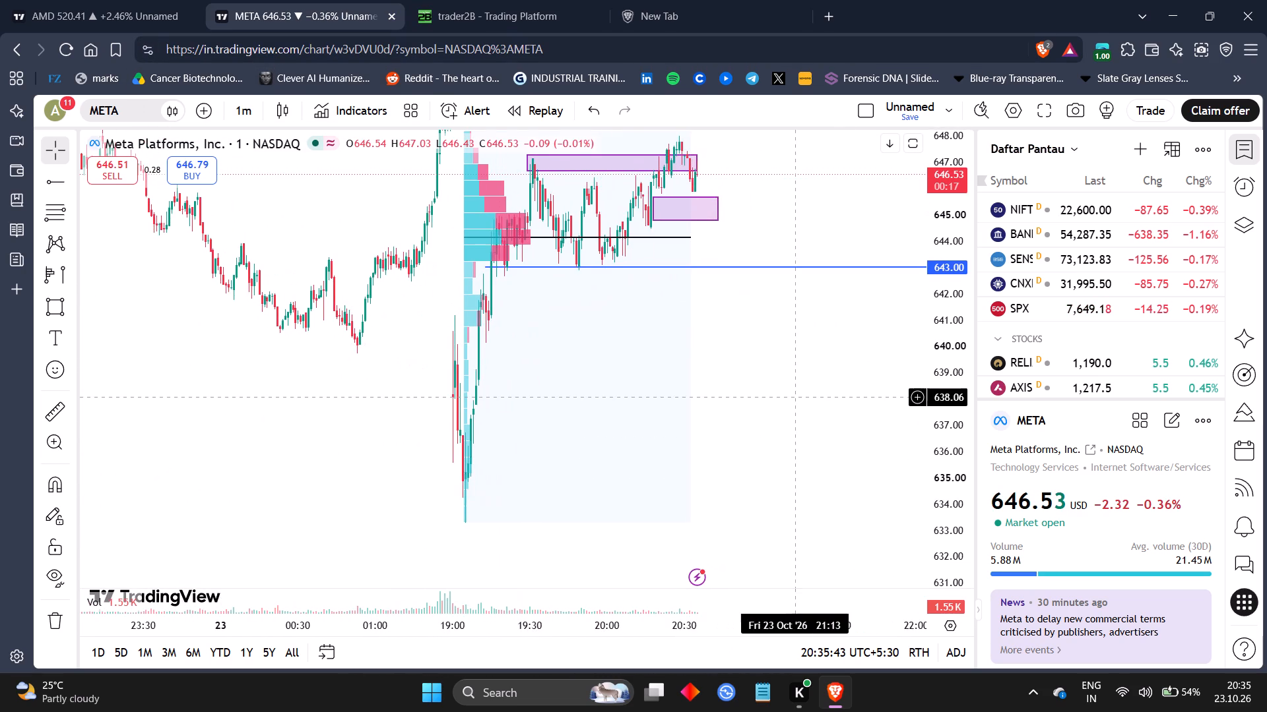
{"action": "left_click_drag", "start_coordinate": [796, 397], "coordinate": [621, 401]}
{"action": "left_click_drag", "start_coordinate": [734, 363], "coordinate": [642, 417]}
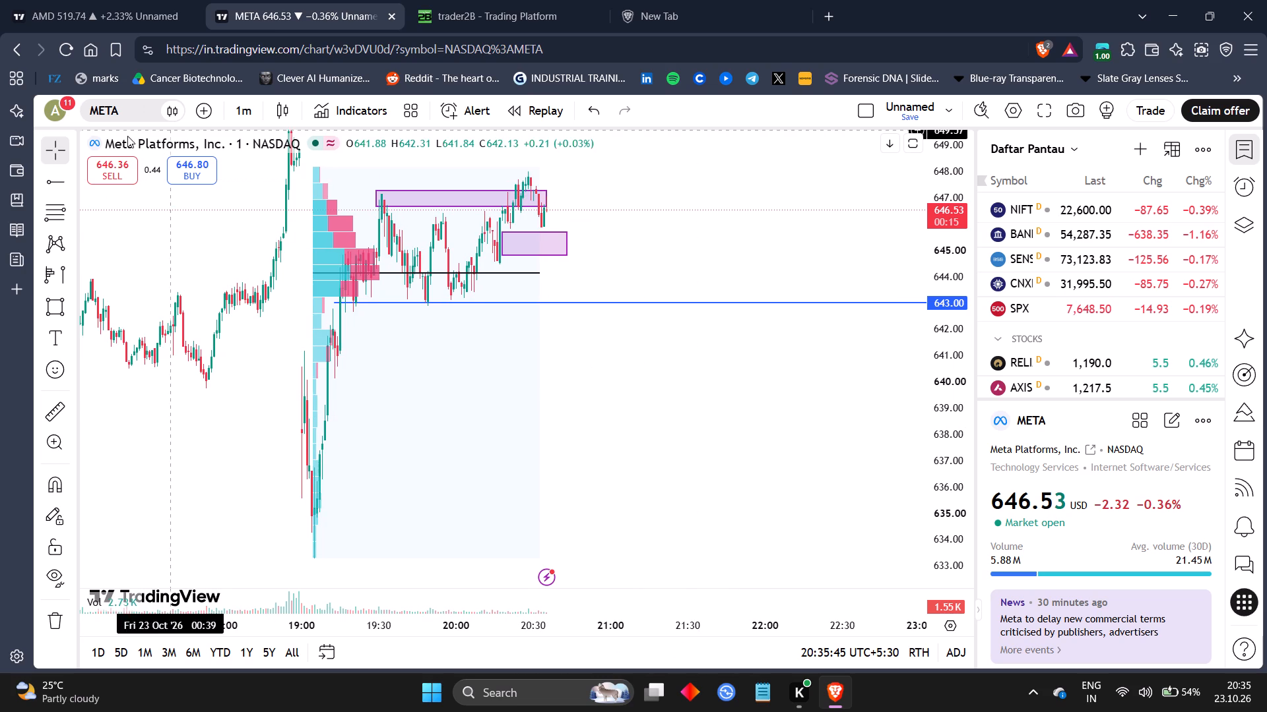
Load AMD on the TradingView chart and examine its 1-minute price action over the current and previous sessions.
{"action": "left_click", "coordinate": [124, 115]}
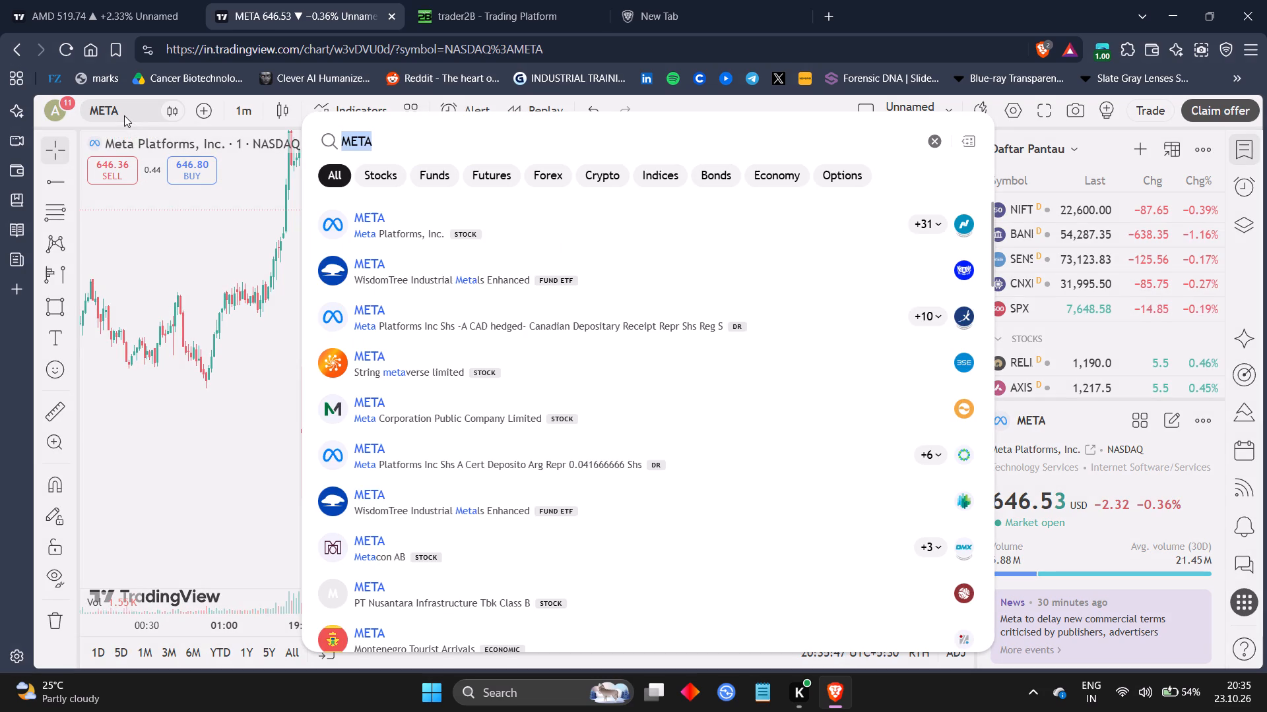
{"action": "key", "text": "BackSpace"}
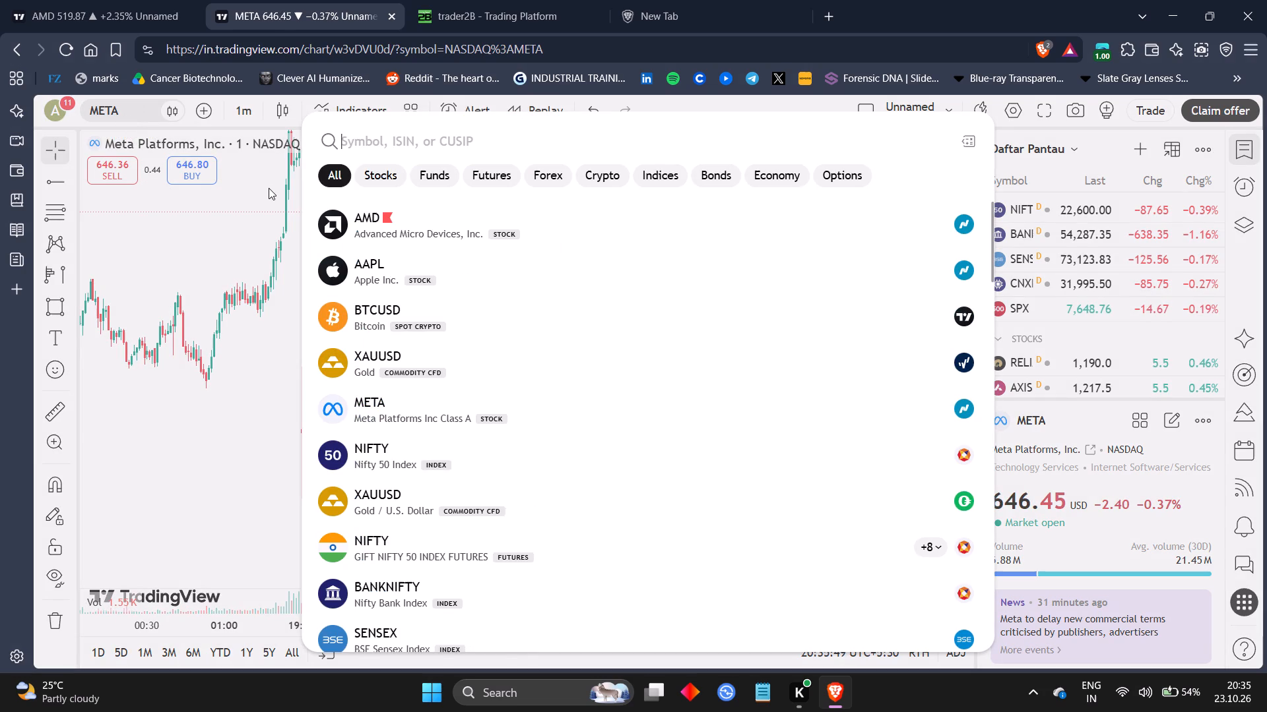
{"action": "left_click", "coordinate": [477, 223]}
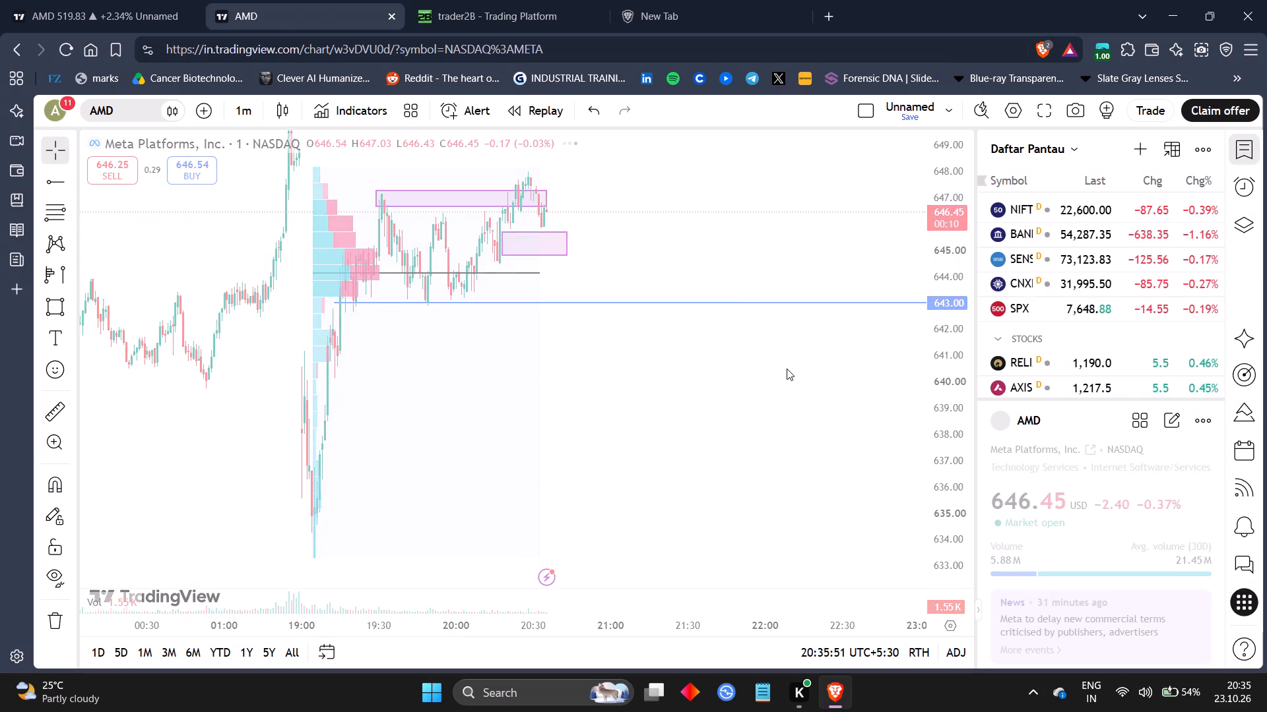
{"action": "left_click_drag", "start_coordinate": [787, 369], "coordinate": [822, 394]}
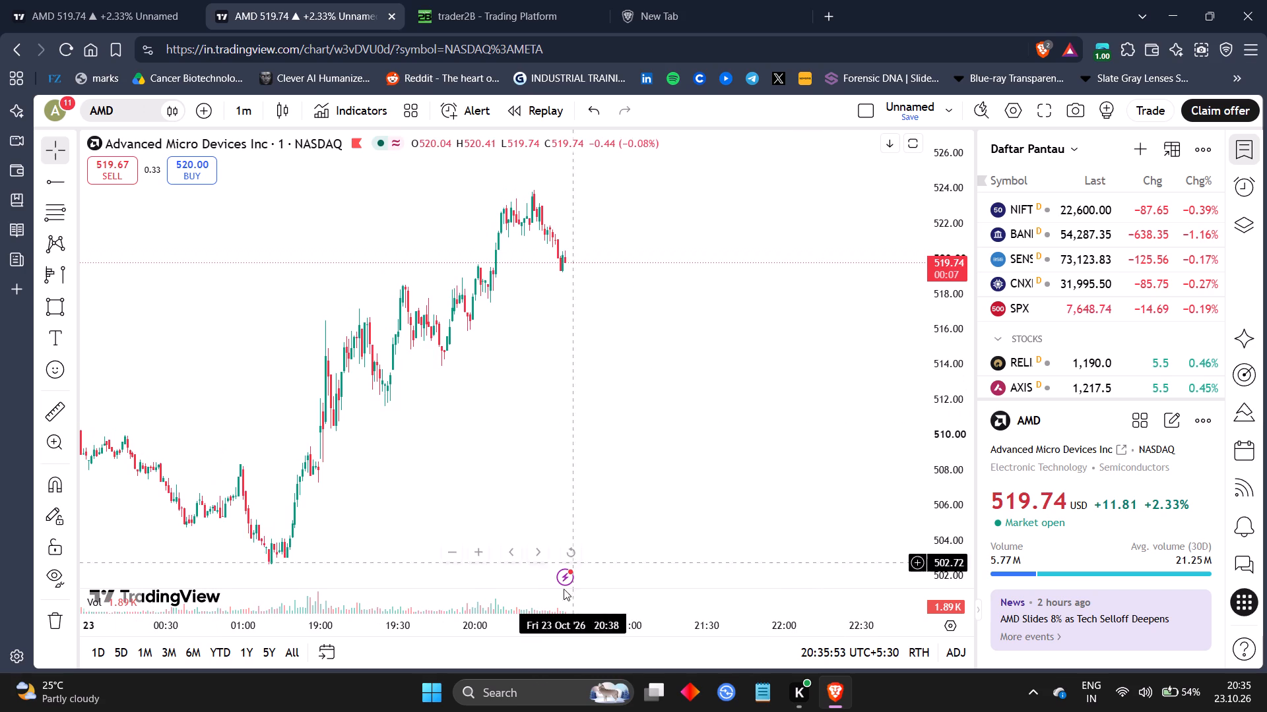
{"action": "left_click_drag", "start_coordinate": [595, 629], "coordinate": [746, 628]}
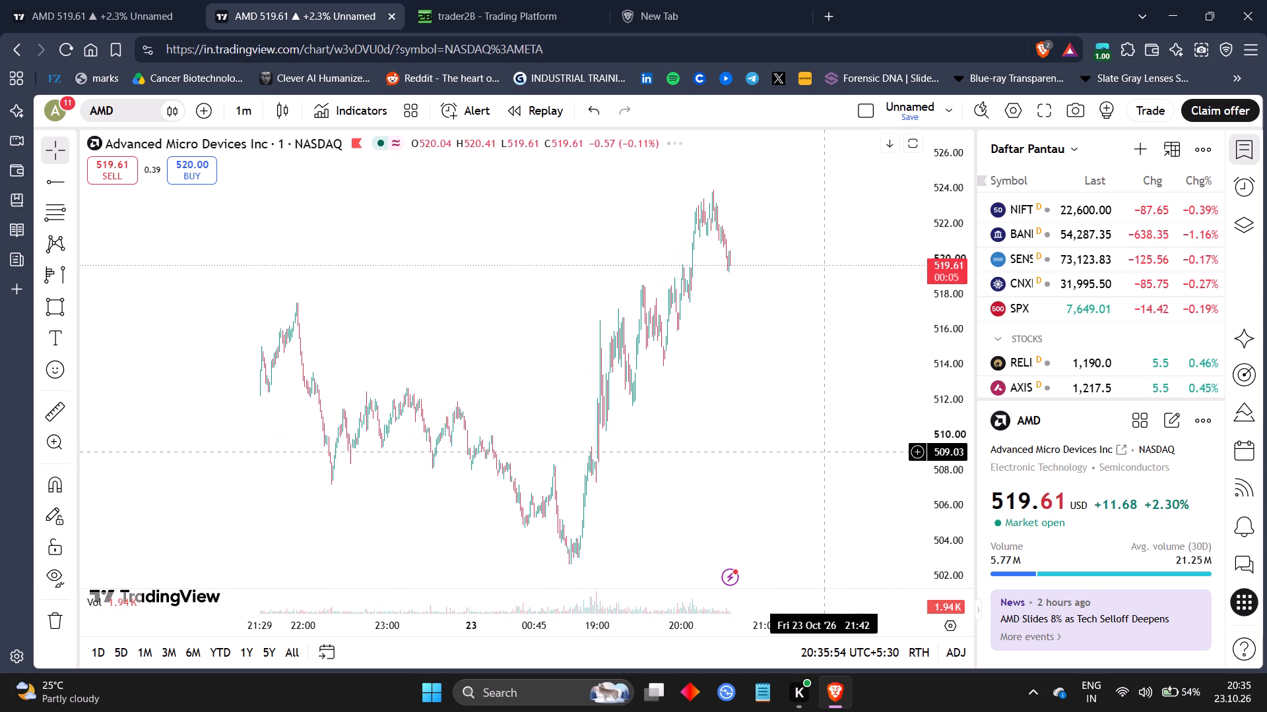
{"action": "left_click_drag", "start_coordinate": [824, 451], "coordinate": [632, 469]}
{"action": "left_click_drag", "start_coordinate": [632, 469], "coordinate": [903, 472]}
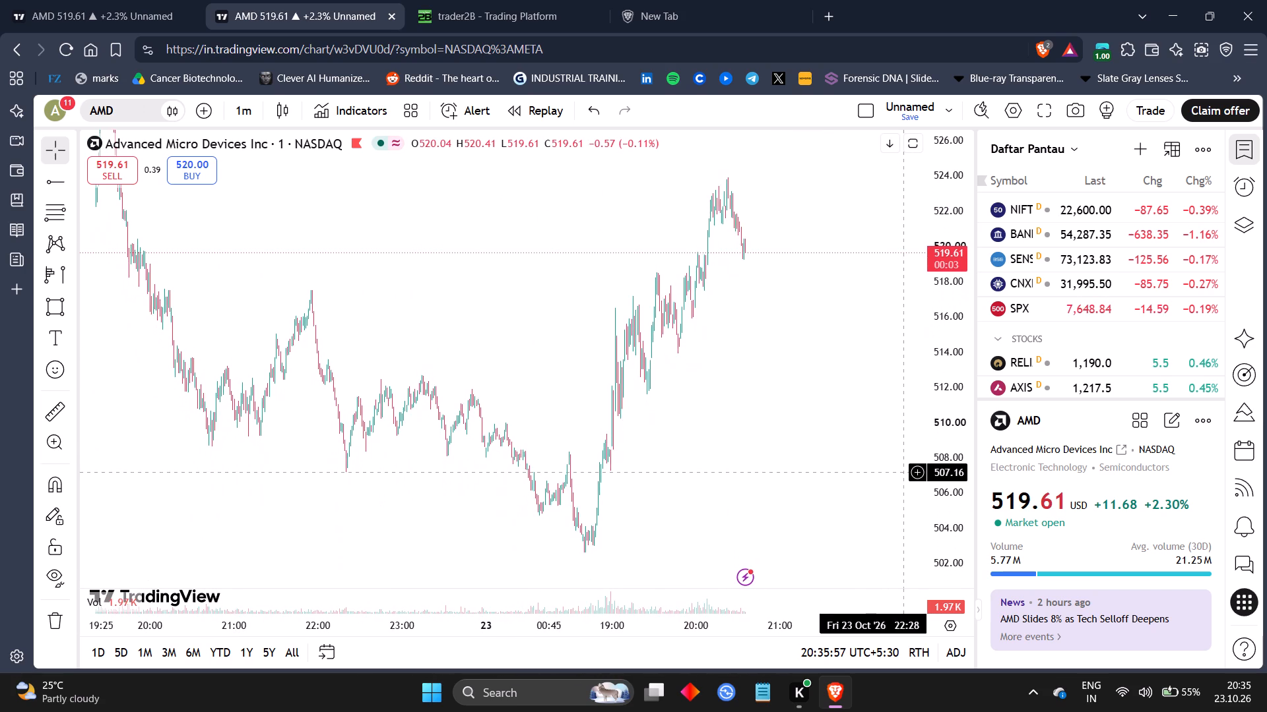
{"action": "left_click_drag", "start_coordinate": [903, 472], "coordinate": [713, 509]}
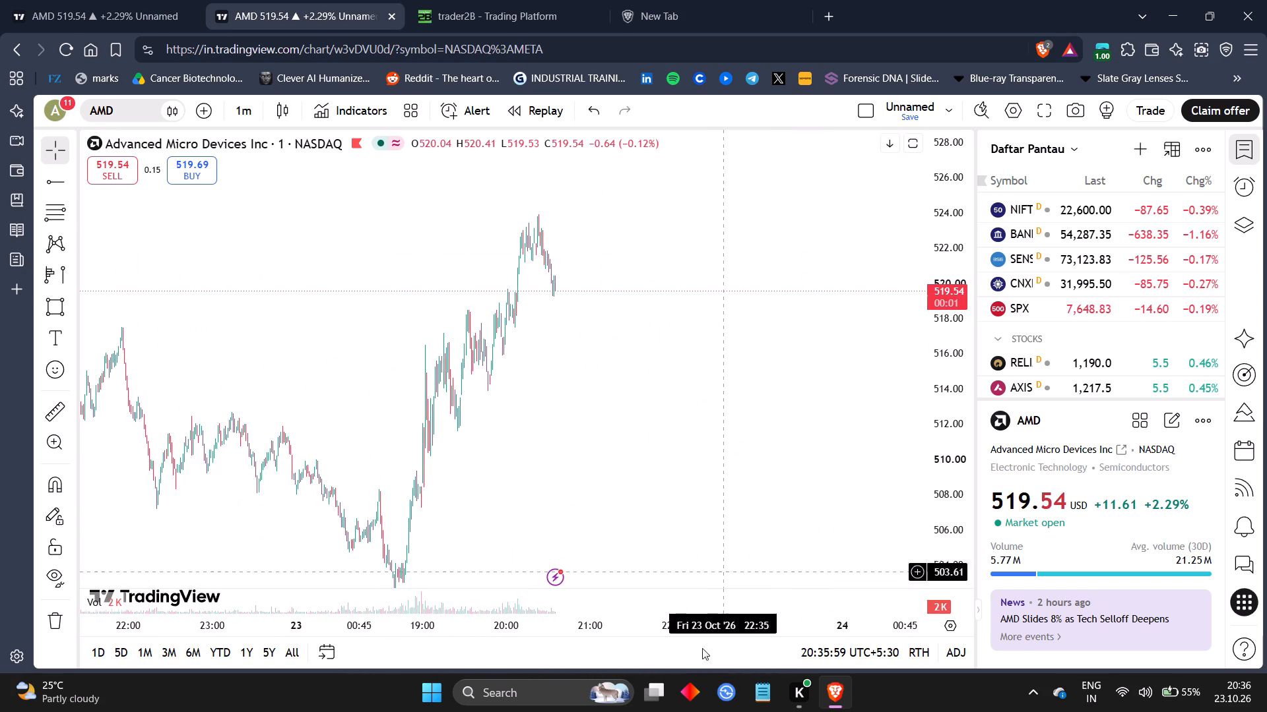
{"action": "left_click_drag", "start_coordinate": [740, 629], "coordinate": [457, 627]}
{"action": "left_click_drag", "start_coordinate": [214, 444], "coordinate": [682, 370]}
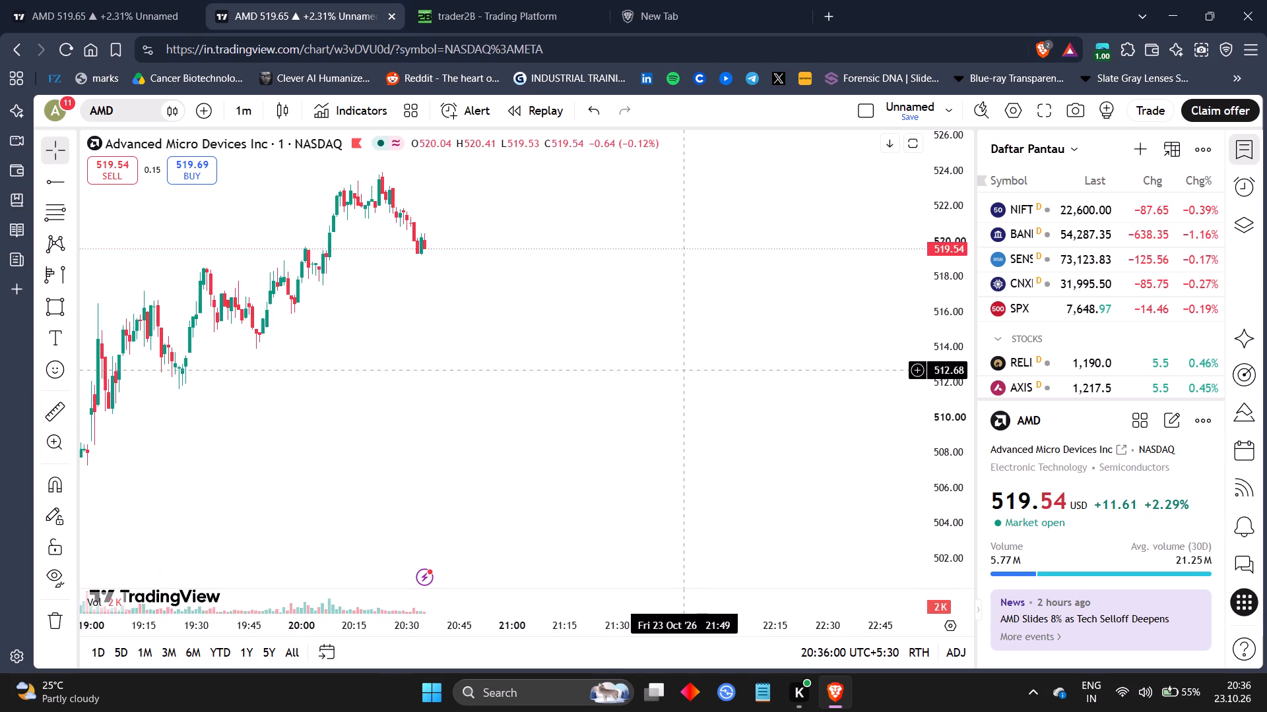
Load AAPL (Apple Inc., NASDAQ) on the chart and view its 1-minute candles against the marked rectangle zone and horizontal levels.
{"action": "left_click", "coordinate": [136, 115]}
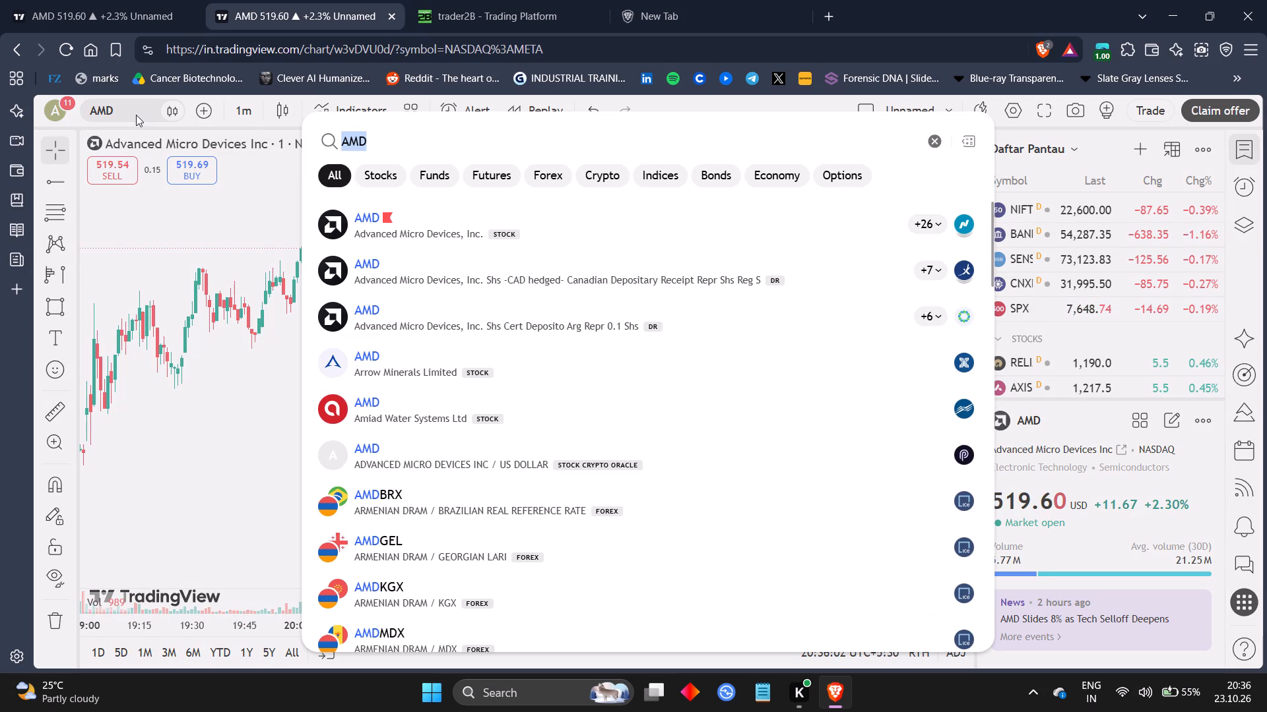
{"action": "key", "text": "BackSpace"}
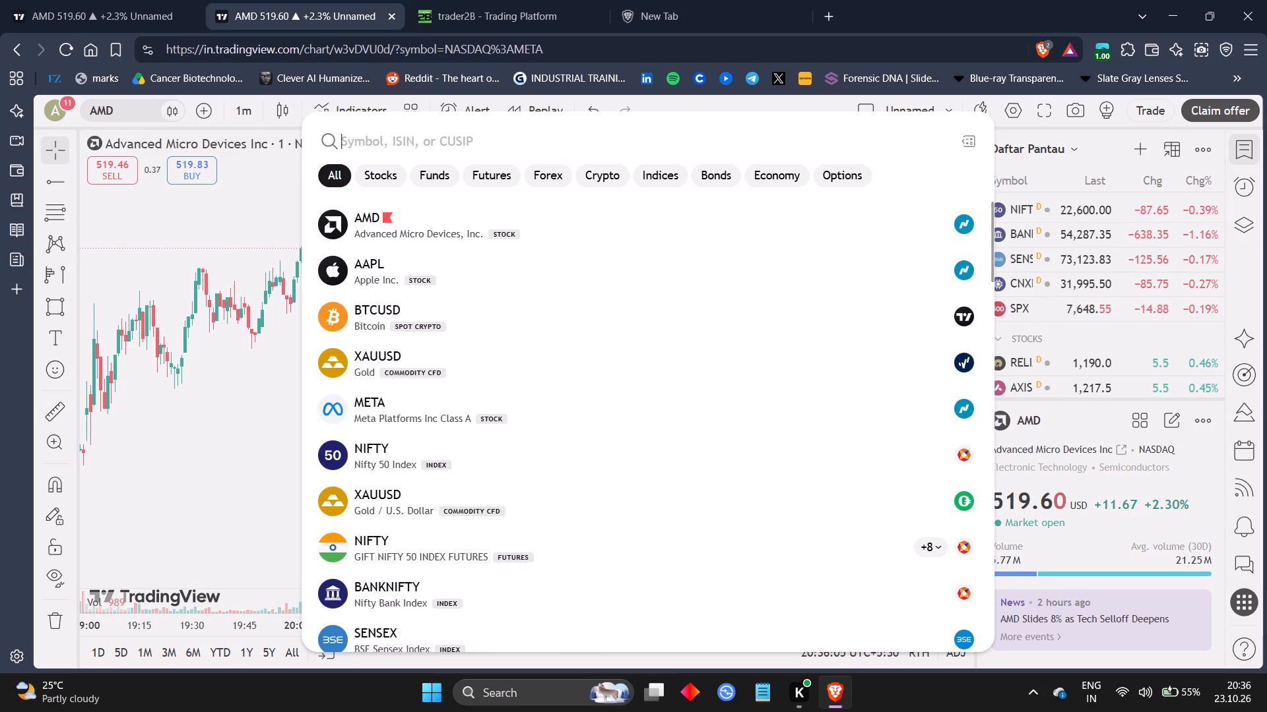
{"action": "type", "text": "aapl"}
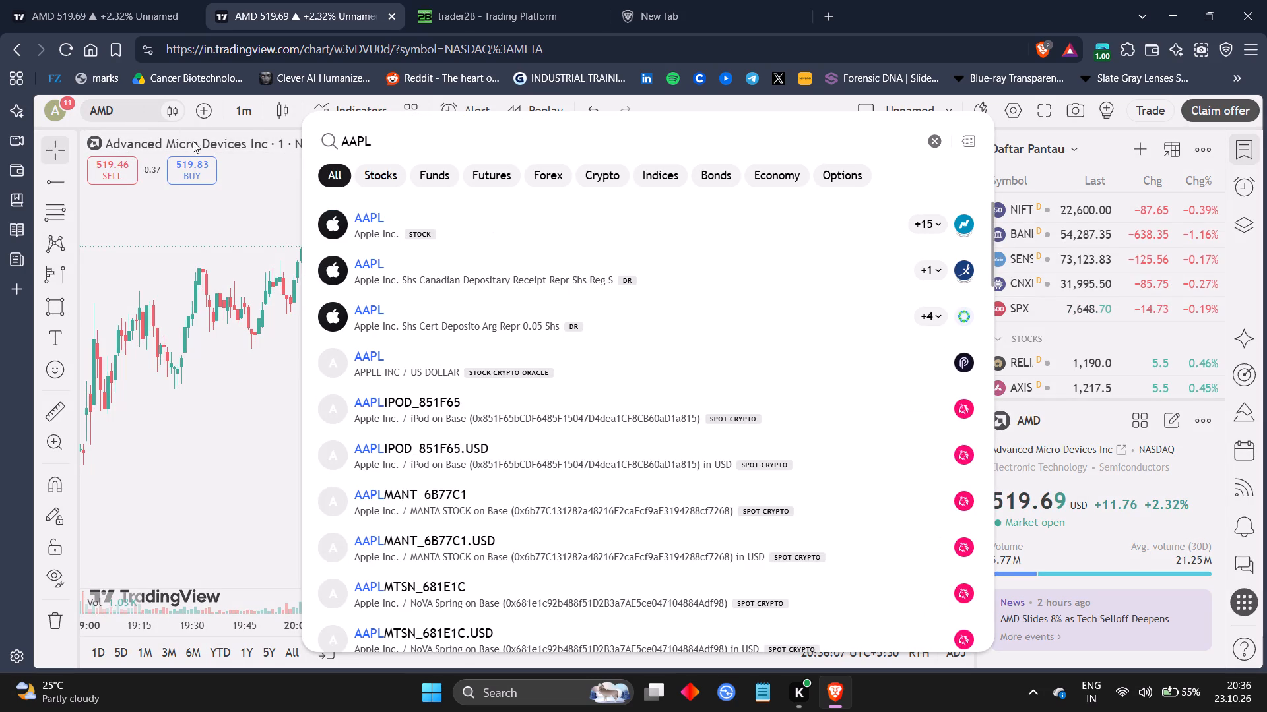
{"action": "left_click", "coordinate": [349, 203]}
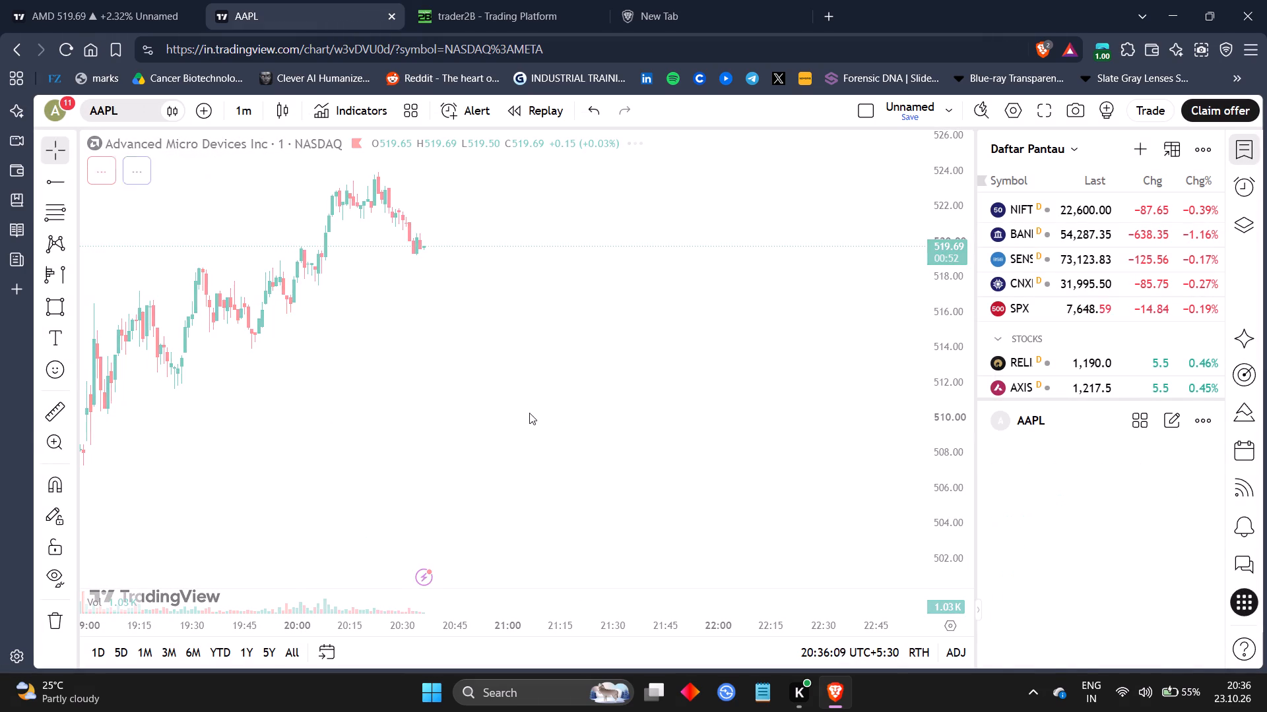
{"action": "left_click_drag", "start_coordinate": [529, 413], "coordinate": [694, 349]}
{"action": "left_click", "coordinate": [711, 399]}
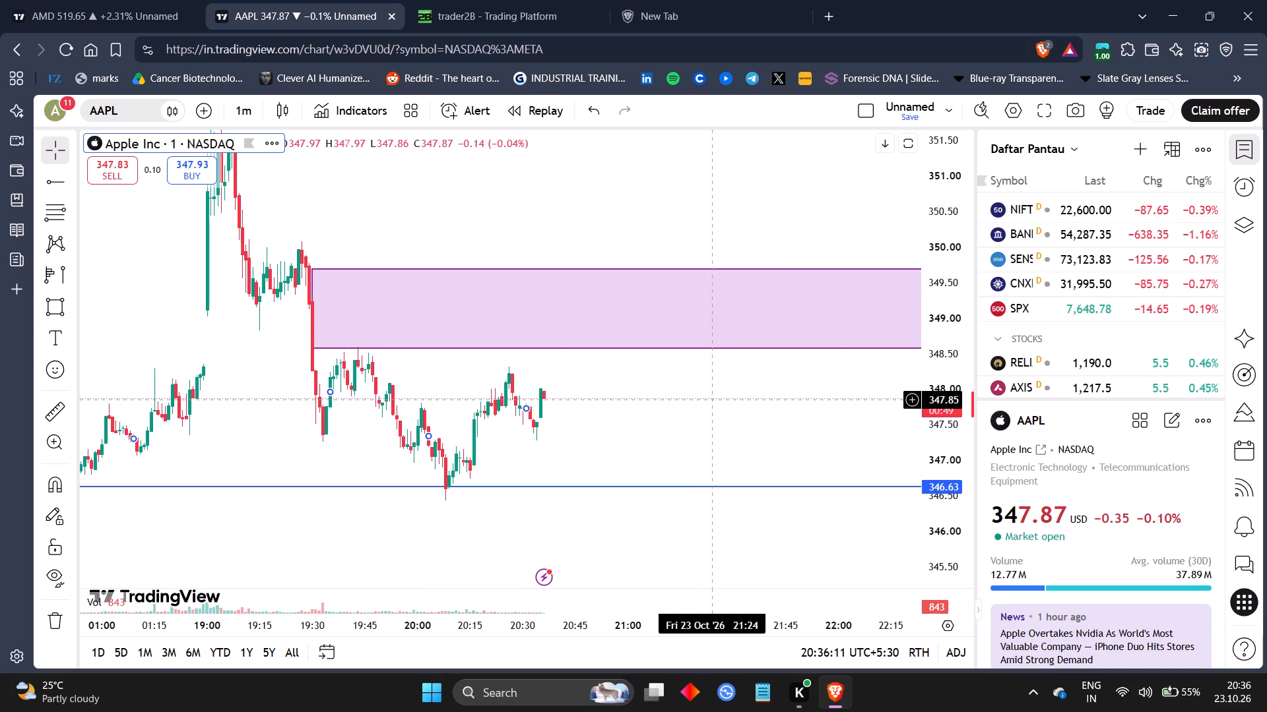
{"action": "left_click_drag", "start_coordinate": [478, 631], "coordinate": [696, 635]}
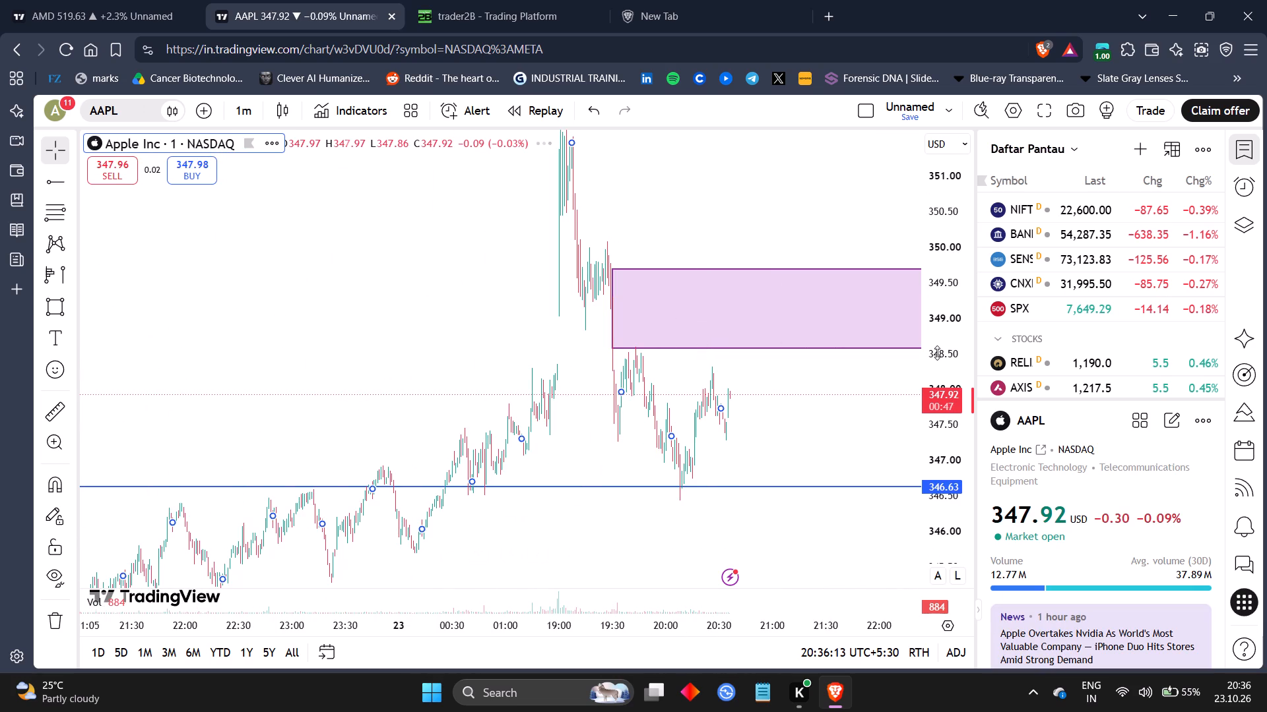
{"action": "left_click_drag", "start_coordinate": [938, 344], "coordinate": [903, 588]}
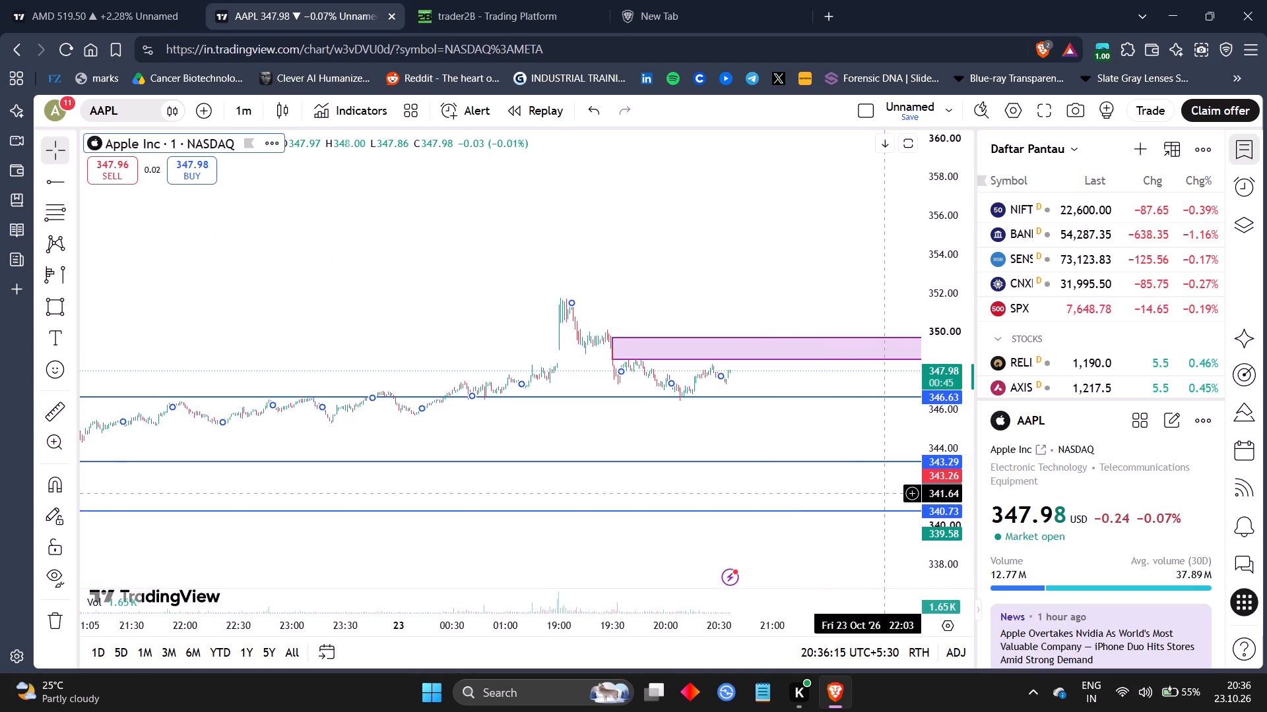
Set the AAPL chart to the 5-minute interval and examine recent candles against the rectangle zone and the 346.63 and 343.29 lines.
{"action": "key", "text": "5"}
{"action": "key", "text": "Return"}
{"action": "left_click_drag", "start_coordinate": [949, 492], "coordinate": [876, 249]}
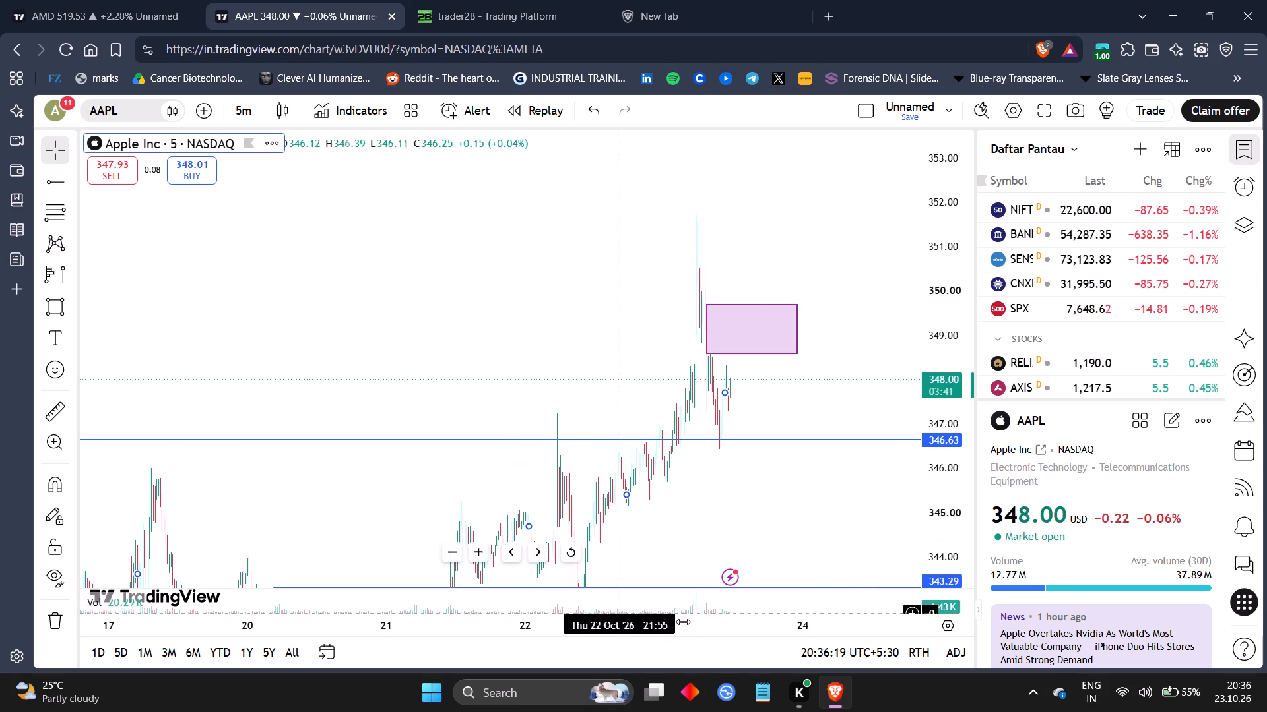
{"action": "left_click_drag", "start_coordinate": [723, 631], "coordinate": [458, 618]}
{"action": "left_click", "coordinate": [536, 530]}
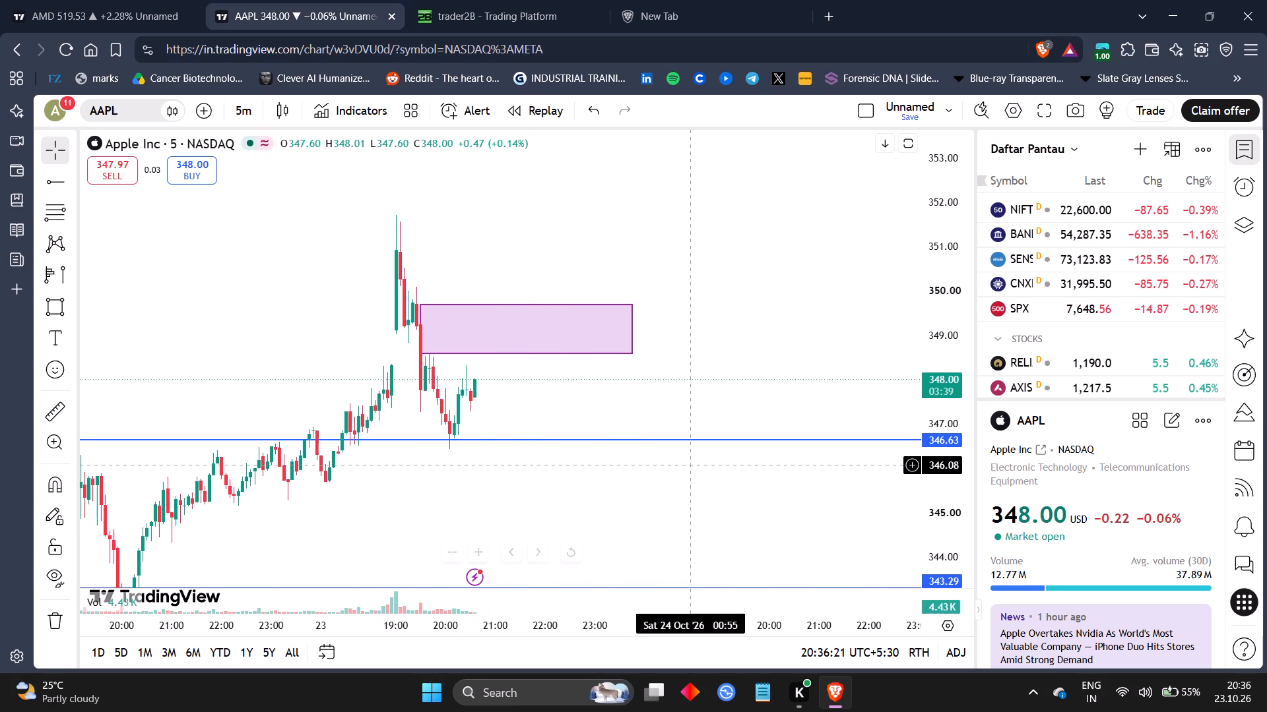
{"action": "left_click_drag", "start_coordinate": [690, 464], "coordinate": [945, 359]}
{"action": "left_click_drag", "start_coordinate": [959, 305], "coordinate": [944, 391]}
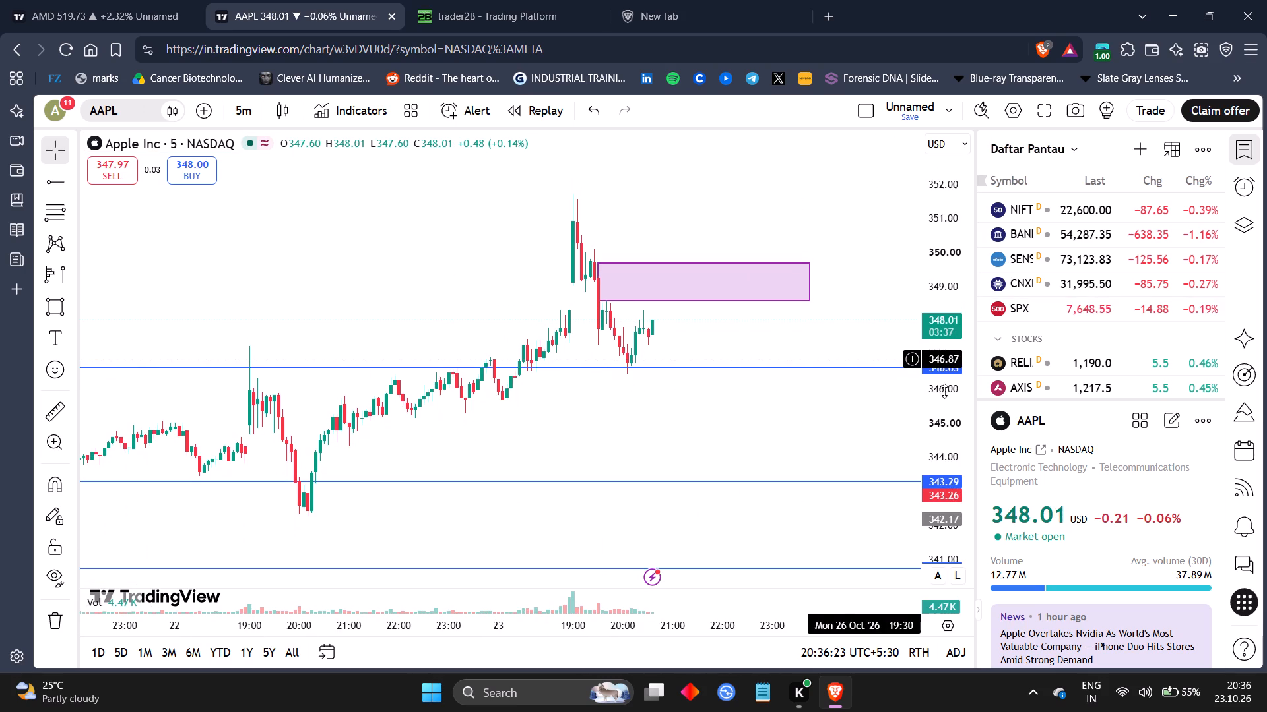
Switch to the AMD chart and examine its 30-minute candles over the 22 and 23 October sessions.
{"action": "left_click_drag", "start_coordinate": [752, 451], "coordinate": [717, 440]}
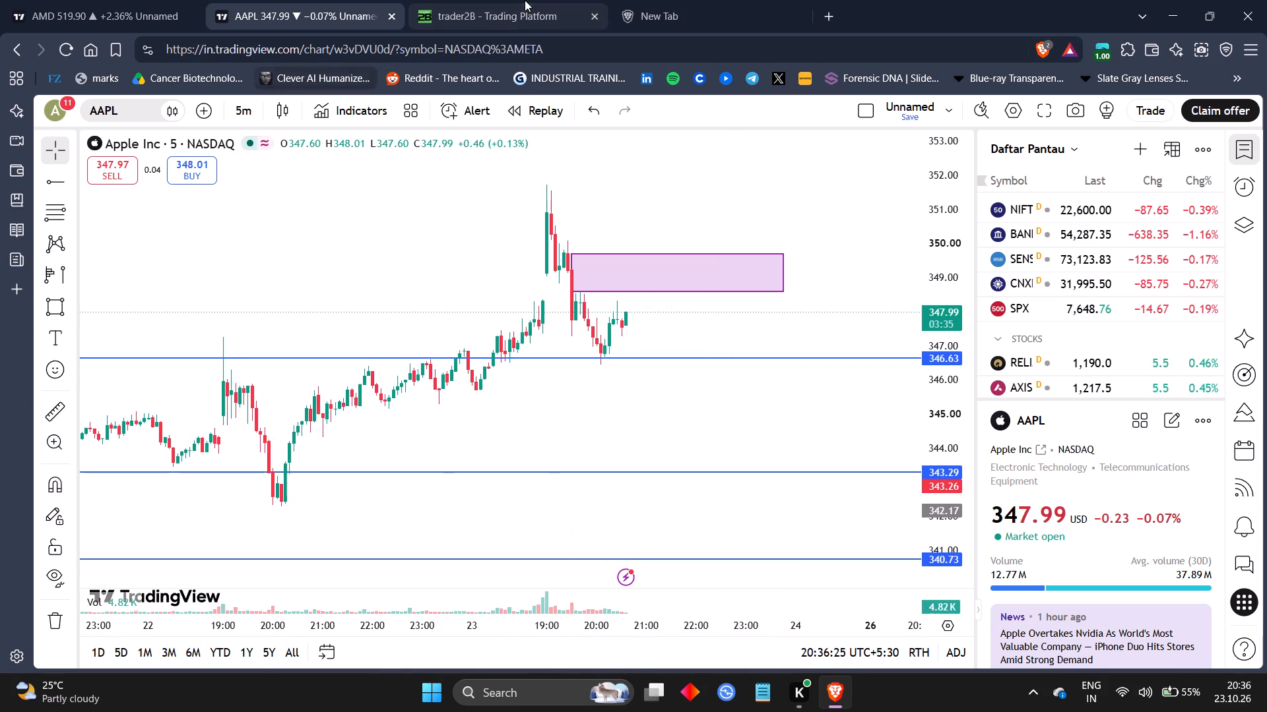
{"action": "left_click", "coordinate": [525, 0]}
{"action": "left_click", "coordinate": [100, 0]}
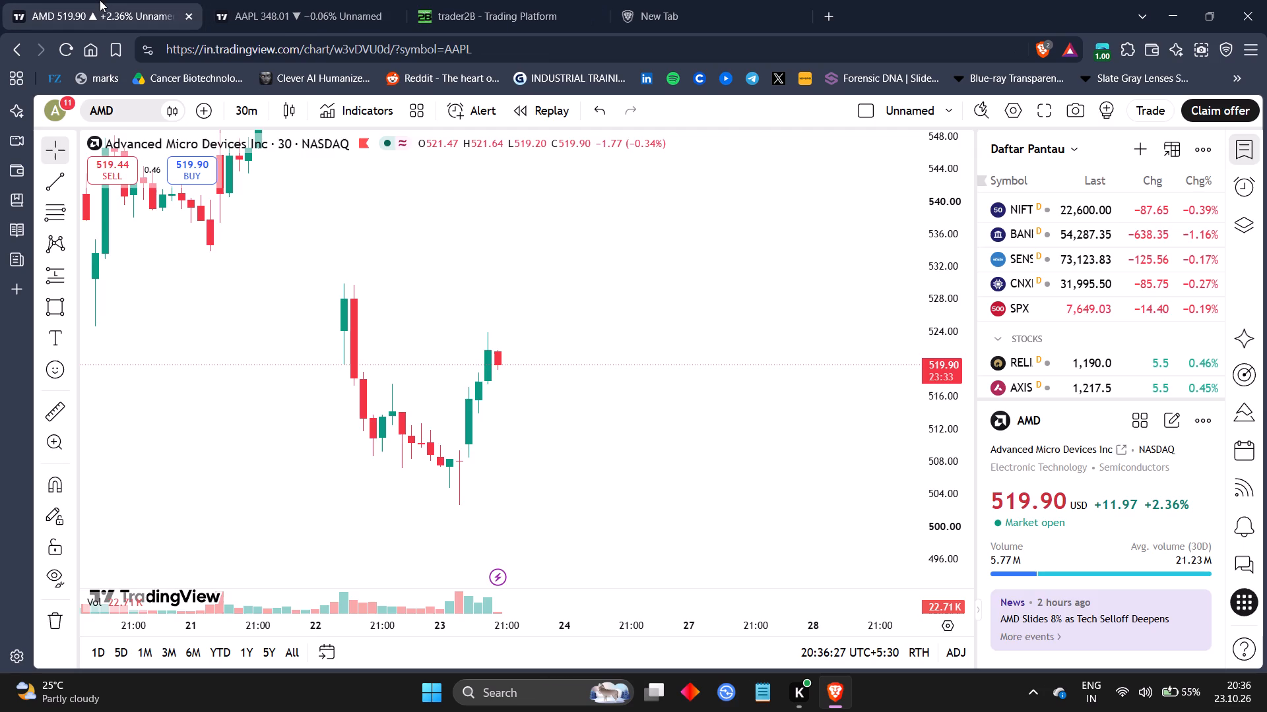
{"action": "left_click_drag", "start_coordinate": [394, 260], "coordinate": [537, 216]}
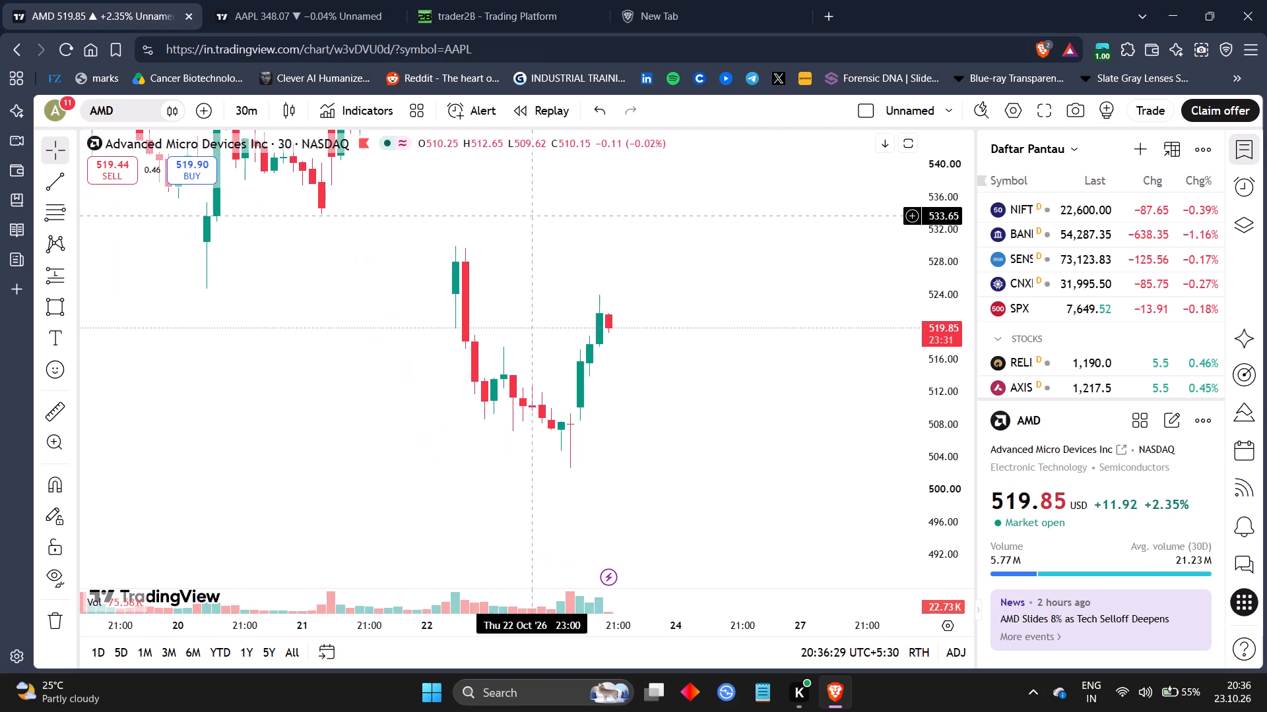
{"action": "left_click_drag", "start_coordinate": [640, 303], "coordinate": [529, 280]}
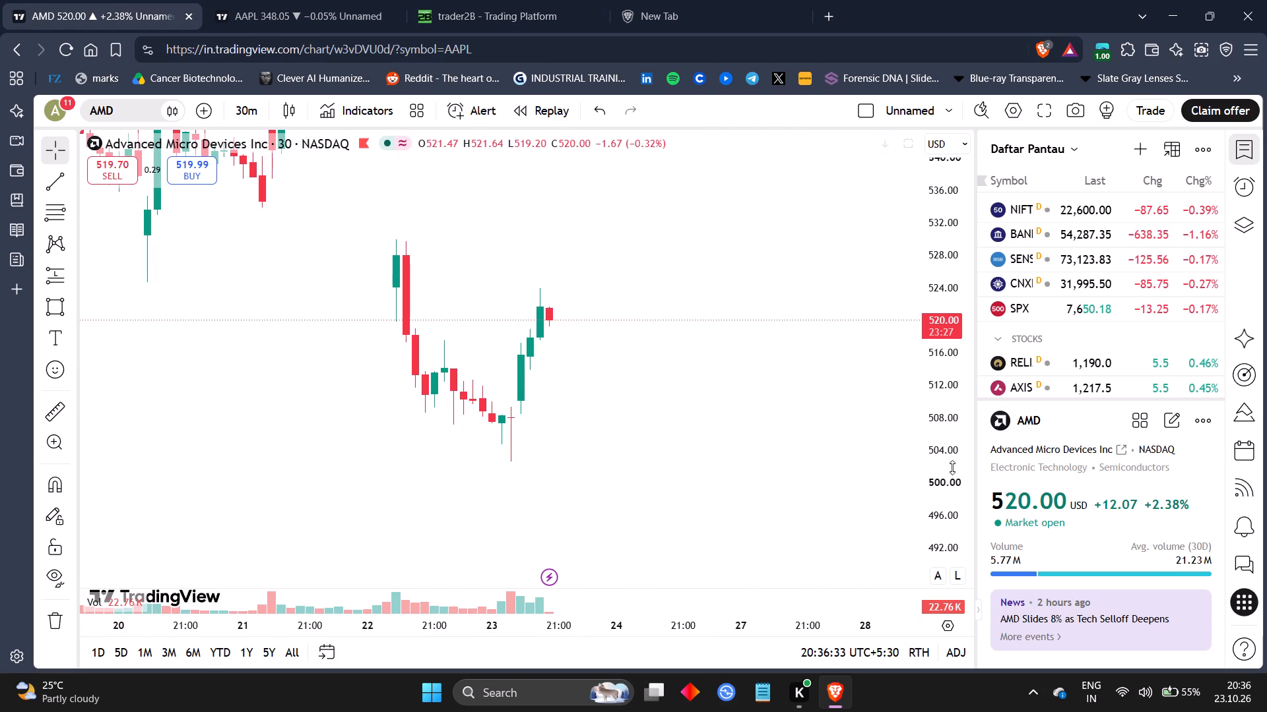
{"action": "left_click_drag", "start_coordinate": [938, 489], "coordinate": [940, 434]}
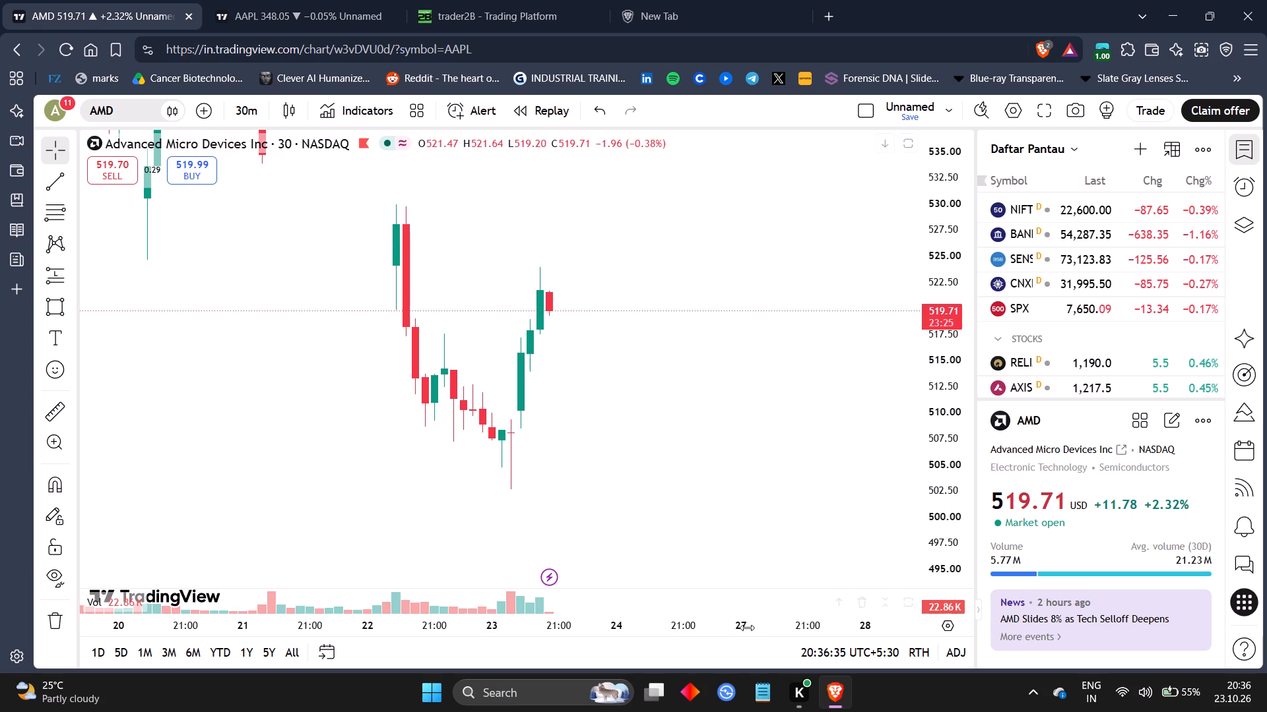
{"action": "left_click_drag", "start_coordinate": [750, 630], "coordinate": [632, 628]}
{"action": "left_click_drag", "start_coordinate": [521, 506], "coordinate": [819, 473]}
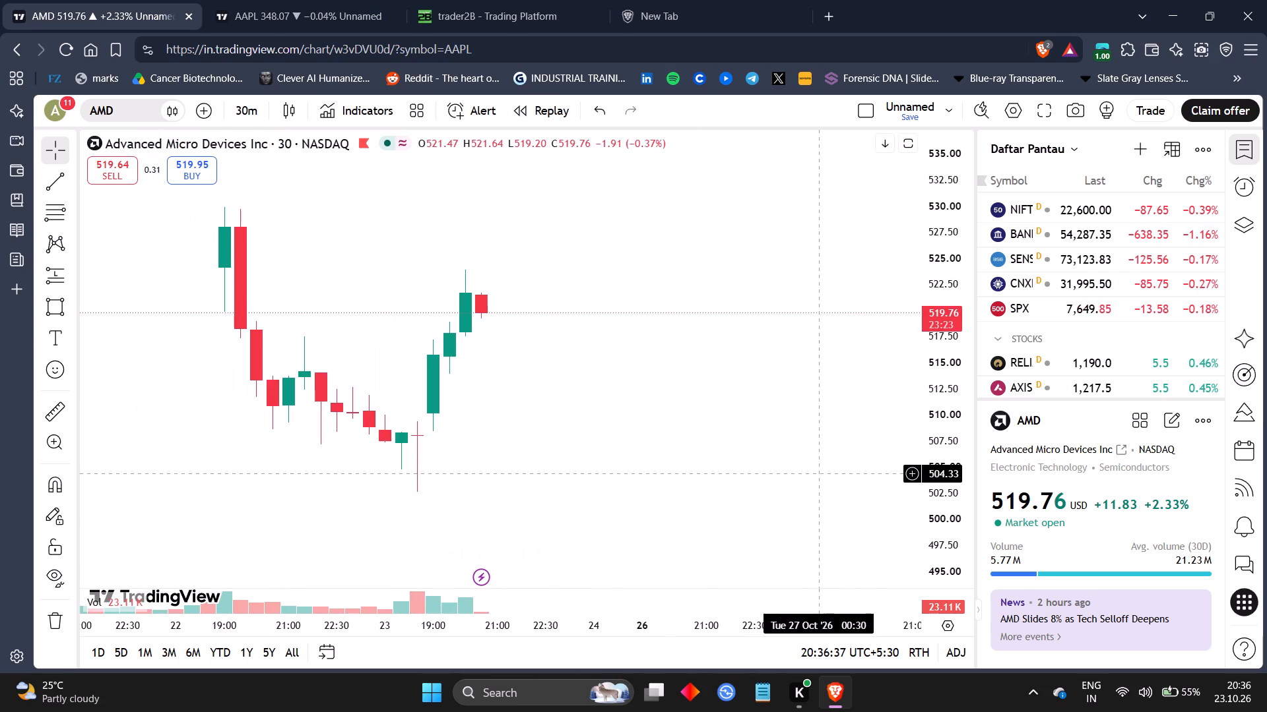
{"action": "left_click_drag", "start_coordinate": [605, 423], "coordinate": [712, 411]}
{"action": "left_click_drag", "start_coordinate": [712, 411], "coordinate": [784, 425]}
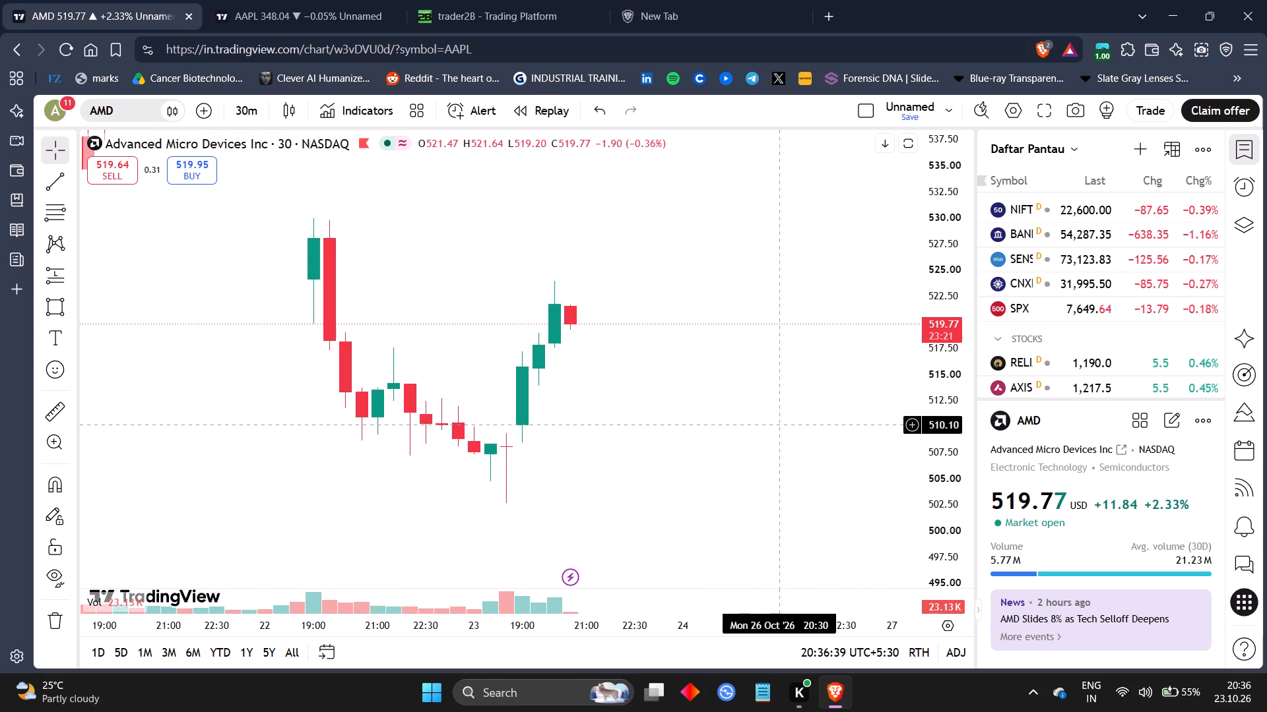
{"action": "left_click_drag", "start_coordinate": [784, 425], "coordinate": [768, 424]}
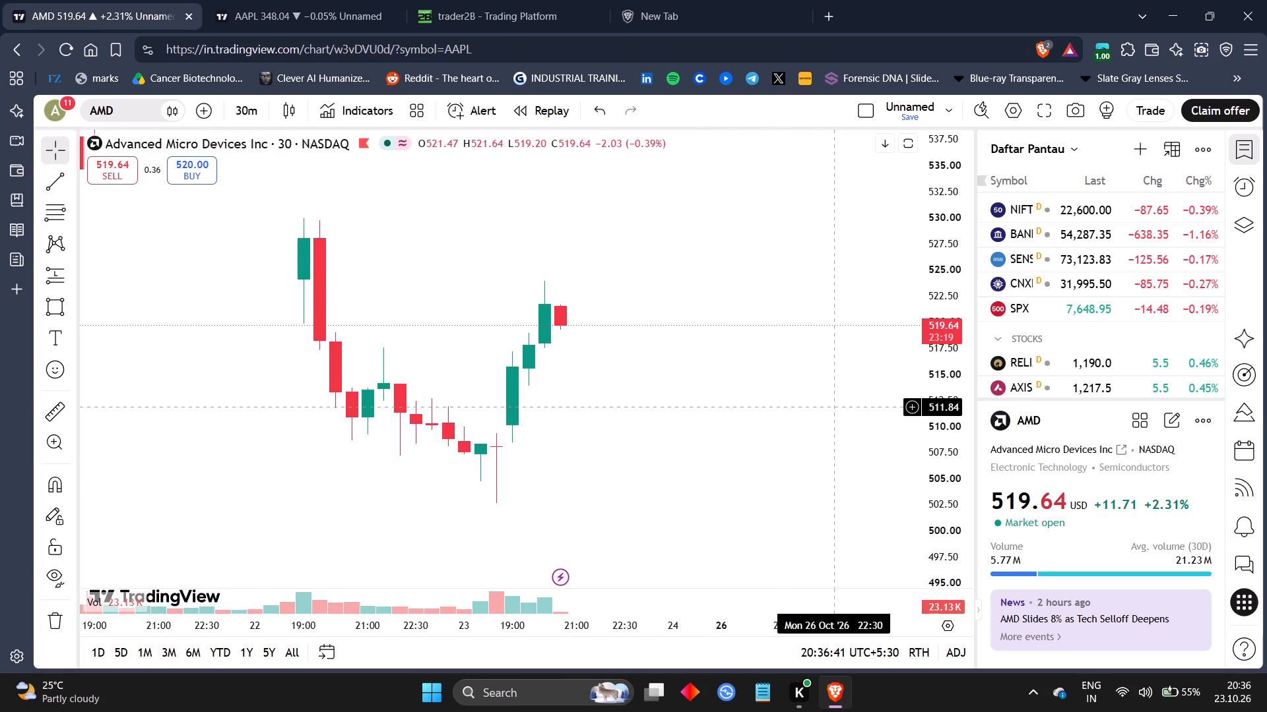
Set the AMD chart to the 15-minute interval and examine the candles of the 22 and 23 October sessions.
{"action": "type", "text": "15"}
{"action": "key", "text": "Return"}
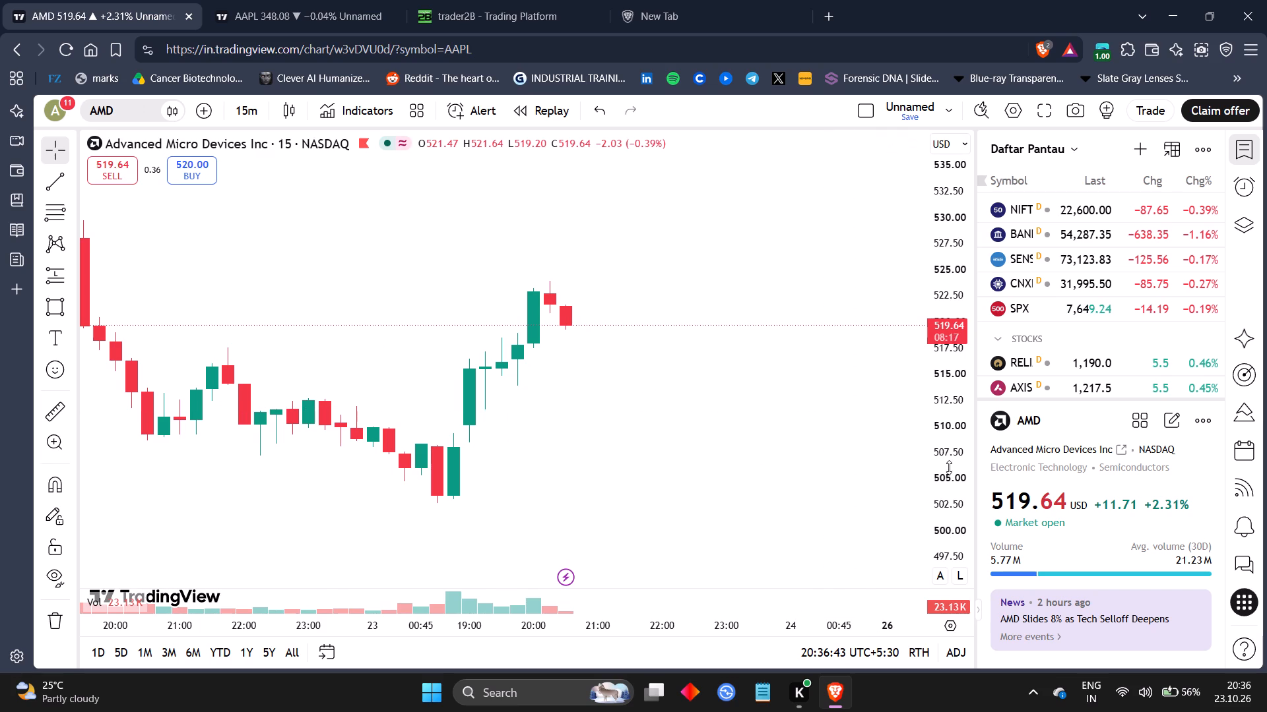
{"action": "left_click_drag", "start_coordinate": [949, 467], "coordinate": [872, 247]}
{"action": "left_click_drag", "start_coordinate": [694, 362], "coordinate": [829, 423]}
{"action": "left_click_drag", "start_coordinate": [954, 265], "coordinate": [946, 329]}
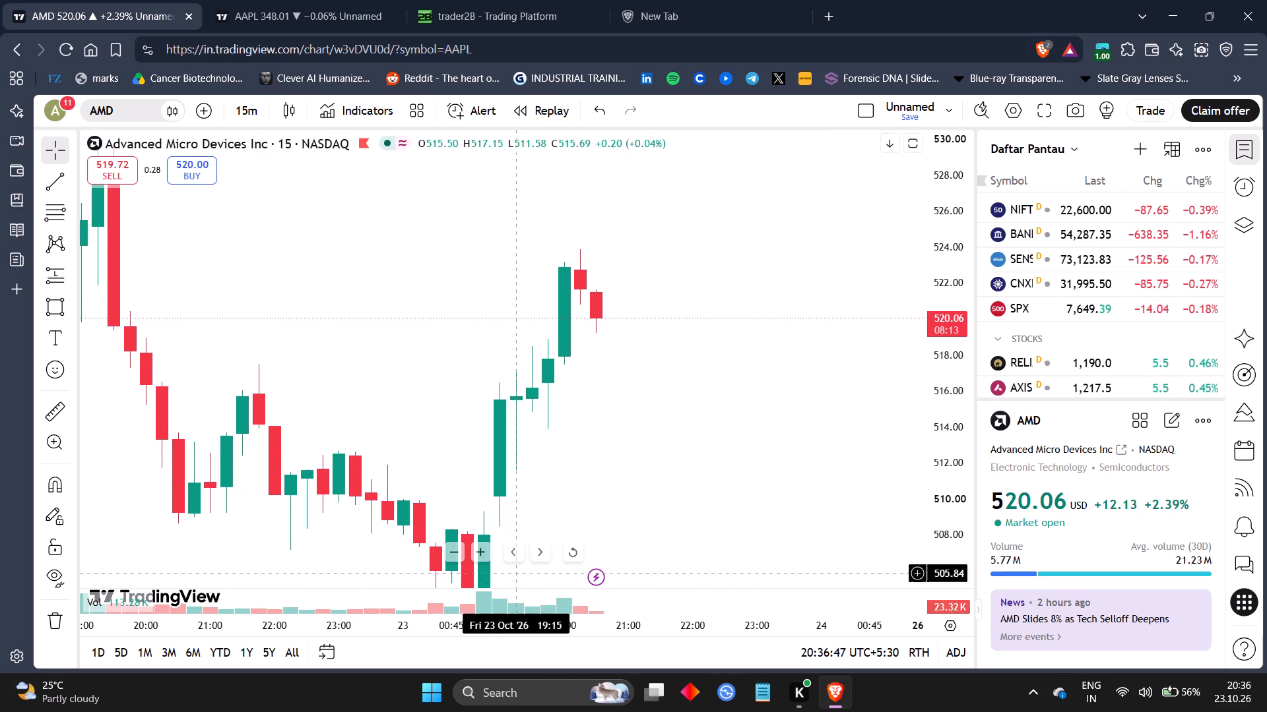
{"action": "left_click_drag", "start_coordinate": [497, 632], "coordinate": [591, 636]}
{"action": "left_click_drag", "start_coordinate": [694, 550], "coordinate": [667, 550]}
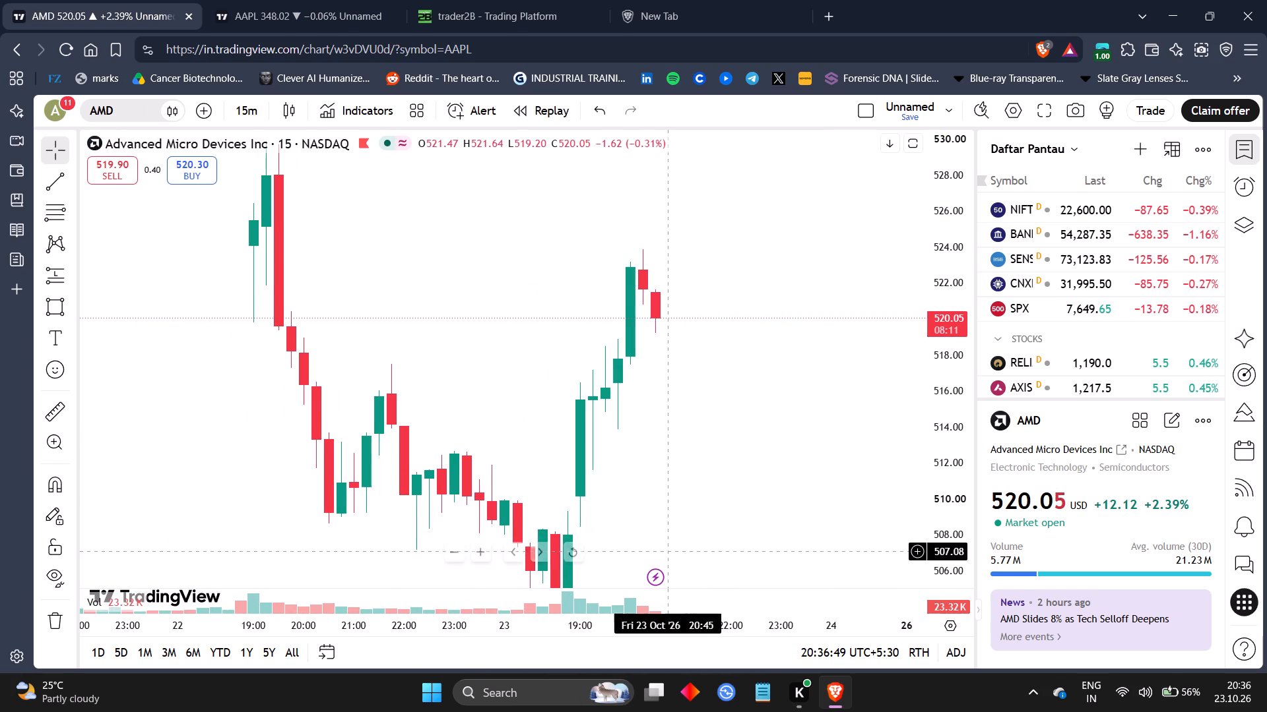
{"action": "left_click_drag", "start_coordinate": [961, 341], "coordinate": [957, 413]}
{"action": "left_click_drag", "start_coordinate": [785, 445], "coordinate": [674, 401]}
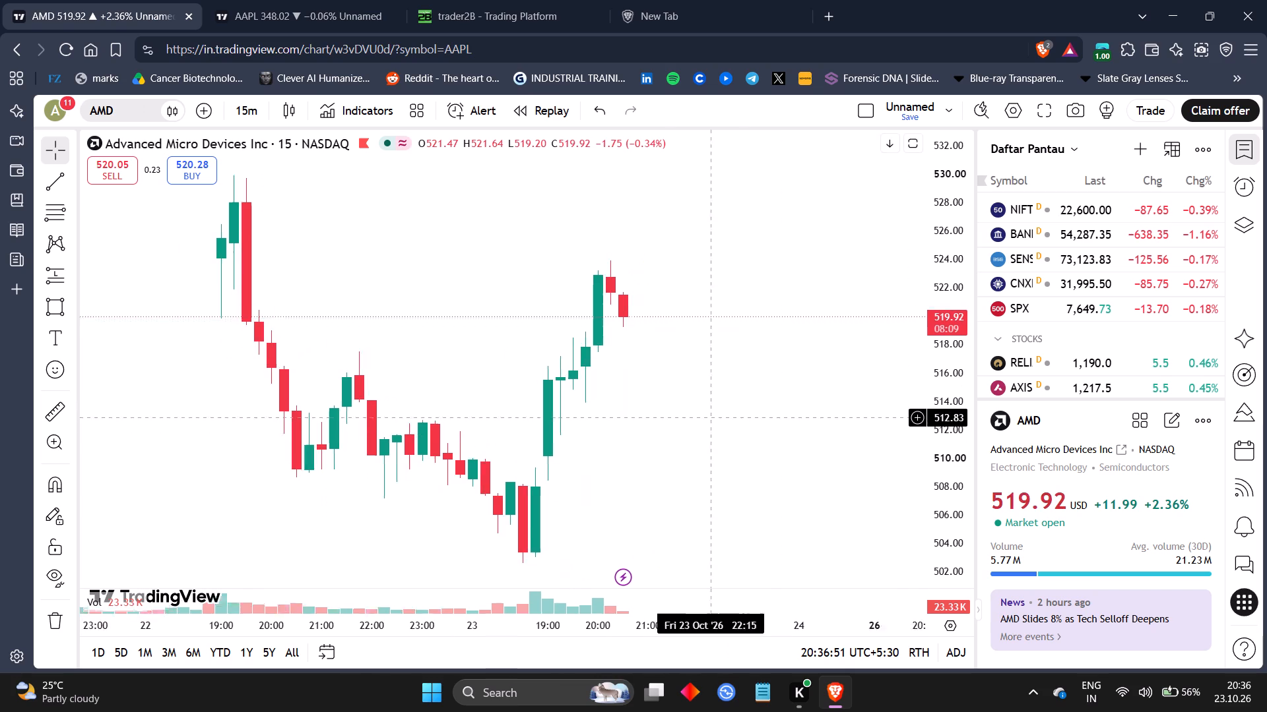
{"action": "left_click_drag", "start_coordinate": [674, 401], "coordinate": [672, 400]}
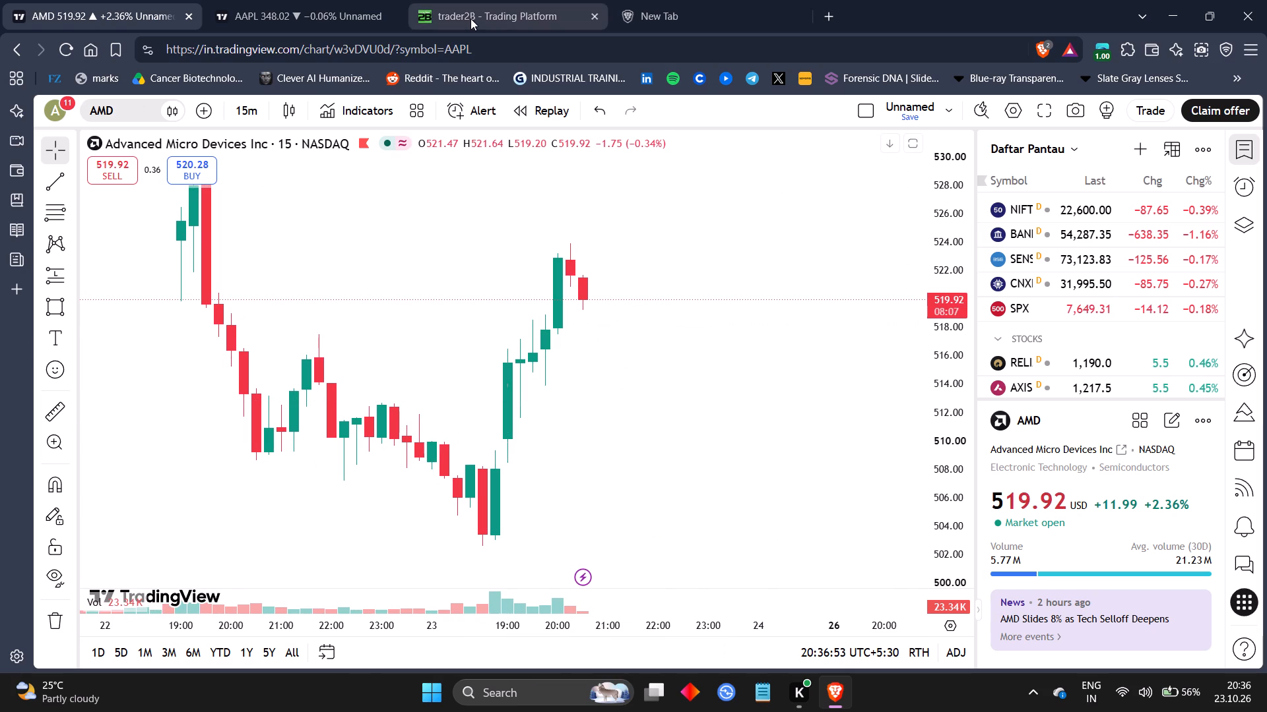
Switch to trader2B, search for AMD as the chart's symbol in place of META and select the top match.
{"action": "left_click", "coordinate": [471, 18]}
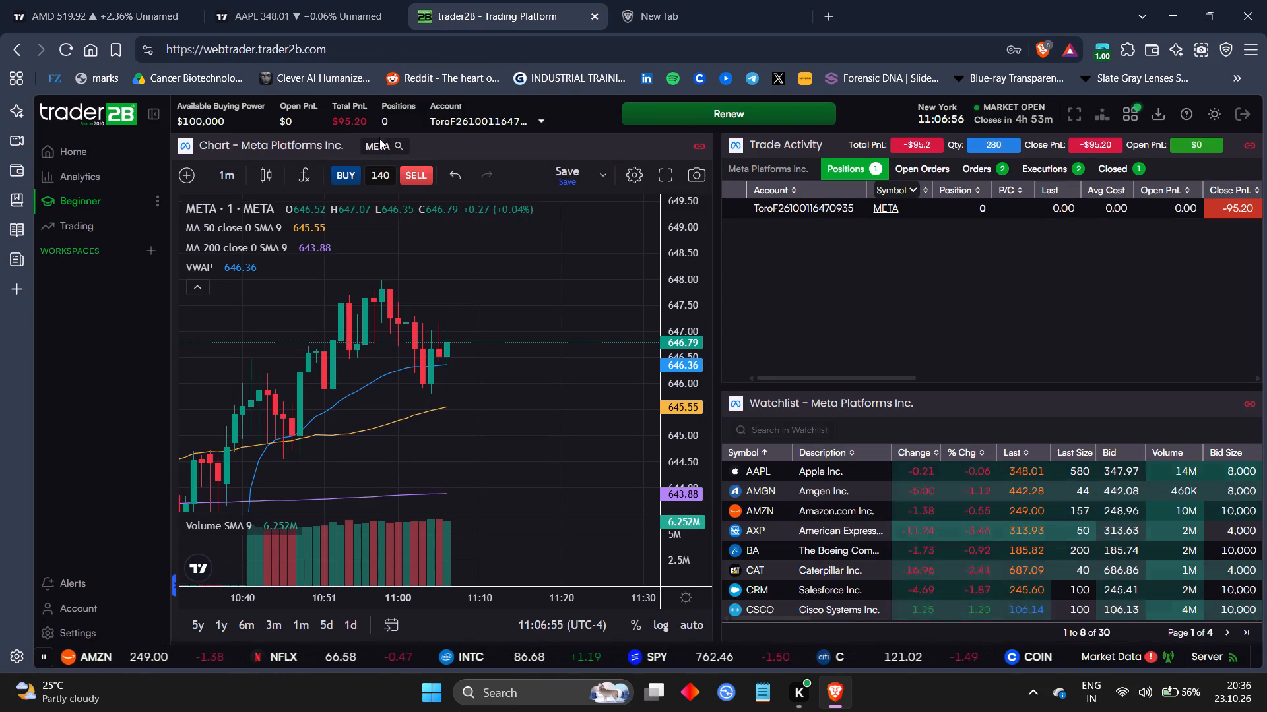
{"action": "key", "text": "backslash"}
{"action": "key", "text": "BackSpace"}
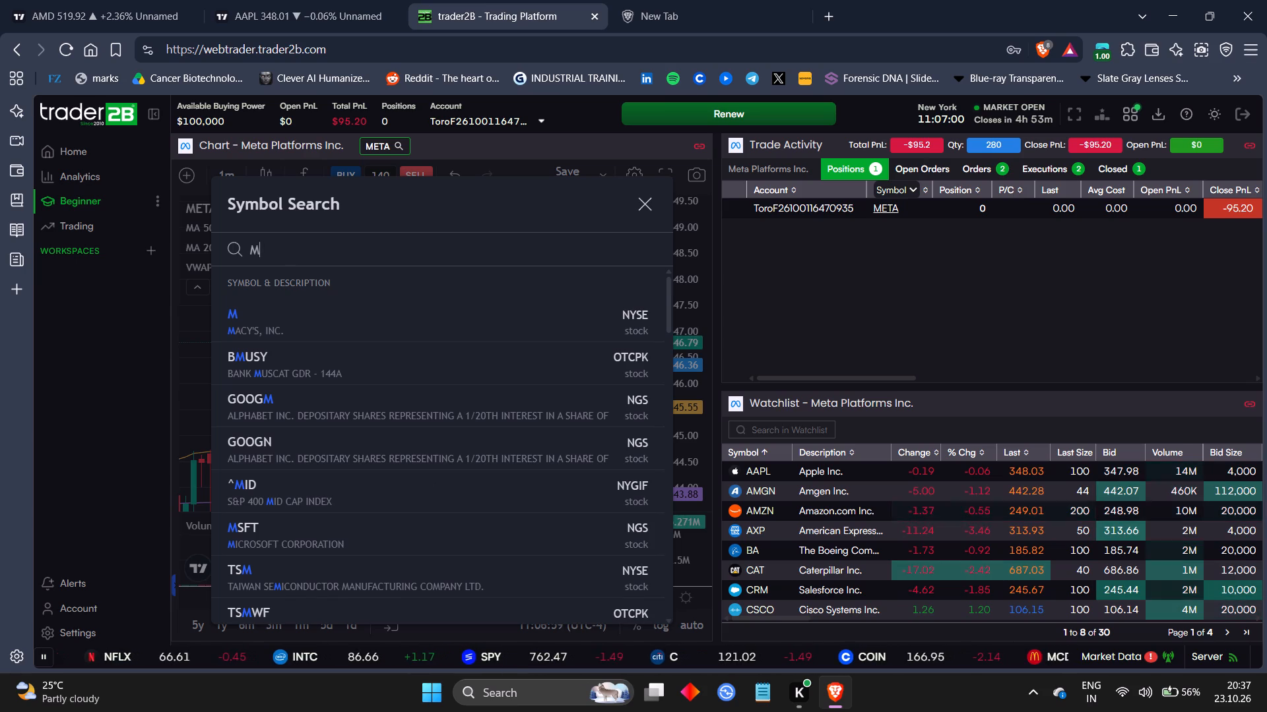
{"action": "key", "text": "BackSpace"}
{"action": "type", "text": "amd"}
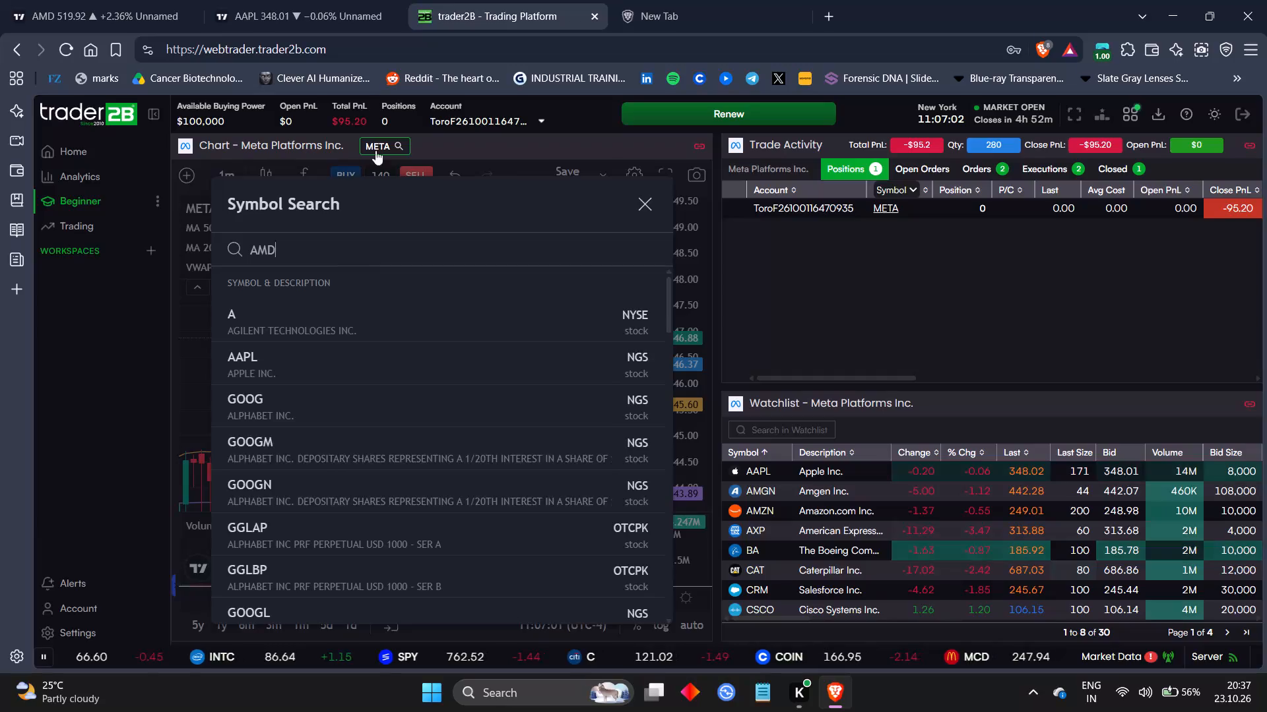
{"action": "left_click", "coordinate": [348, 329]}
Return to the AAPL chart on TradingView and load AMZN (Amazon.com, Inc., NASDAQ) in its place.
{"action": "left_click", "coordinate": [317, 0]}
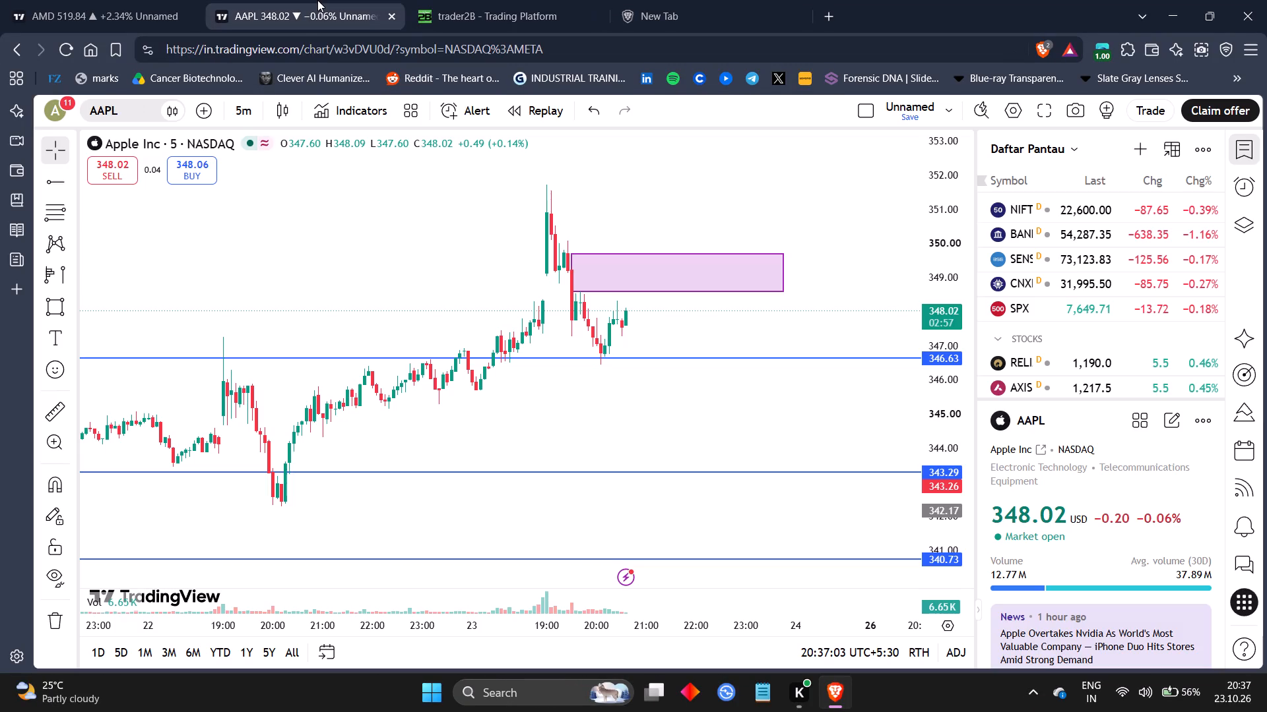
{"action": "left_click", "coordinate": [100, 109]}
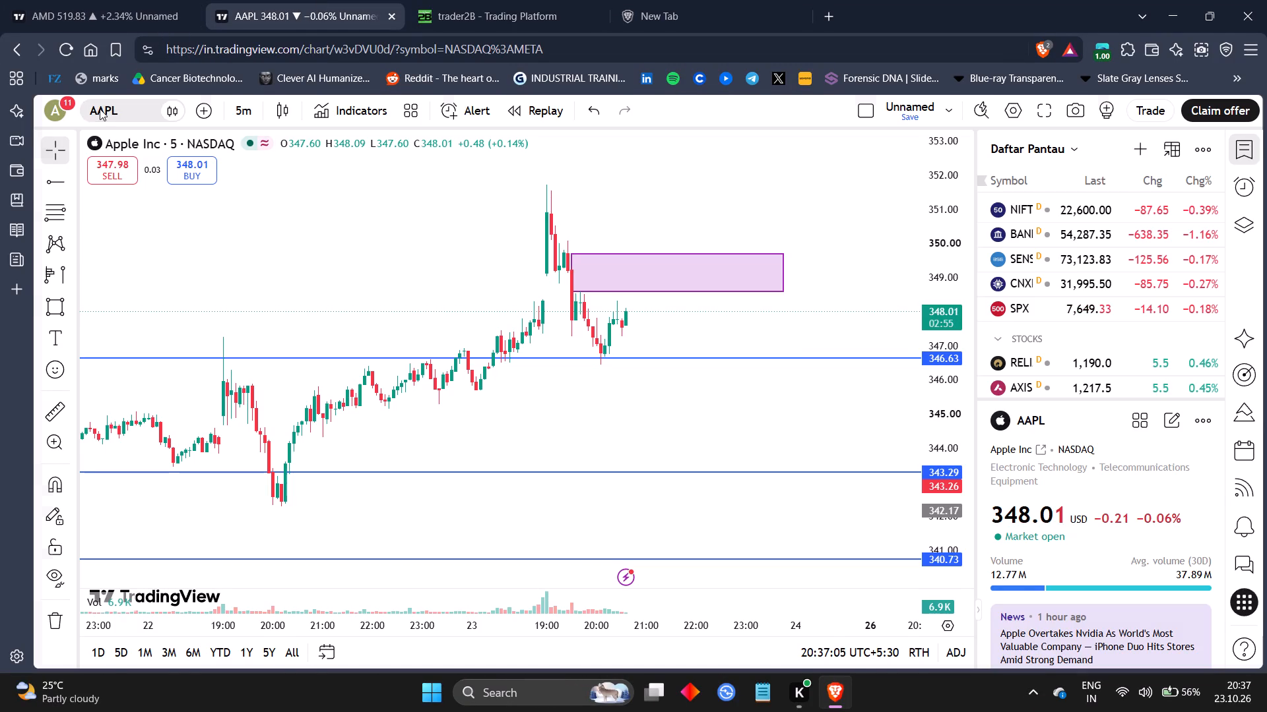
{"action": "key", "text": "backslash"}
{"action": "key", "text": "backslash"}
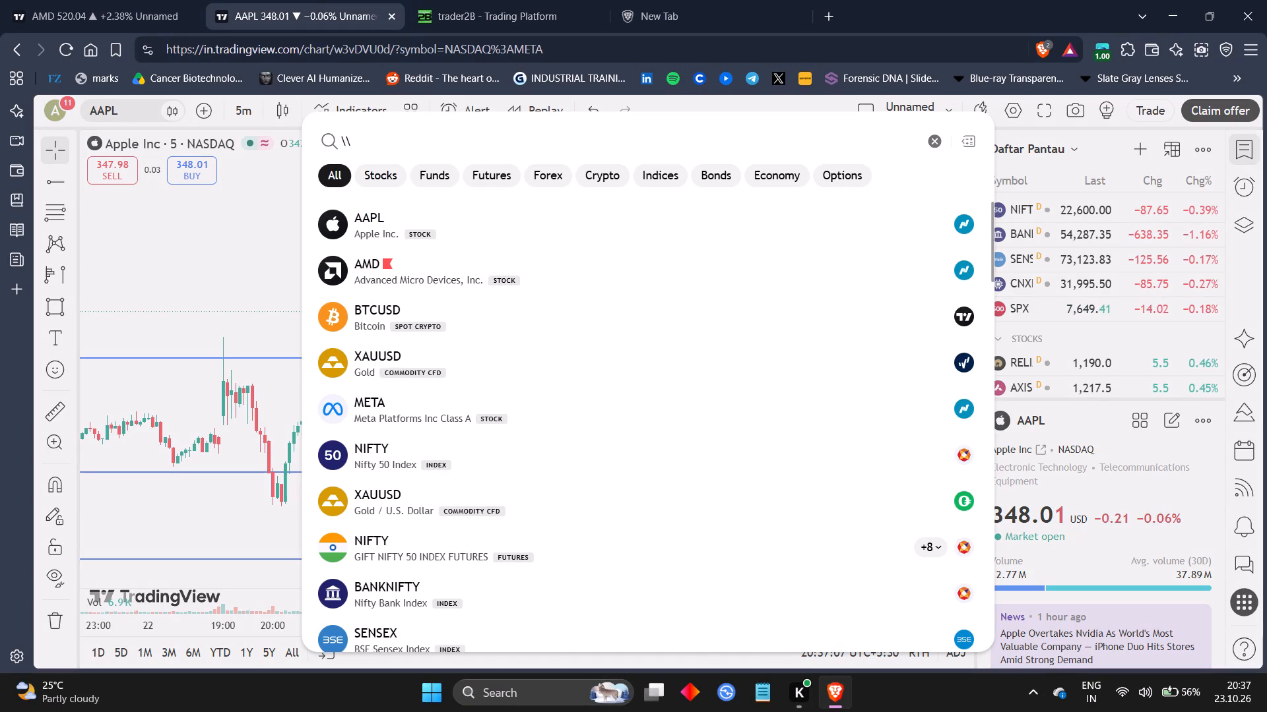
{"action": "key", "text": "BackSpace"}
{"action": "key", "text": "BackSpace"}
{"action": "key", "text": "BackSpace"}
{"action": "type", "text": "amz"}
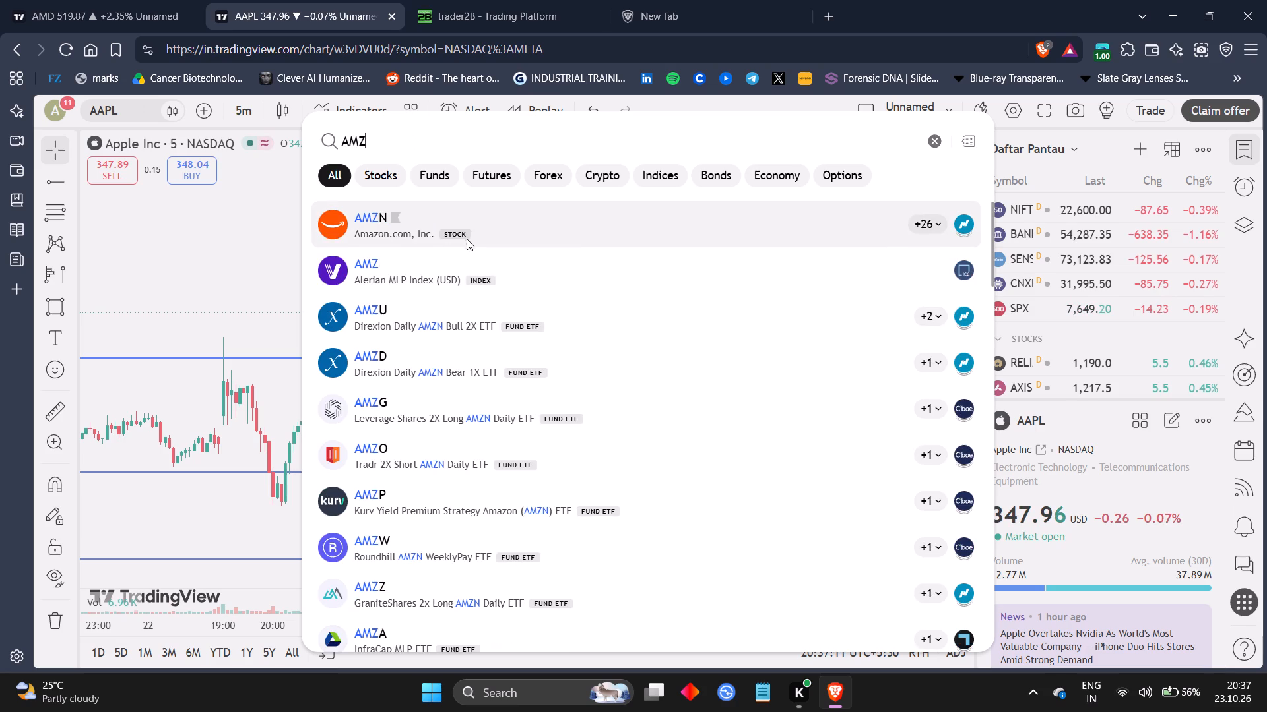
{"action": "left_click", "coordinate": [471, 237]}
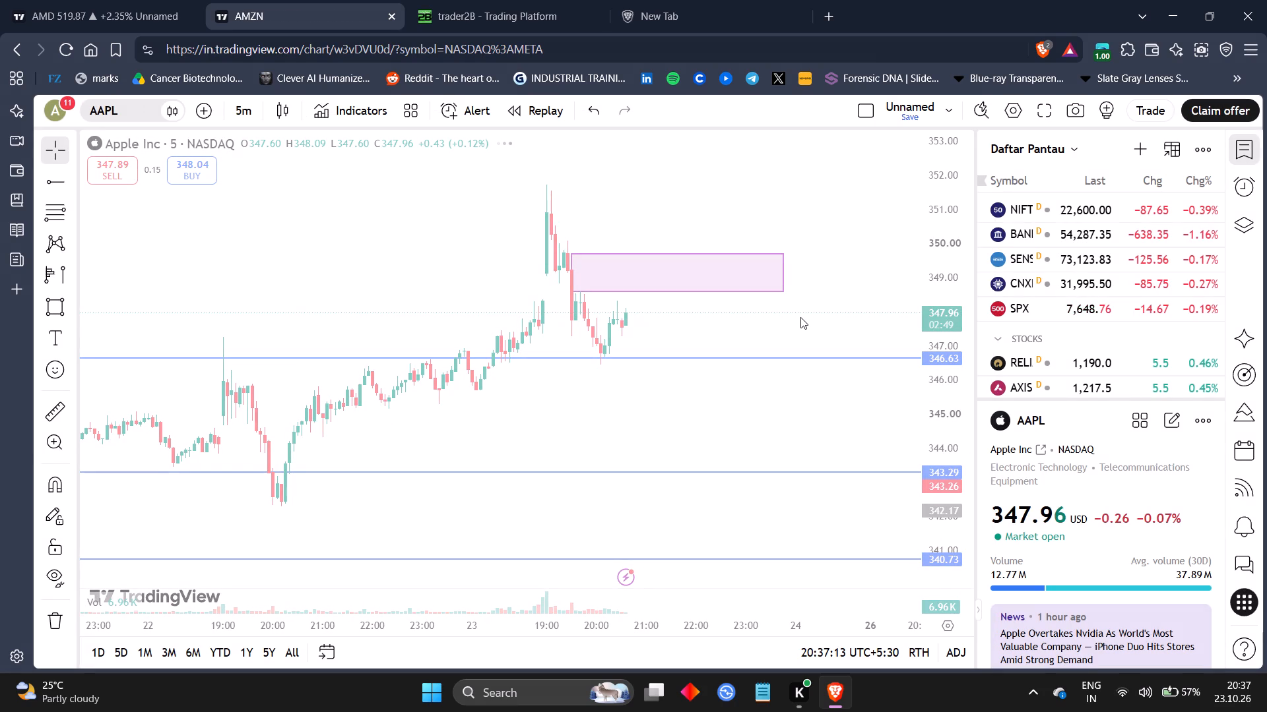
{"action": "left_click", "coordinate": [236, 0]}
{"action": "left_click", "coordinate": [123, 0]}
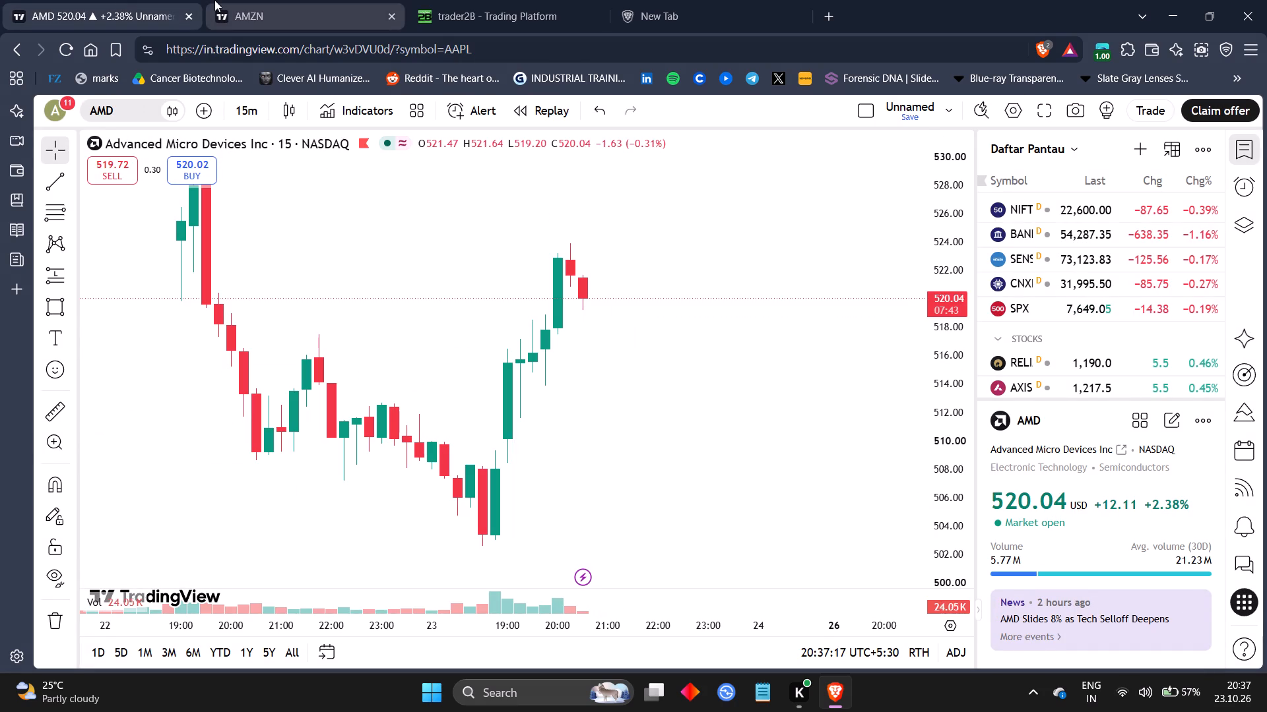
{"action": "left_click", "coordinate": [214, 0]}
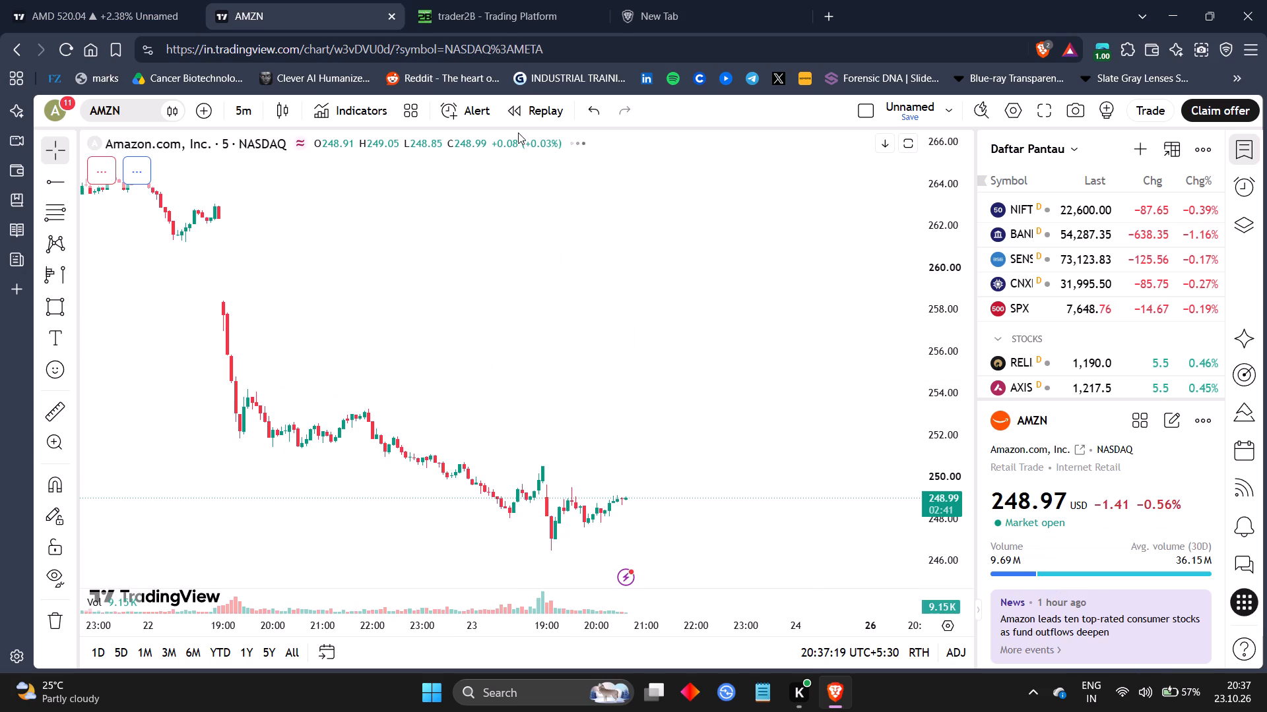
Set the AMZN chart to the 15-minute interval and examine its wider price action from late September onward.
{"action": "left_click_drag", "start_coordinate": [816, 260], "coordinate": [843, 235]}
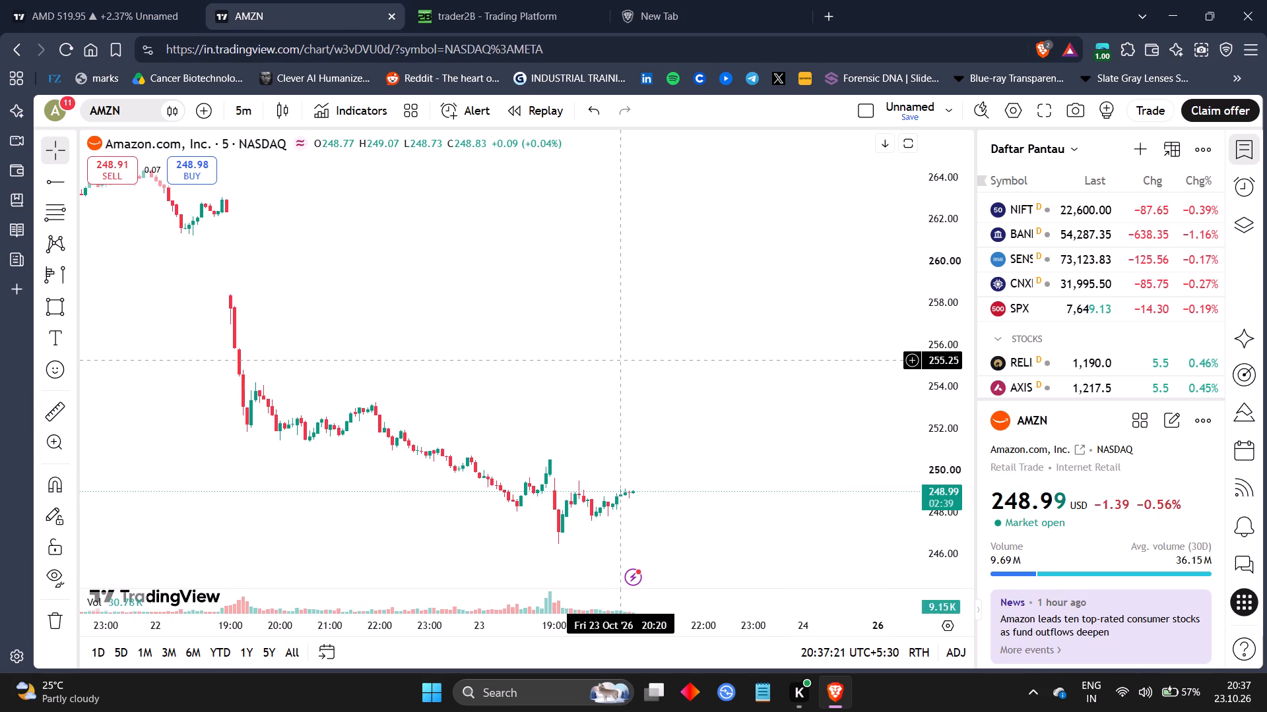
{"action": "type", "text": "15"}
{"action": "key", "text": "Return"}
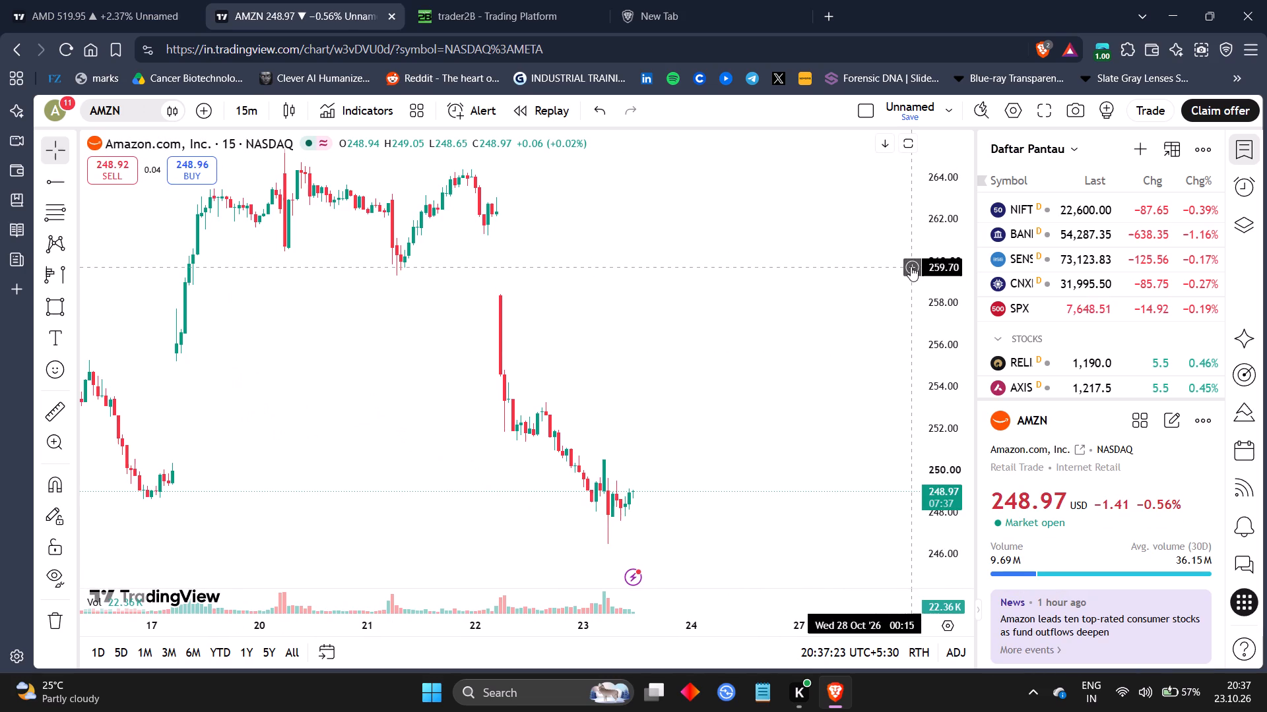
{"action": "left_click_drag", "start_coordinate": [953, 252], "coordinate": [952, 308]}
{"action": "left_click_drag", "start_coordinate": [579, 627], "coordinate": [833, 639]}
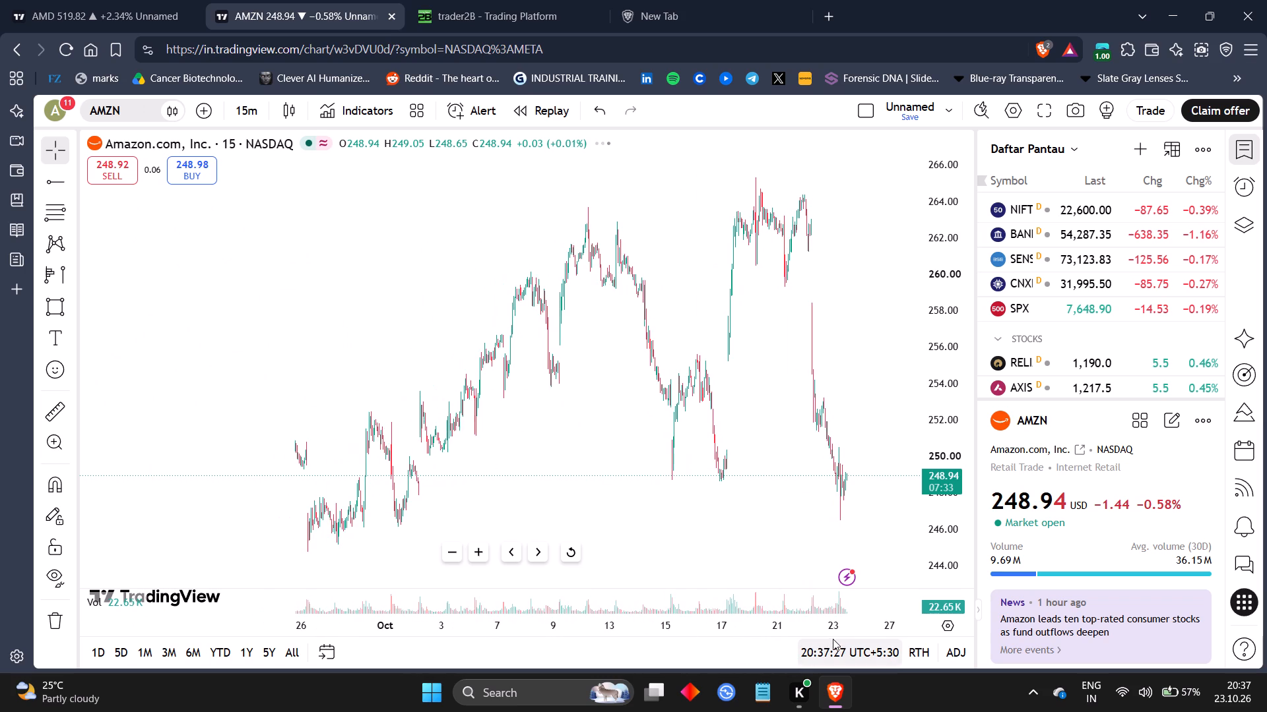
{"action": "left_click_drag", "start_coordinate": [804, 598], "coordinate": [680, 549]}
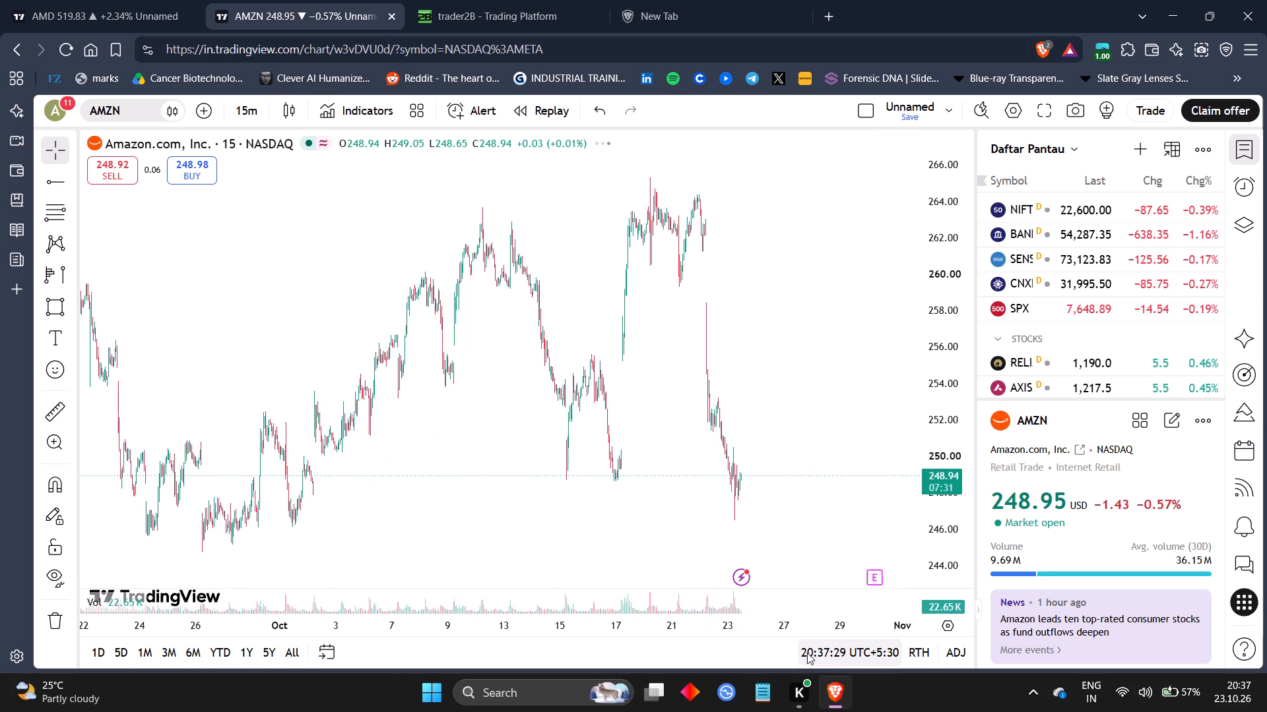
Examine AMZN's 15-minute candles over the 22 and 23 October sessions up to the current price.
{"action": "left_click_drag", "start_coordinate": [756, 624], "coordinate": [535, 601]}
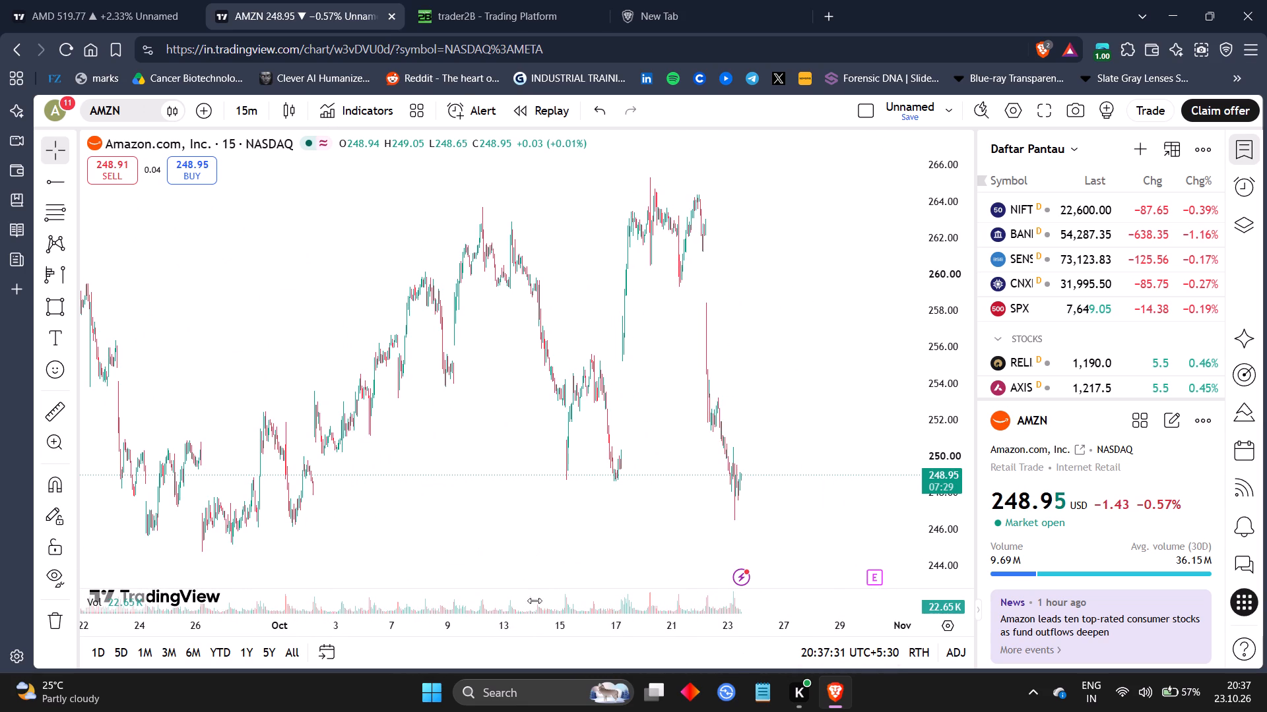
{"action": "left_click_drag", "start_coordinate": [535, 601], "coordinate": [301, 620]}
{"action": "left_click_drag", "start_coordinate": [342, 471], "coordinate": [777, 384]}
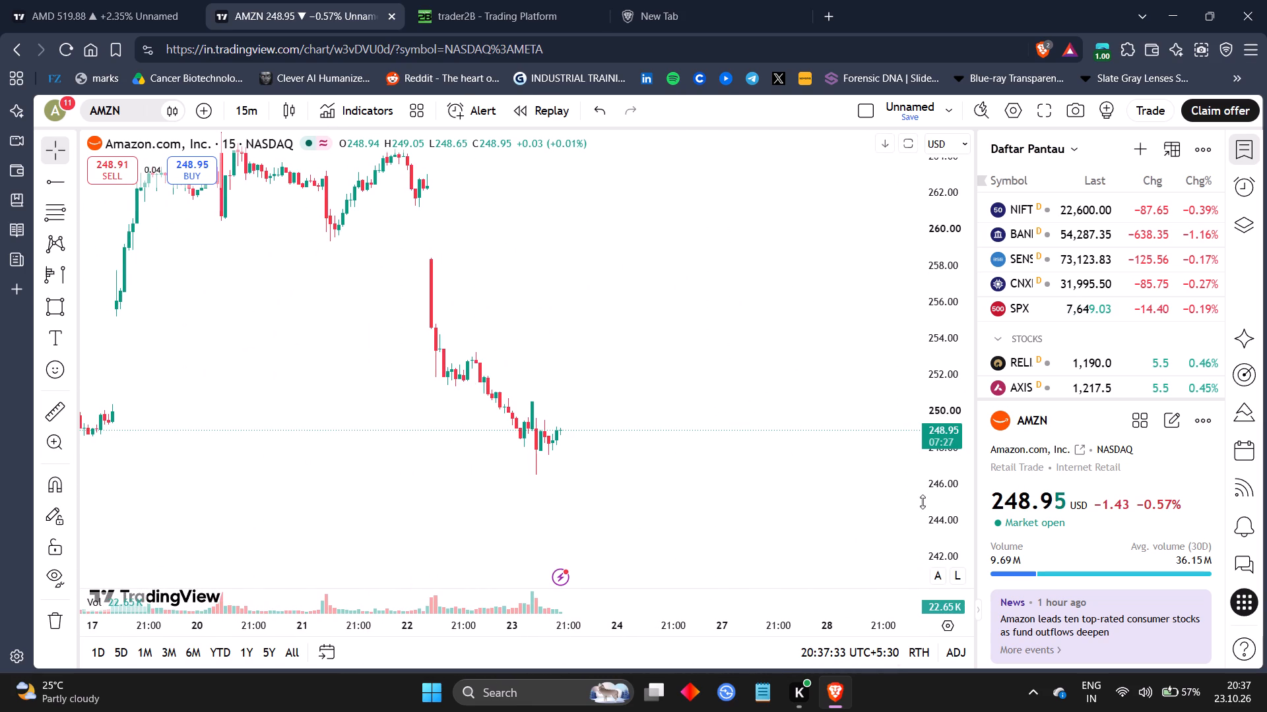
{"action": "left_click_drag", "start_coordinate": [938, 506], "coordinate": [918, 300]}
{"action": "left_click_drag", "start_coordinate": [828, 421], "coordinate": [803, 267]}
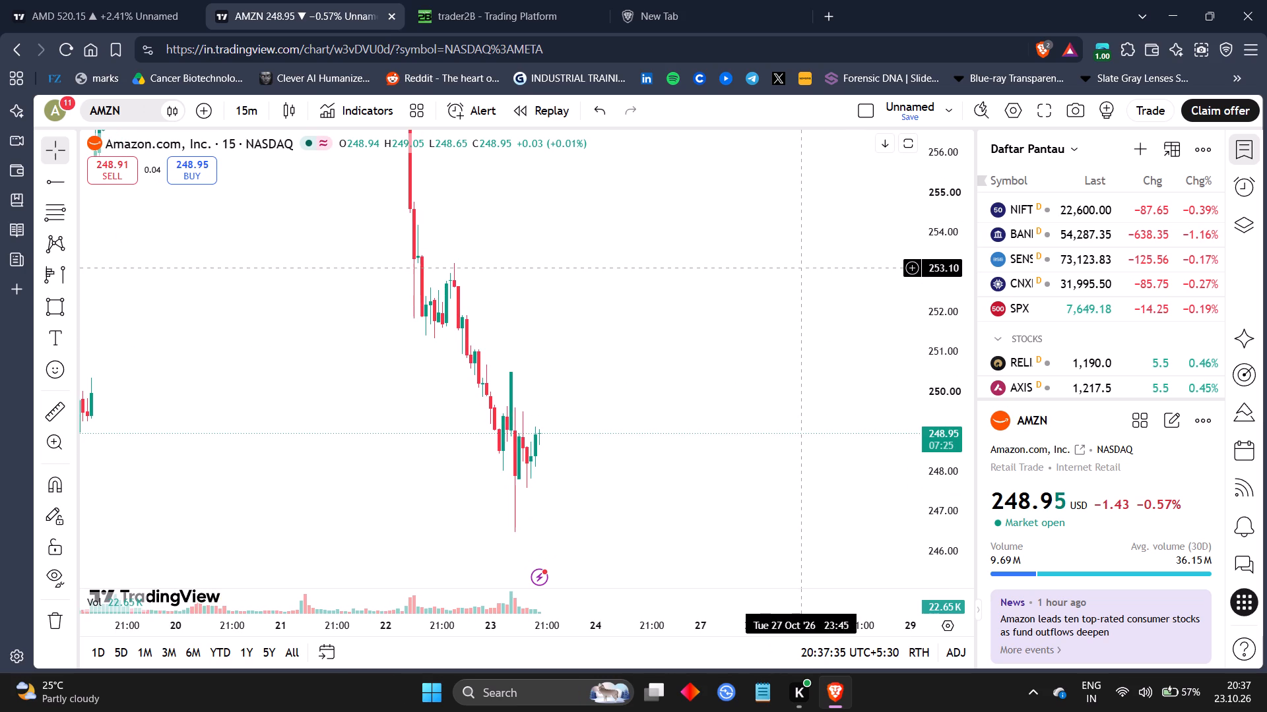
{"action": "left_click_drag", "start_coordinate": [681, 630], "coordinate": [488, 638]}
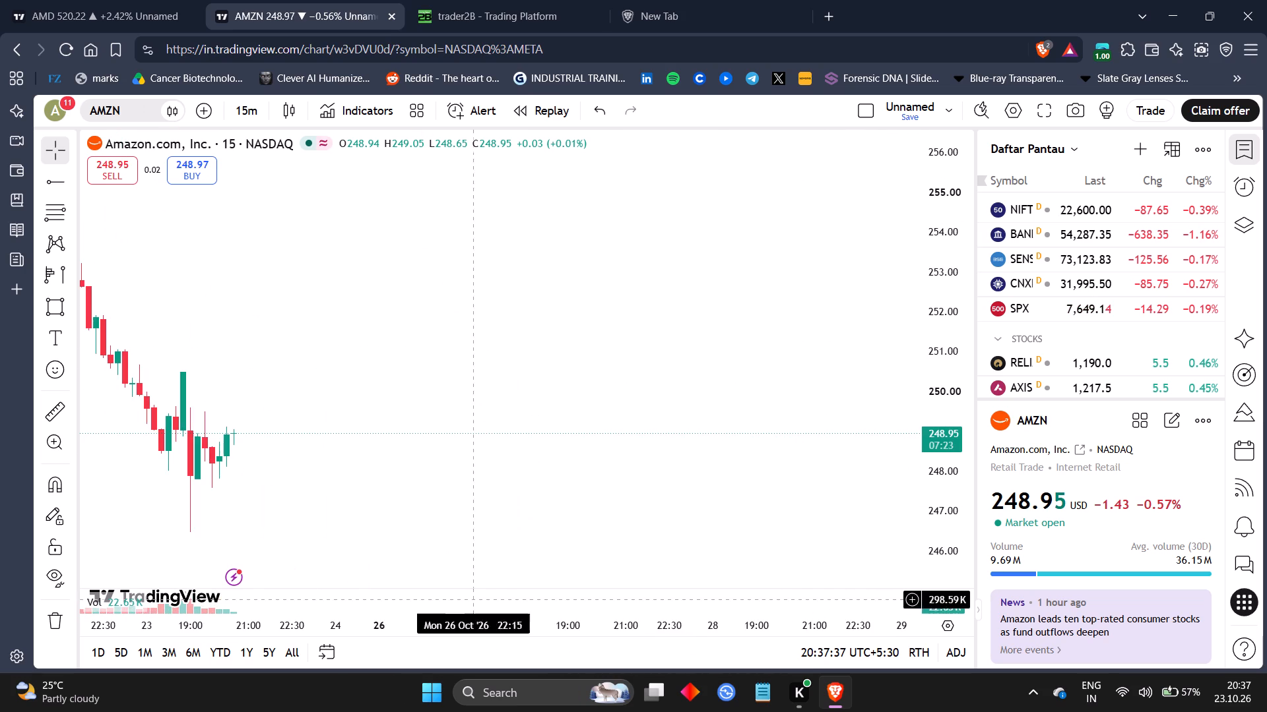
{"action": "left_click_drag", "start_coordinate": [423, 470], "coordinate": [780, 385]}
{"action": "left_click_drag", "start_coordinate": [779, 384], "coordinate": [891, 387]}
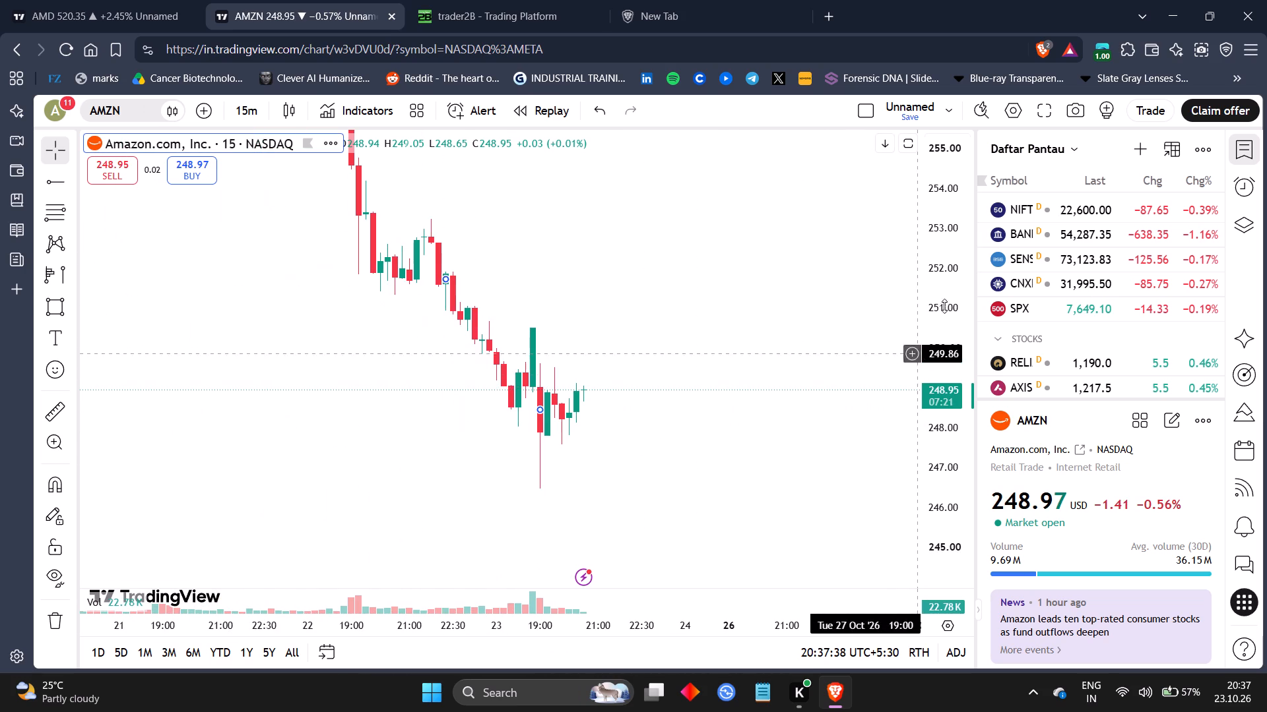
{"action": "left_click_drag", "start_coordinate": [866, 326], "coordinate": [899, 380]}
{"action": "left_click_drag", "start_coordinate": [940, 328], "coordinate": [938, 378]}
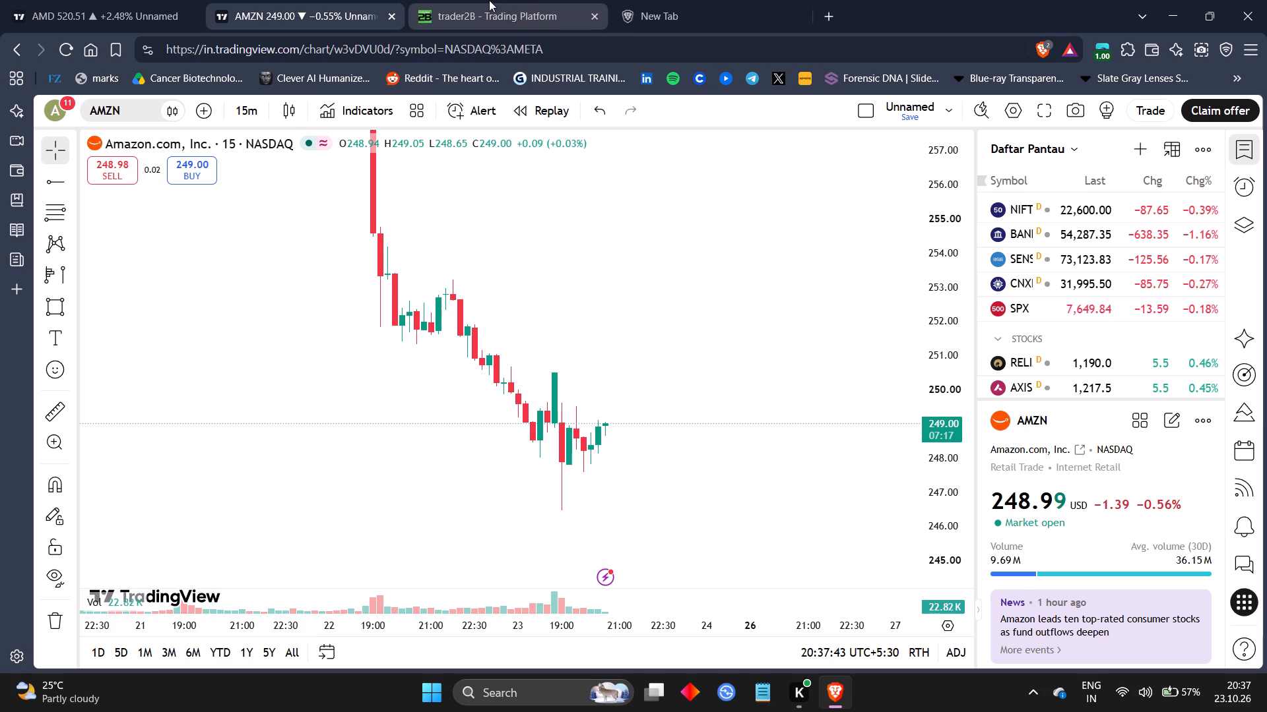
{"action": "left_click_drag", "start_coordinate": [943, 304], "coordinate": [960, 494]}
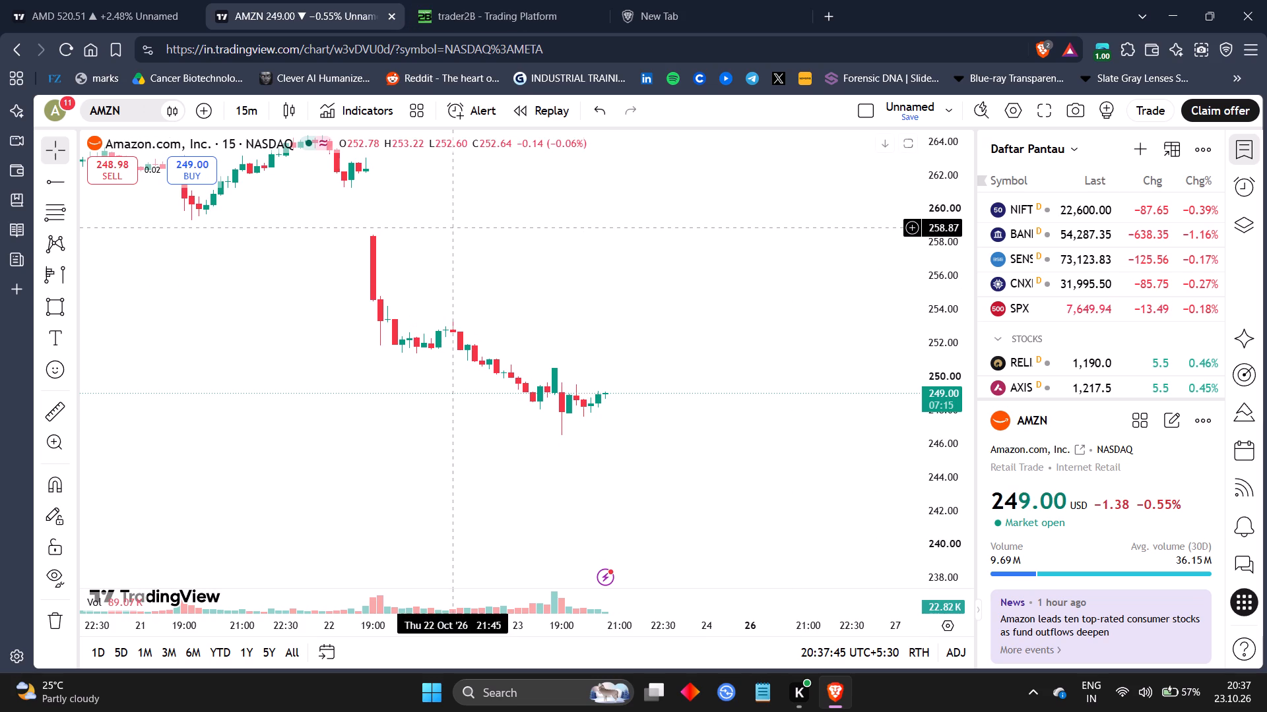
Load NFLX (Netflix, Inc., NASDAQ) in place of AMZN on the TradingView chart.
{"action": "left_click", "coordinate": [152, 108]}
{"action": "key", "text": "BackSpace"}
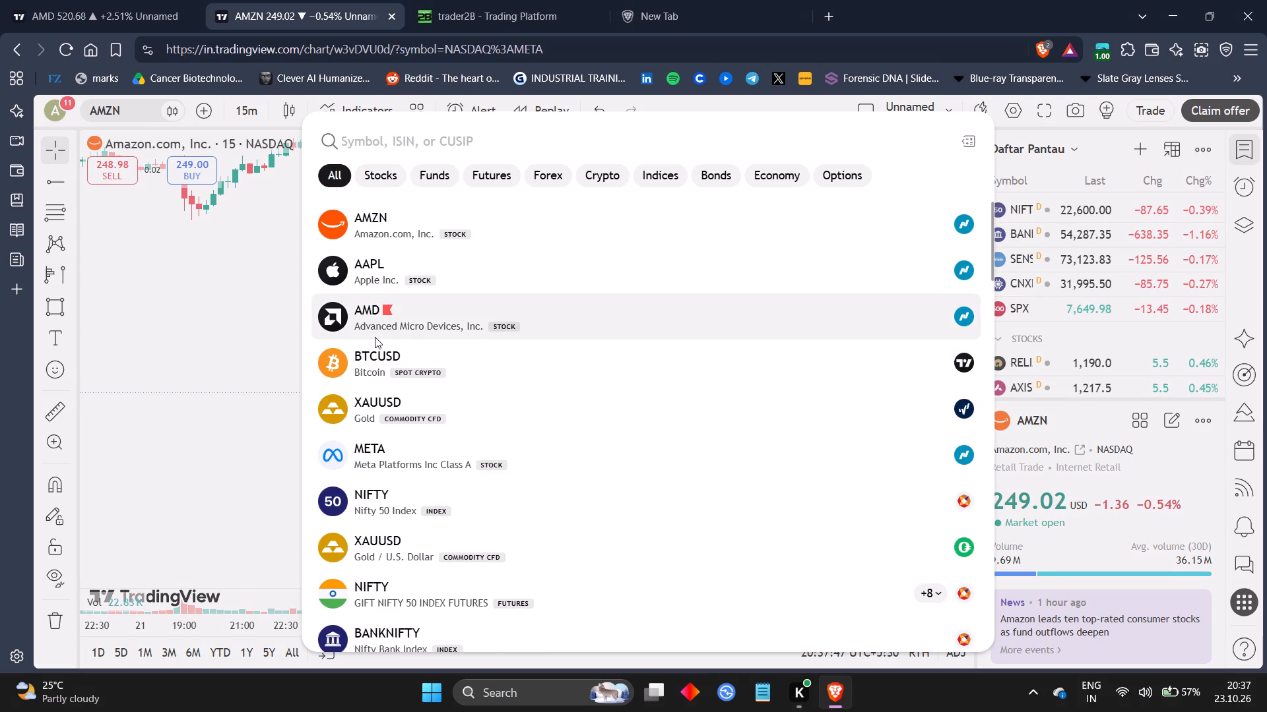
{"action": "scroll", "coordinate": [375, 337], "scroll_direction": "down", "scroll_amount": 2}
{"action": "scroll", "coordinate": [375, 337], "scroll_direction": "up", "scroll_amount": 2}
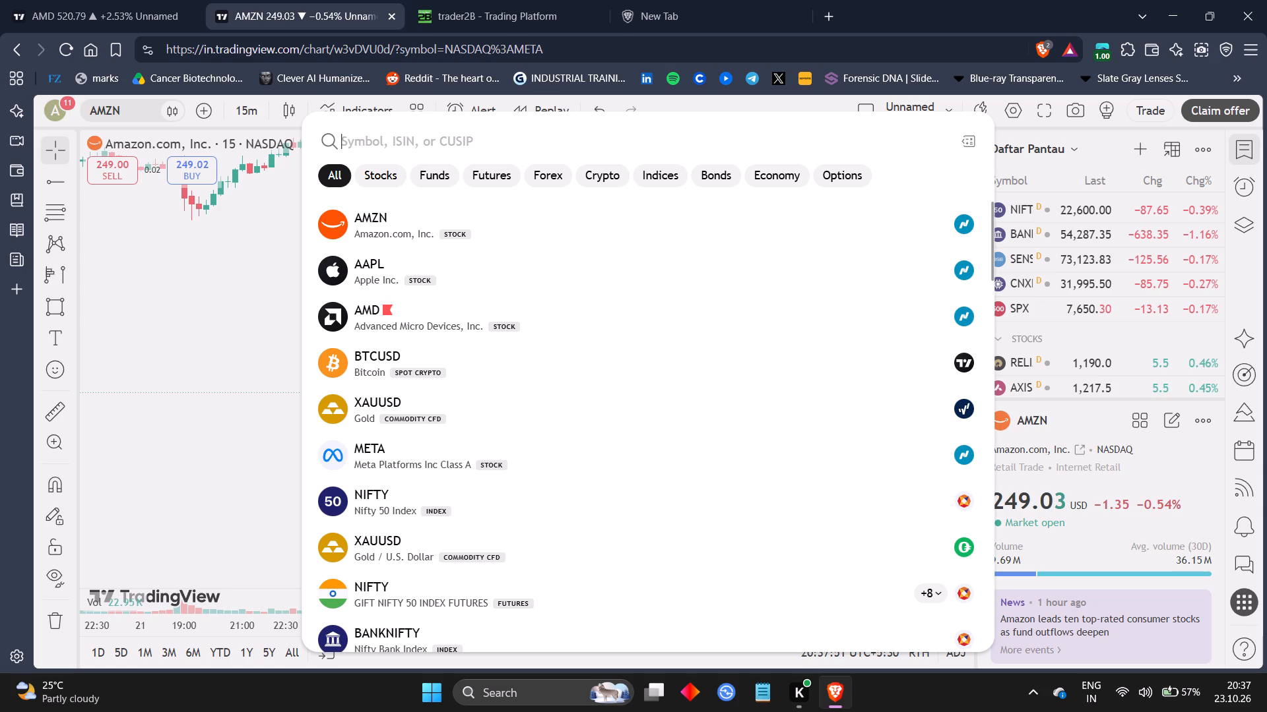
{"action": "type", "text": "nflx"}
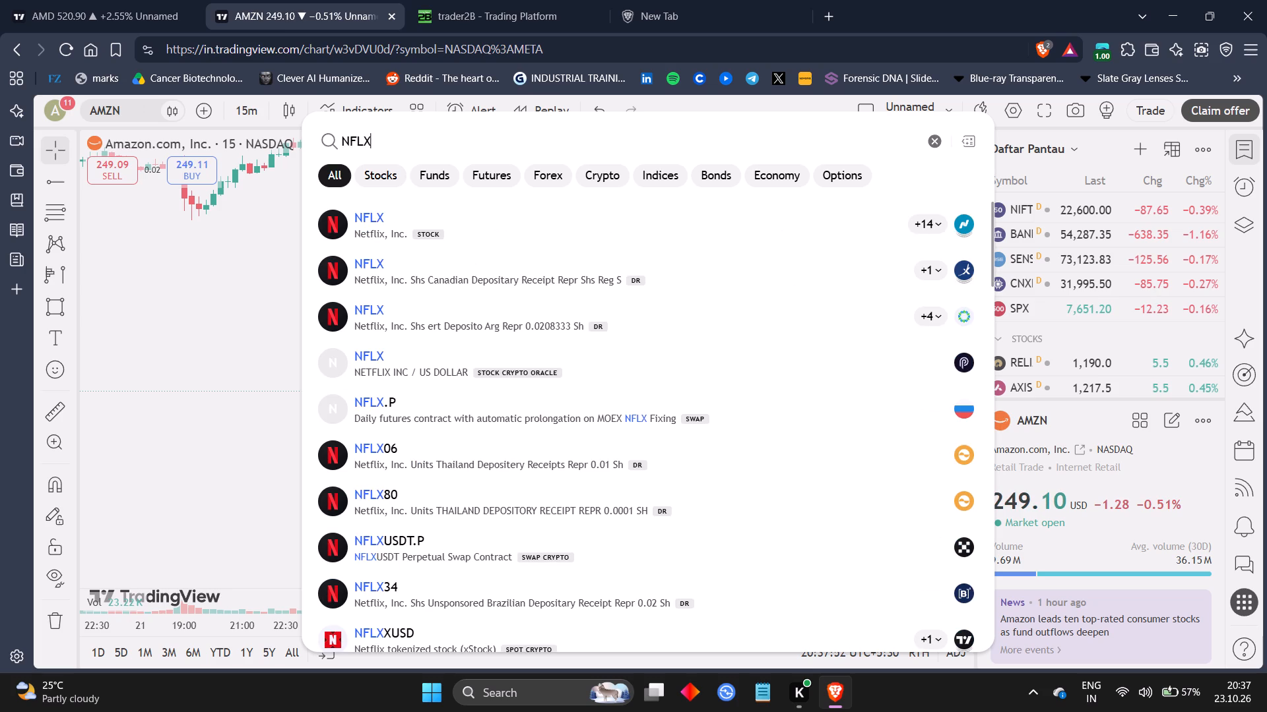
{"action": "left_click", "coordinate": [526, 216]}
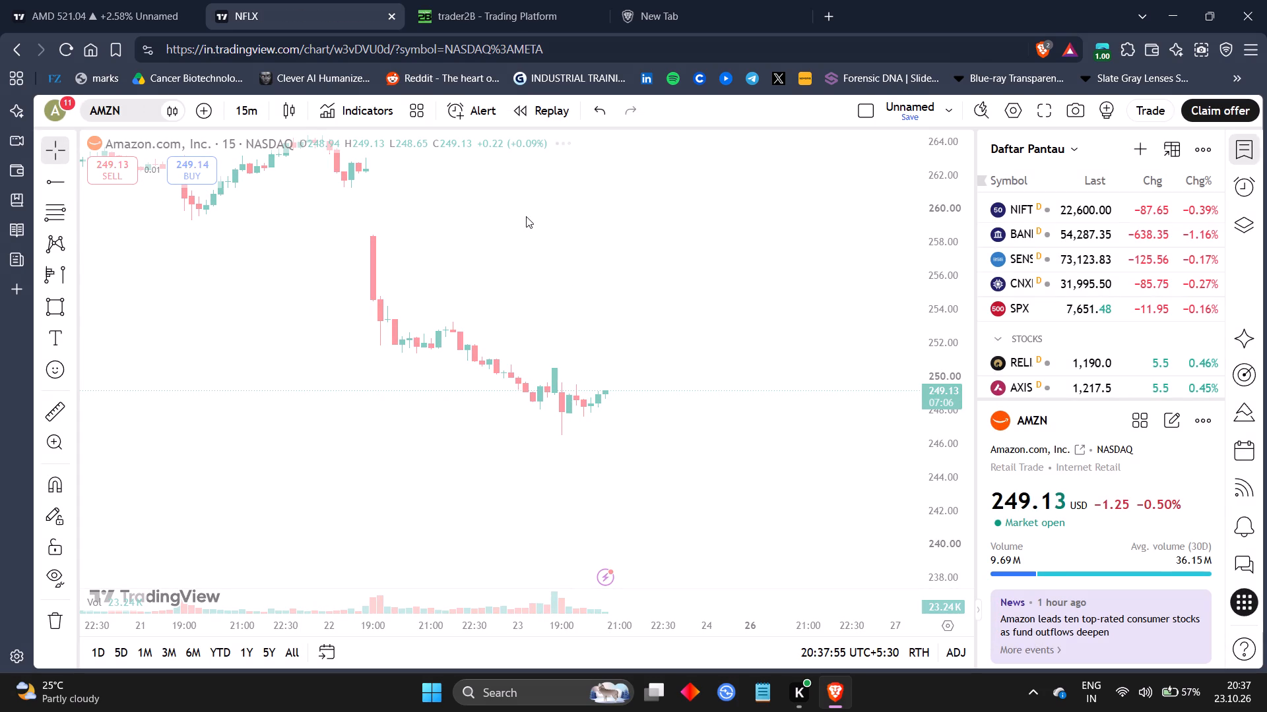
Switch to trader2B and check the recent candles on the AMD 1-minute chart.
{"action": "left_click", "coordinate": [512, 0]}
{"action": "left_click_drag", "start_coordinate": [519, 282], "coordinate": [597, 298]}
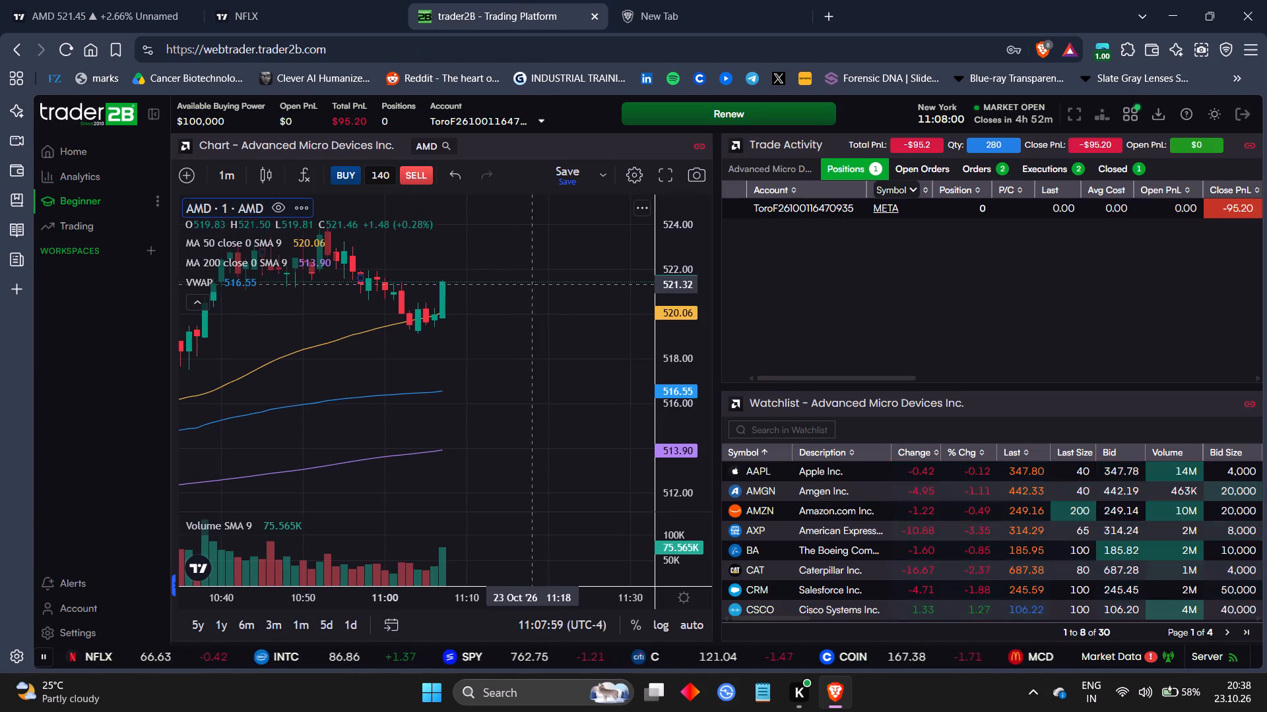
{"action": "left_click_drag", "start_coordinate": [597, 298], "coordinate": [630, 318]}
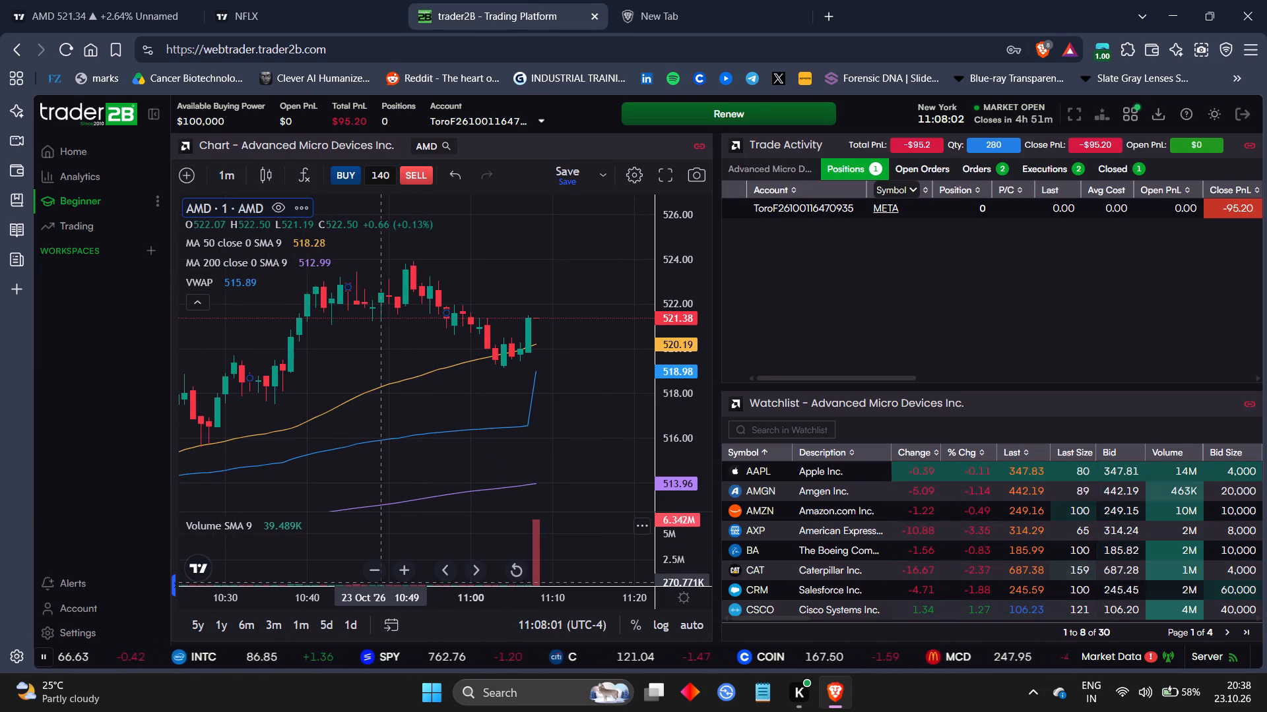
Return to TradingView and examine NFLX's 15-minute candles from mid-October through the 23 October session.
{"action": "left_click", "coordinate": [354, 0]}
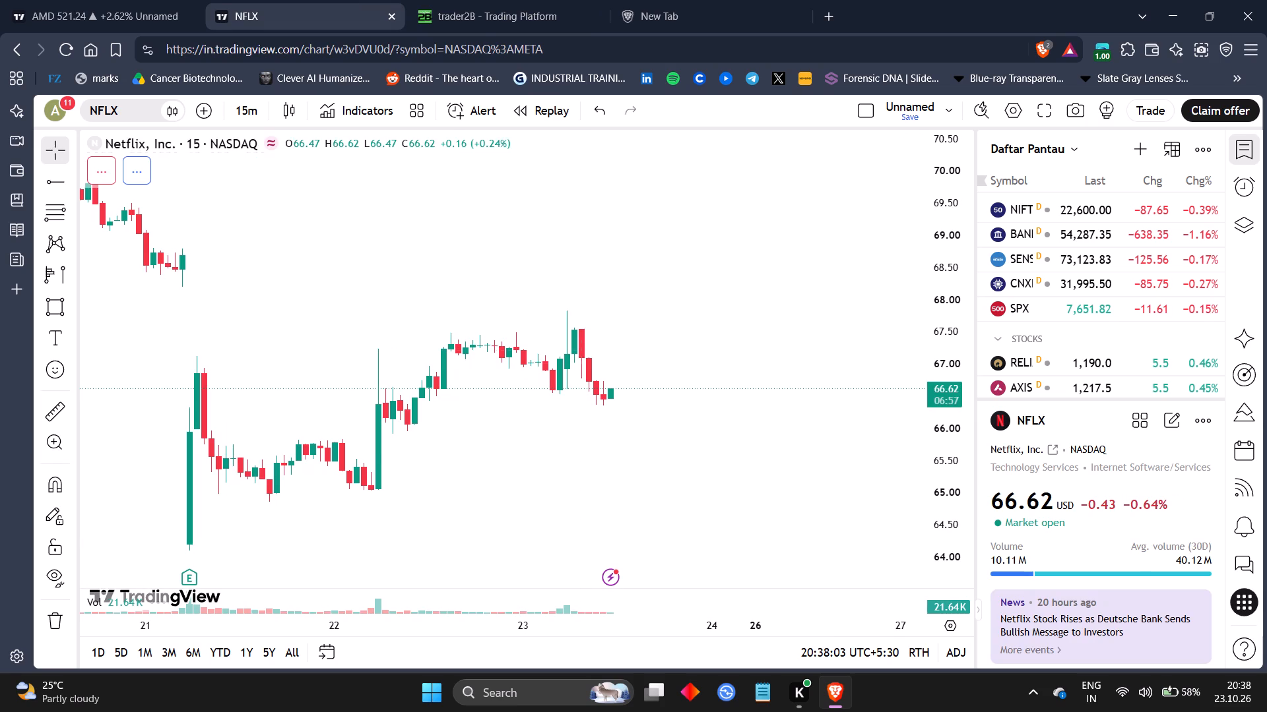
{"action": "left_click_drag", "start_coordinate": [527, 625], "coordinate": [702, 632]}
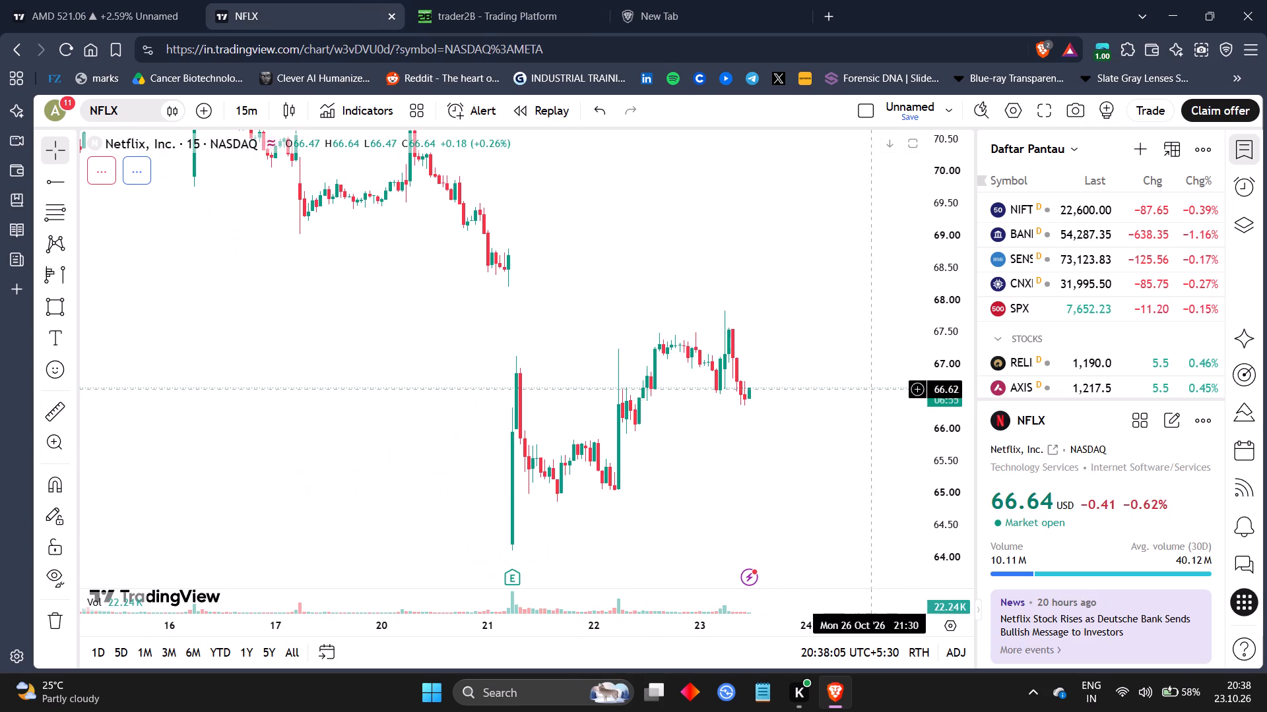
{"action": "left_click_drag", "start_coordinate": [925, 332], "coordinate": [895, 270]}
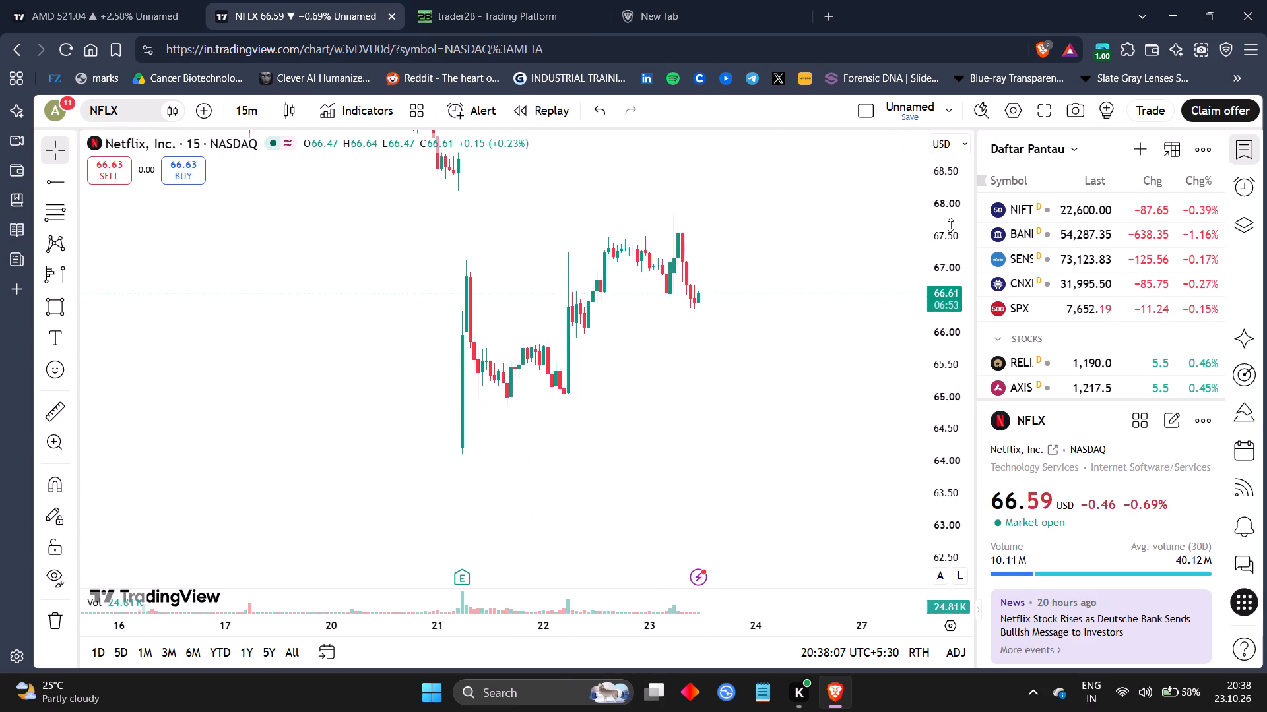
{"action": "left_click_drag", "start_coordinate": [843, 256], "coordinate": [763, 357]}
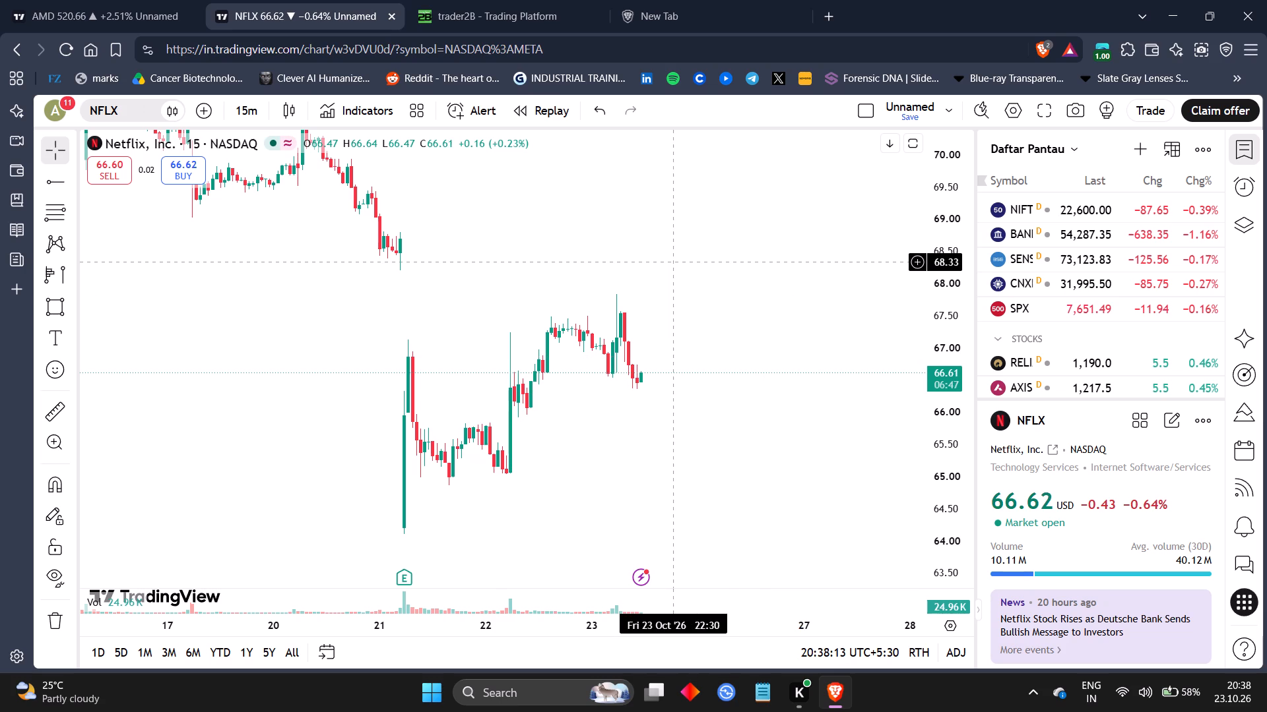
{"action": "left_click", "coordinate": [514, 0]}
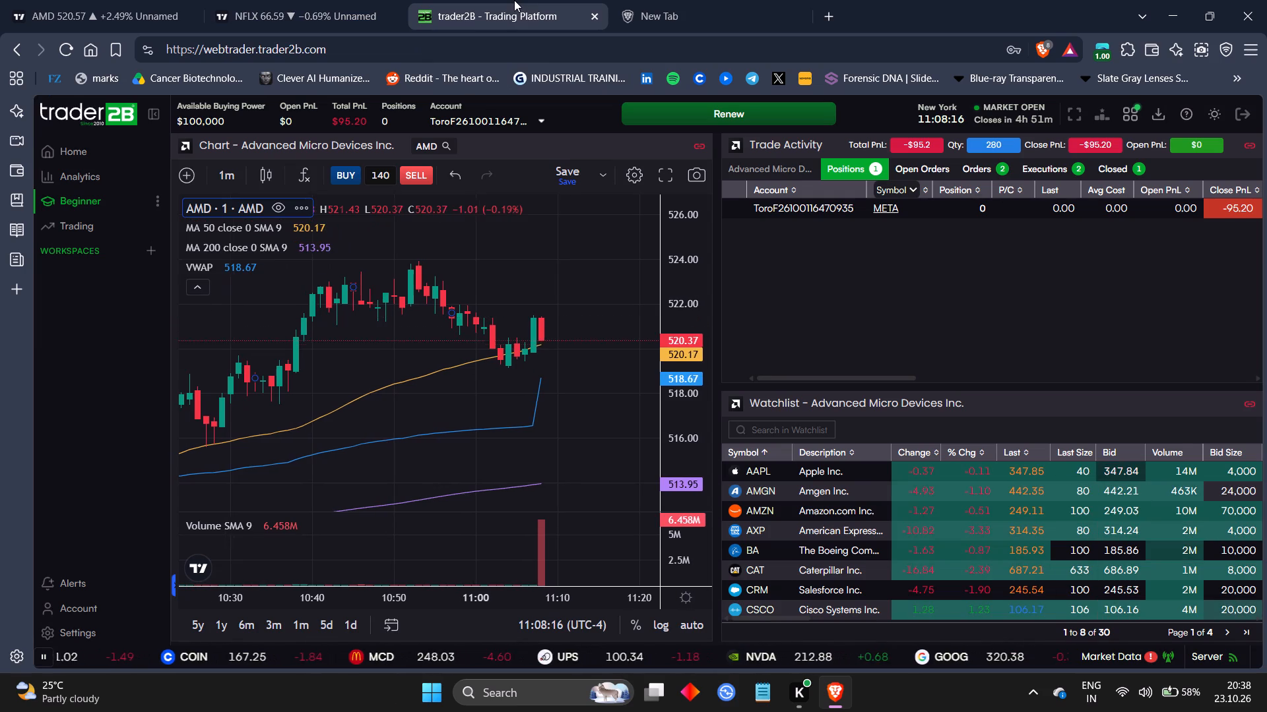
{"action": "left_click", "coordinate": [336, 2]}
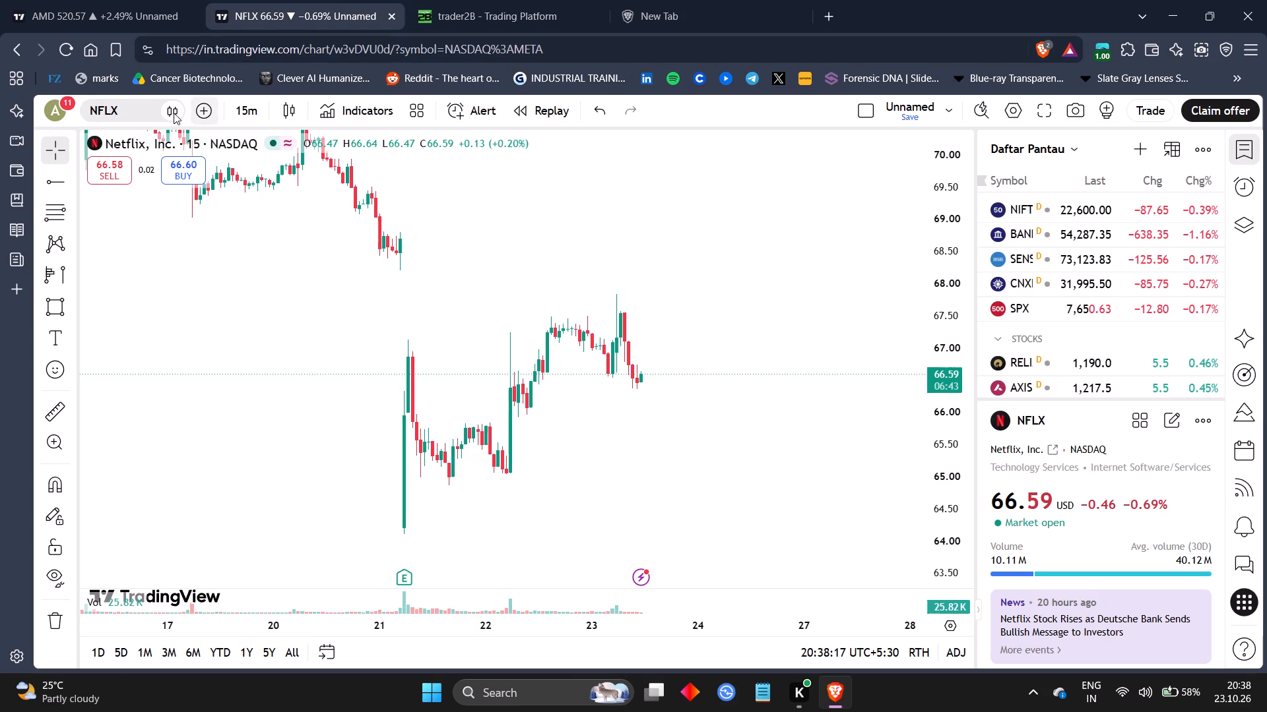
Load NVDA (NVIDIA Corporation, NASDAQ) in place of NFLX and examine its 15-minute price action through October up to the current price.
{"action": "left_click", "coordinate": [151, 107]}
{"action": "key", "text": "BackSpace"}
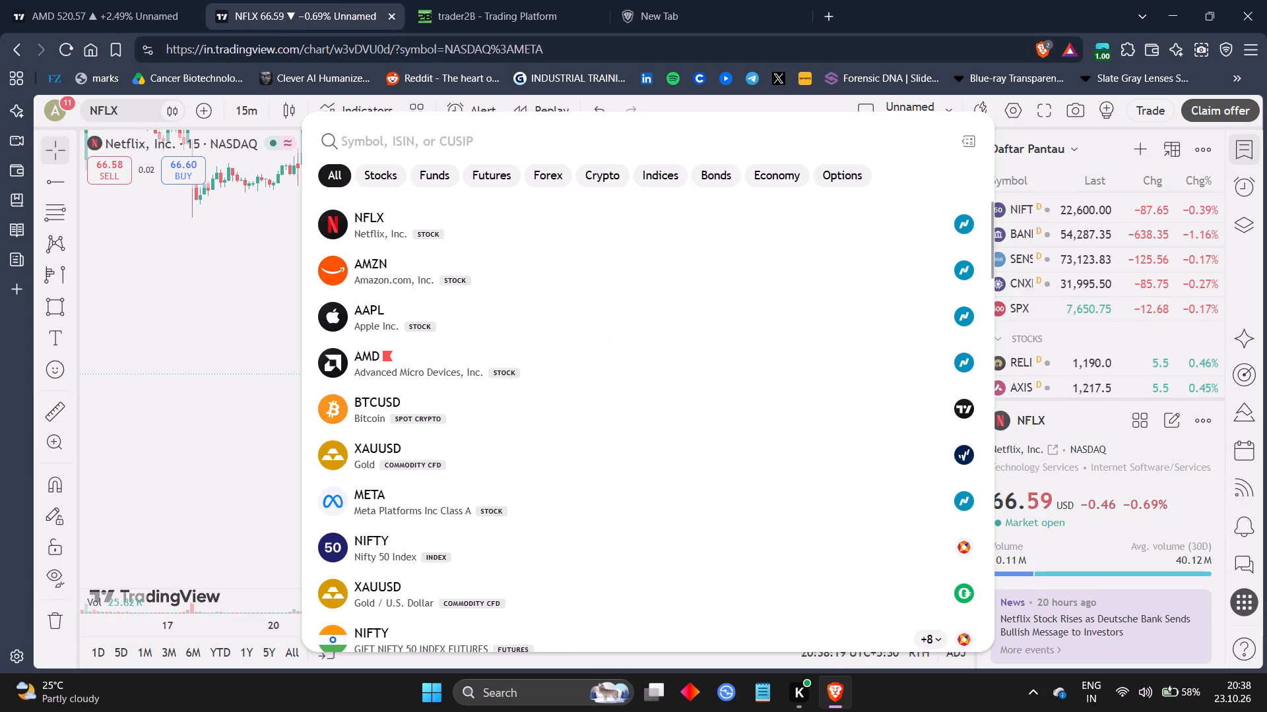
{"action": "key", "text": "n"}
{"action": "key", "text": "BackSpace"}
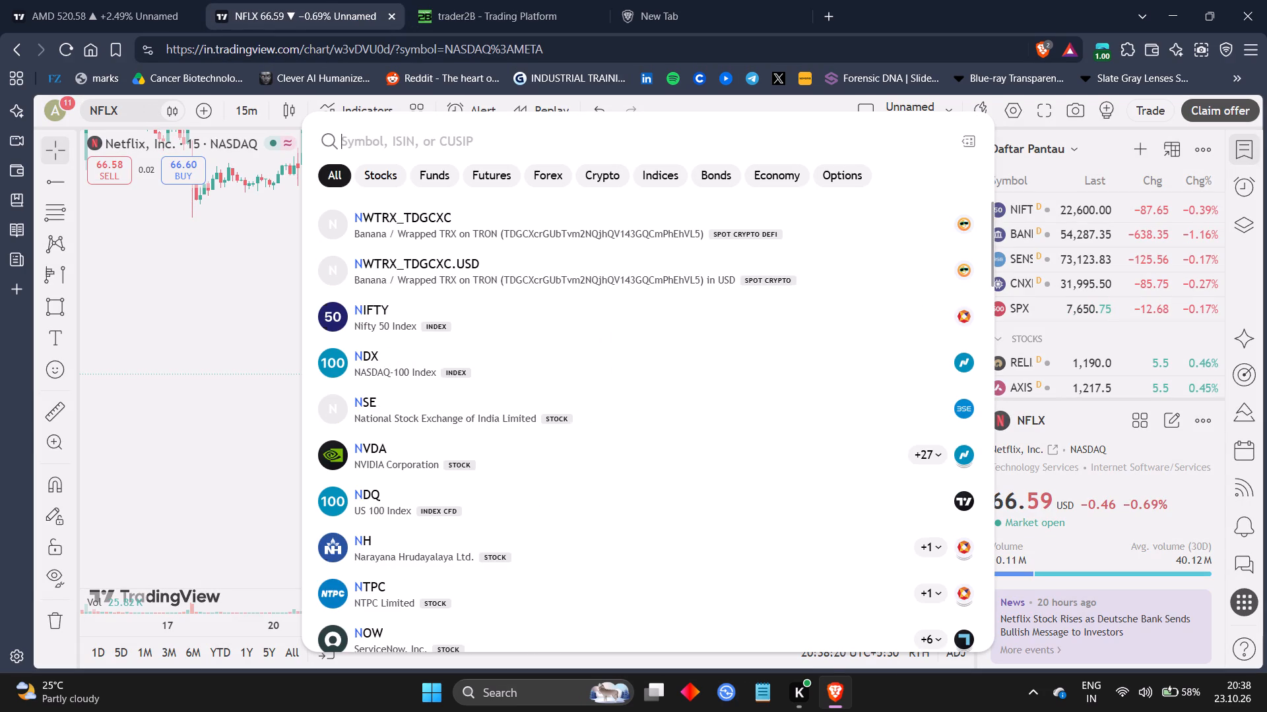
{"action": "type", "text": "nvd"}
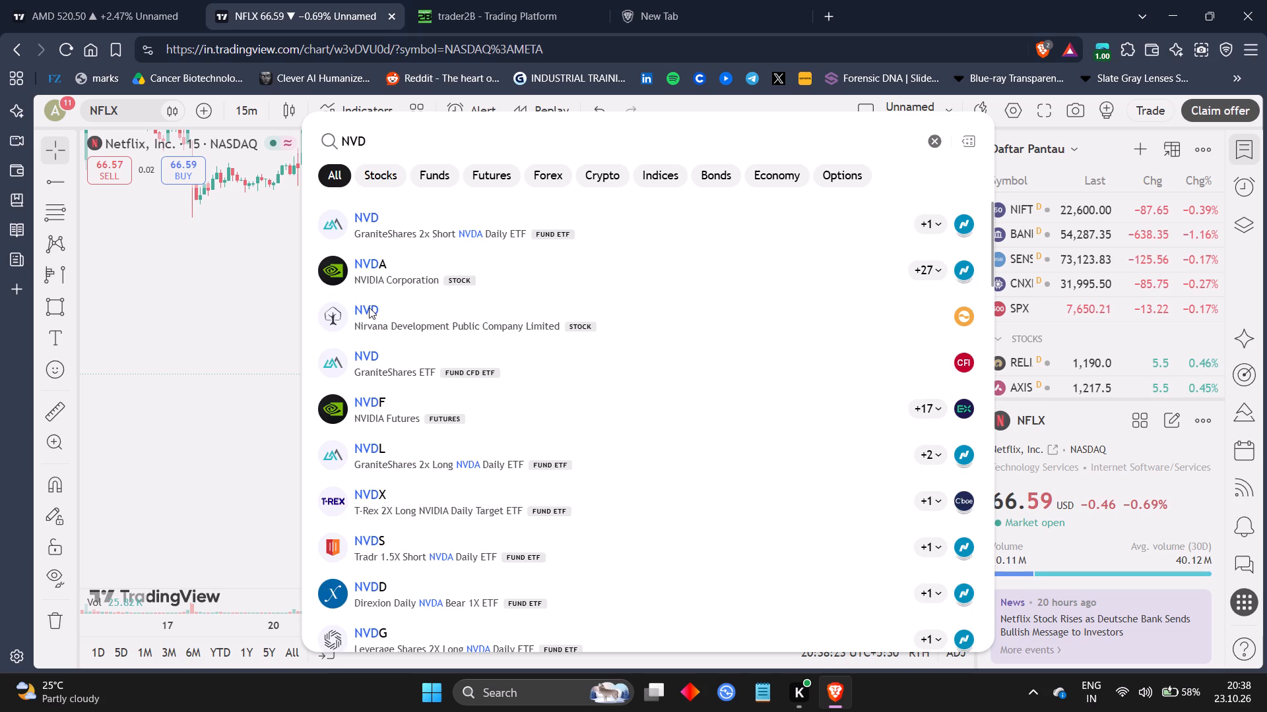
{"action": "left_click", "coordinate": [417, 259]}
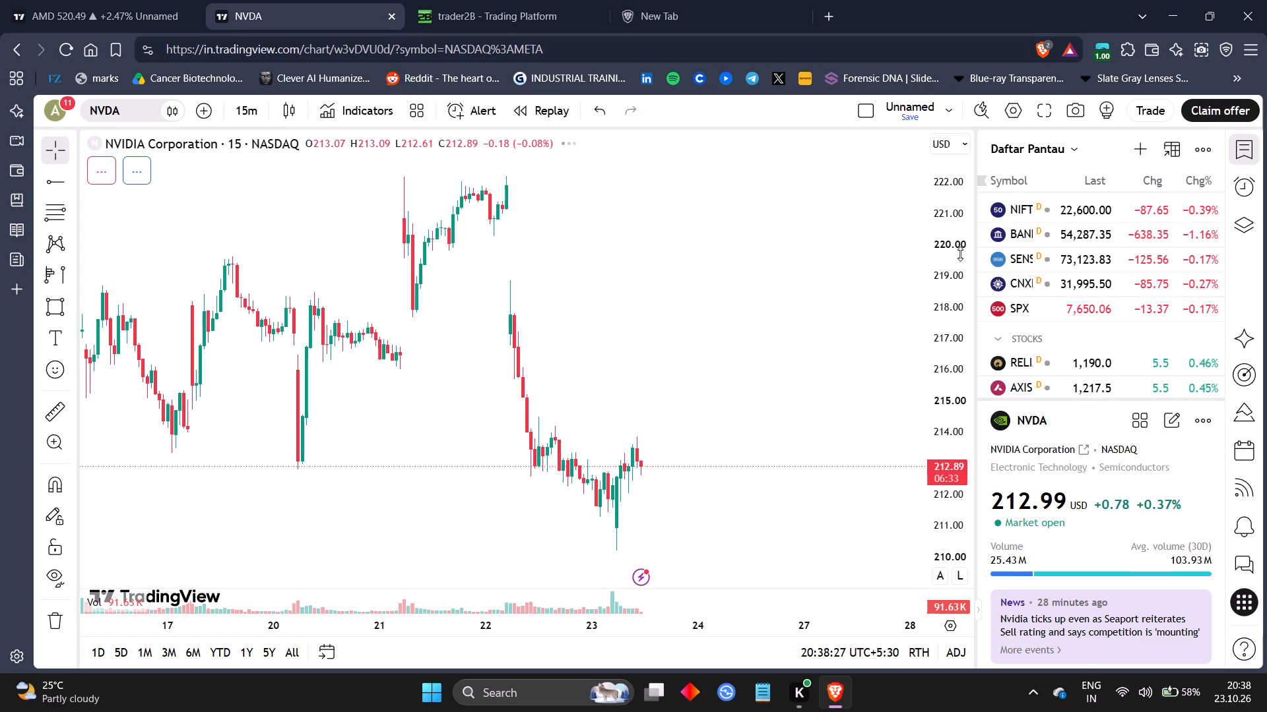
{"action": "left_click", "coordinate": [531, 639]}
{"action": "left_click_drag", "start_coordinate": [568, 621], "coordinate": [753, 632]}
{"action": "left_click_drag", "start_coordinate": [971, 223], "coordinate": [971, 469]}
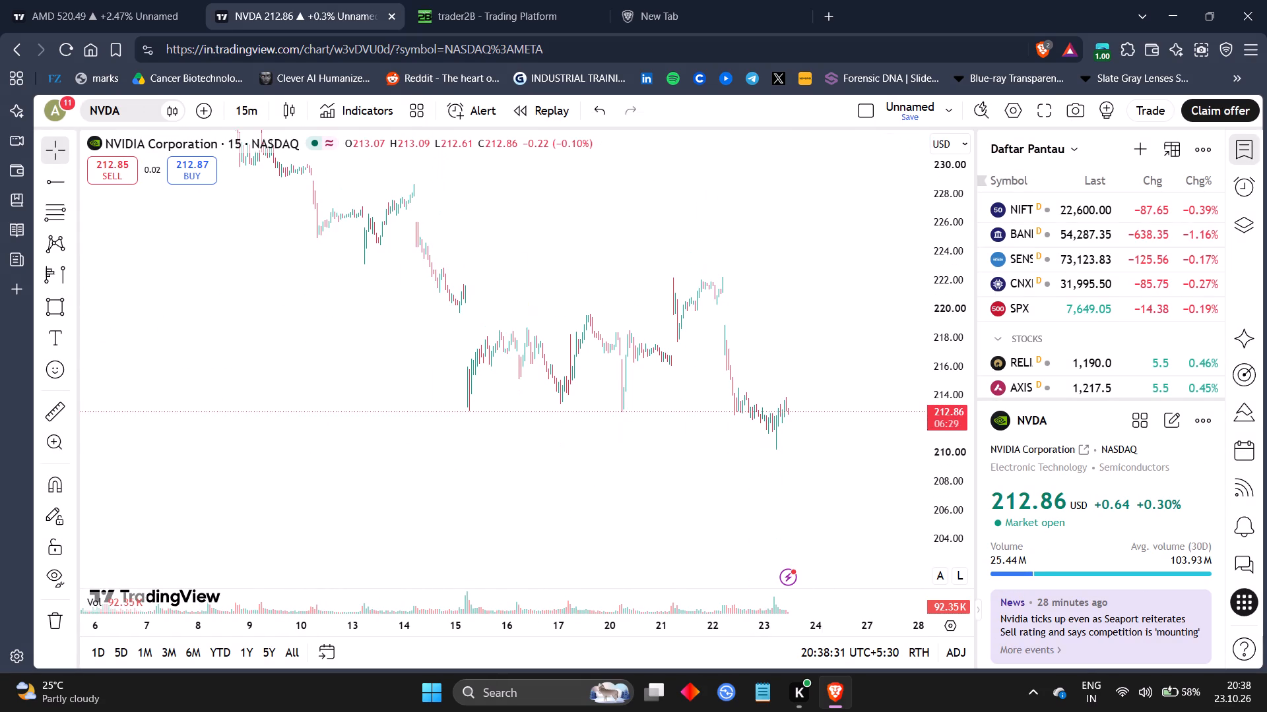
{"action": "left_click_drag", "start_coordinate": [837, 440], "coordinate": [775, 450]}
{"action": "left_click_drag", "start_coordinate": [839, 634], "coordinate": [665, 644]}
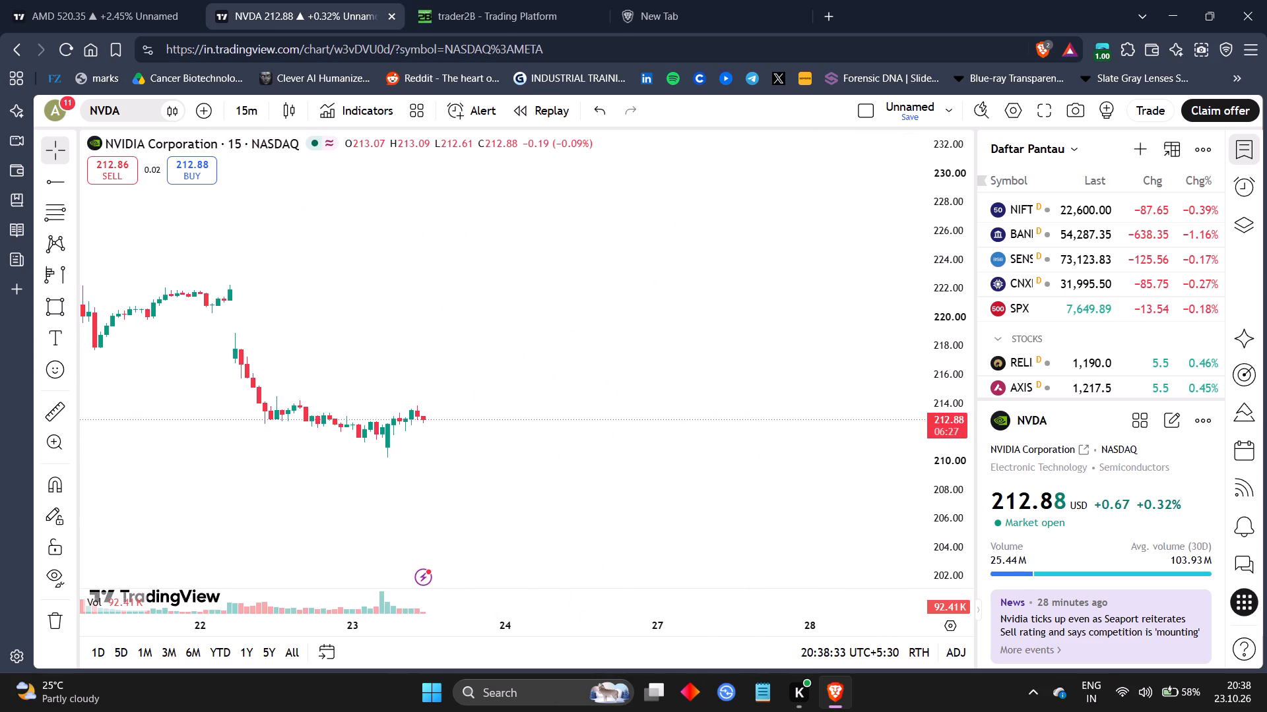
{"action": "left_click_drag", "start_coordinate": [499, 529], "coordinate": [930, 464]}
{"action": "left_click_drag", "start_coordinate": [693, 494], "coordinate": [629, 494]}
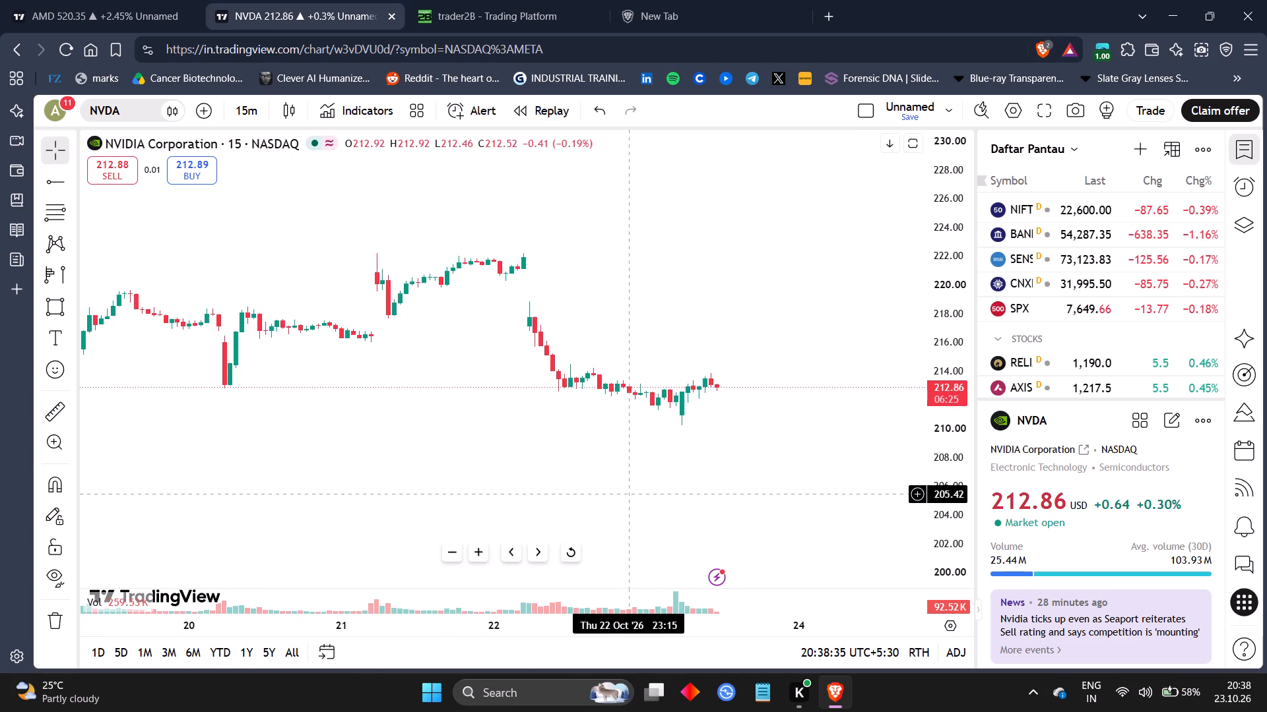
Switch to the AMD chart on TradingView, set it to the 5-minute interval and examine the 22 and 23 October sessions.
{"action": "left_click", "coordinate": [110, 0]}
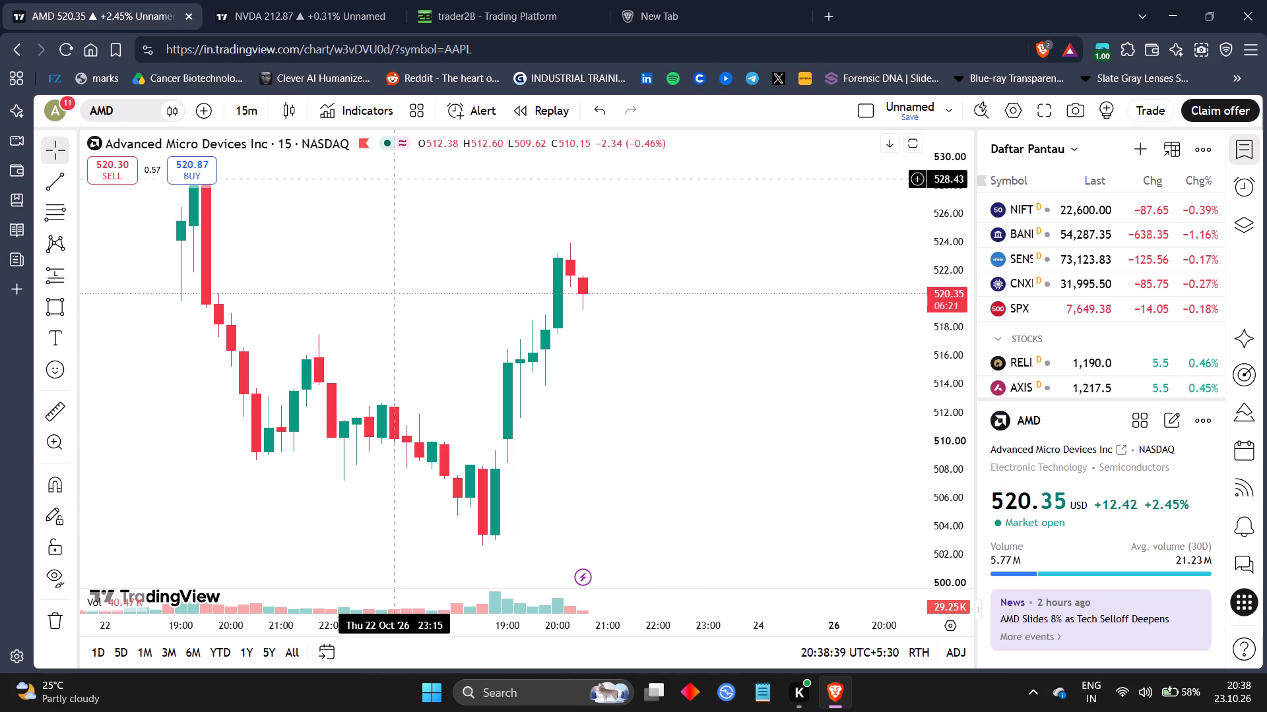
{"action": "key", "text": "5"}
{"action": "key", "text": "Return"}
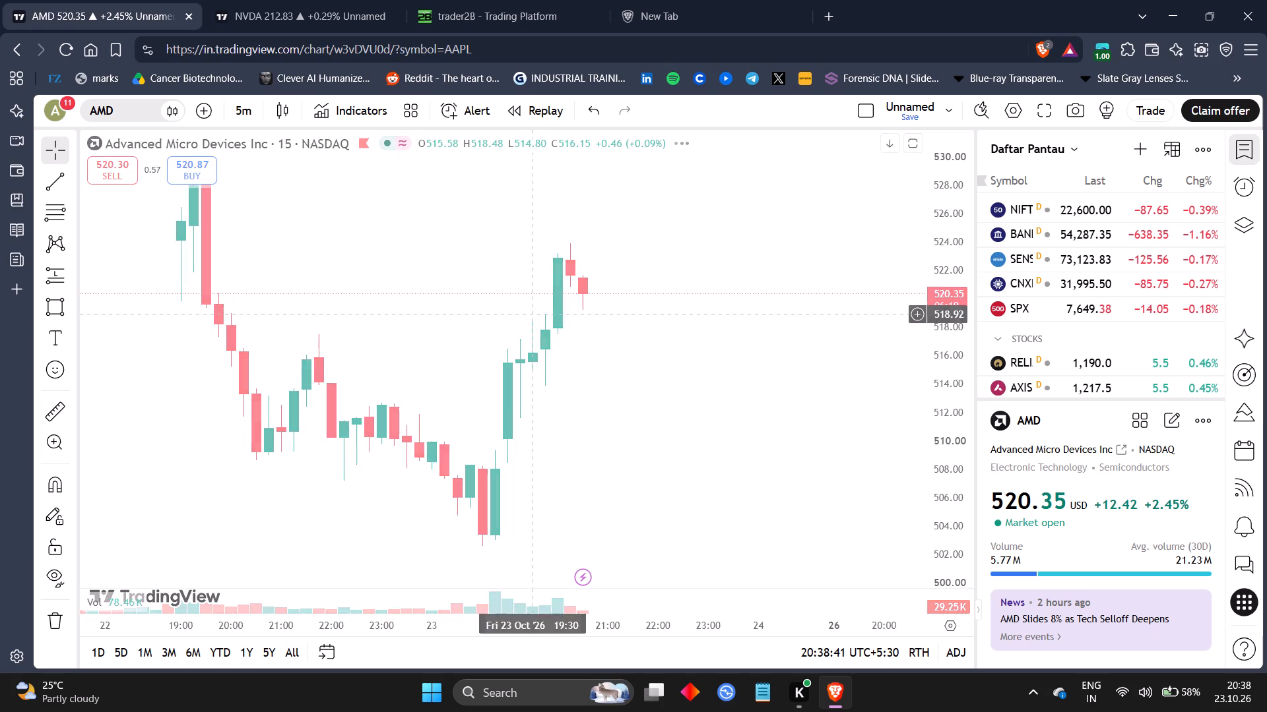
{"action": "left_click", "coordinate": [973, 489]}
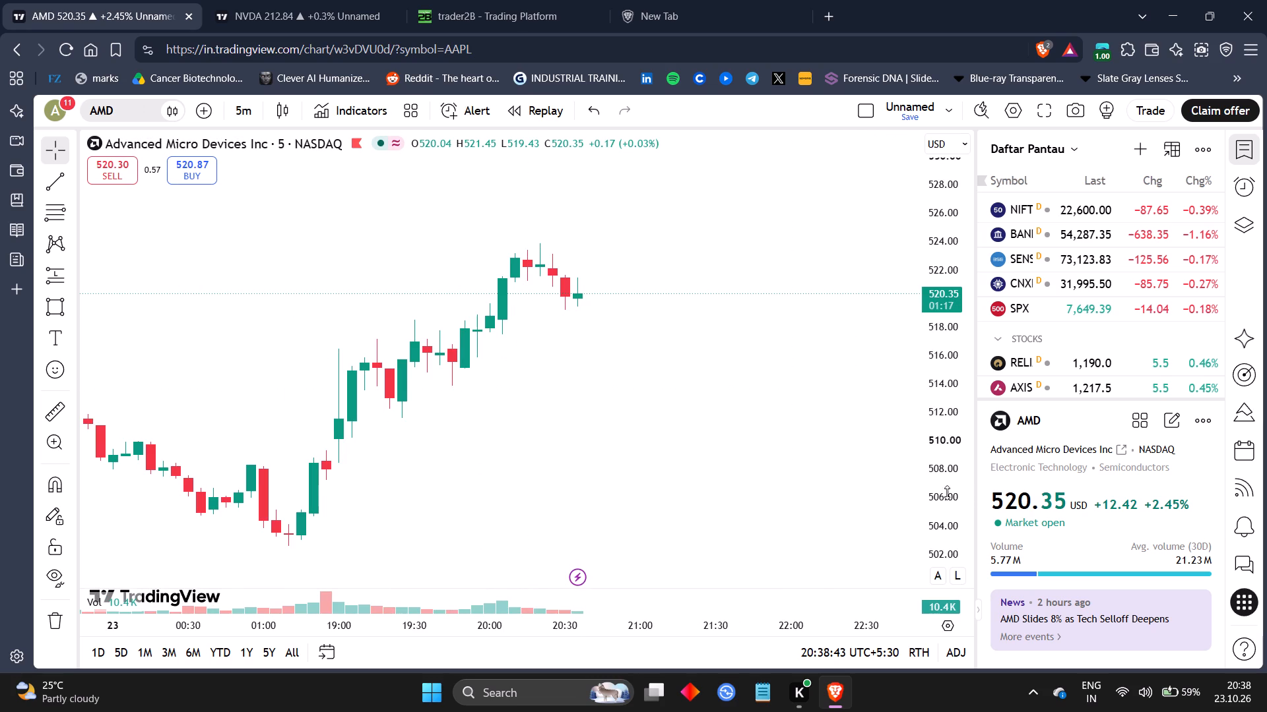
{"action": "left_click_drag", "start_coordinate": [947, 492], "coordinate": [923, 218]}
{"action": "left_click_drag", "start_coordinate": [715, 343], "coordinate": [668, 463]}
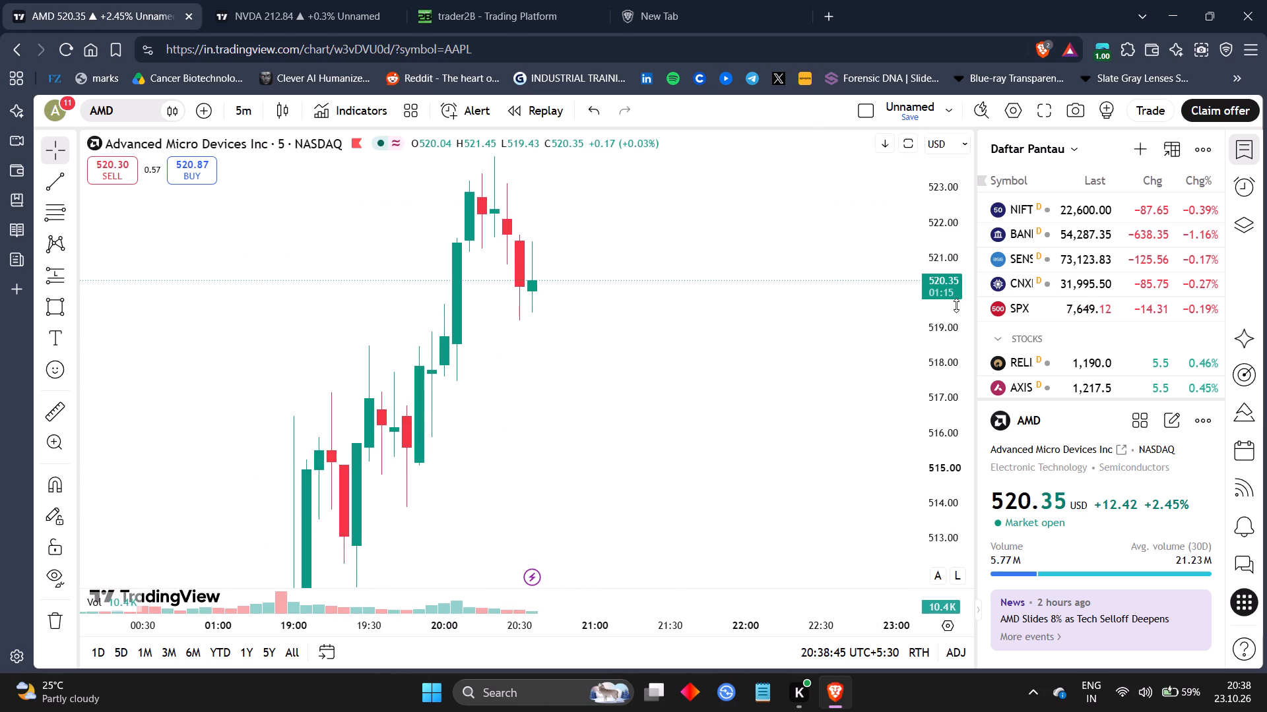
{"action": "left_click_drag", "start_coordinate": [941, 285], "coordinate": [897, 417]}
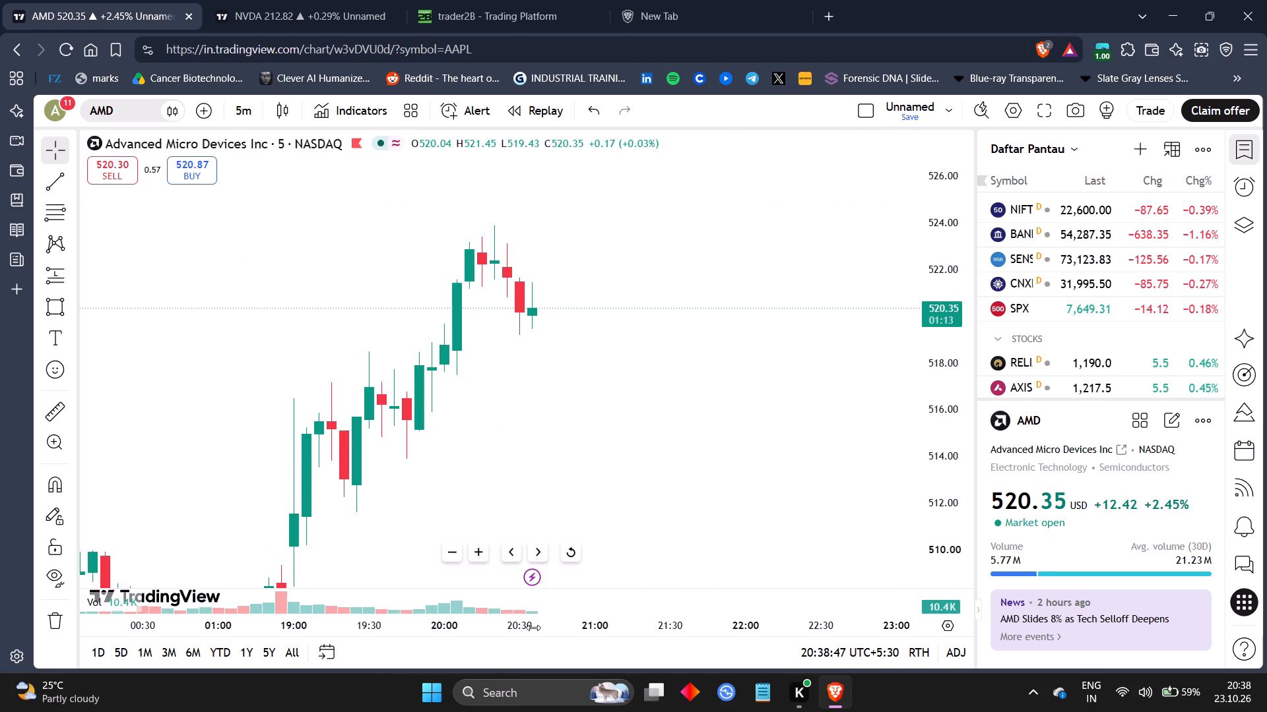
{"action": "left_click_drag", "start_coordinate": [533, 628], "coordinate": [678, 634]}
{"action": "left_click_drag", "start_coordinate": [751, 545], "coordinate": [678, 359]}
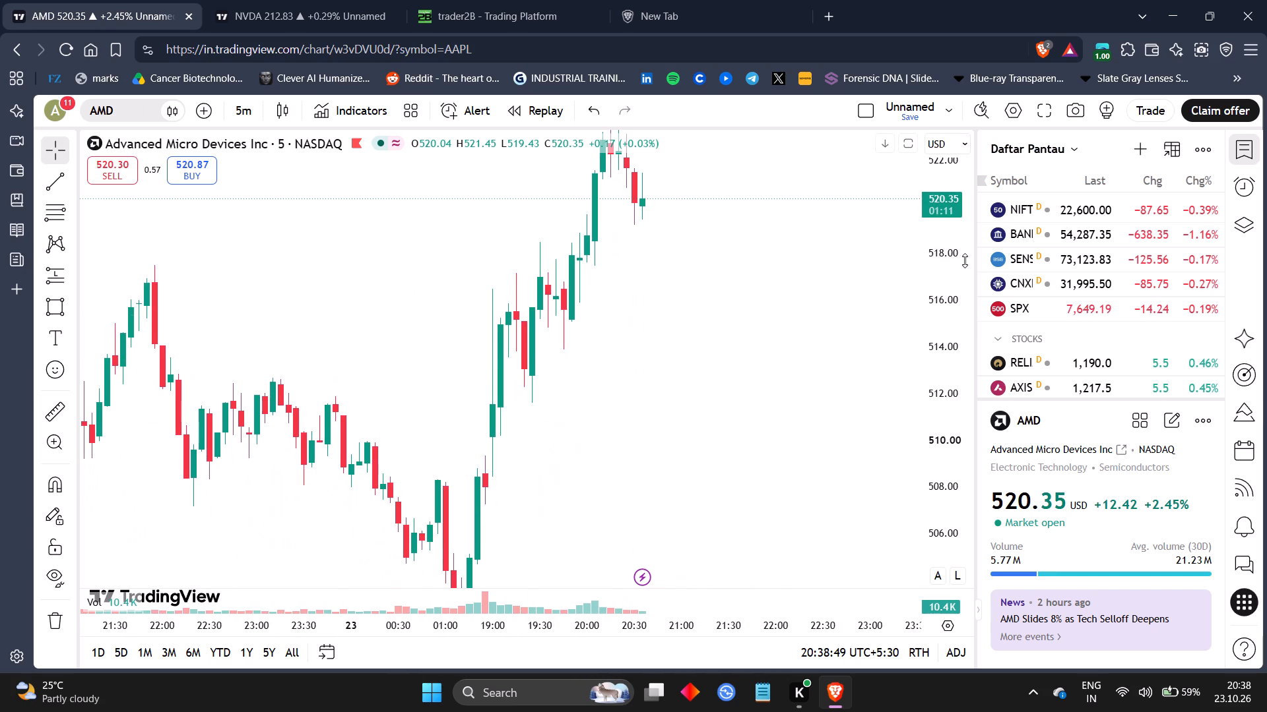
{"action": "left_click_drag", "start_coordinate": [949, 270], "coordinate": [938, 391]}
{"action": "left_click_drag", "start_coordinate": [777, 449], "coordinate": [676, 398]}
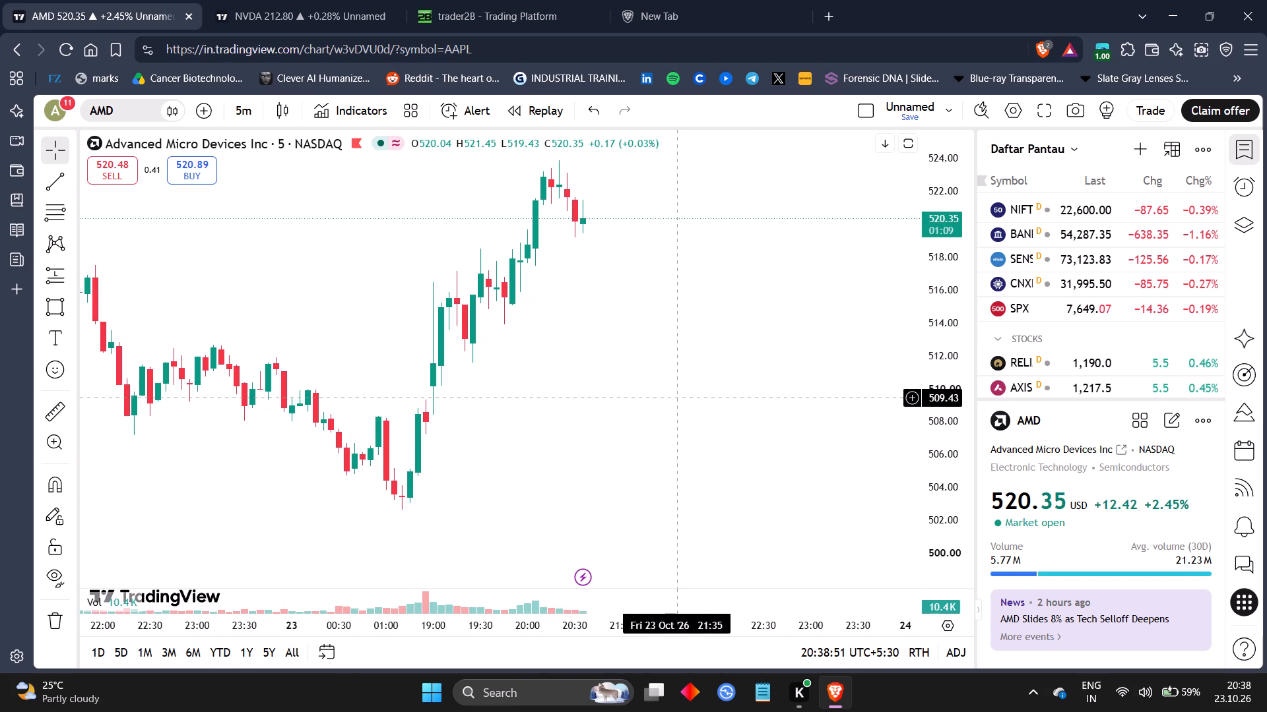
Return to the NVDA chart, load META (Meta Platforms, Inc., NASDAQ) in its place and examine its 15-minute candles around the drawn levels.
{"action": "left_click", "coordinate": [269, 18]}
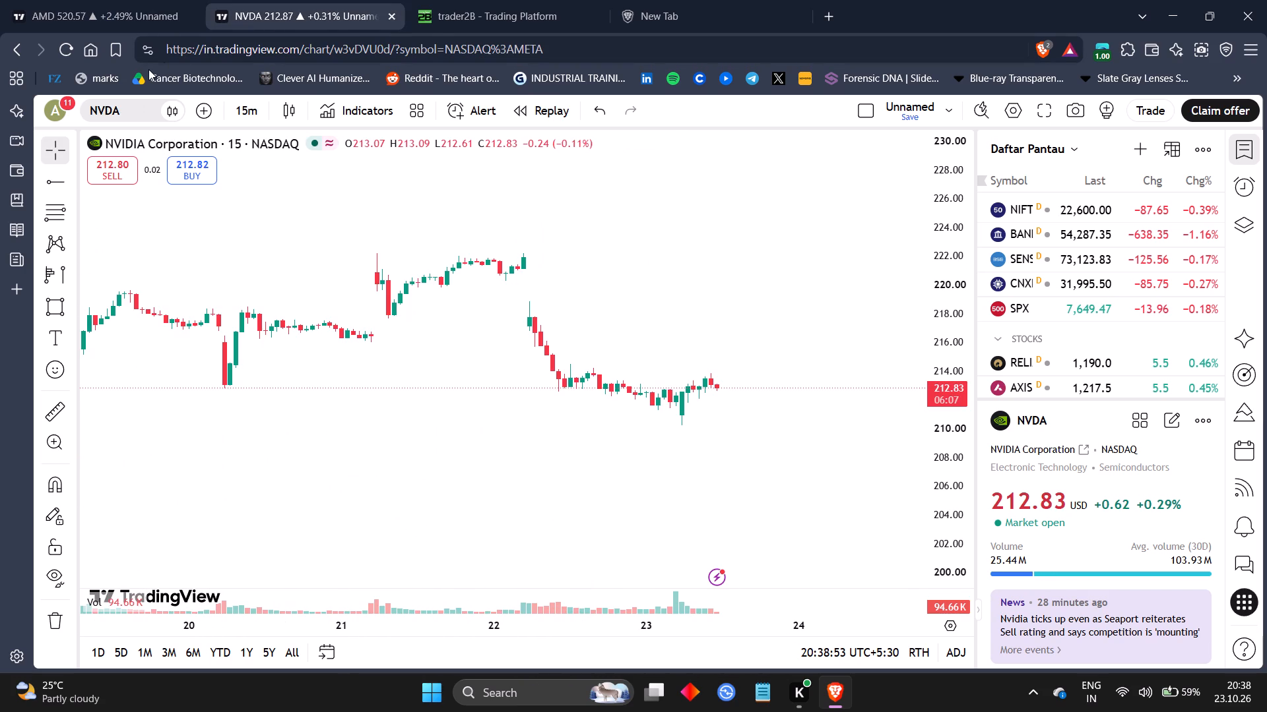
{"action": "left_click", "coordinate": [131, 110]}
{"action": "key", "text": "BackSpace"}
{"action": "type", "text": "meta"}
{"action": "left_click", "coordinate": [336, 222]}
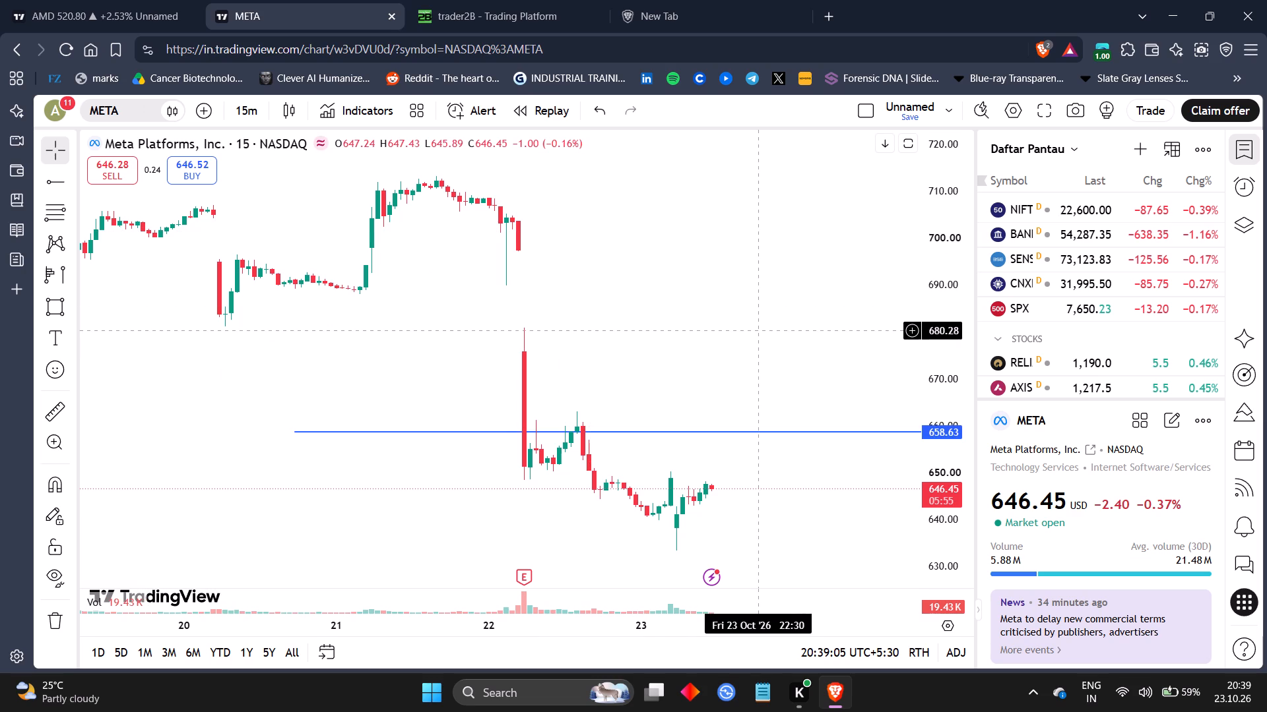
{"action": "left_click_drag", "start_coordinate": [760, 330], "coordinate": [707, 285]}
{"action": "left_click_drag", "start_coordinate": [804, 496], "coordinate": [800, 492]}
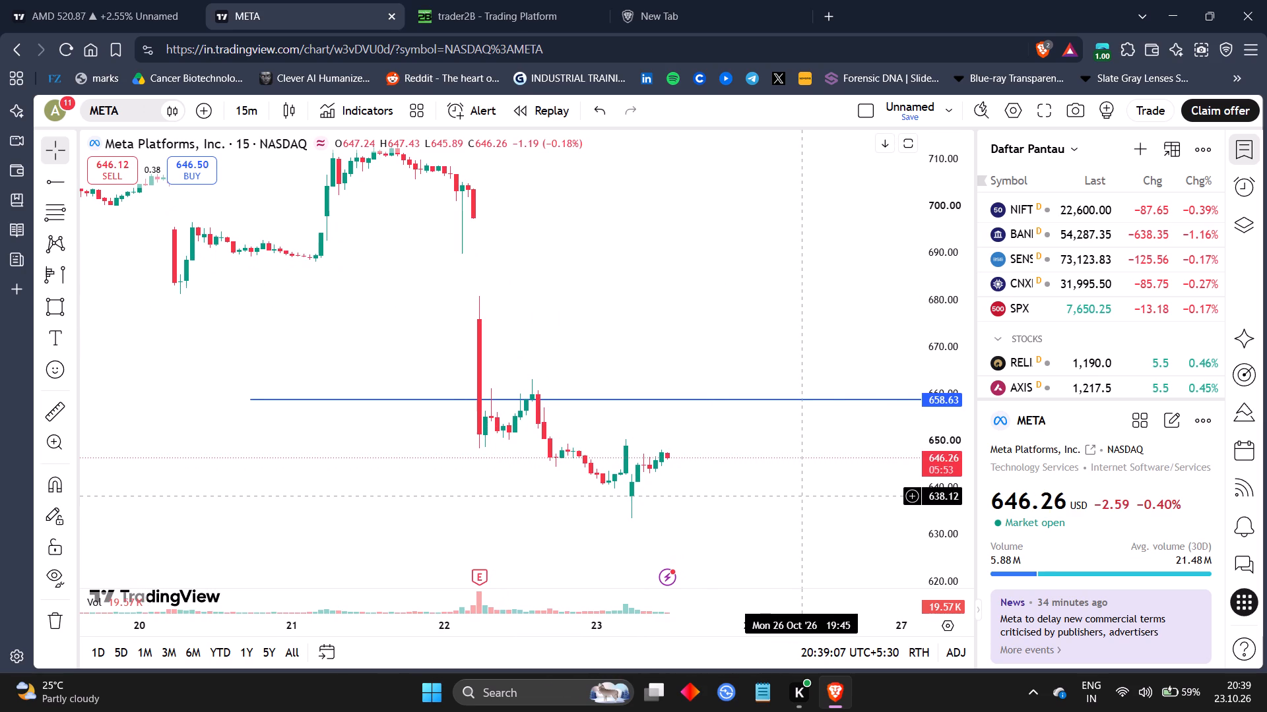
{"action": "left_click_drag", "start_coordinate": [800, 492], "coordinate": [748, 444]}
{"action": "left_click_drag", "start_coordinate": [782, 619], "coordinate": [678, 608]}
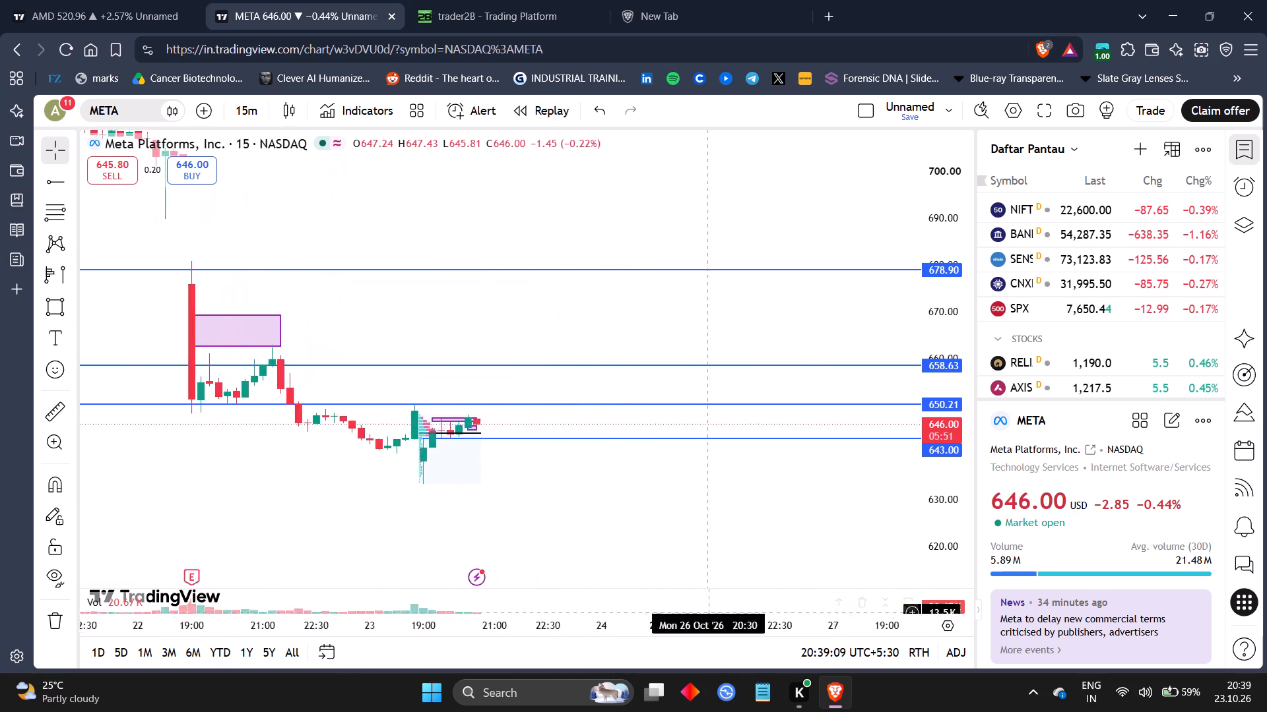
{"action": "left_click_drag", "start_coordinate": [678, 608], "coordinate": [623, 598]}
Set the META chart to the 1-minute interval and examine the current candles against the purple zones between the 643.00 and 650.21 lines.
{"action": "key", "text": "1"}
{"action": "key", "text": "Return"}
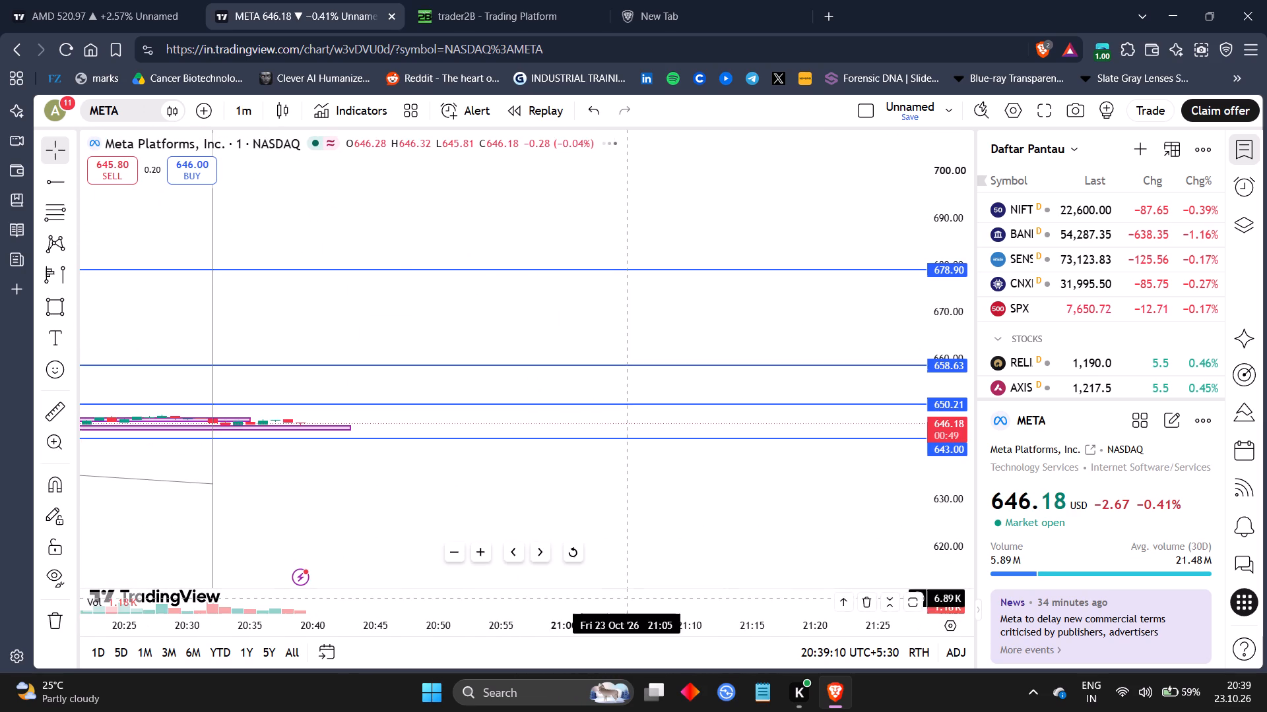
{"action": "scroll", "coordinate": [614, 585], "scroll_direction": "left", "scroll_amount": 1}
{"action": "left_click", "coordinate": [517, 510]}
{"action": "left_click_drag", "start_coordinate": [930, 553], "coordinate": [897, 340]}
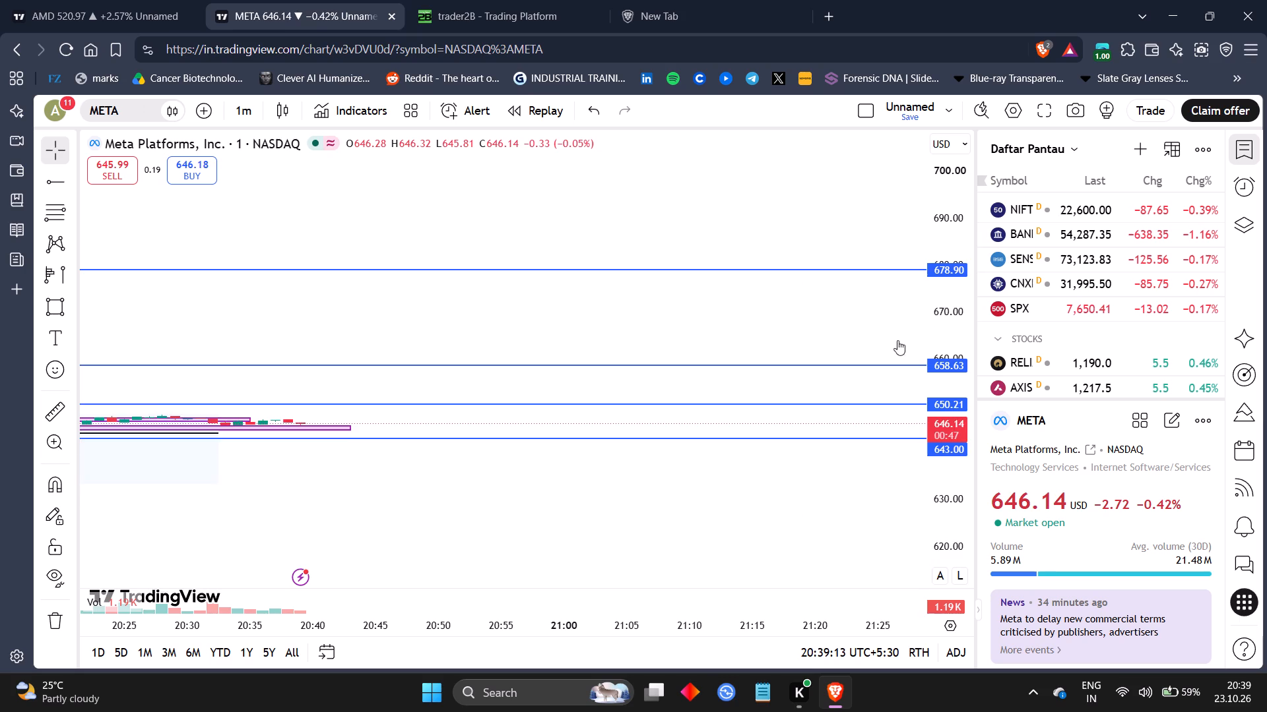
{"action": "left_click_drag", "start_coordinate": [897, 340], "coordinate": [898, 193]}
{"action": "left_click_drag", "start_coordinate": [511, 440], "coordinate": [745, 147]}
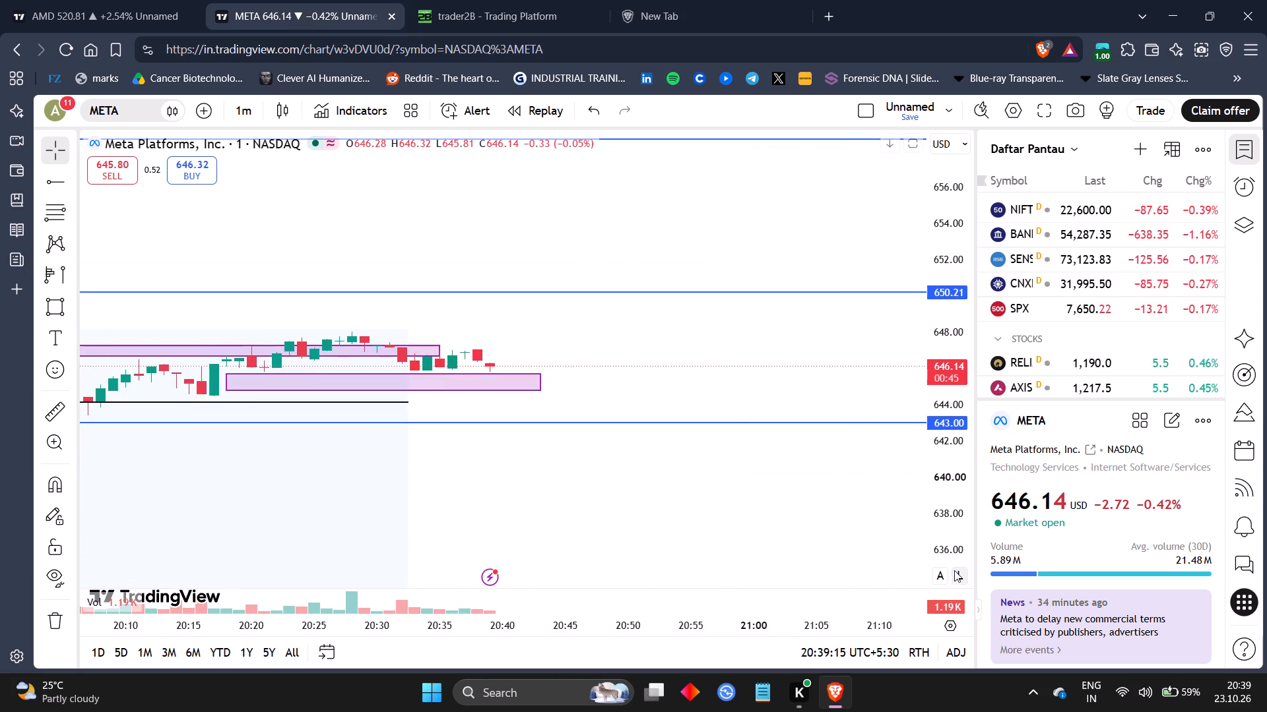
{"action": "left_click_drag", "start_coordinate": [956, 575], "coordinate": [952, 337]}
{"action": "left_click_drag", "start_coordinate": [779, 506], "coordinate": [766, 500]}
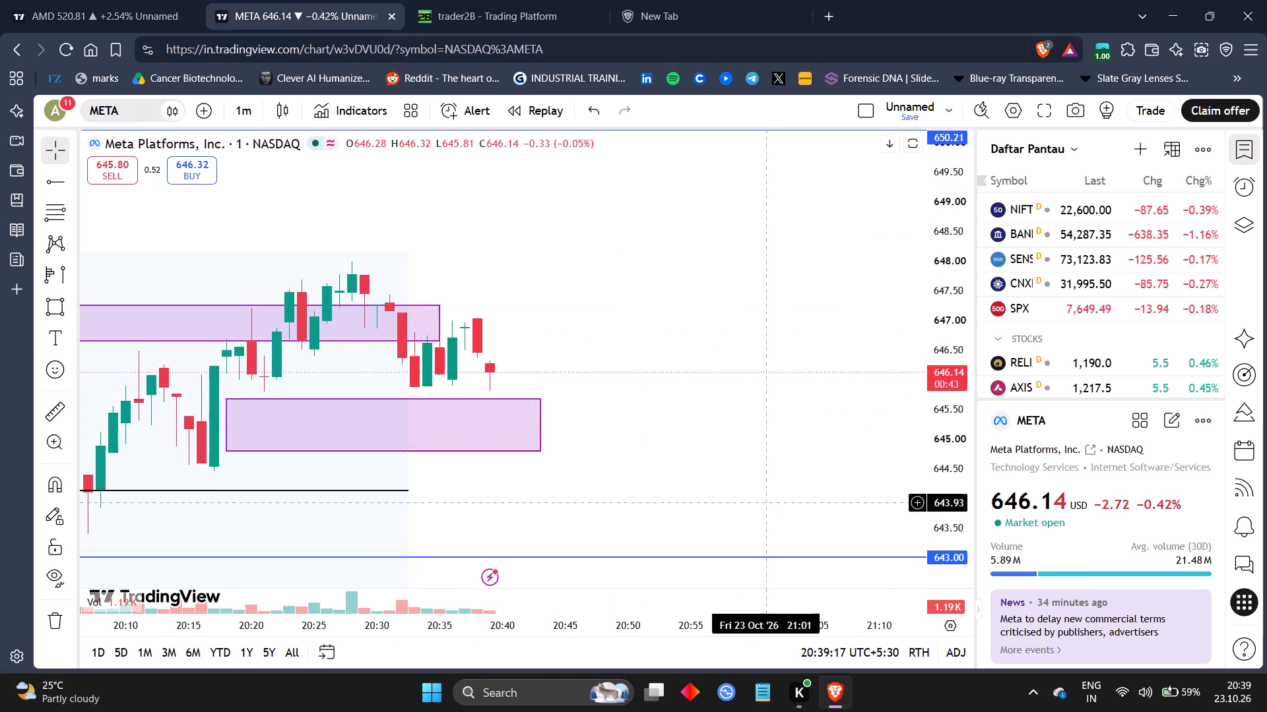
{"action": "left_click_drag", "start_coordinate": [950, 546], "coordinate": [903, 359]}
{"action": "left_click_drag", "start_coordinate": [771, 524], "coordinate": [729, 431]}
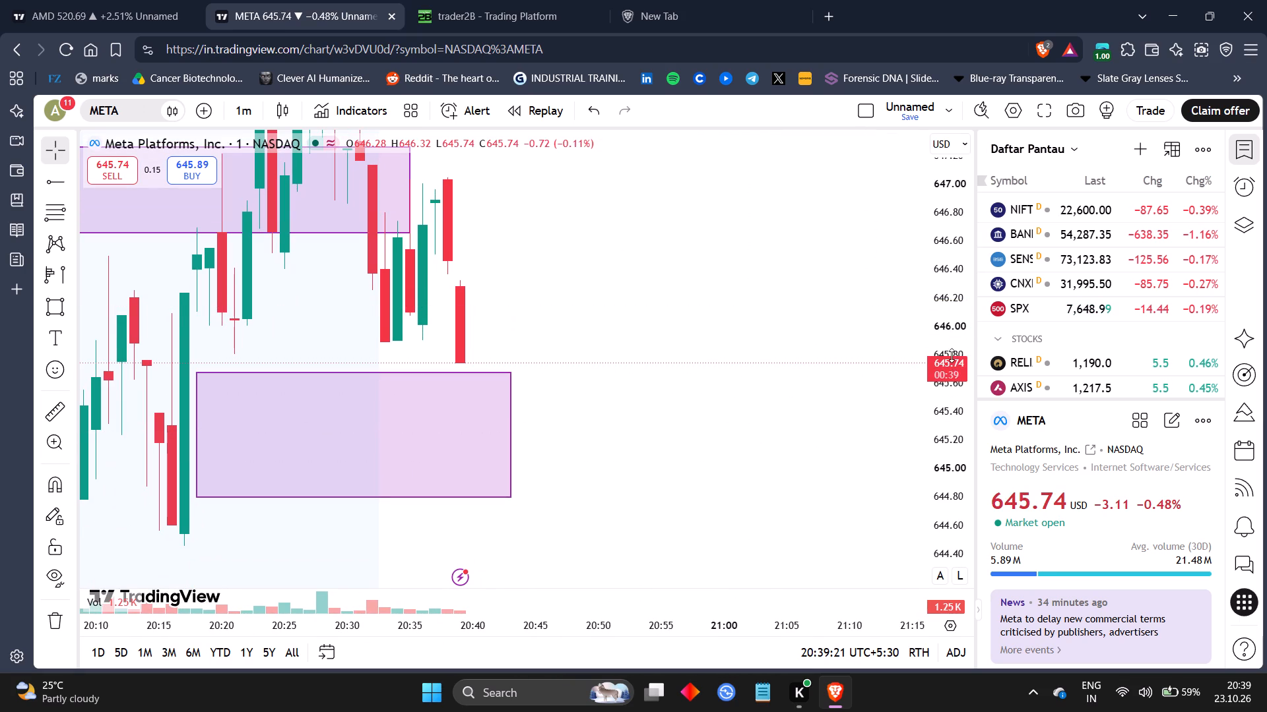
Examine META's 1-minute candles against the purple zone just above the 643.00 line, rescaling the chart and slightly widening the watchlist.
{"action": "left_click_drag", "start_coordinate": [950, 349], "coordinate": [934, 513]}
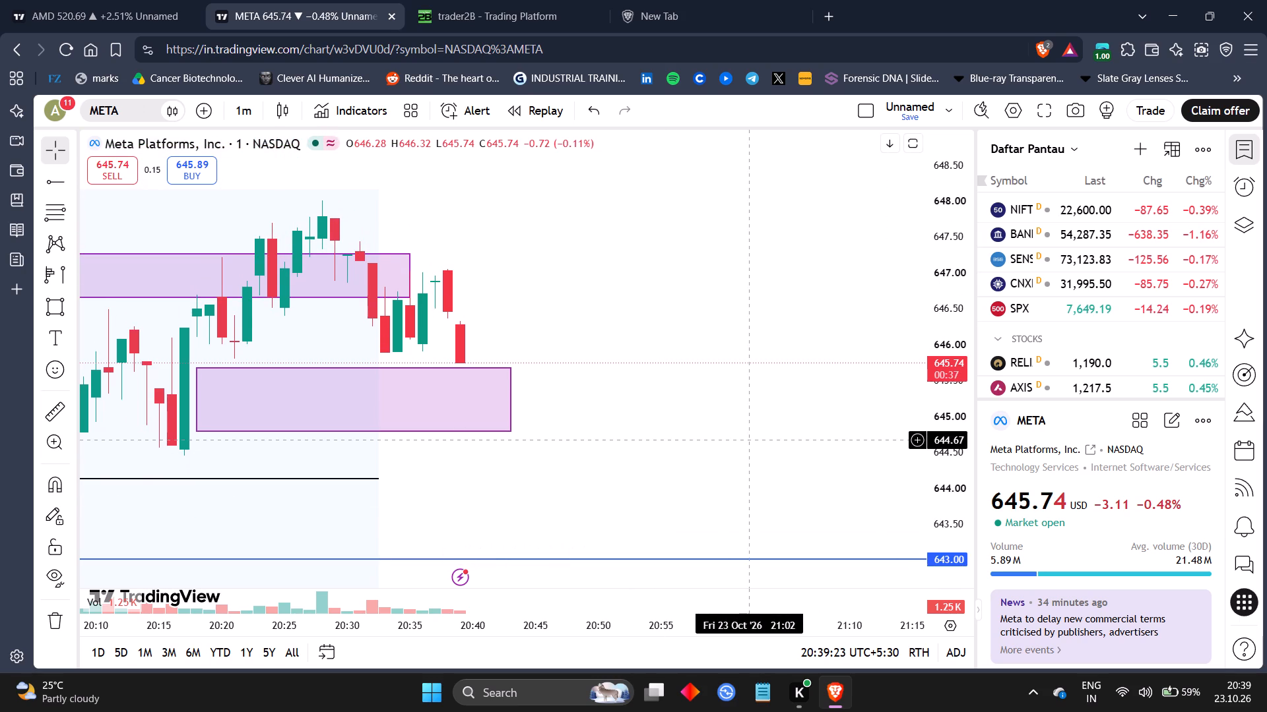
{"action": "left_click_drag", "start_coordinate": [753, 440], "coordinate": [880, 361]}
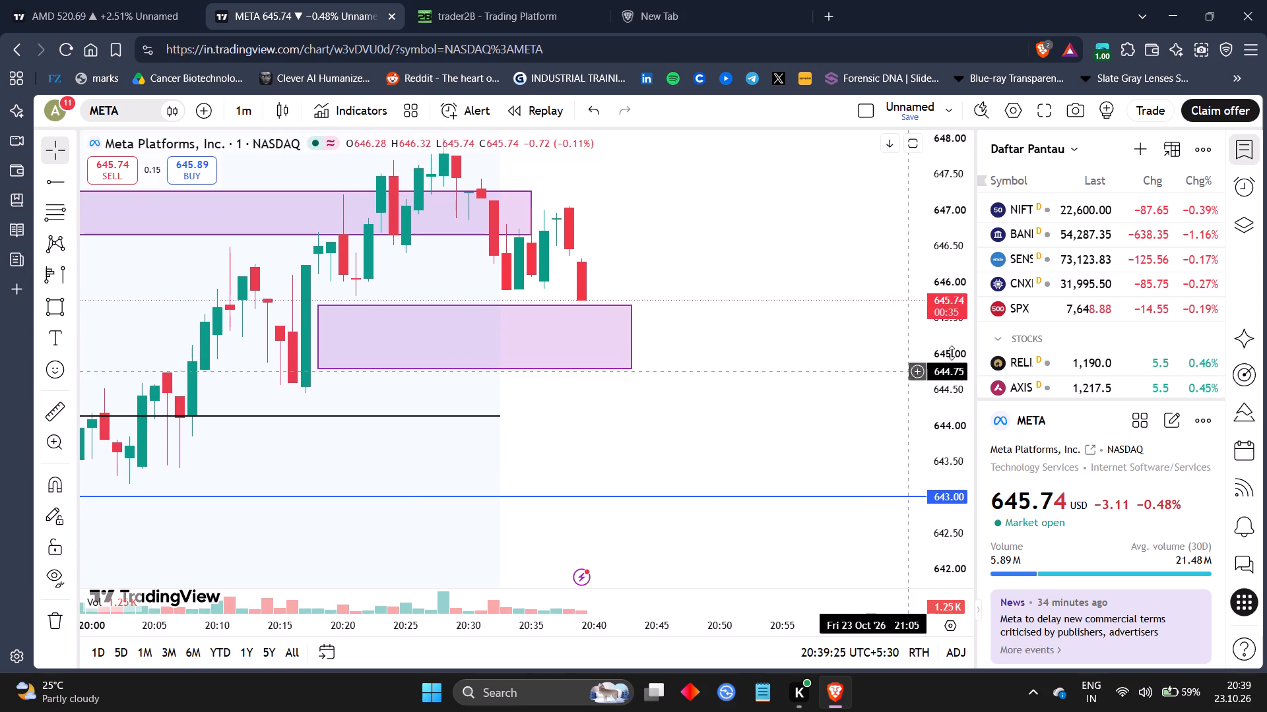
{"action": "left_click_drag", "start_coordinate": [952, 353], "coordinate": [941, 423]}
{"action": "left_click_drag", "start_coordinate": [941, 423], "coordinate": [919, 305]}
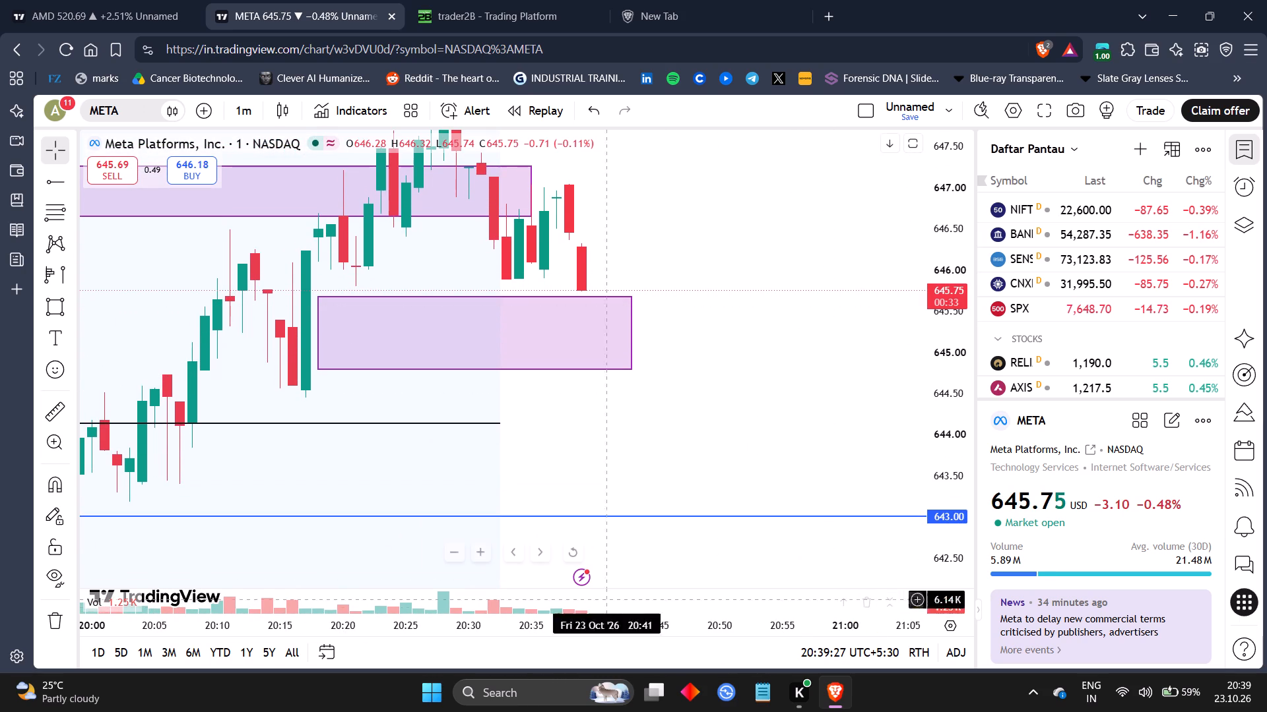
{"action": "left_click_drag", "start_coordinate": [614, 626], "coordinate": [698, 626]}
{"action": "left_click_drag", "start_coordinate": [838, 448], "coordinate": [727, 453]}
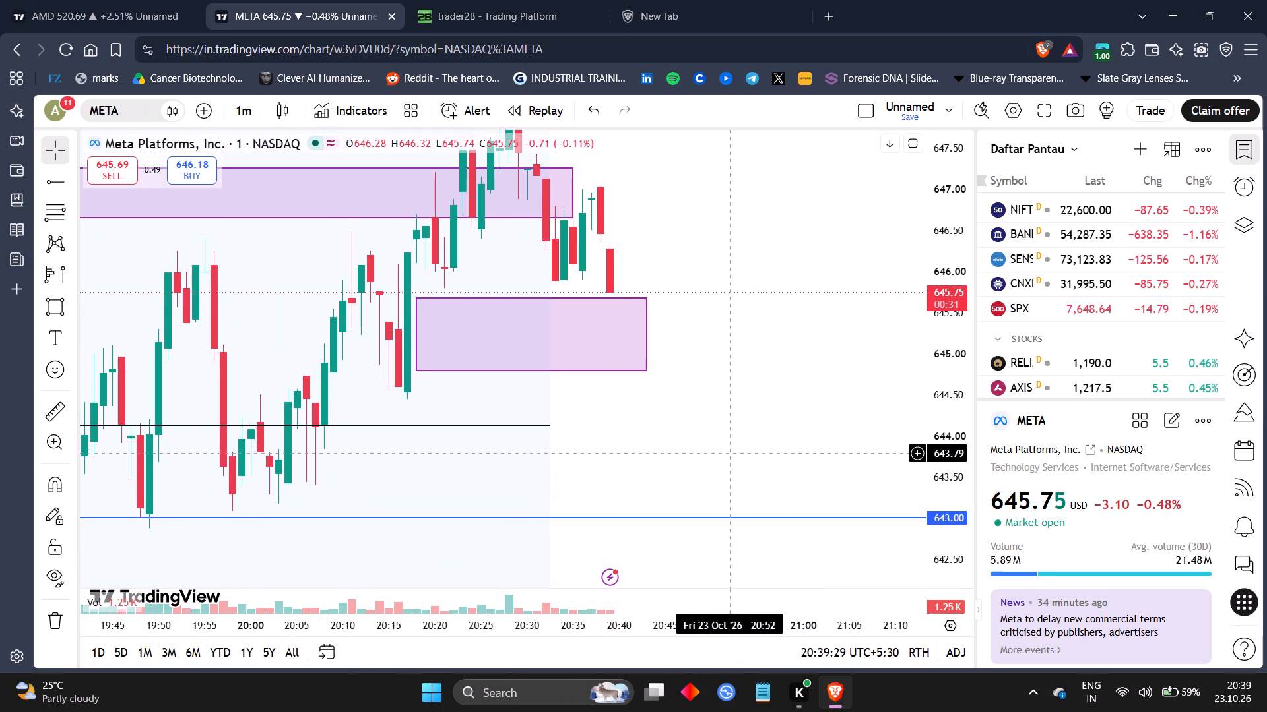
{"action": "left_click_drag", "start_coordinate": [977, 380], "coordinate": [961, 382]}
{"action": "left_click_drag", "start_coordinate": [961, 382], "coordinate": [962, 453]}
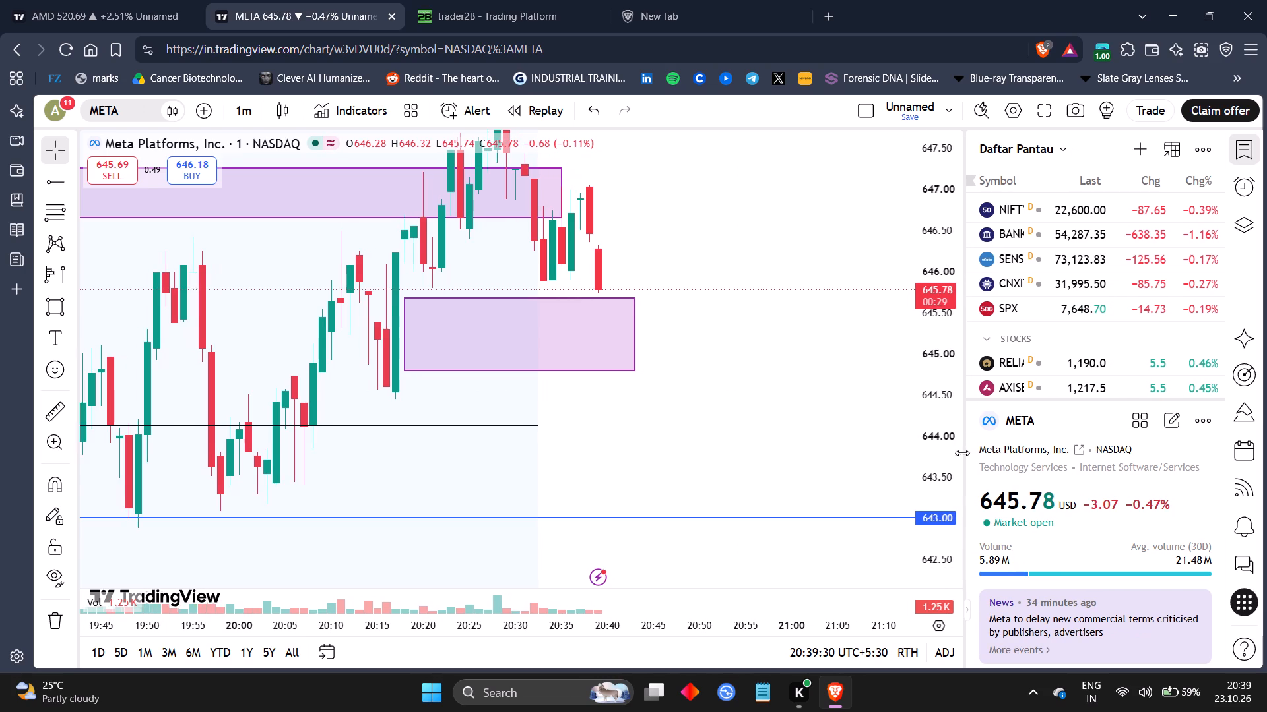
{"action": "left_click_drag", "start_coordinate": [962, 453], "coordinate": [960, 459]}
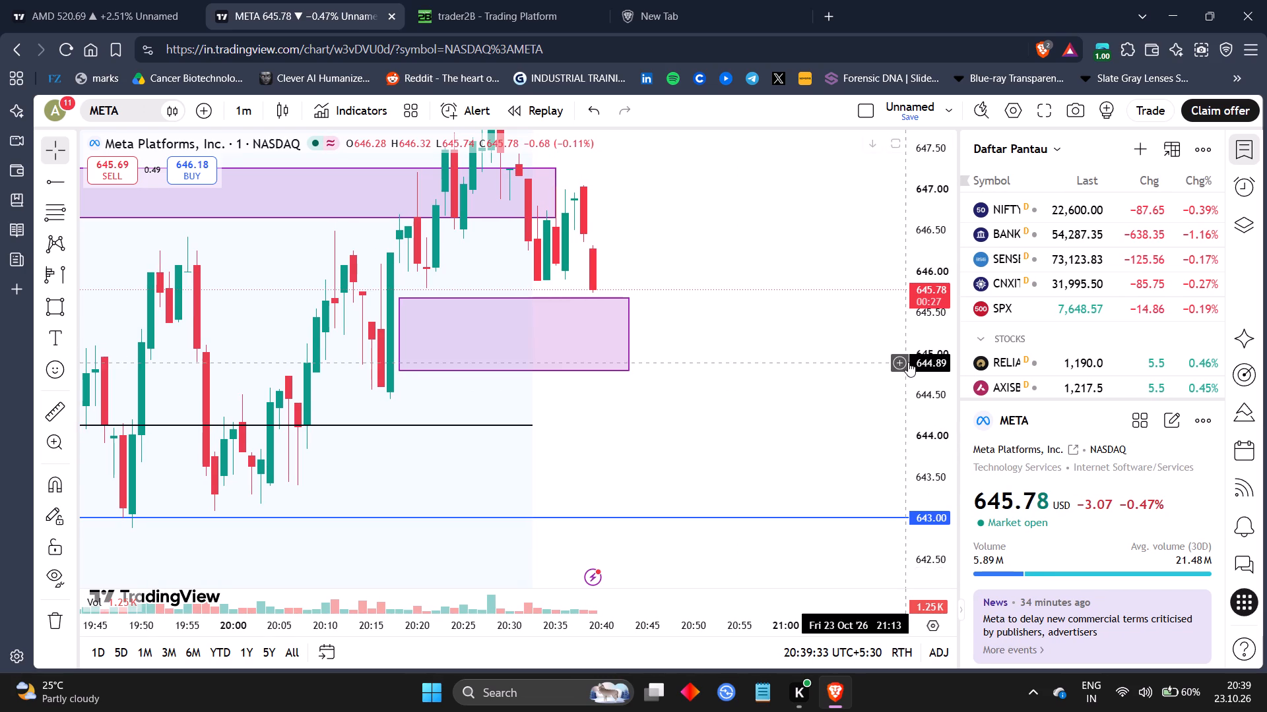
{"action": "left_click_drag", "start_coordinate": [928, 363], "coordinate": [921, 463]}
{"action": "left_click_drag", "start_coordinate": [764, 430], "coordinate": [730, 411]}
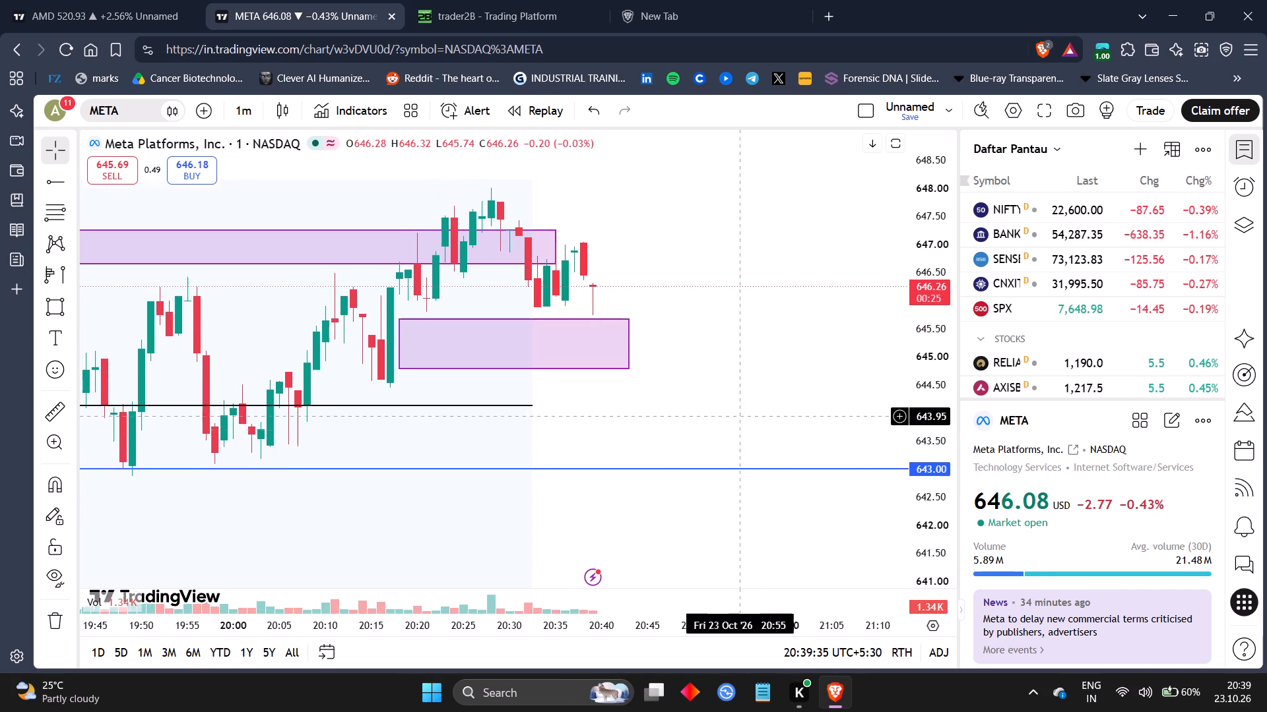
{"action": "left_click_drag", "start_coordinate": [730, 411], "coordinate": [698, 399]}
Switch to trader2B and load META (Meta Platforms Inc.) in the chart in place of AMD, checking briefly against TradingView.
{"action": "left_click", "coordinate": [531, 0]}
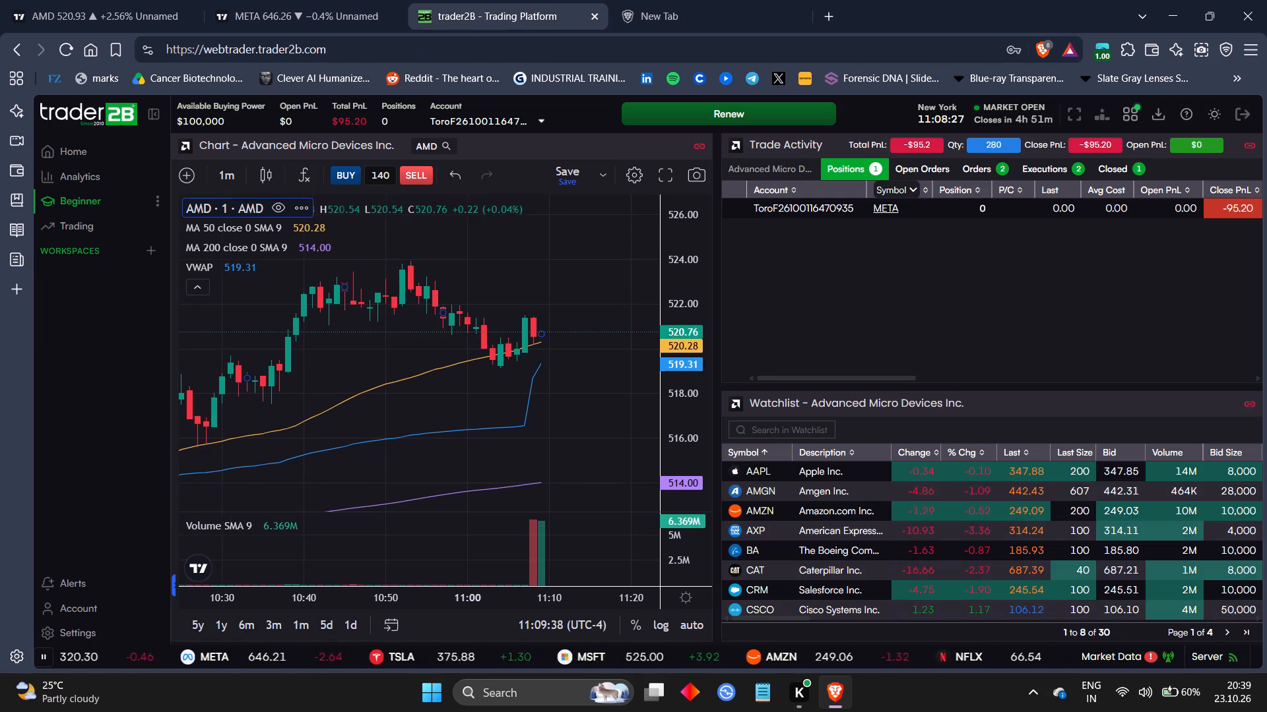
{"action": "left_click", "coordinate": [446, 136]}
{"action": "key", "text": "BackSpace"}
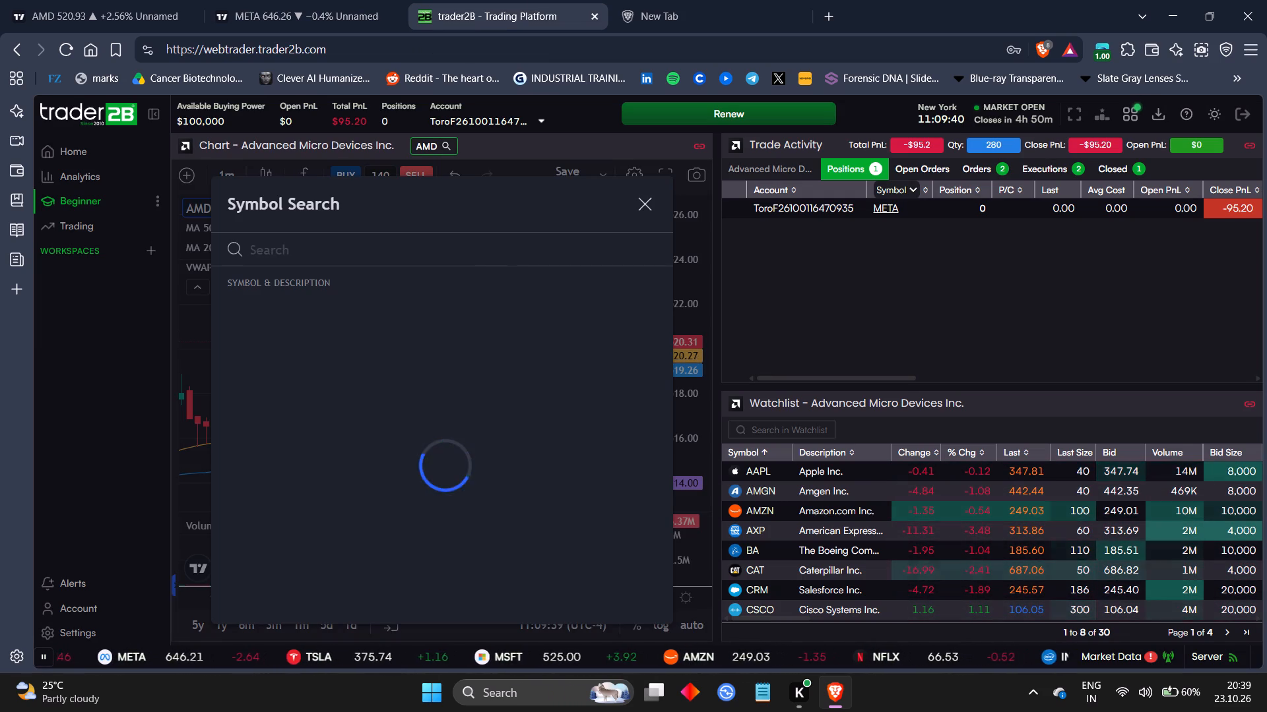
{"action": "type", "text": "meta"}
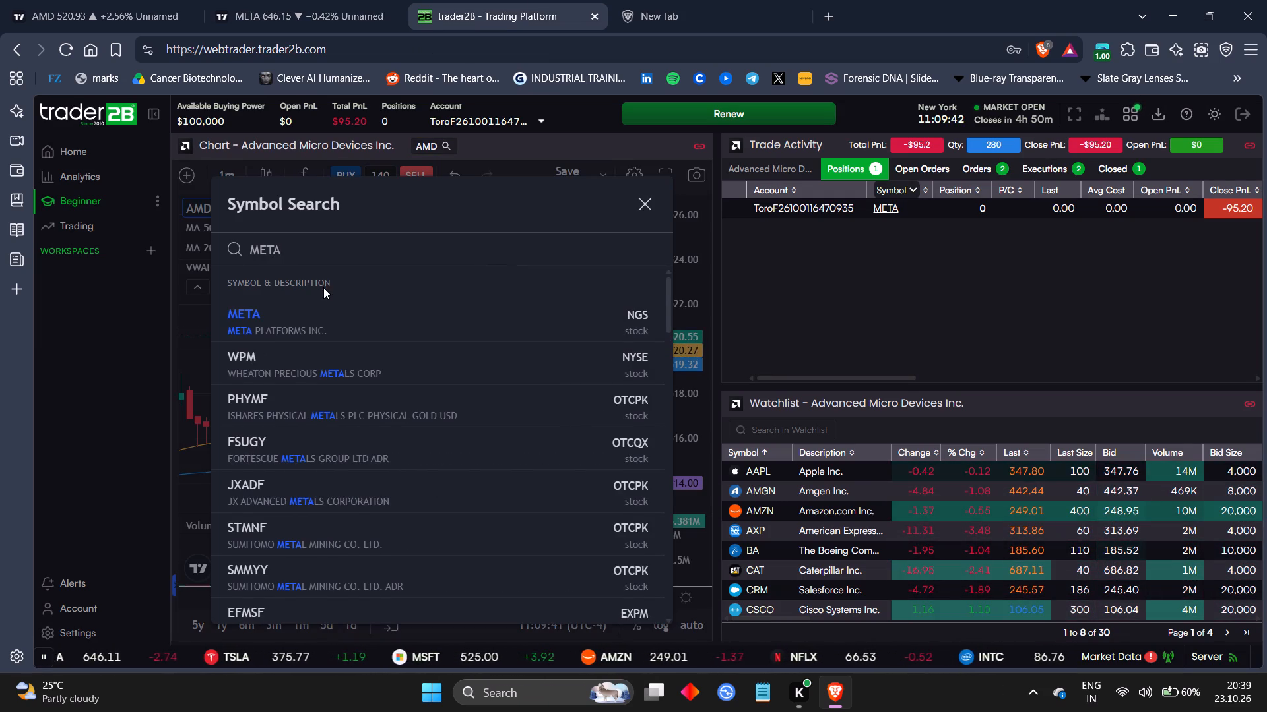
{"action": "left_click_drag", "start_coordinate": [330, 344], "coordinate": [346, 323]}
{"action": "left_click", "coordinate": [346, 323]}
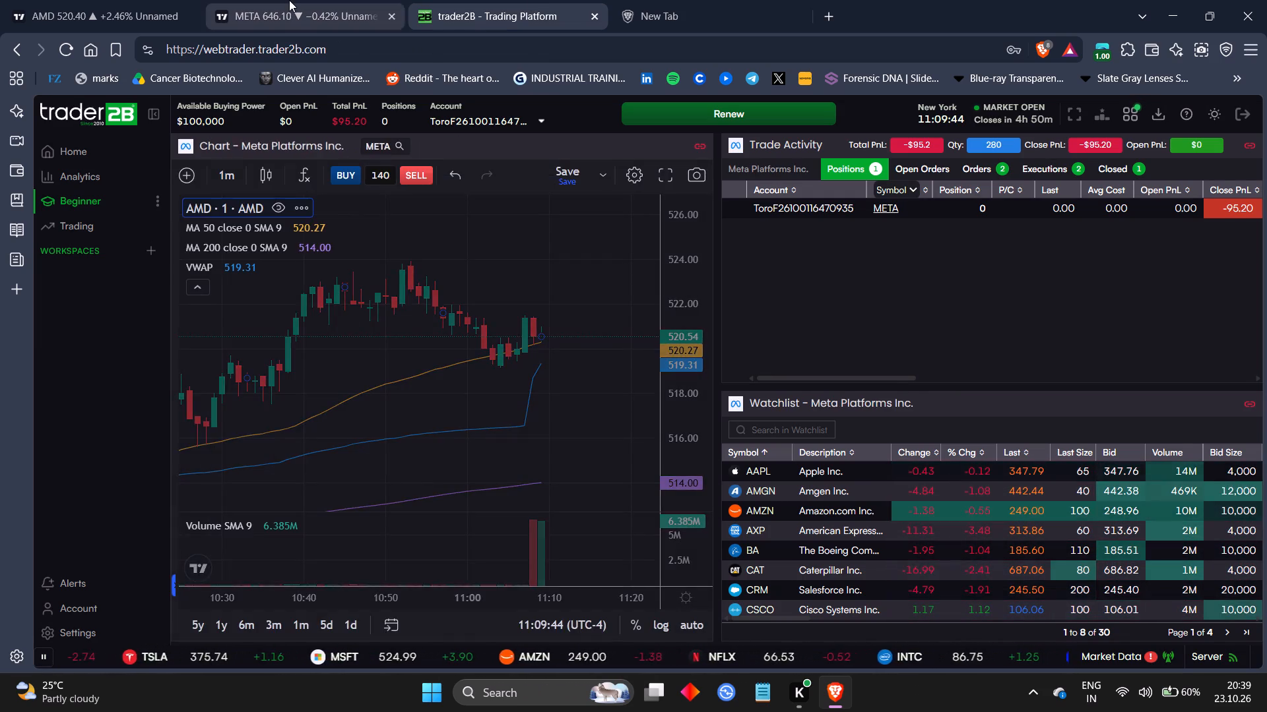
{"action": "left_click", "coordinate": [289, 0]}
{"action": "left_click", "coordinate": [494, 0]}
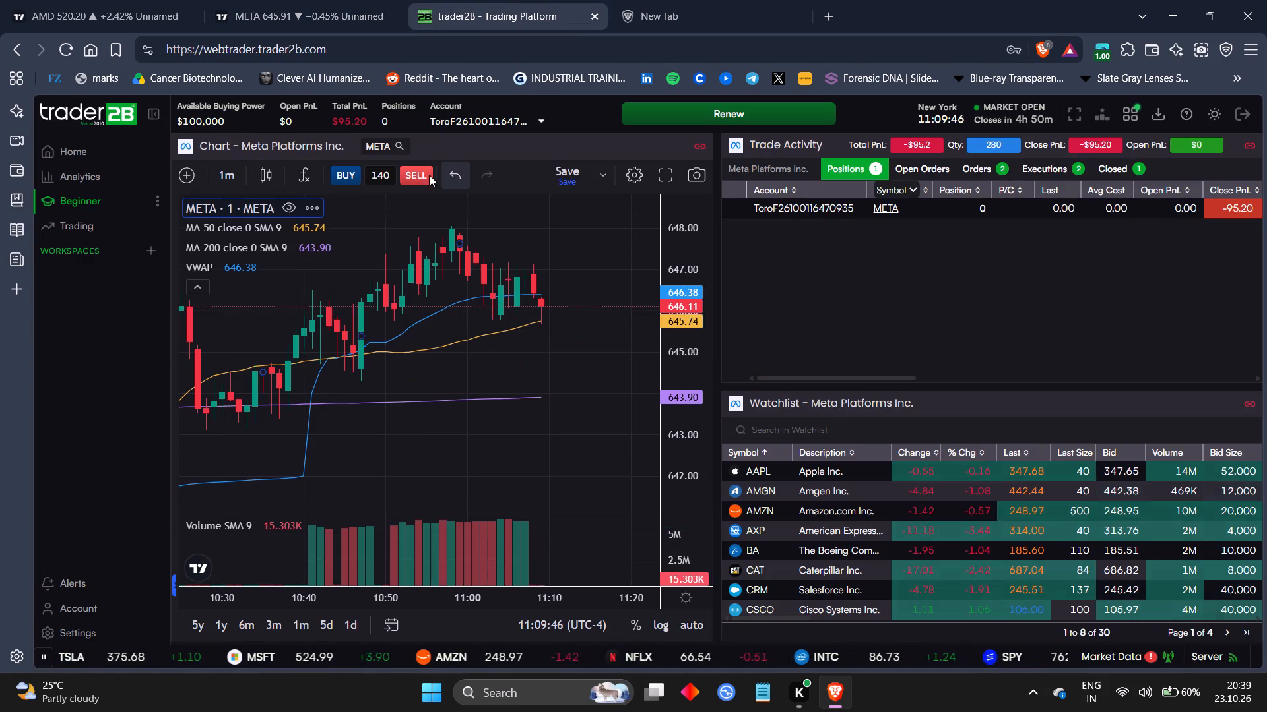
Open a buy order ticket for META and set its order type to Market.
{"action": "left_click", "coordinate": [351, 173]}
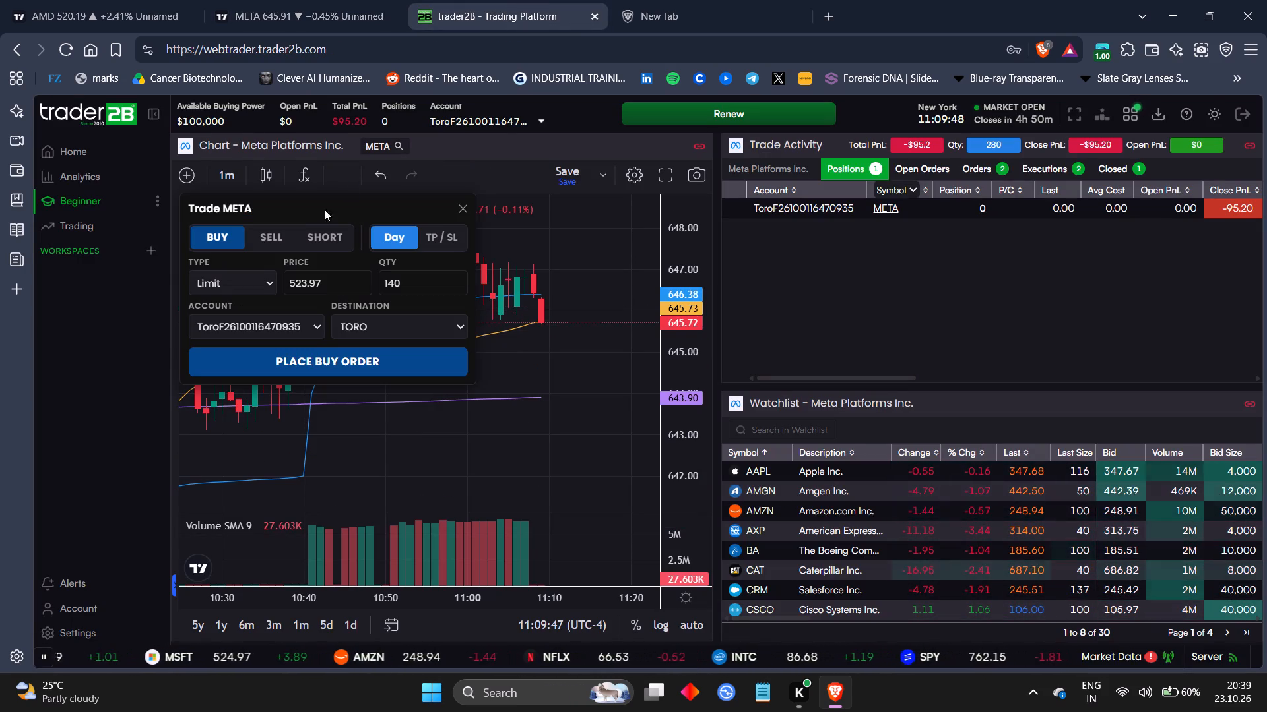
{"action": "left_click", "coordinate": [229, 271]}
{"action": "left_click", "coordinate": [236, 310]}
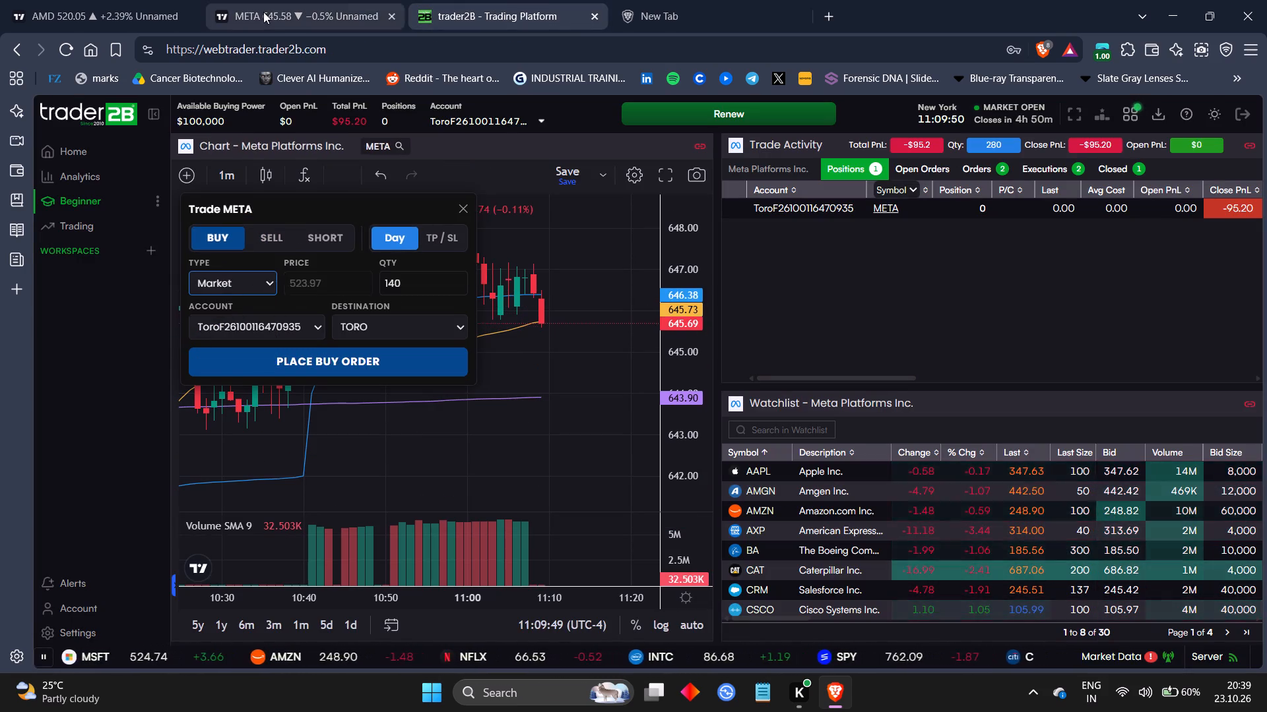
Compare META's price on trader2B and TradingView, examining the 1-minute candles inside the lower purple zone.
{"action": "left_click", "coordinate": [263, 12]}
{"action": "left_click", "coordinate": [445, 0]}
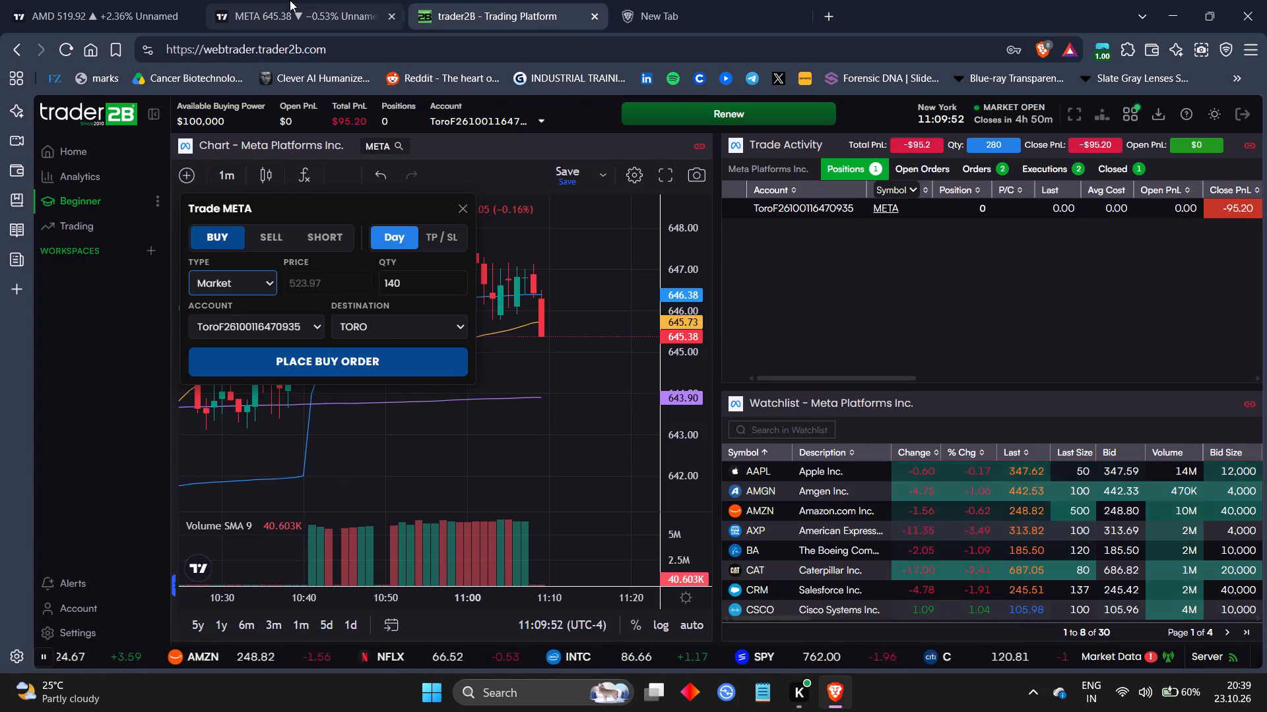
{"action": "left_click", "coordinate": [325, 0]}
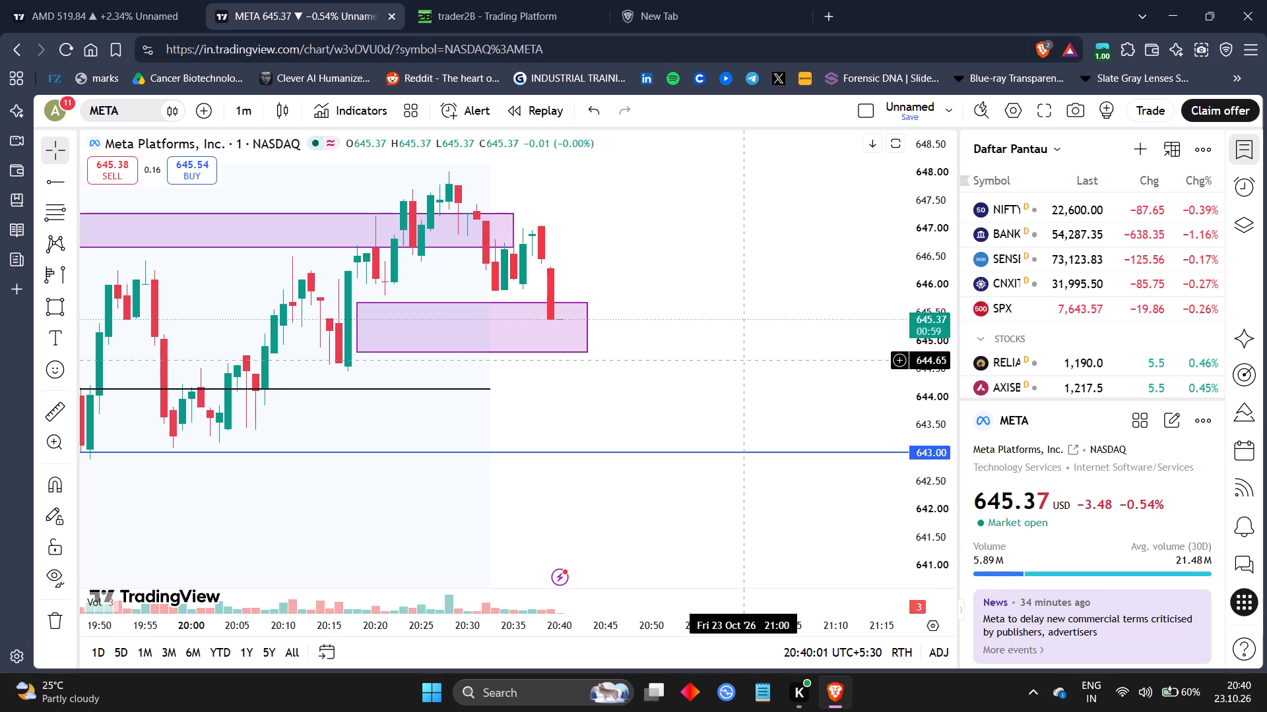
{"action": "left_click_drag", "start_coordinate": [741, 360], "coordinate": [717, 316]}
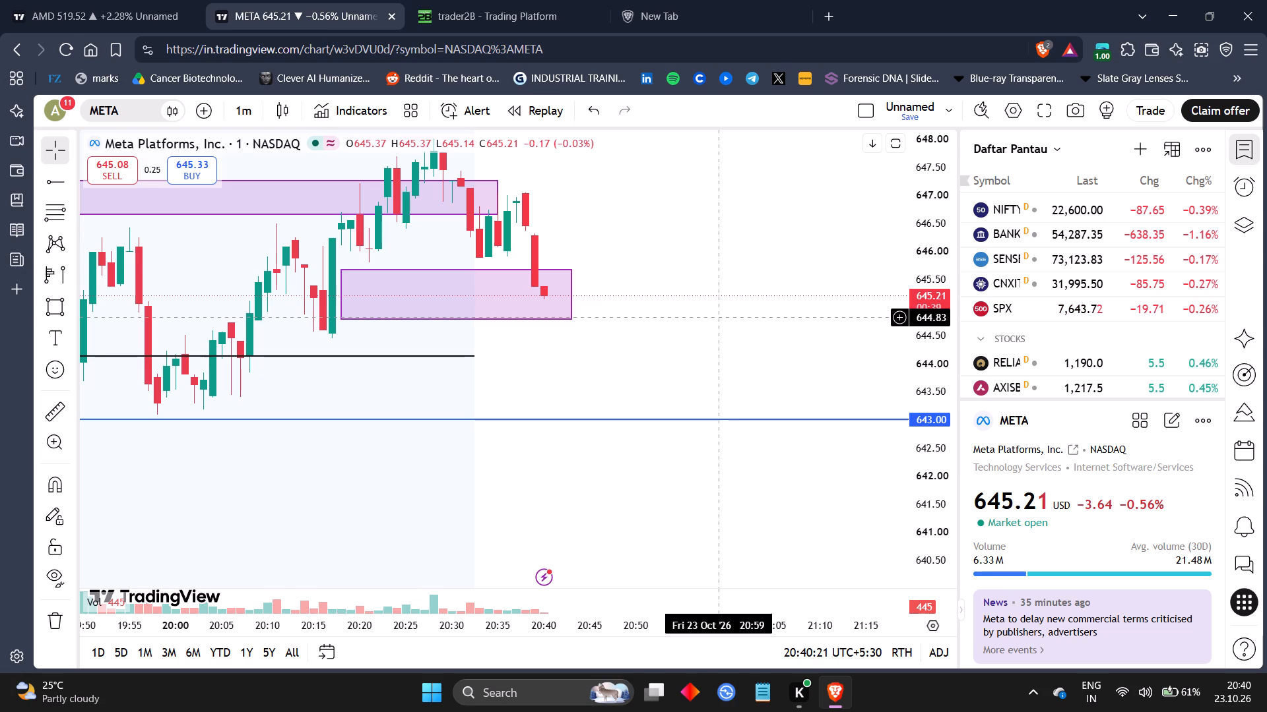
{"action": "left_click", "coordinate": [513, 0]}
{"action": "left_click", "coordinate": [97, 147]}
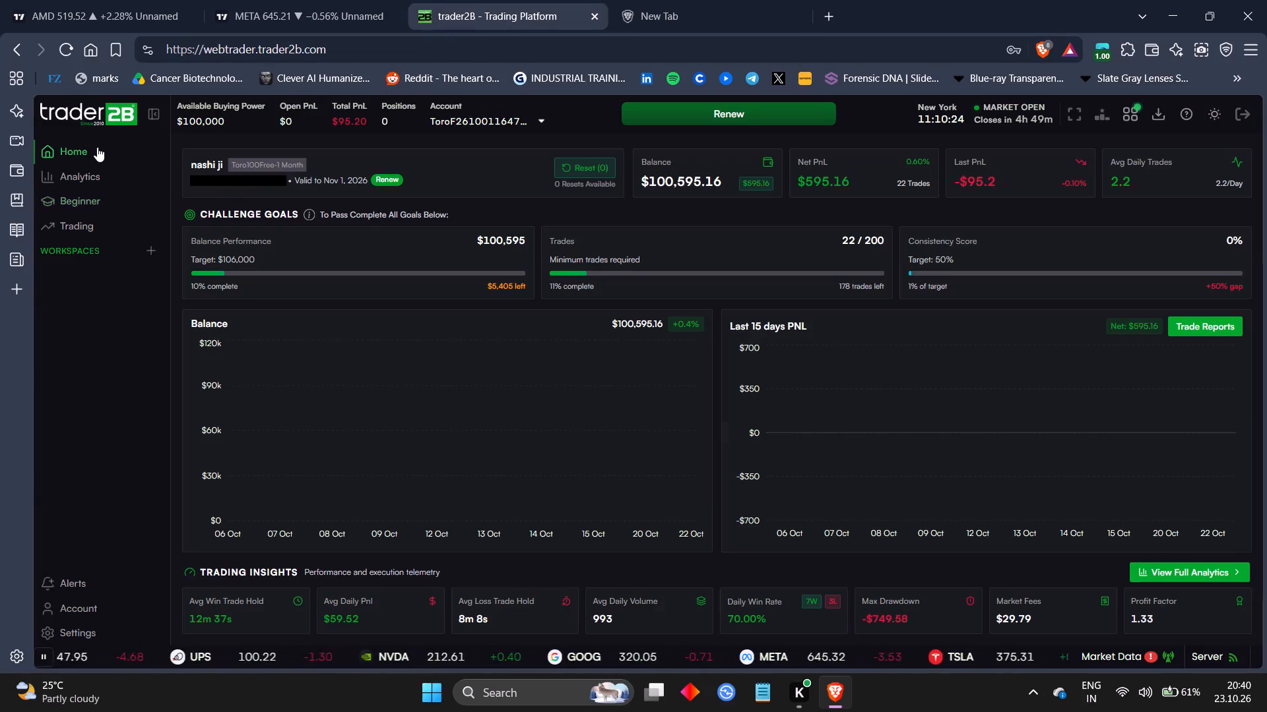
{"action": "left_click", "coordinate": [97, 147]}
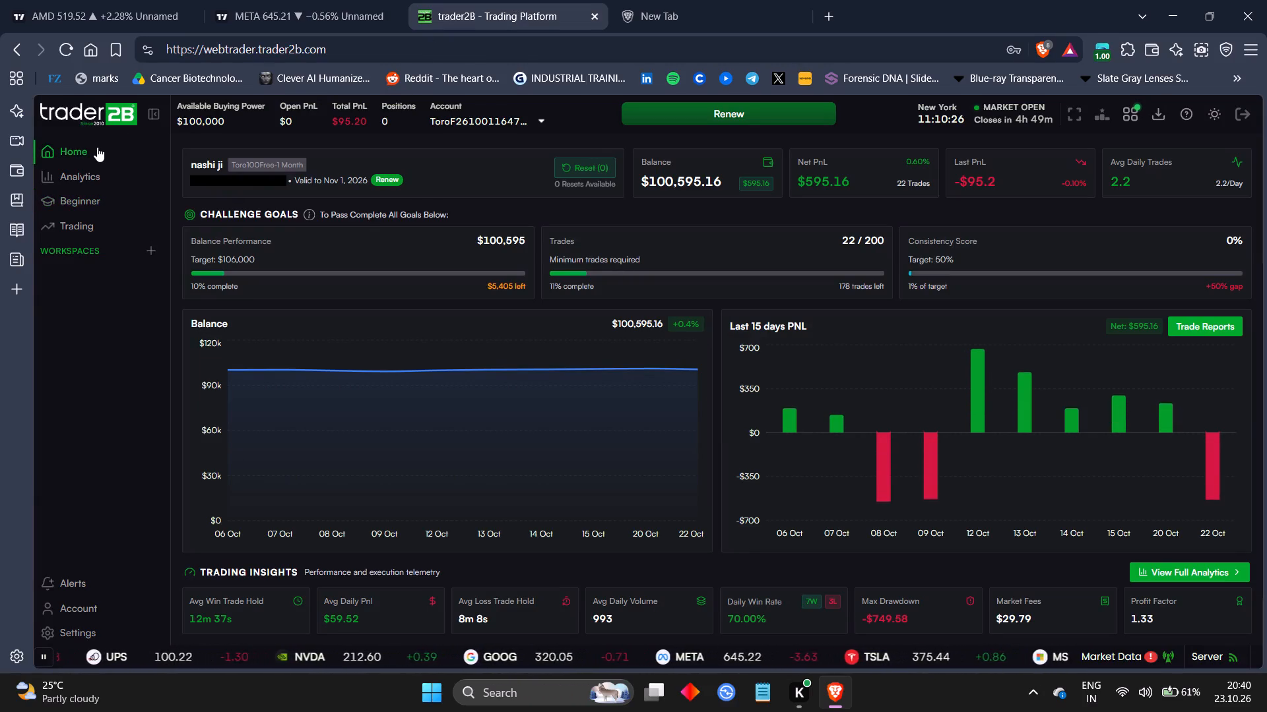
{"action": "left_click", "coordinate": [95, 194]}
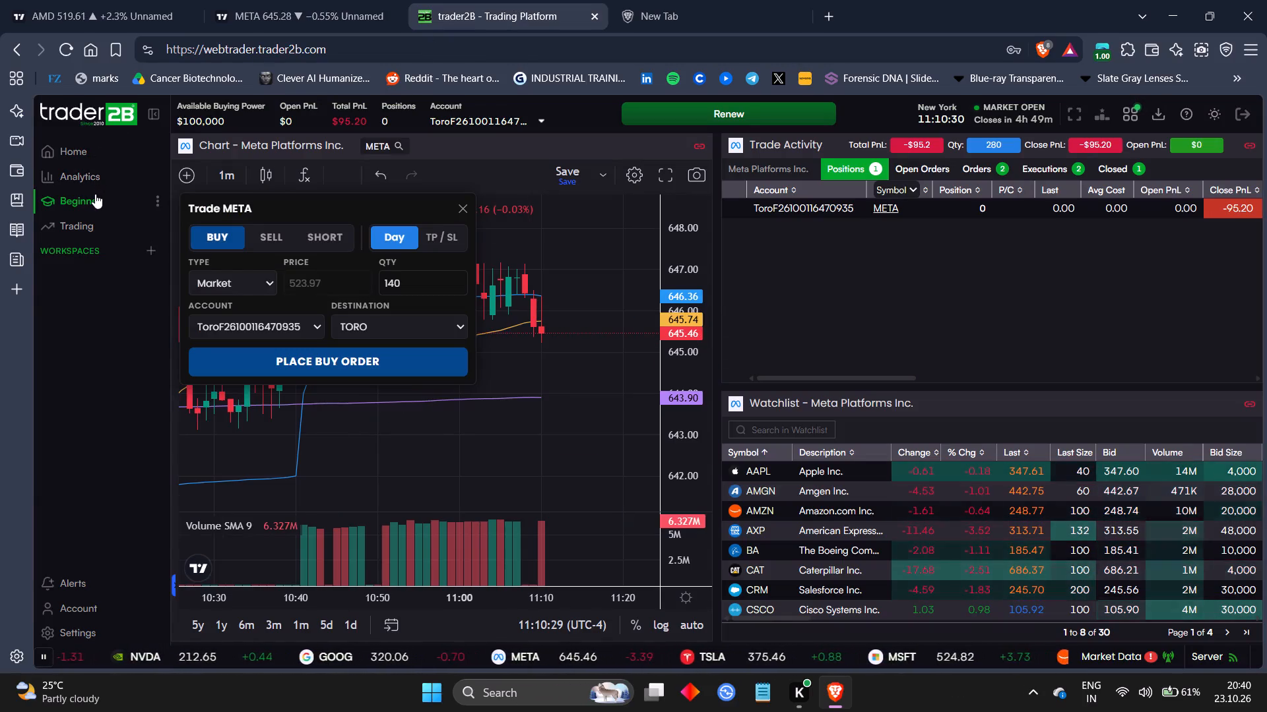
Return to TradingView and examine META's current 1-minute candle within the lower purple zone above the 643.00 line.
{"action": "left_click", "coordinate": [327, 0]}
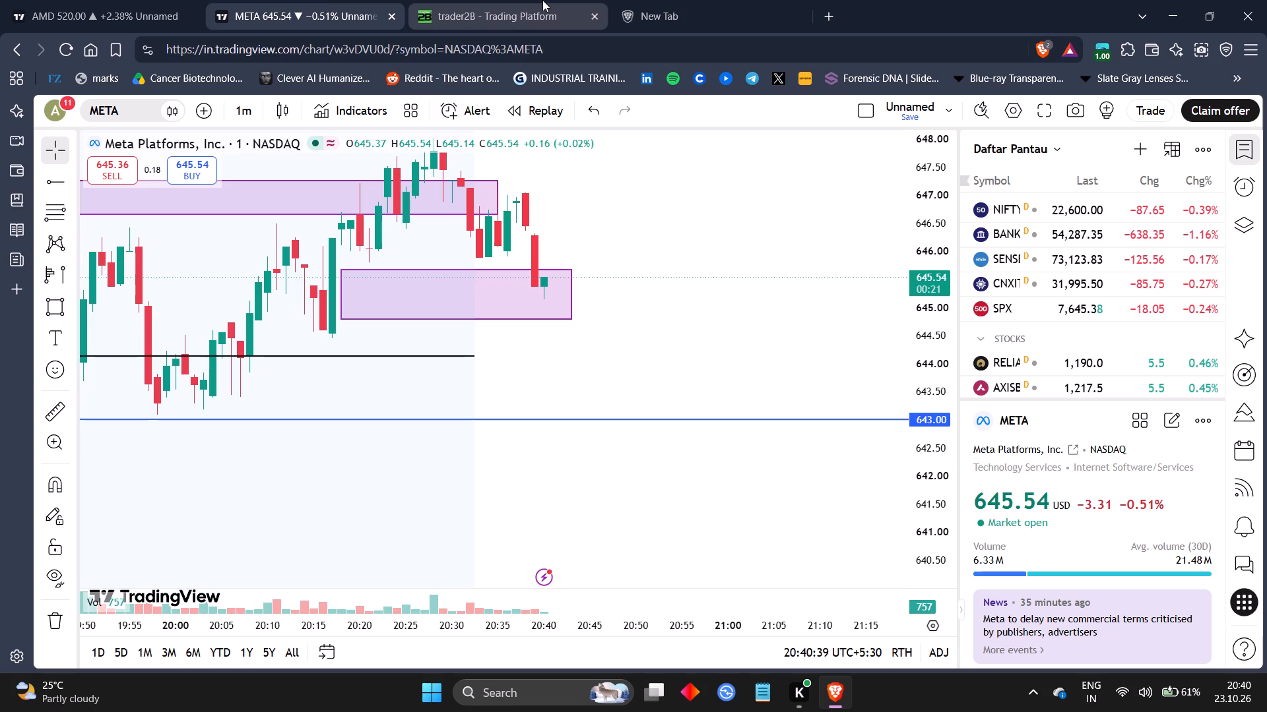
{"action": "left_click_drag", "start_coordinate": [760, 341], "coordinate": [839, 351]}
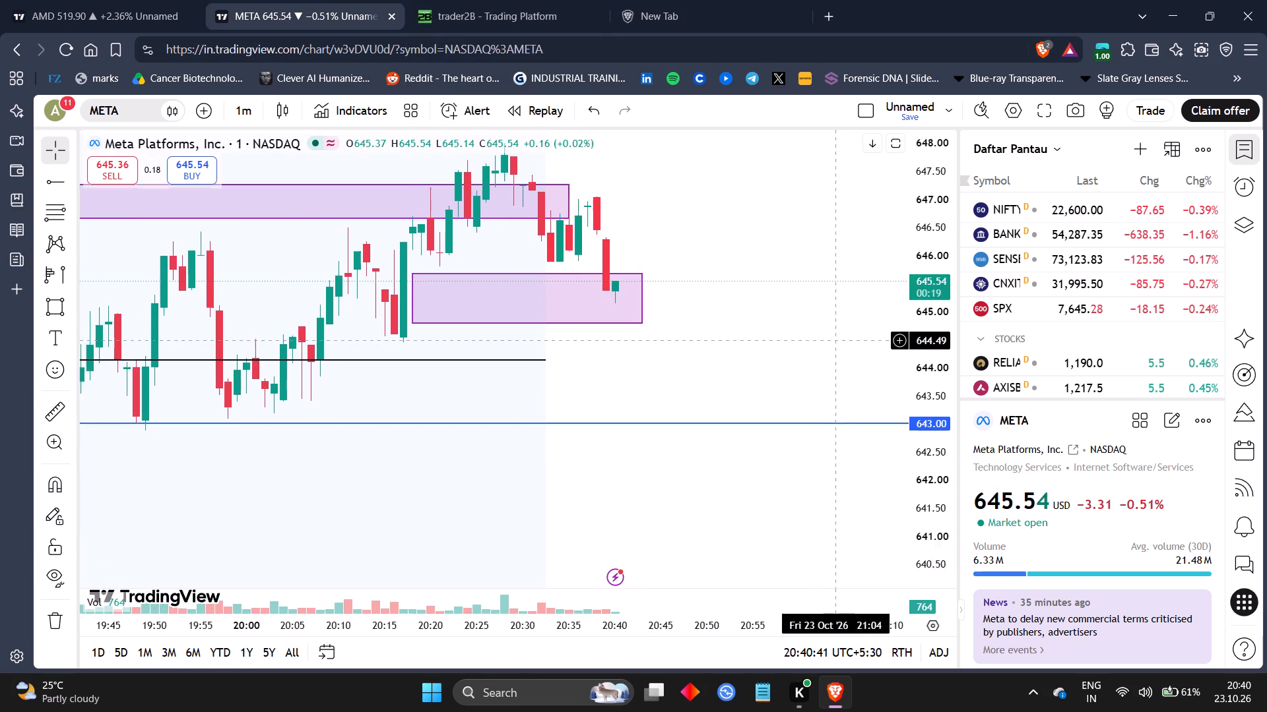
{"action": "left_click_drag", "start_coordinate": [839, 351], "coordinate": [843, 396]}
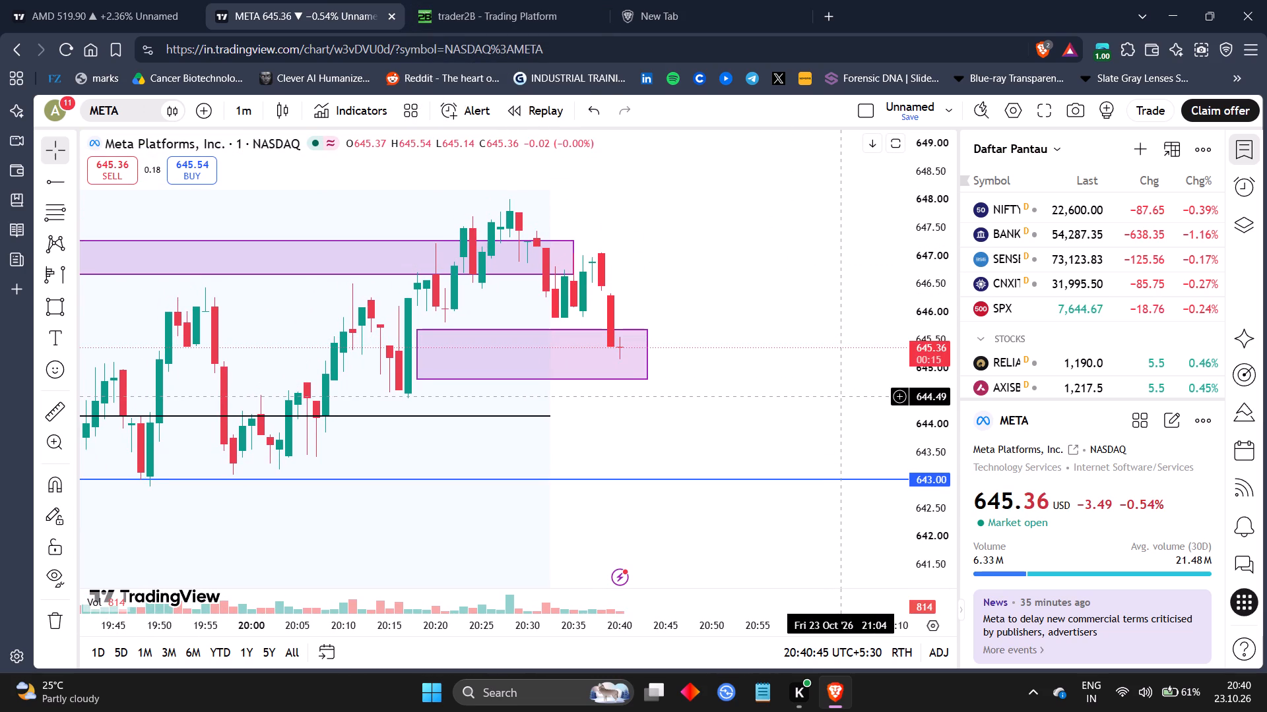
{"action": "left_click_drag", "start_coordinate": [843, 396], "coordinate": [821, 340]}
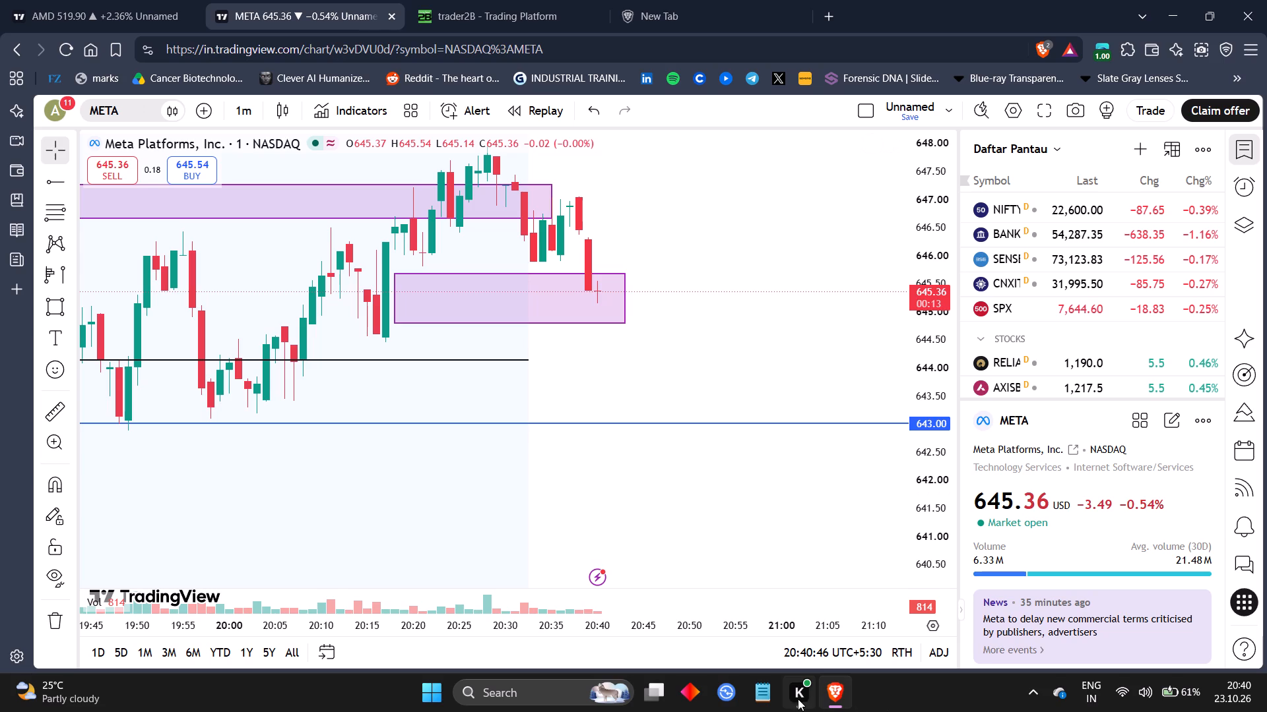
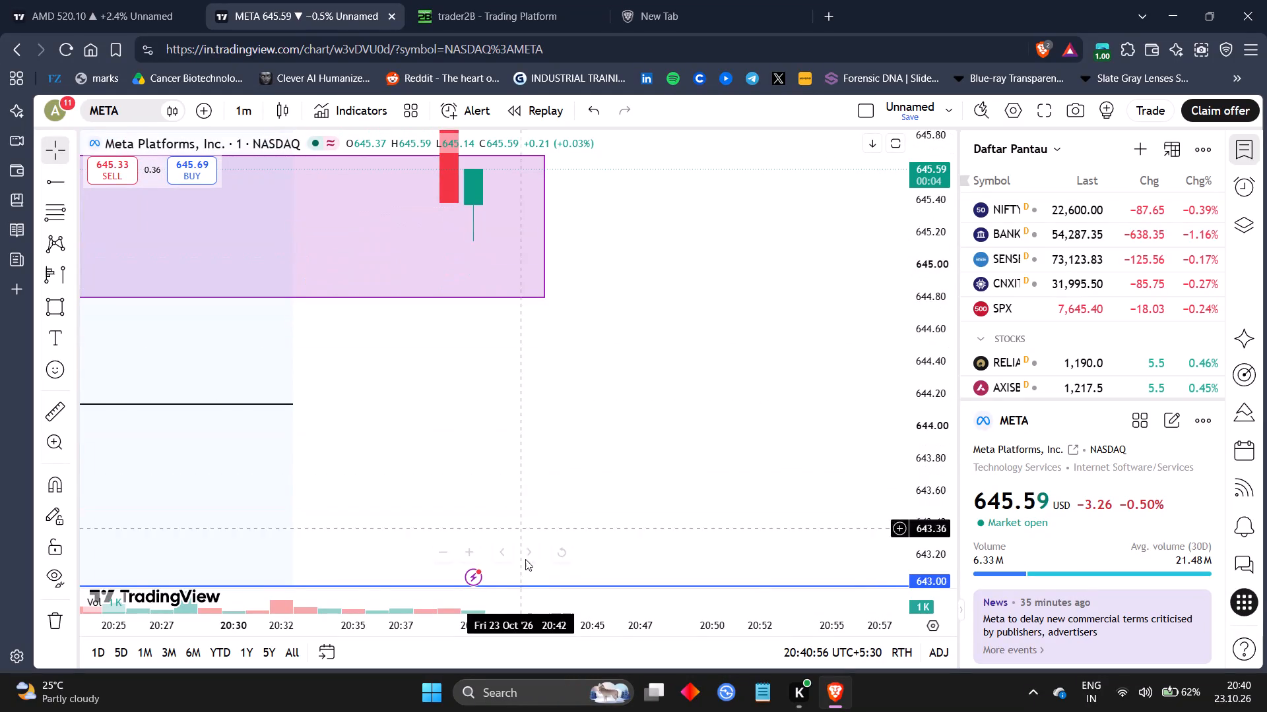
Check META's candles in the lower purple zone and send the market buy order for 140 META on trader2B.
{"action": "left_click_drag", "start_coordinate": [524, 621], "coordinate": [696, 636]}
{"action": "left_click_drag", "start_coordinate": [939, 227], "coordinate": [894, 449]}
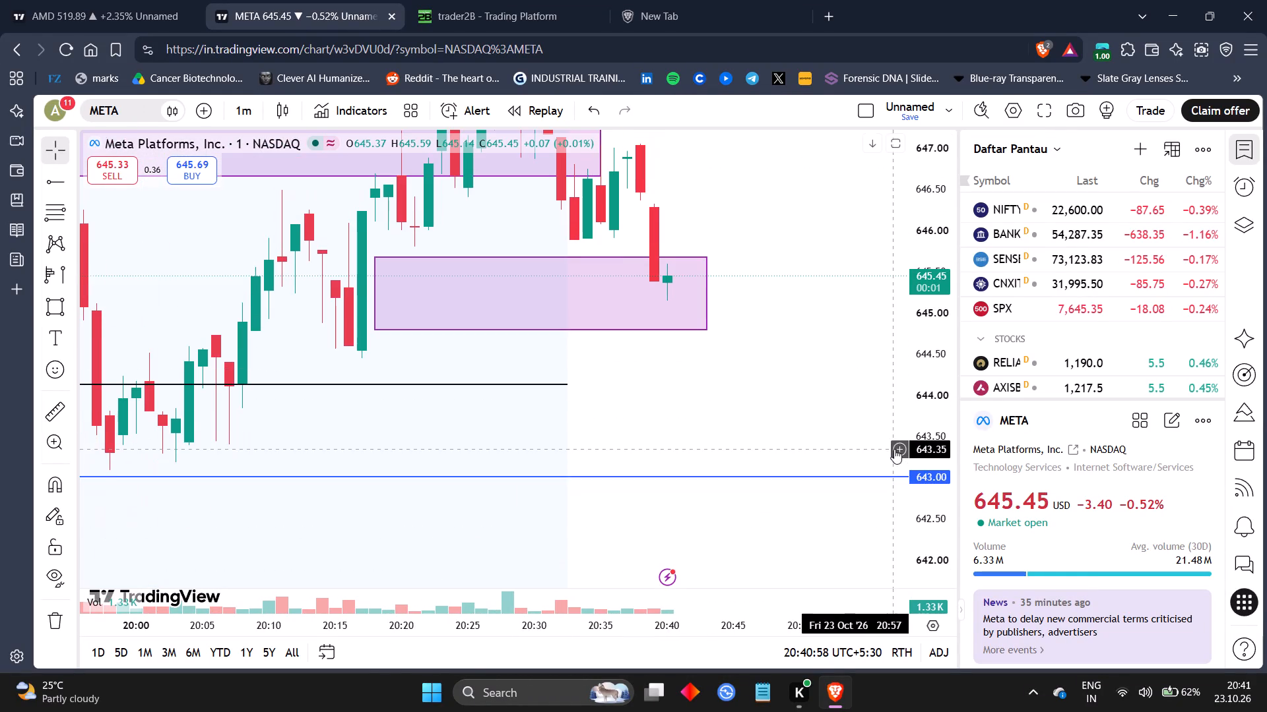
{"action": "left_click_drag", "start_coordinate": [743, 359], "coordinate": [721, 415]}
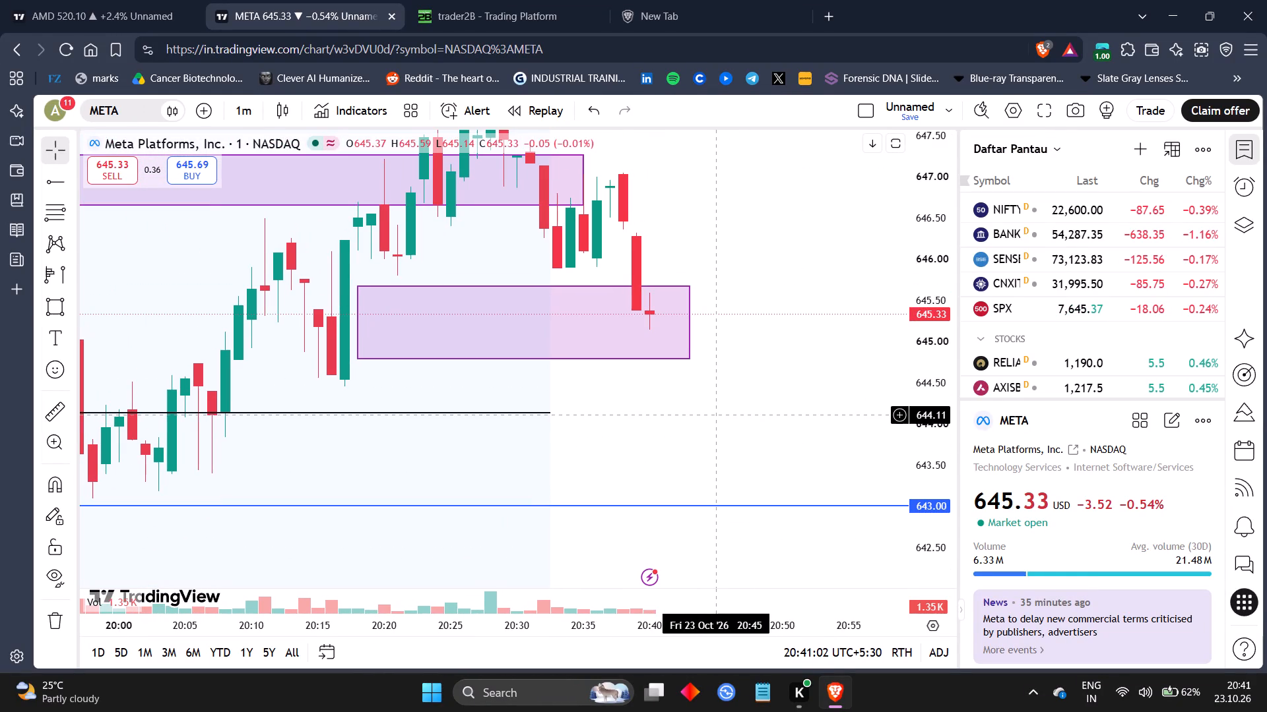
{"action": "left_click_drag", "start_coordinate": [936, 253], "coordinate": [928, 361]}
{"action": "left_click_drag", "start_coordinate": [787, 401], "coordinate": [828, 340]}
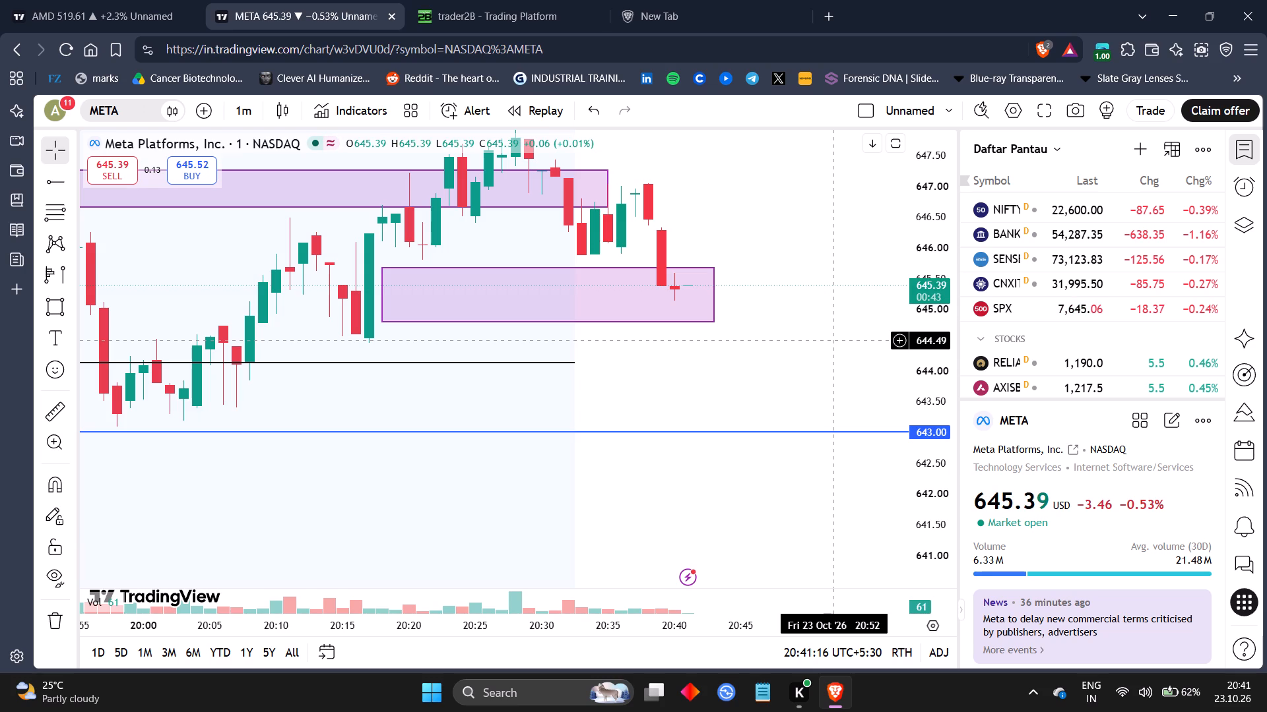
{"action": "left_click_drag", "start_coordinate": [808, 344], "coordinate": [678, 393]}
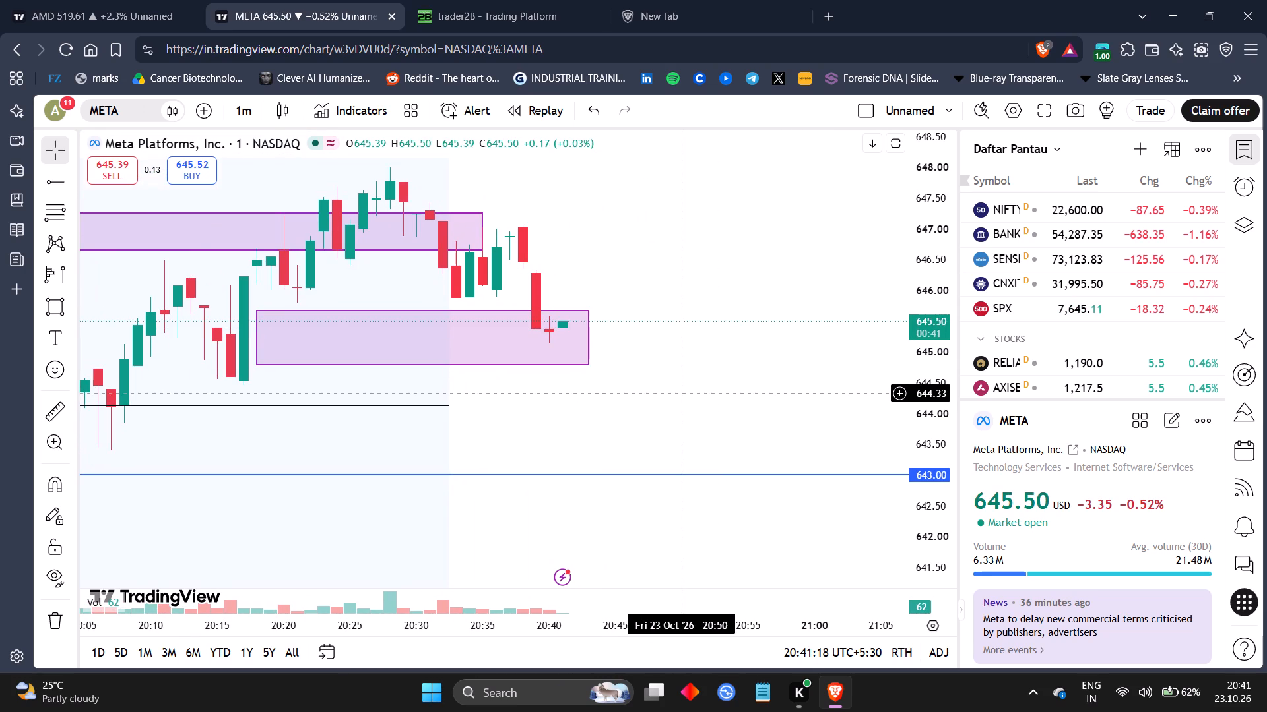
{"action": "left_click", "coordinate": [502, 0]}
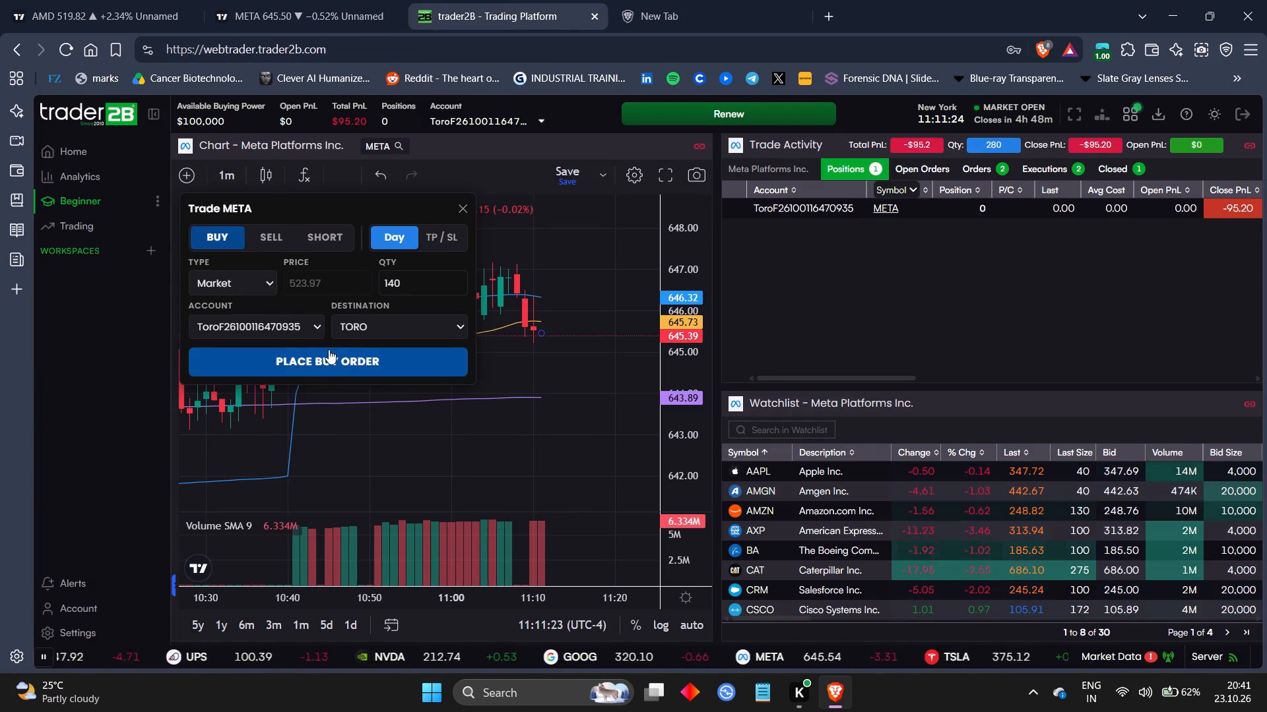
{"action": "left_click", "coordinate": [344, 362]}
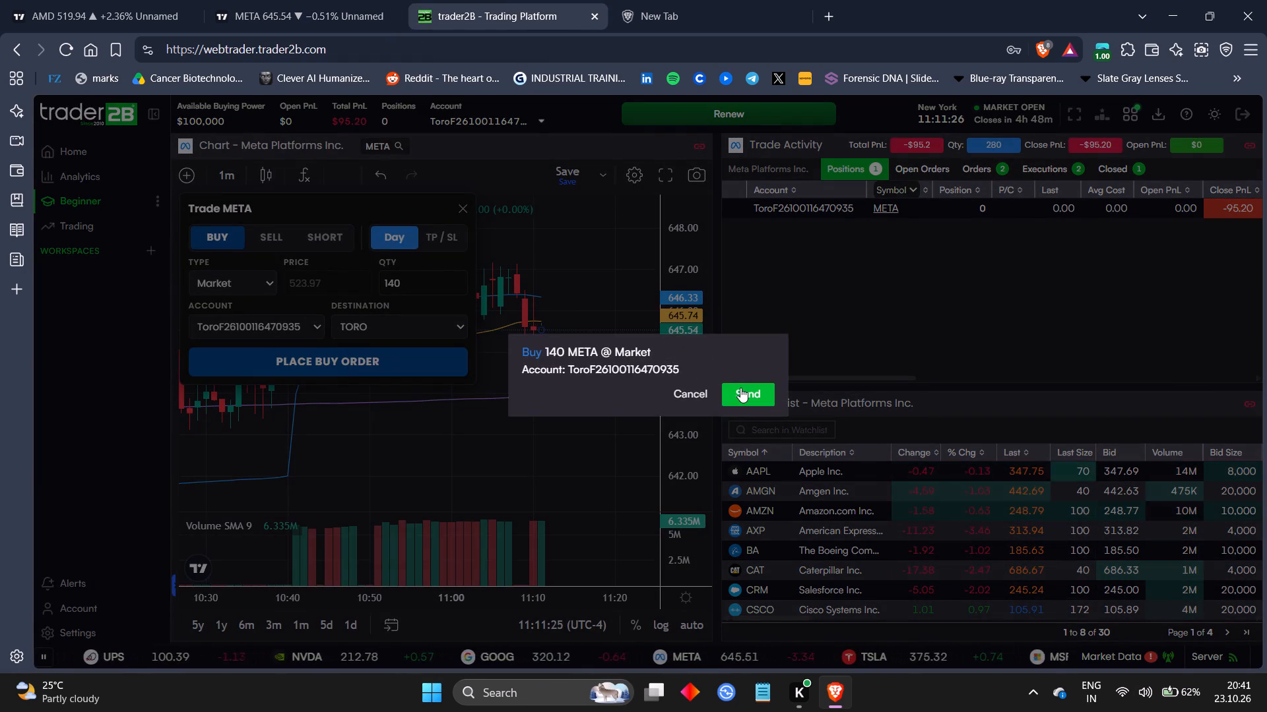
{"action": "left_click", "coordinate": [740, 388]}
Follow the open META long on trader2B's 1-minute chart and close all 140 shares at market.
{"action": "left_click_drag", "start_coordinate": [576, 442], "coordinate": [505, 467]}
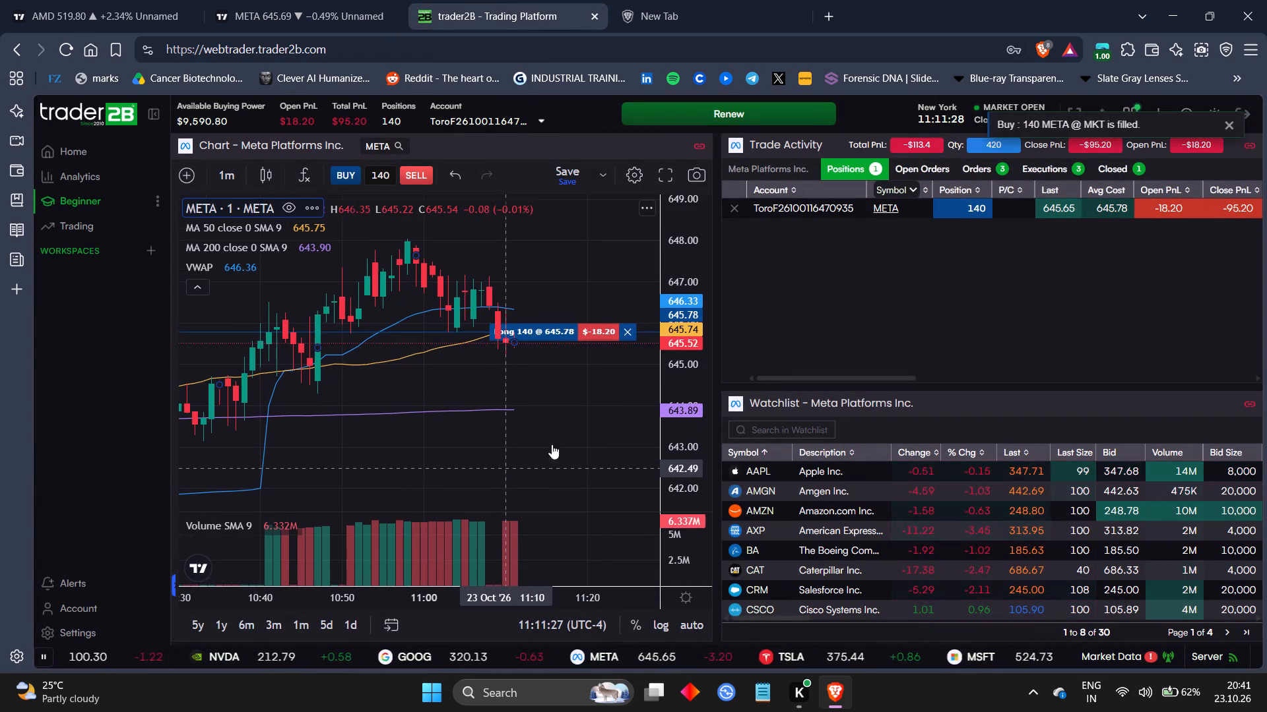
{"action": "left_click_drag", "start_coordinate": [695, 405], "coordinate": [668, 278]}
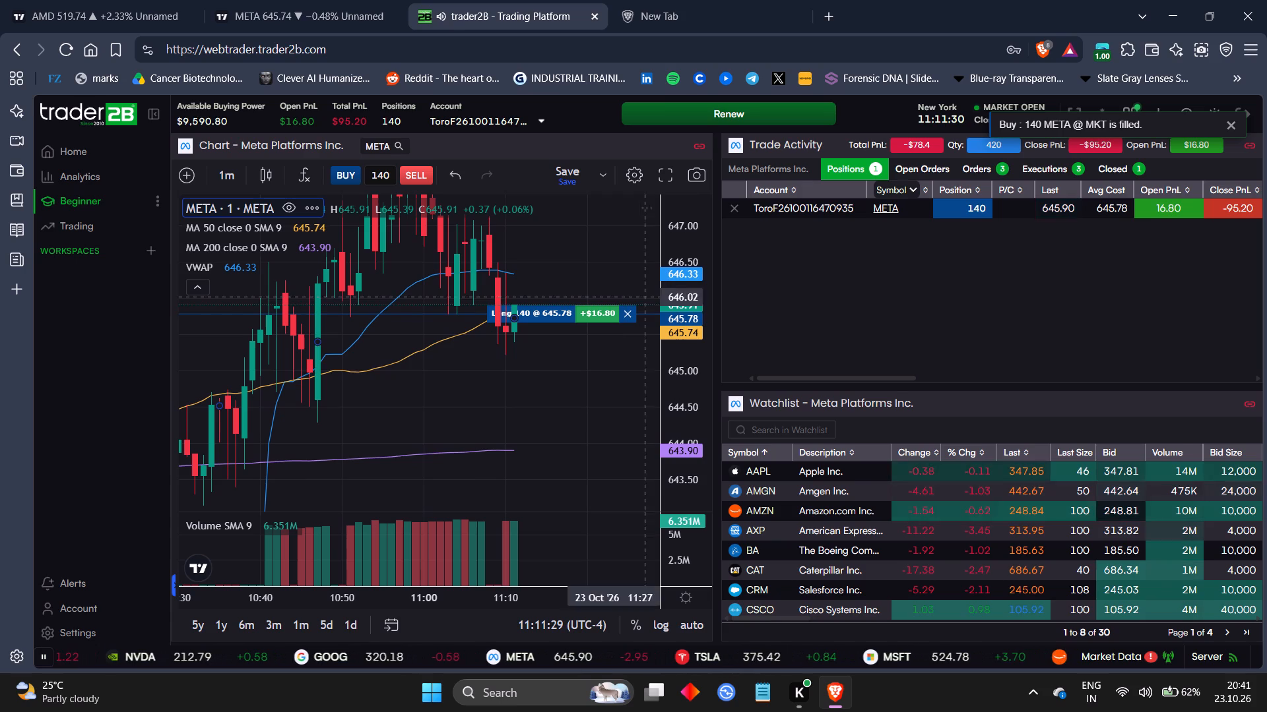
{"action": "left_click", "coordinate": [626, 321]}
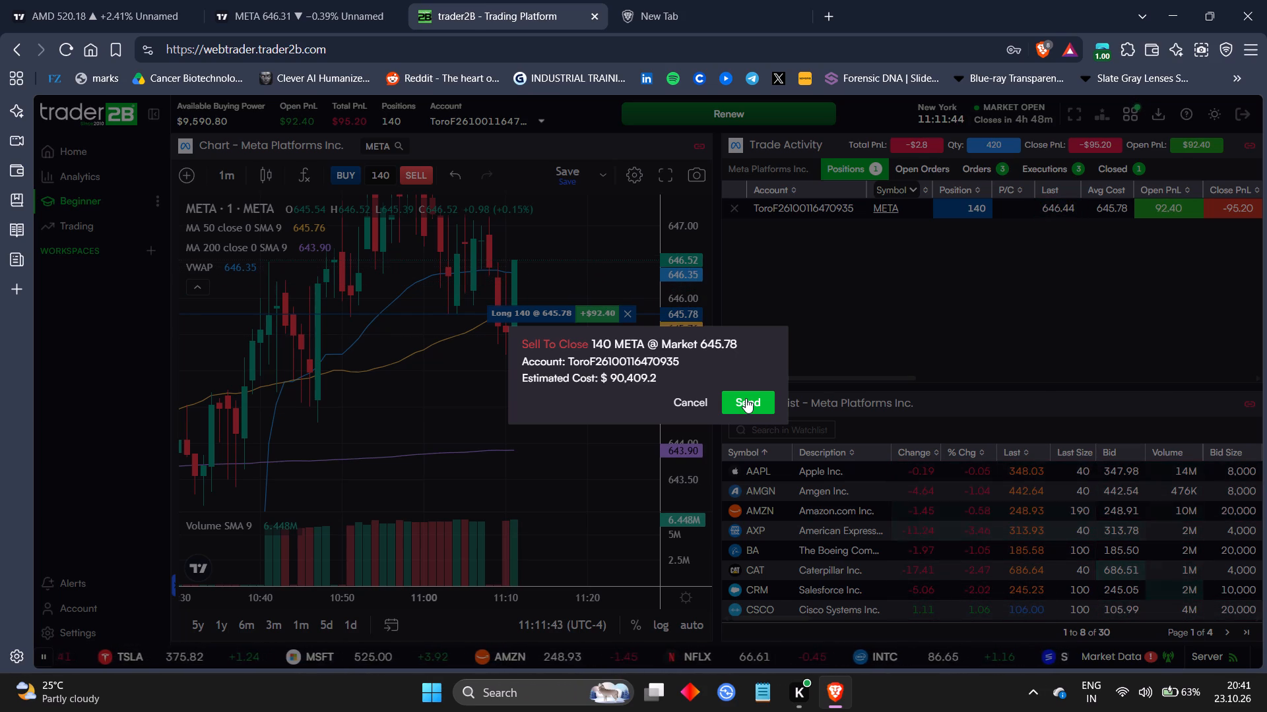
{"action": "left_click", "coordinate": [746, 398]}
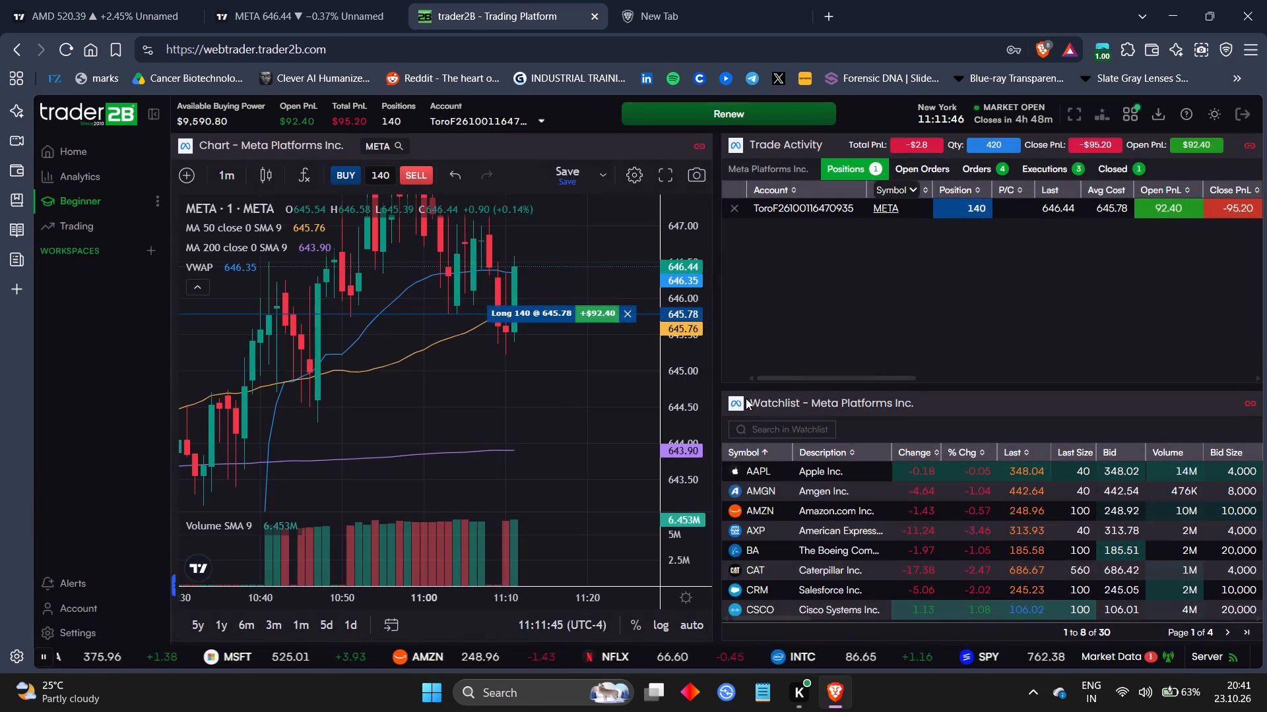
Examine META's latest 1-minute candles on trader2B, and on TradingView relative to the two purple zones.
{"action": "scroll", "coordinate": [735, 398], "scroll_direction": "left", "scroll_amount": 1}
{"action": "left_click_drag", "start_coordinate": [567, 424], "coordinate": [498, 447]}
{"action": "scroll", "coordinate": [555, 425], "scroll_direction": "left", "scroll_amount": 1}
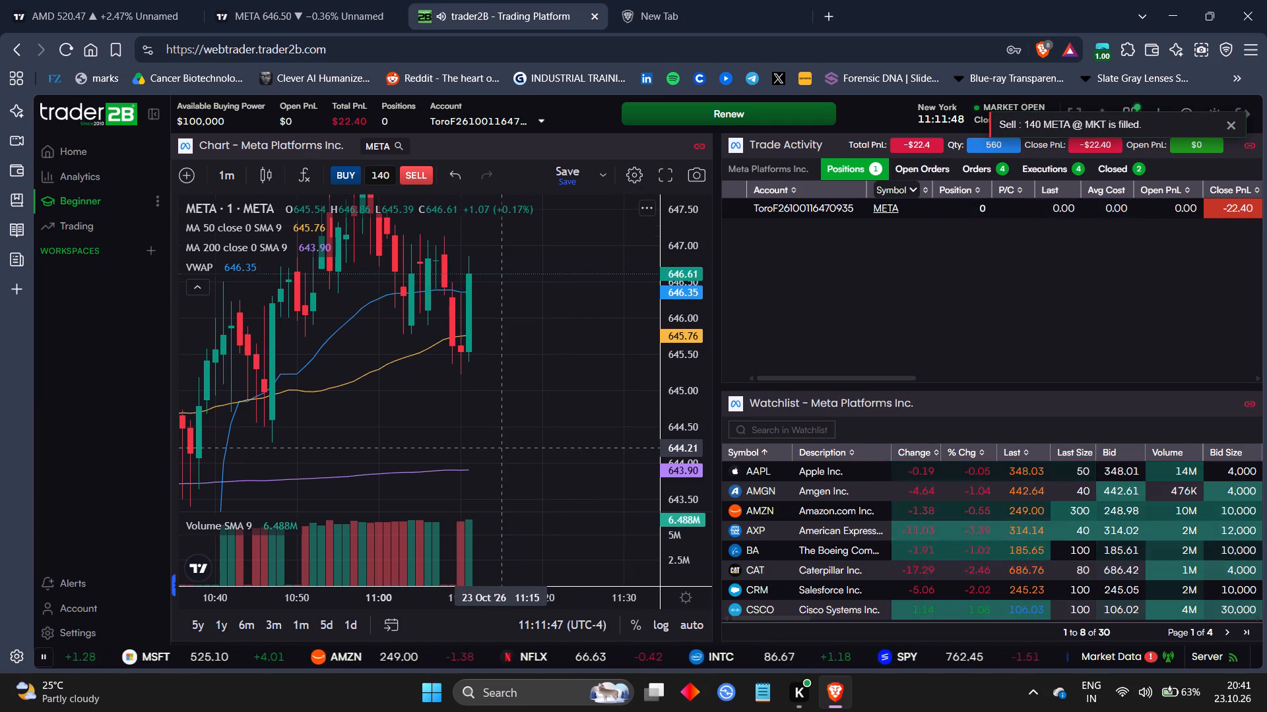
{"action": "scroll", "coordinate": [510, 435], "scroll_direction": "down", "scroll_amount": 1}
{"action": "left_click_drag", "start_coordinate": [668, 267], "coordinate": [671, 307]}
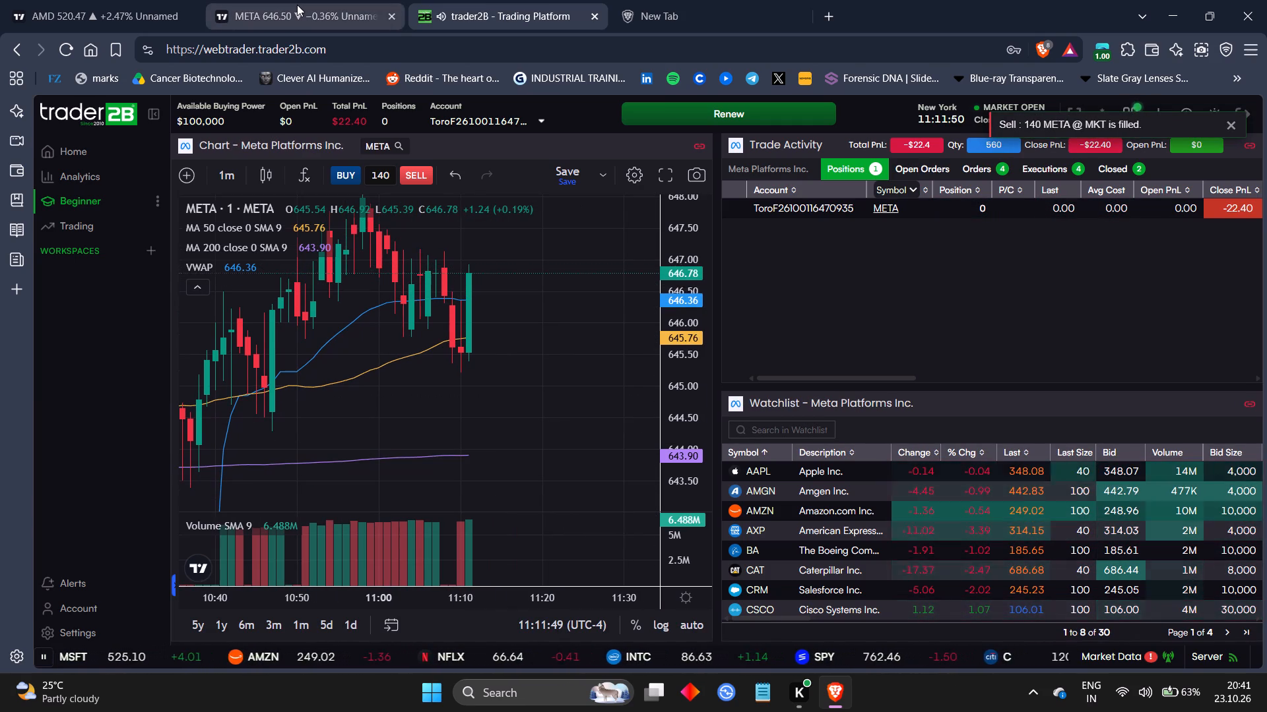
{"action": "left_click", "coordinate": [297, 5]}
{"action": "scroll", "coordinate": [297, 5], "scroll_direction": "right", "scroll_amount": 1}
{"action": "left_click_drag", "start_coordinate": [596, 236], "coordinate": [716, 296]}
{"action": "scroll", "coordinate": [623, 243], "scroll_direction": "right", "scroll_amount": 1}
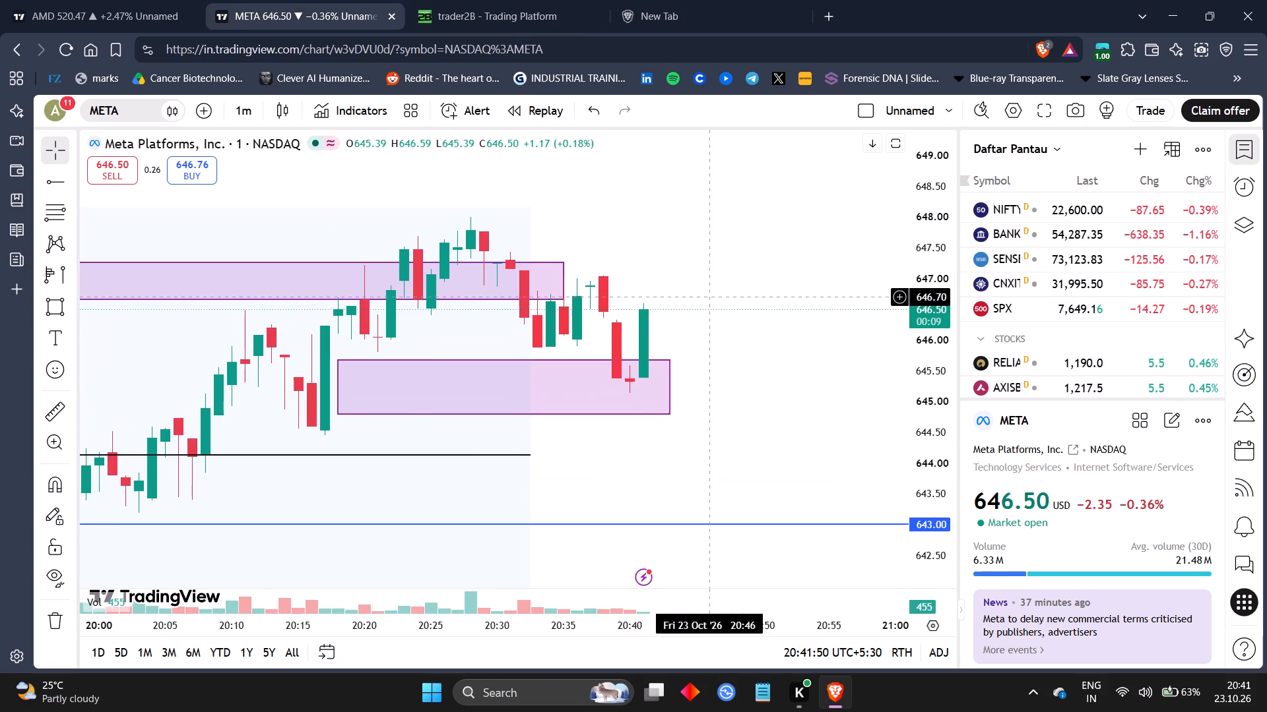
{"action": "scroll", "coordinate": [716, 296], "scroll_direction": "right", "scroll_amount": 1}
{"action": "left_click_drag", "start_coordinate": [907, 268], "coordinate": [798, 249]}
{"action": "scroll", "coordinate": [915, 283], "scroll_direction": "up", "scroll_amount": 1}
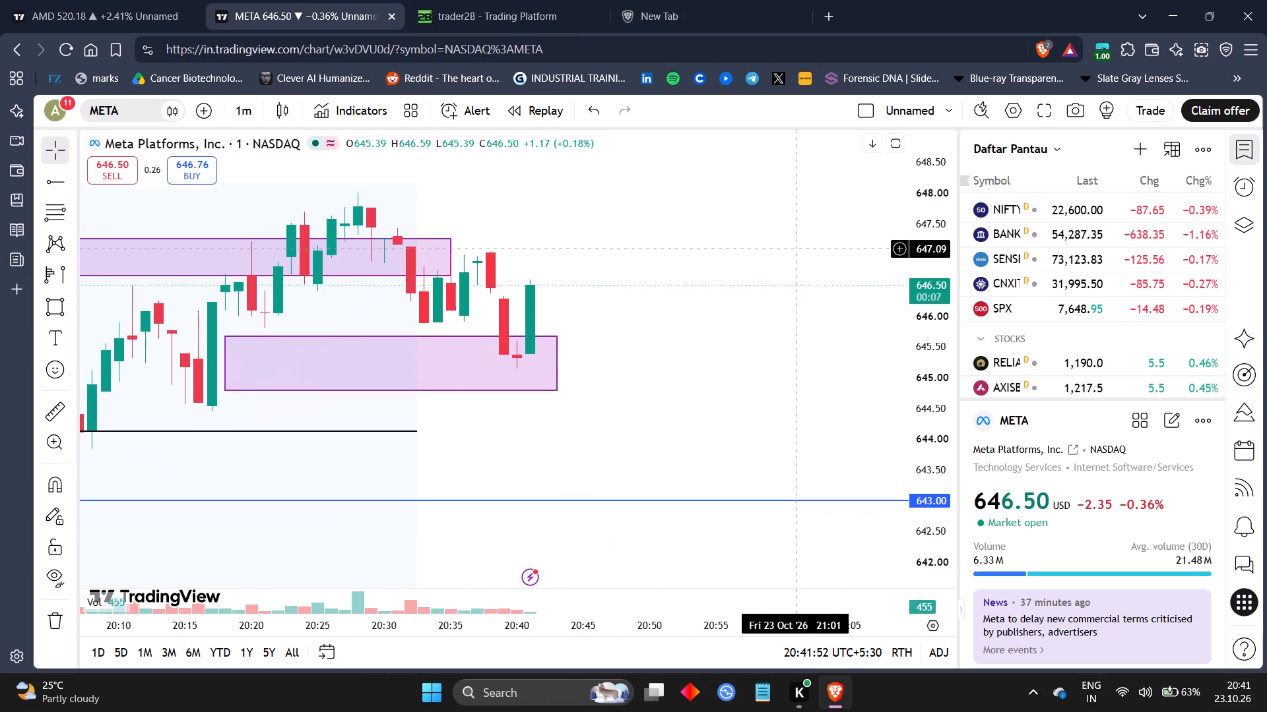
{"action": "scroll", "coordinate": [798, 249], "scroll_direction": "up", "scroll_amount": 1}
{"action": "left_click", "coordinate": [558, 619]}
{"action": "scroll", "coordinate": [558, 619], "scroll_direction": "right", "scroll_amount": 1}
{"action": "scroll", "coordinate": [788, 583], "scroll_direction": "left", "scroll_amount": 1}
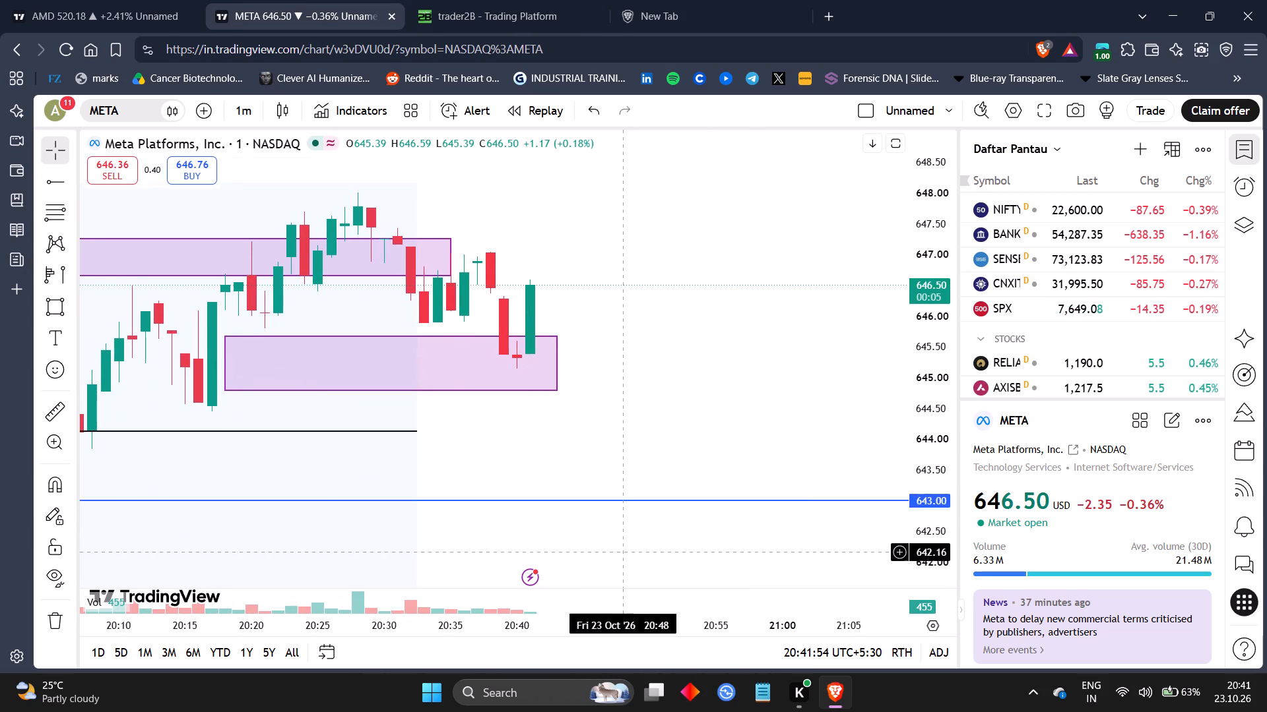
{"action": "scroll", "coordinate": [624, 545], "scroll_direction": "left", "scroll_amount": 1}
{"action": "left_click_drag", "start_coordinate": [475, 620], "coordinate": [562, 620]}
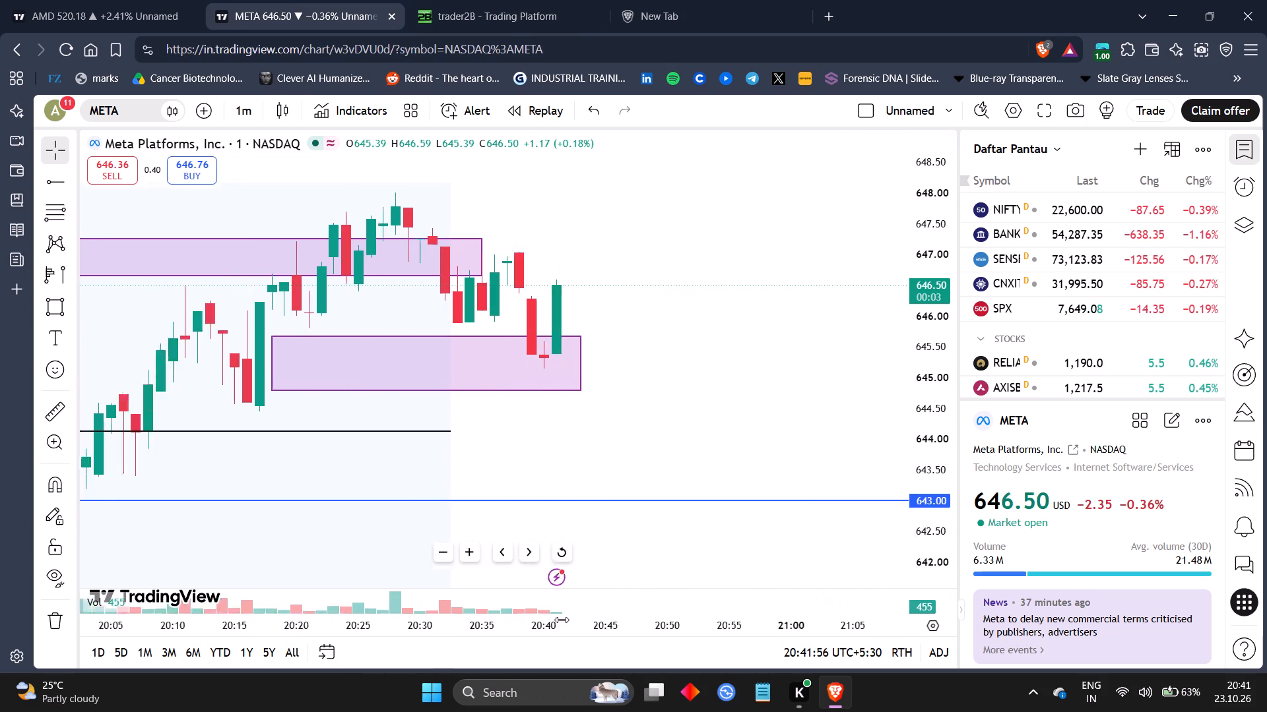
{"action": "left_click_drag", "start_coordinate": [562, 620], "coordinate": [599, 622]}
Switch the TradingView chart from META to AMD, the Advanced Micro Devices stock.
{"action": "left_click", "coordinate": [130, 121]}
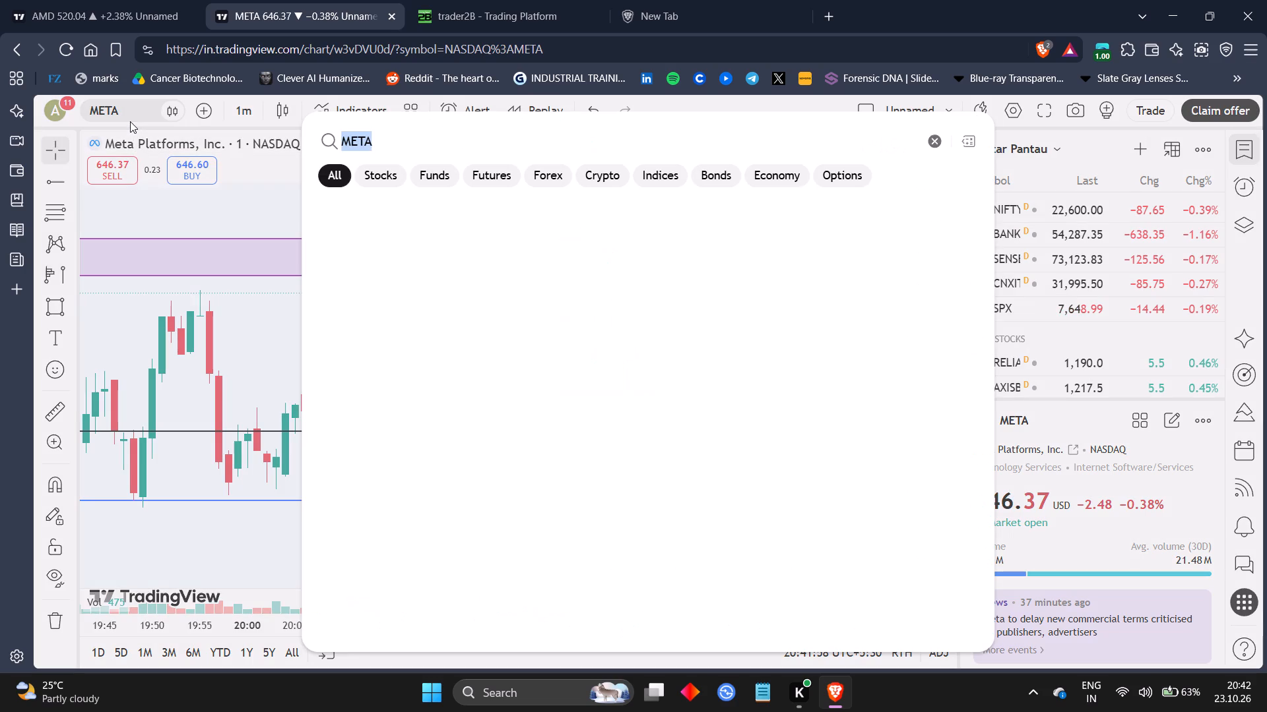
{"action": "key", "text": "BackSpace"}
{"action": "type", "text": "amd"}
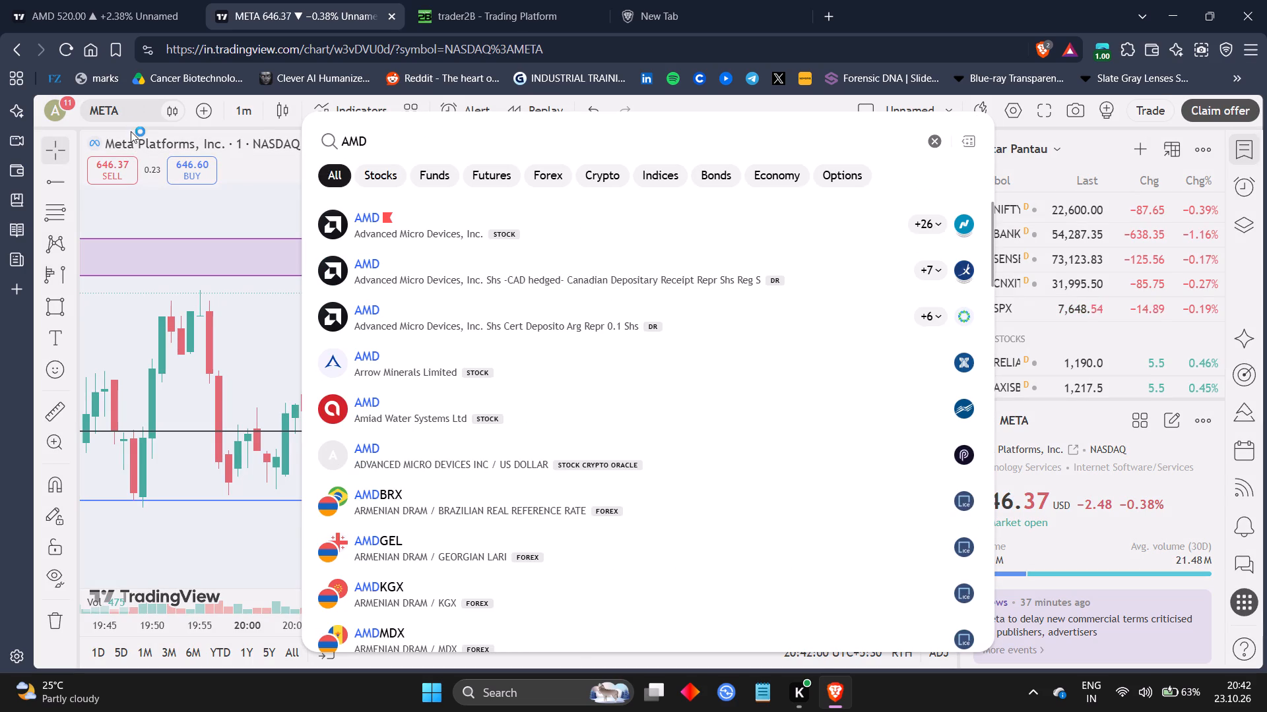
{"action": "left_click", "coordinate": [412, 229]}
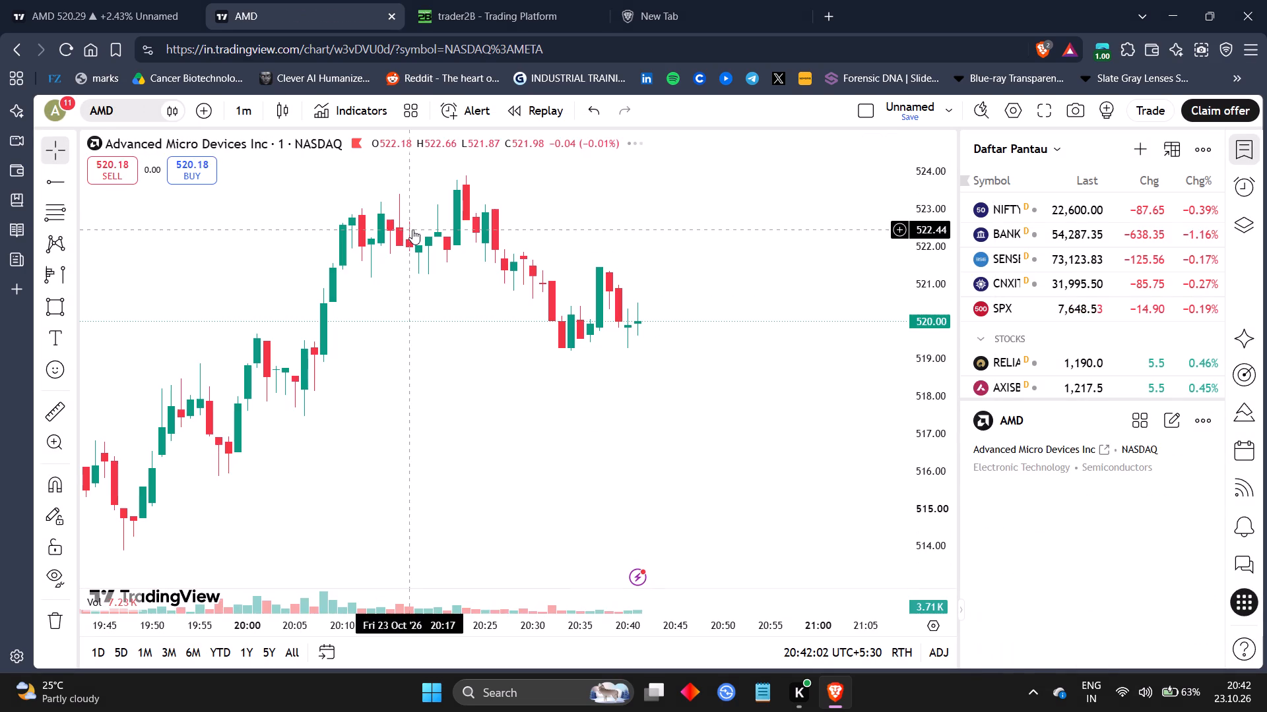
Examine AMD's recent 1-minute price action, including the latest candles.
{"action": "left_click_drag", "start_coordinate": [696, 303], "coordinate": [769, 309]}
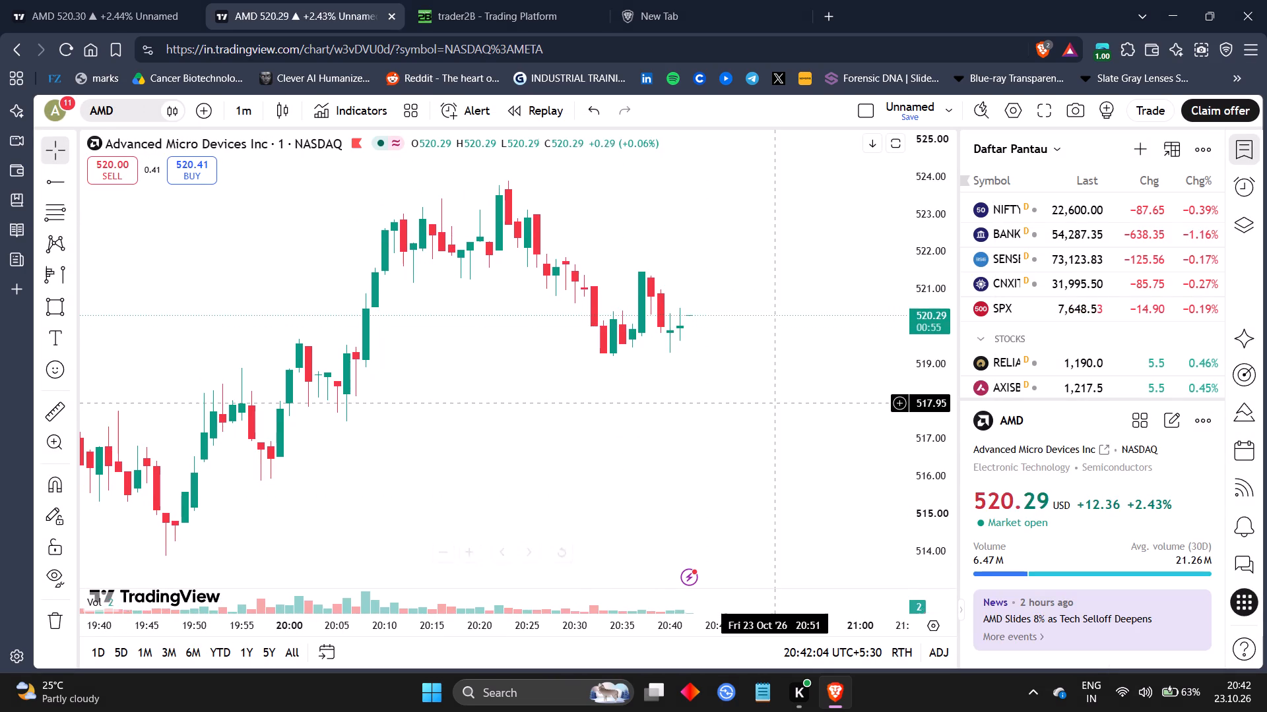
{"action": "left_click_drag", "start_coordinate": [776, 403], "coordinate": [714, 438]}
{"action": "left_click_drag", "start_coordinate": [714, 438], "coordinate": [698, 458]}
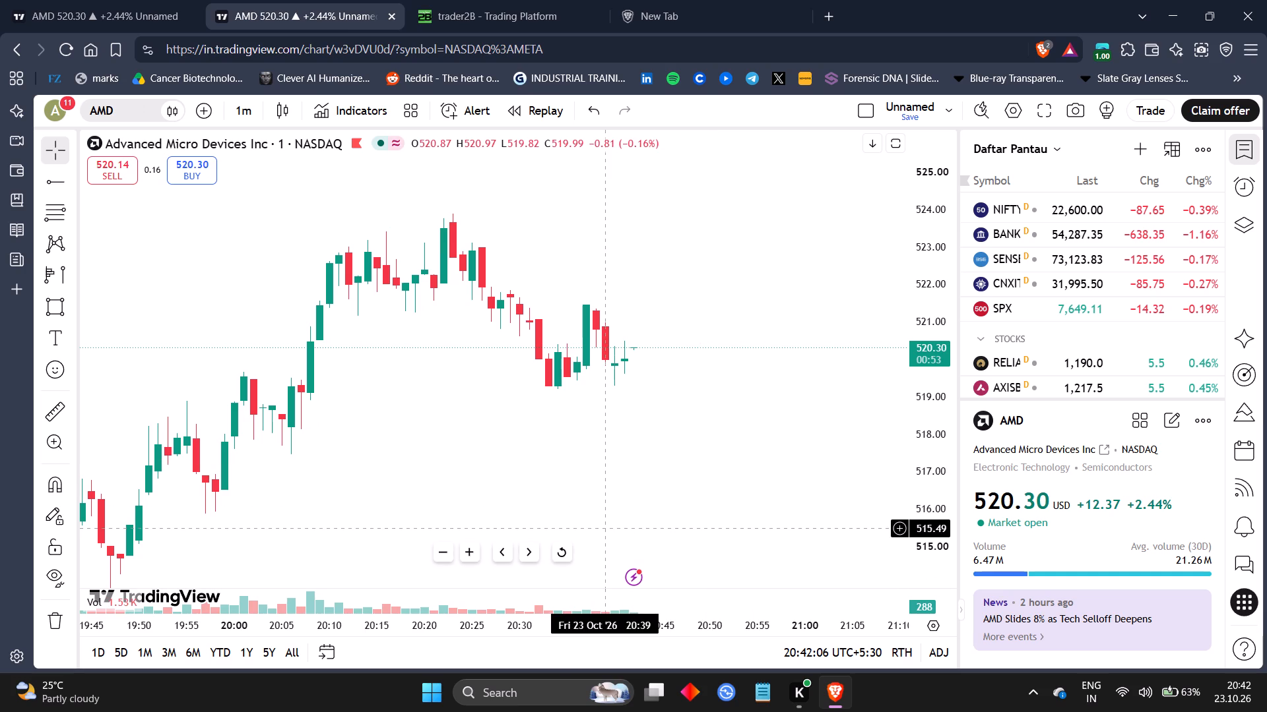
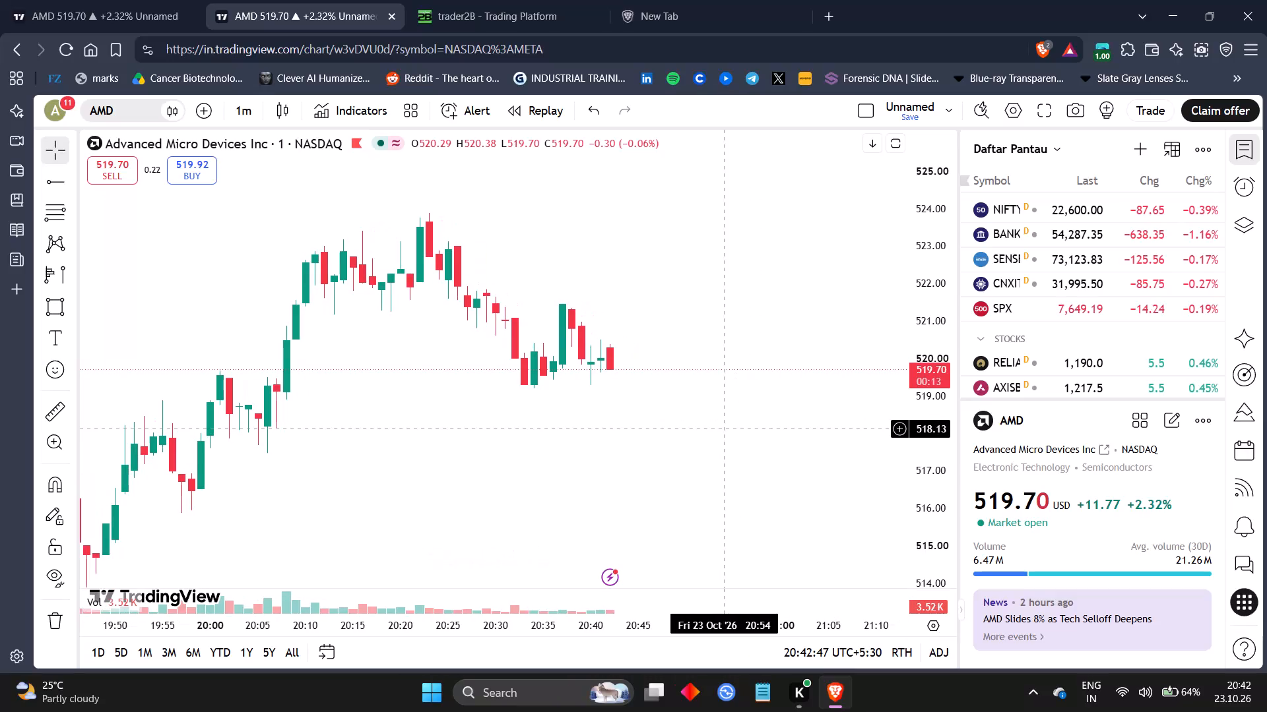
Examine AMD's 1-minute price action from about 19:00 through the pullback to the newest candles.
{"action": "left_click_drag", "start_coordinate": [725, 428], "coordinate": [700, 419]}
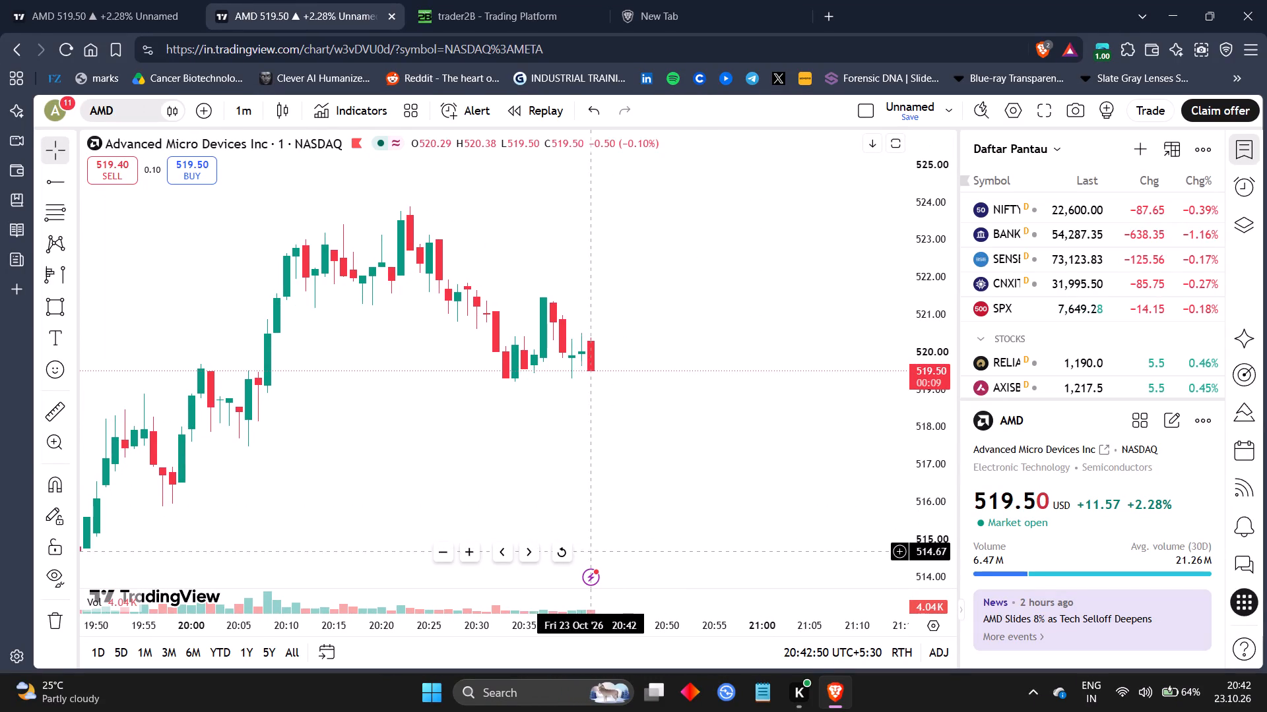
{"action": "left_click_drag", "start_coordinate": [573, 628], "coordinate": [721, 608]}
{"action": "left_click_drag", "start_coordinate": [761, 524], "coordinate": [634, 499]}
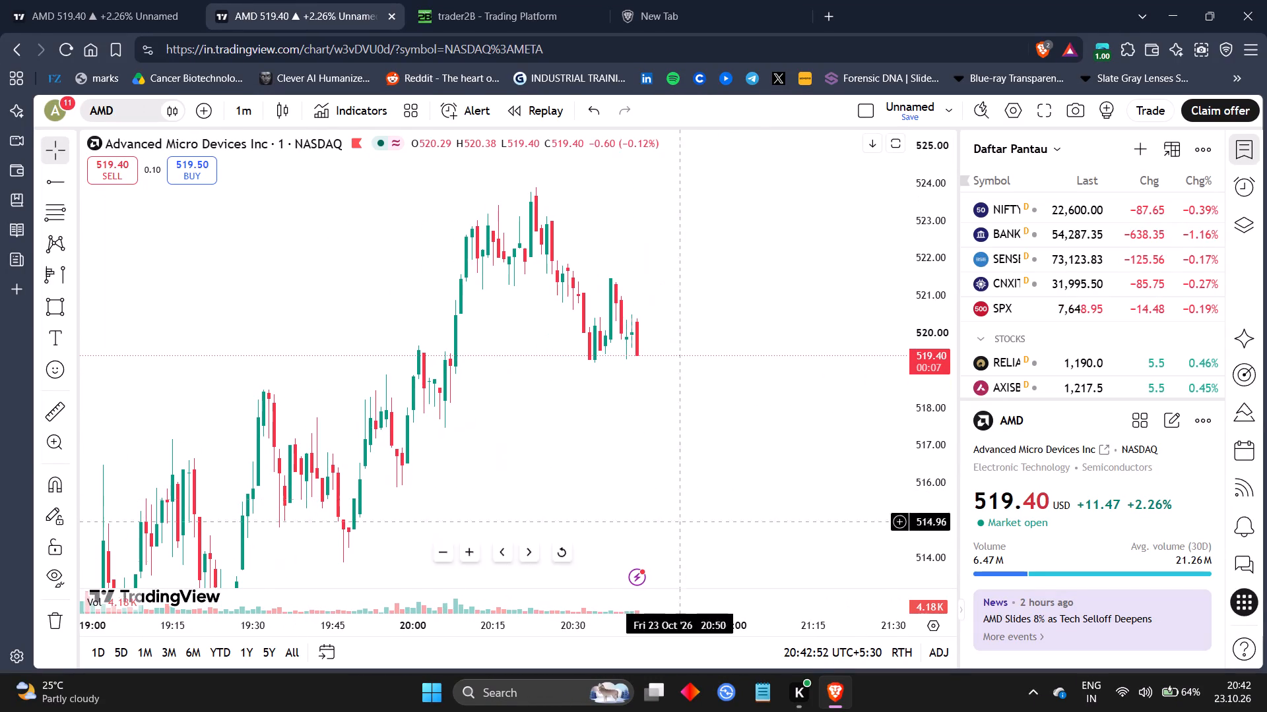
{"action": "left_click_drag", "start_coordinate": [751, 622], "coordinate": [591, 621]}
{"action": "left_click_drag", "start_coordinate": [422, 460], "coordinate": [831, 291]}
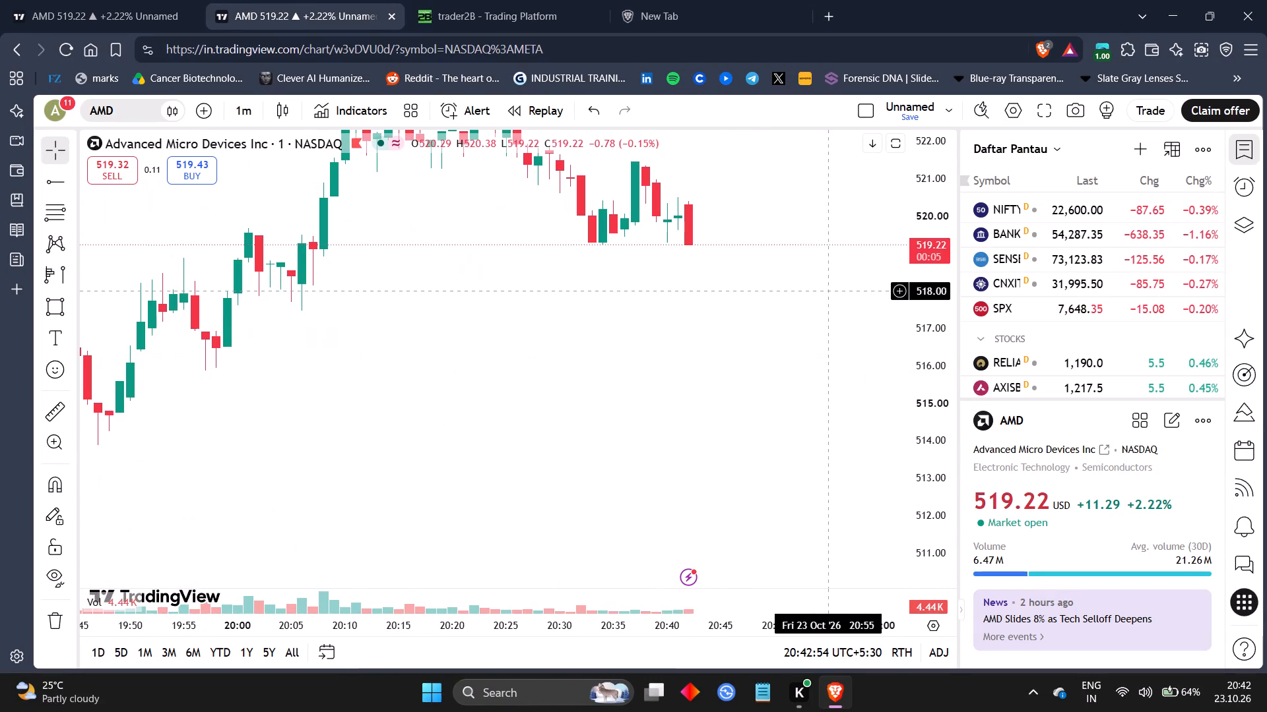
{"action": "left_click_drag", "start_coordinate": [705, 343], "coordinate": [661, 427]}
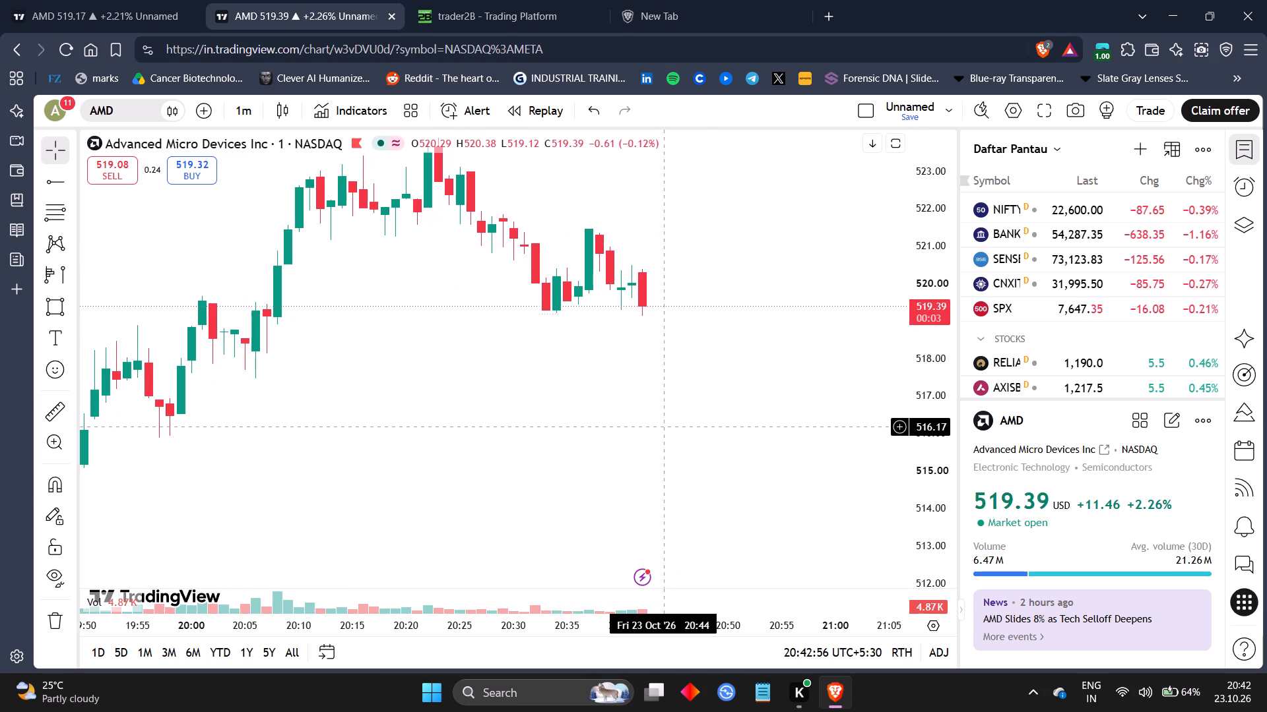
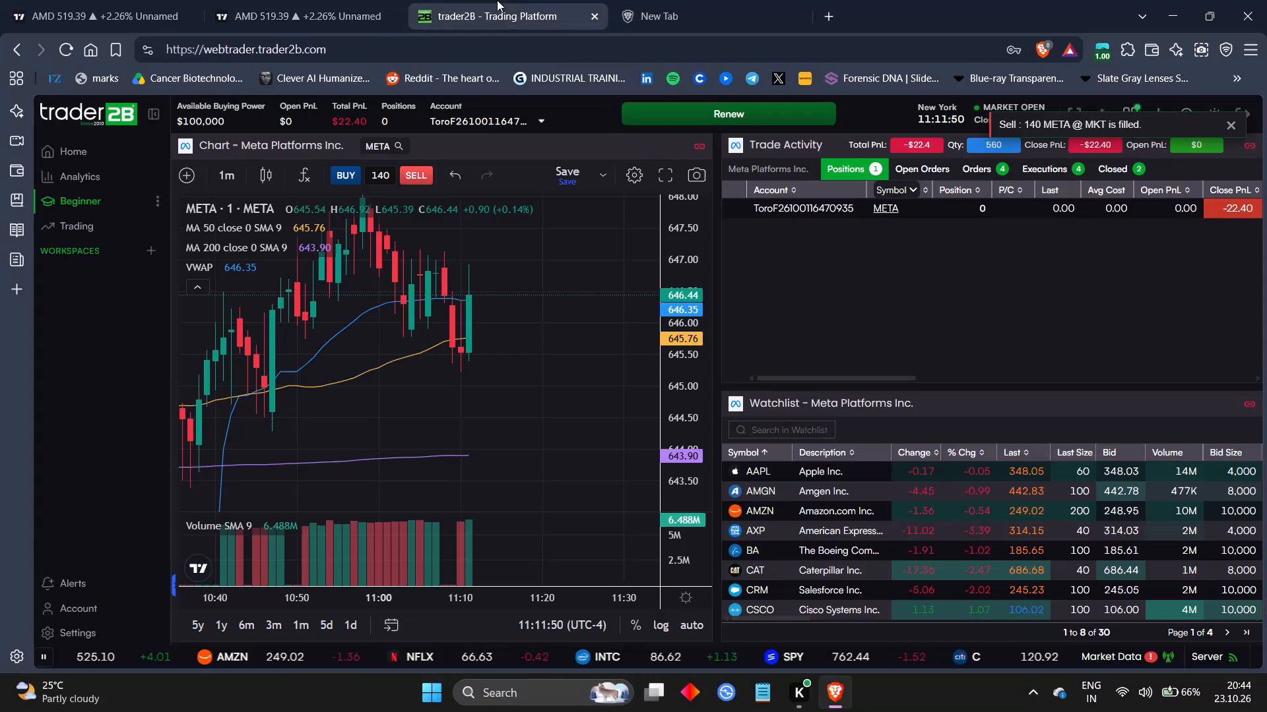
Review META's latest 1-minute candles against the moving averages and VWAP on the trader2B chart.
{"action": "left_click_drag", "start_coordinate": [596, 283], "coordinate": [641, 312]}
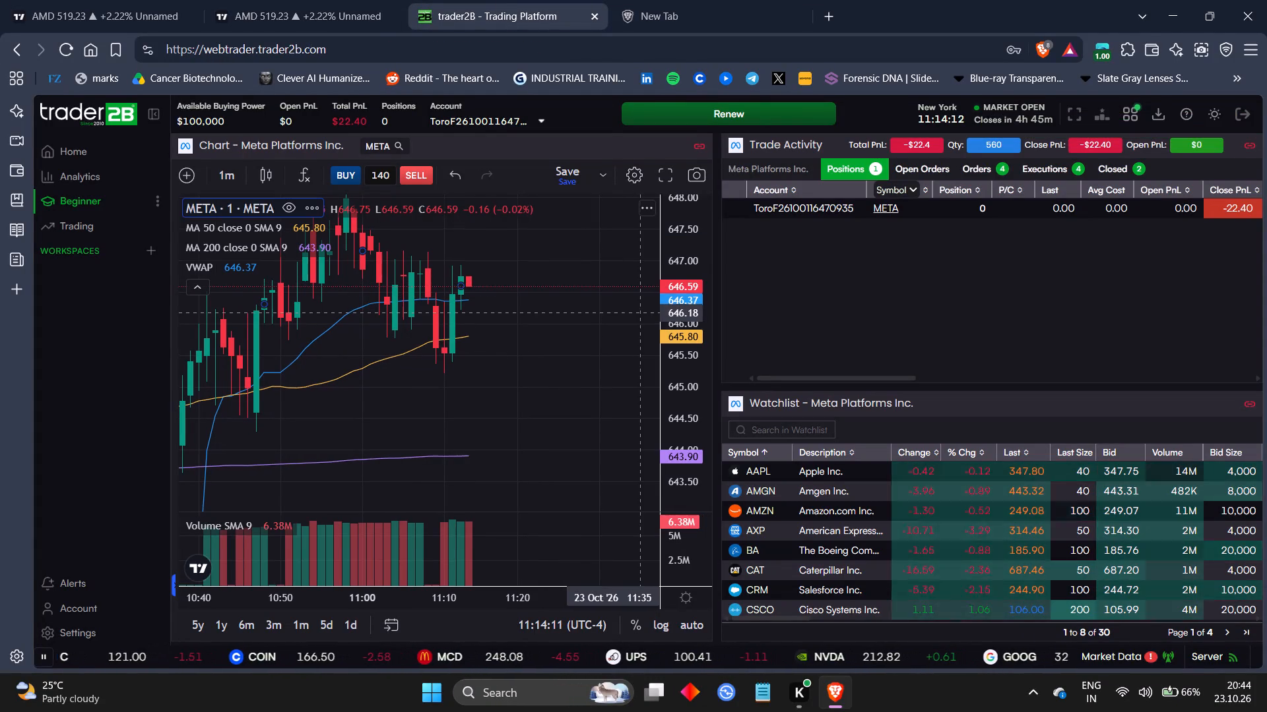
{"action": "left_click_drag", "start_coordinate": [673, 264], "coordinate": [669, 343]}
{"action": "left_click_drag", "start_coordinate": [422, 340], "coordinate": [499, 342]}
Switch to TradingView and examine AMD's 1-minute chart, from the previous night's decline through the rally to the newest candles.
{"action": "left_click", "coordinate": [333, 0]}
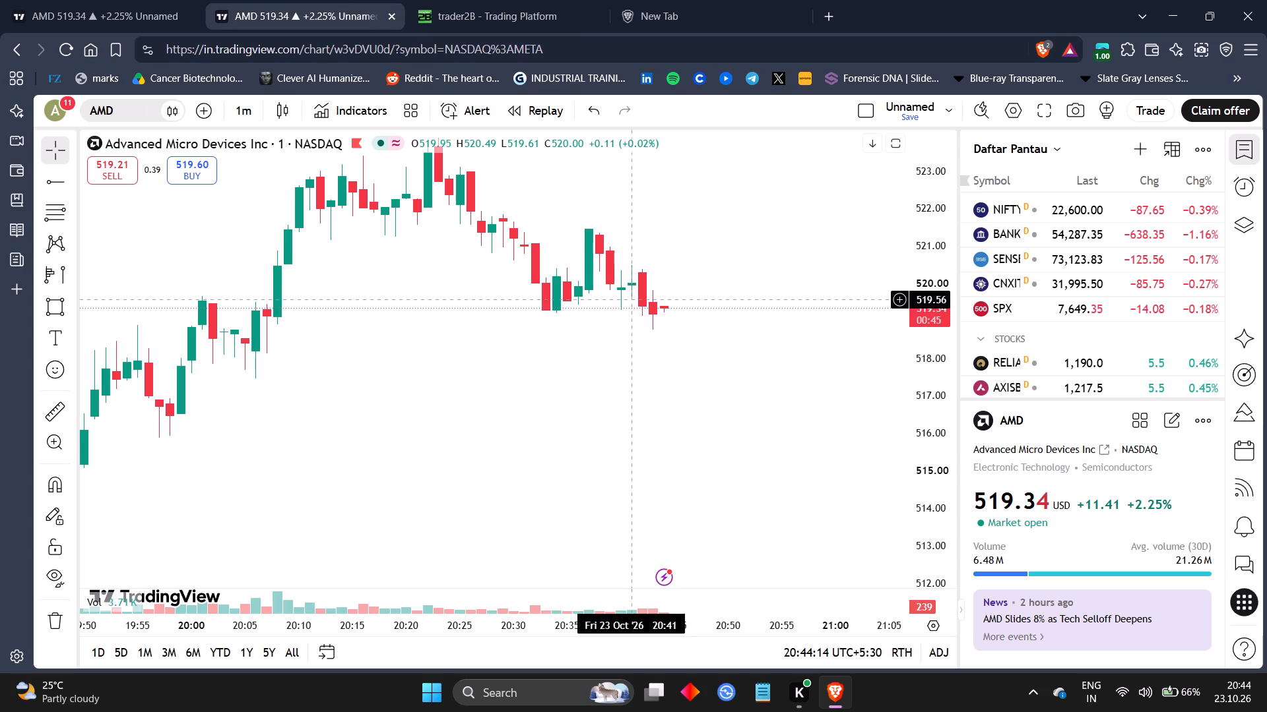
{"action": "left_click_drag", "start_coordinate": [630, 299], "coordinate": [592, 363]}
{"action": "left_click_drag", "start_coordinate": [505, 633], "coordinate": [641, 631]}
{"action": "left_click_drag", "start_coordinate": [714, 467], "coordinate": [602, 438]}
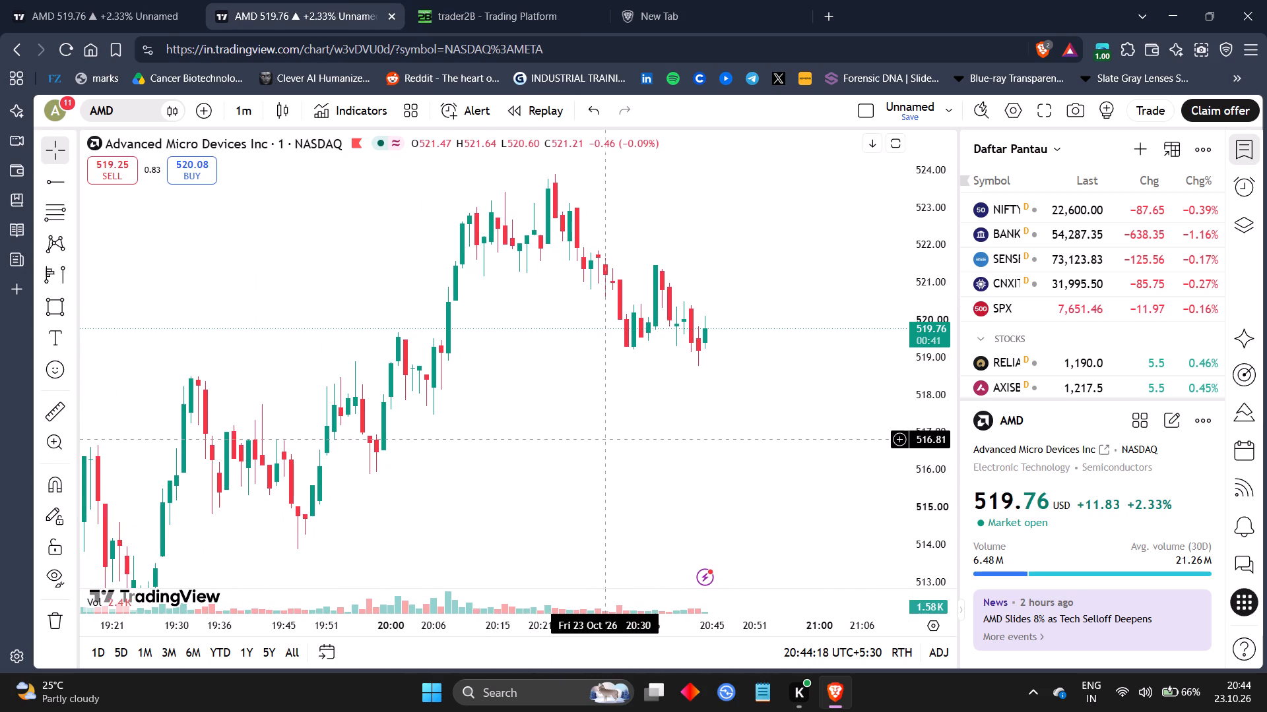
{"action": "left_click_drag", "start_coordinate": [822, 389], "coordinate": [791, 403]}
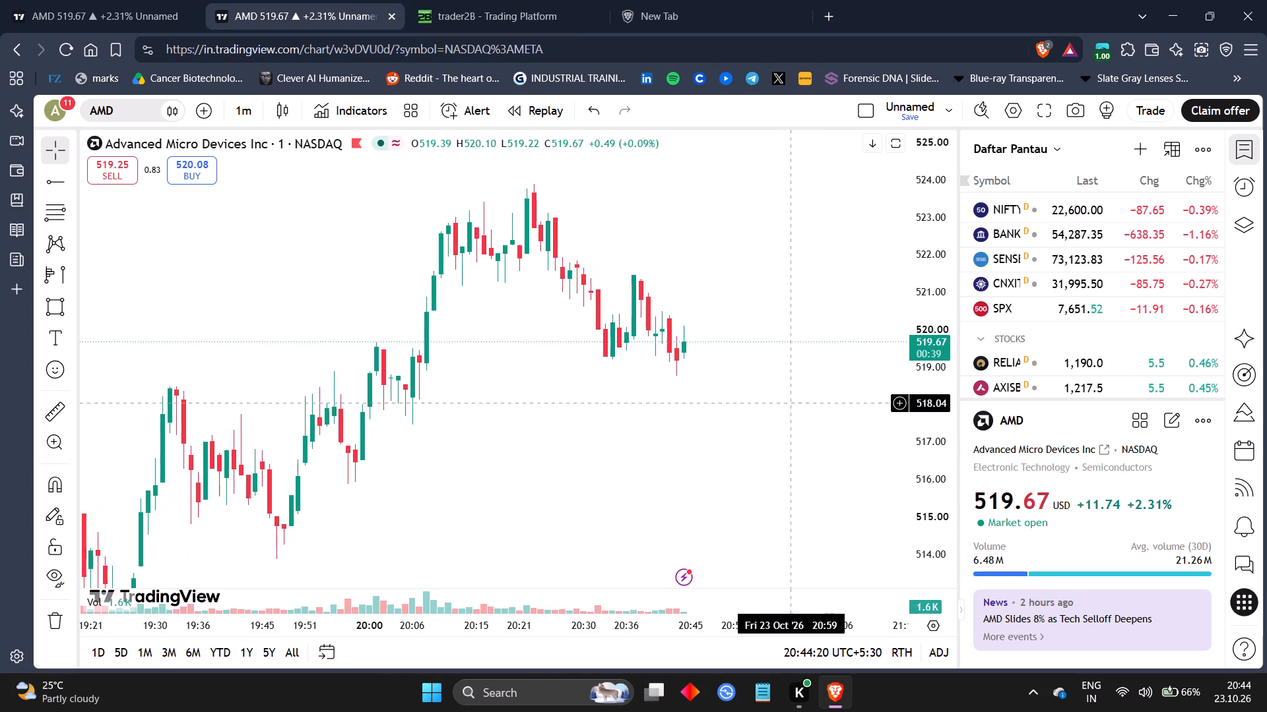
{"action": "left_click_drag", "start_coordinate": [791, 403], "coordinate": [870, 365]}
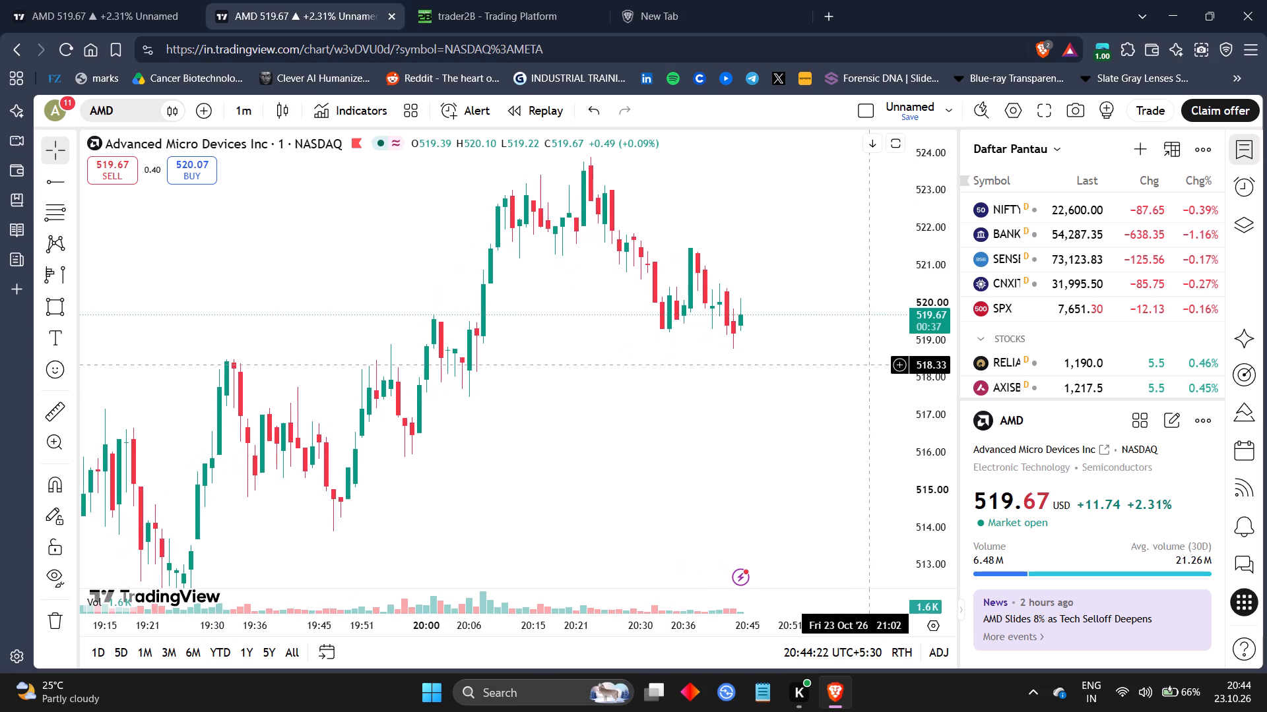
{"action": "left_click_drag", "start_coordinate": [926, 268], "coordinate": [946, 438]}
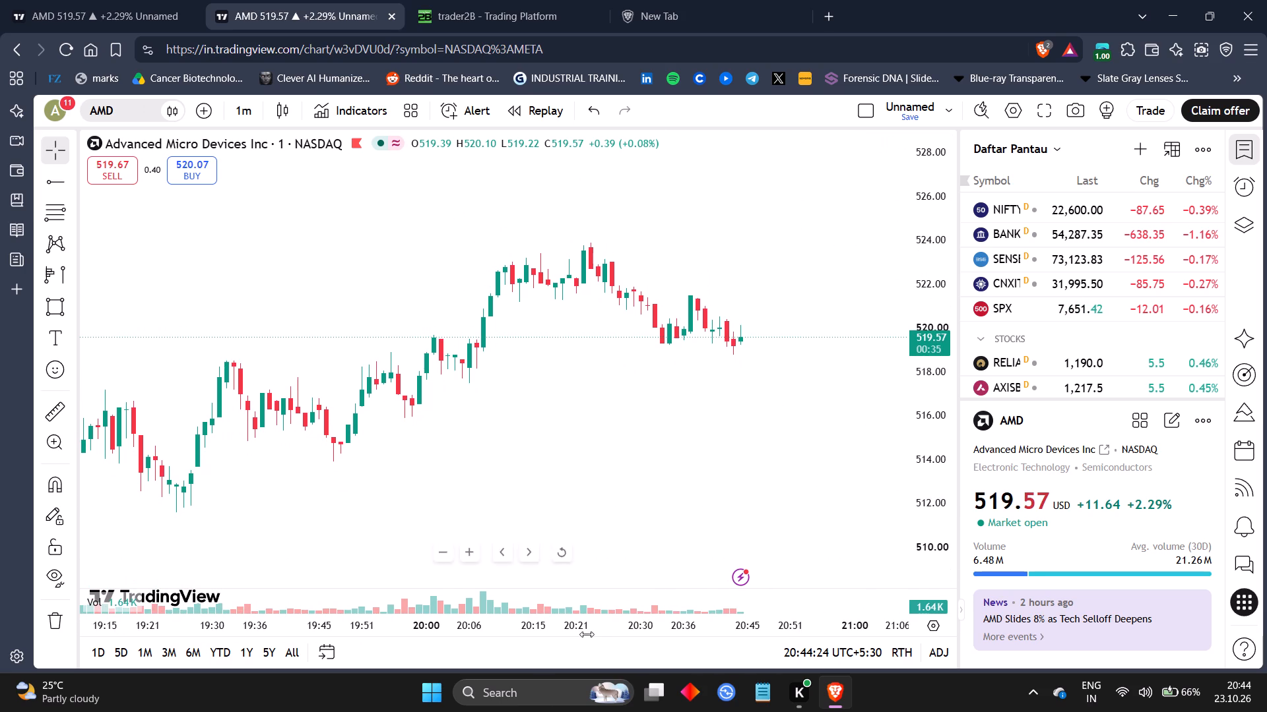
{"action": "left_click_drag", "start_coordinate": [599, 618], "coordinate": [798, 601]}
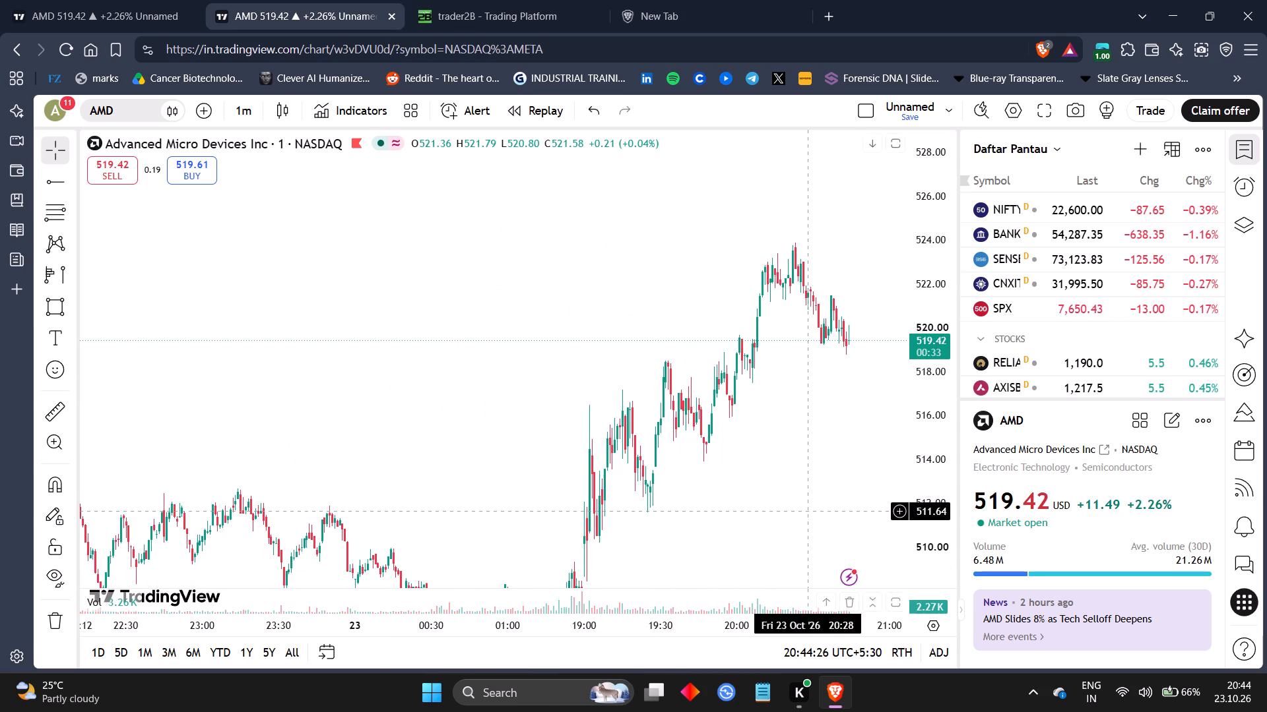
{"action": "left_click", "coordinate": [810, 510]}
{"action": "left_click_drag", "start_coordinate": [826, 481], "coordinate": [694, 414]}
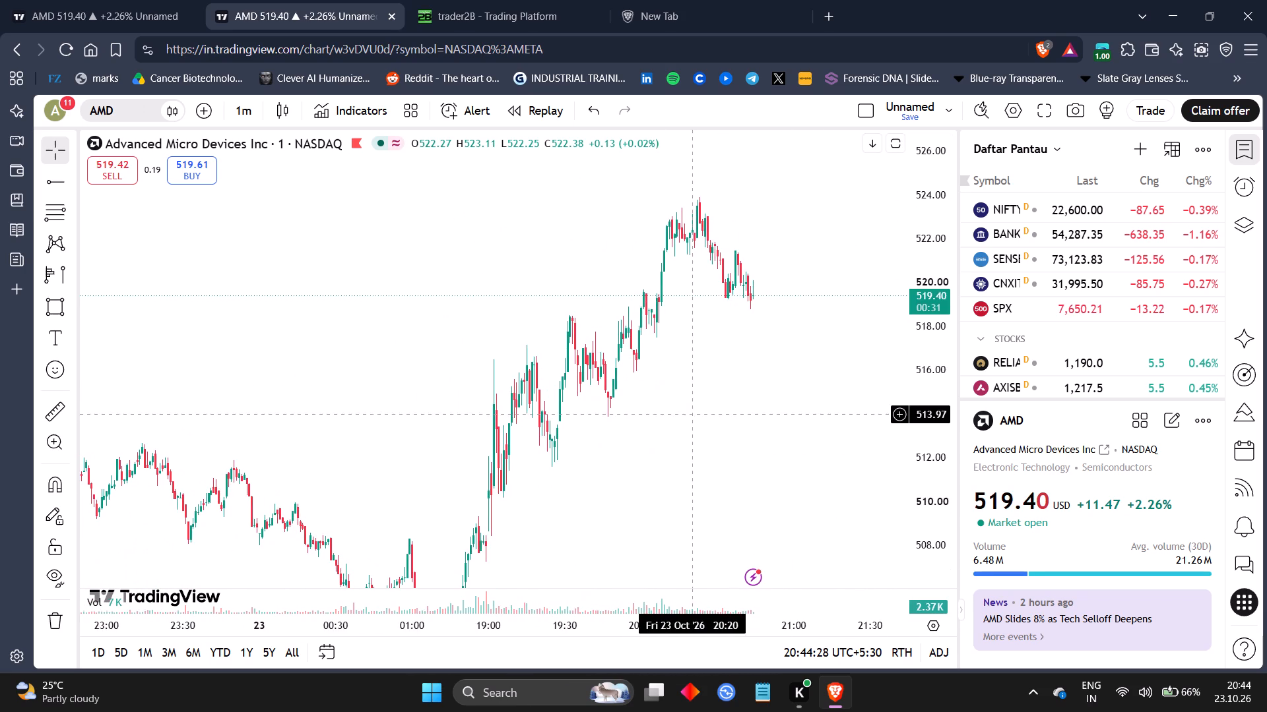
{"action": "left_click_drag", "start_coordinate": [745, 456], "coordinate": [630, 293]}
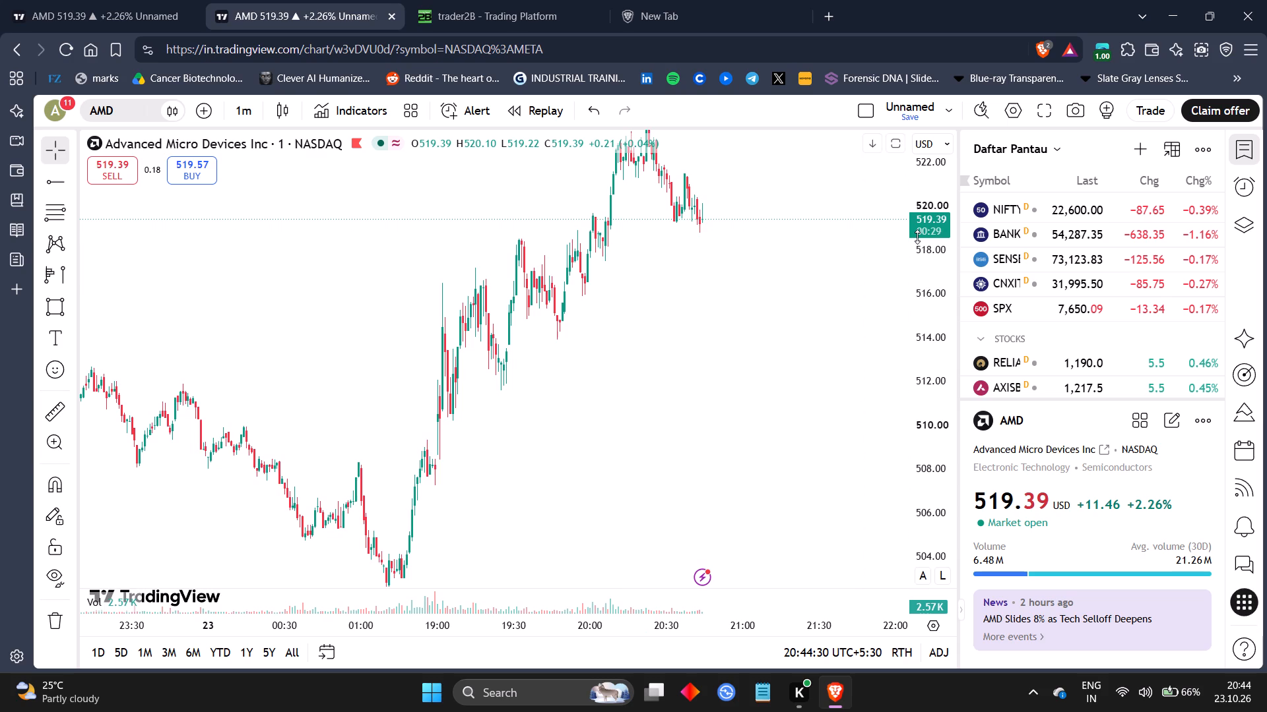
{"action": "left_click_drag", "start_coordinate": [917, 237], "coordinate": [925, 349]}
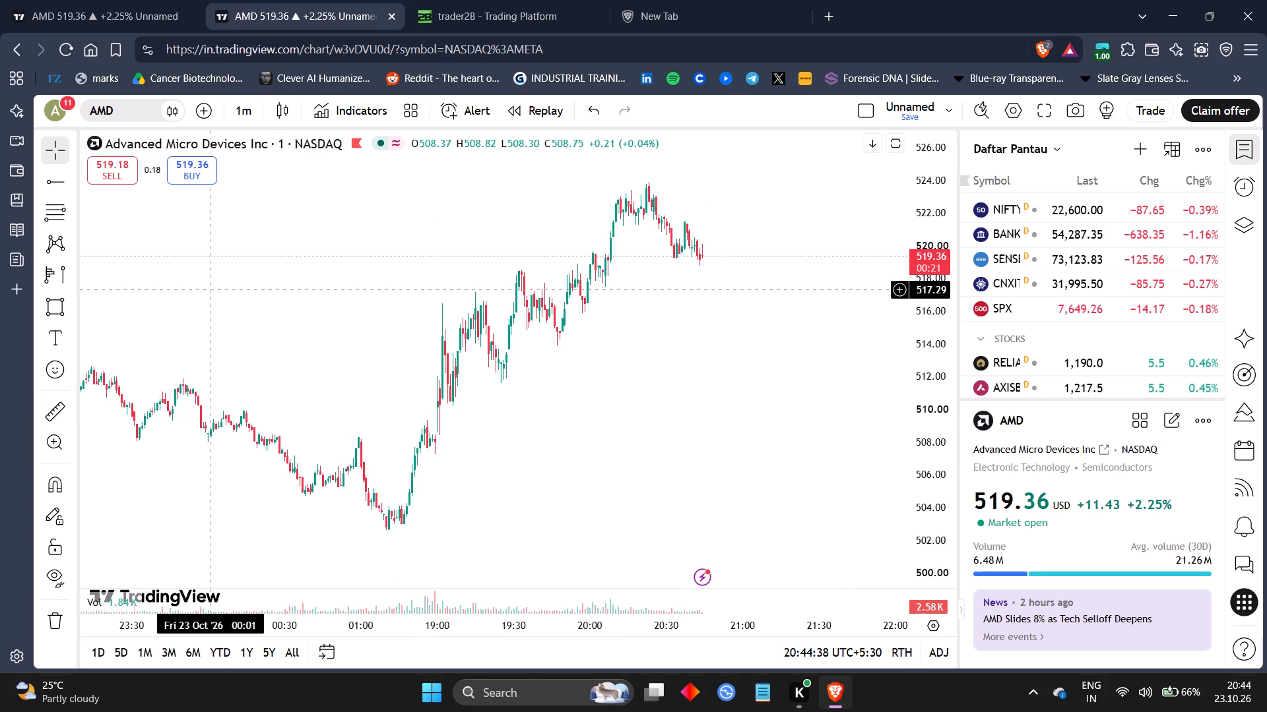
Draw a fixed range volume profile over AMD's rally from the 01:09 low to the 20:44 candle.
{"action": "left_click", "coordinate": [48, 274]}
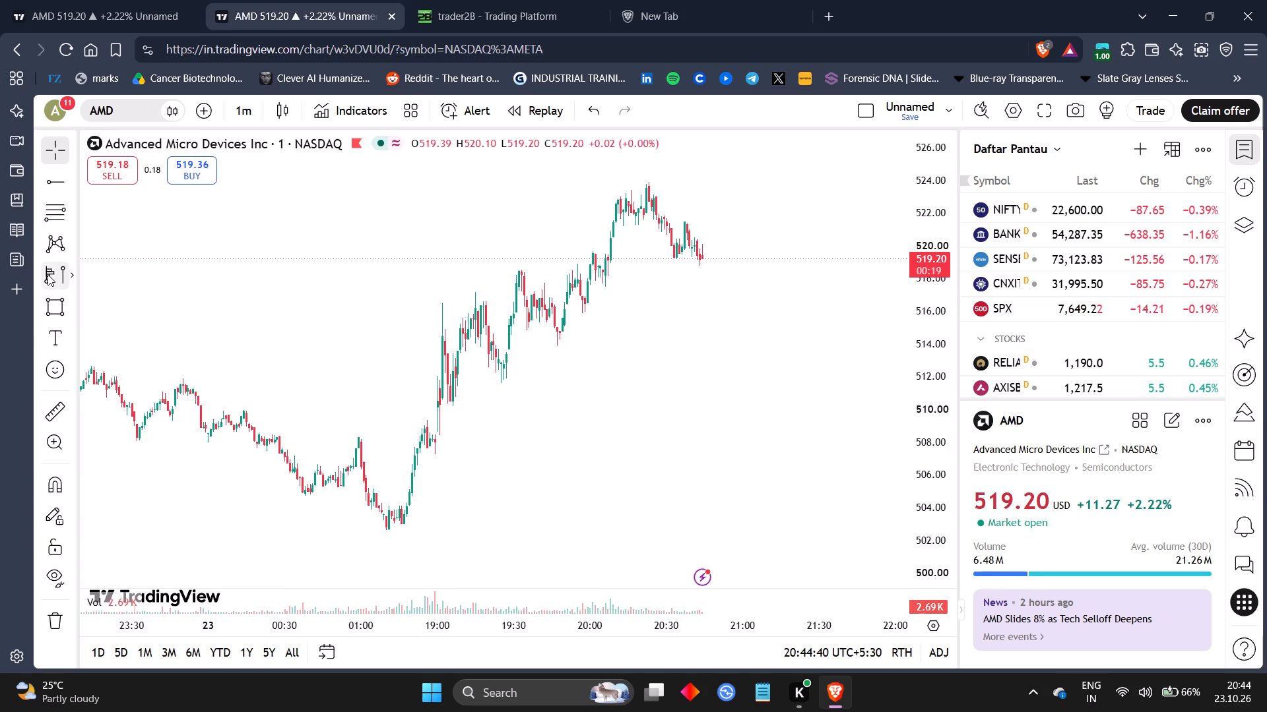
{"action": "left_click", "coordinate": [385, 528]}
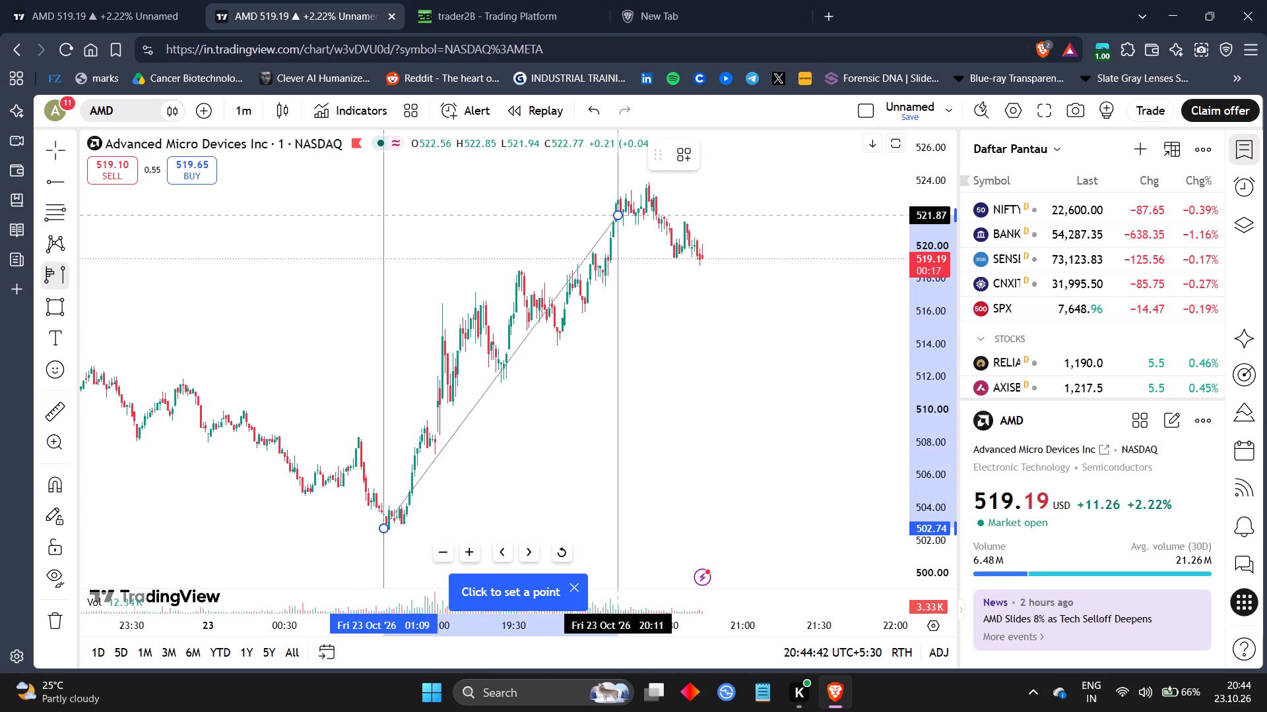
{"action": "left_click", "coordinate": [728, 175]}
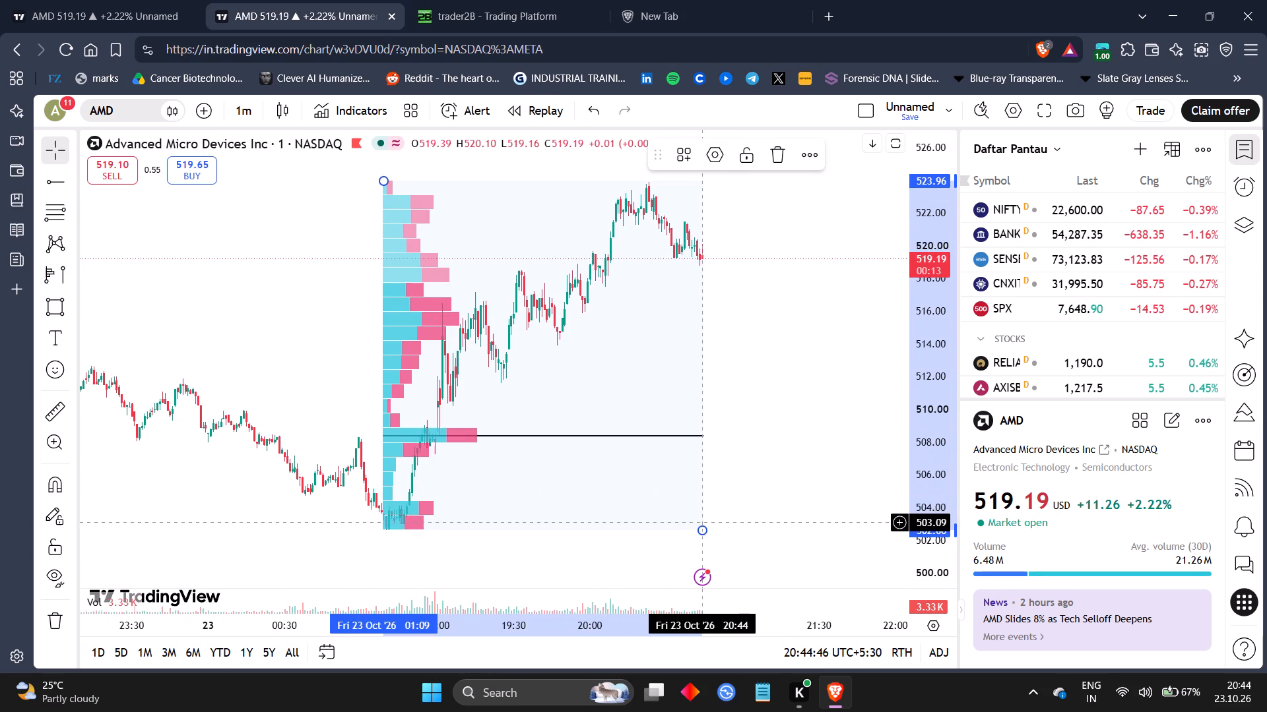
Adjust the volume profile's anchors, moving its start to 01:10 at the low and placing its end at the newest candle.
{"action": "left_click_drag", "start_coordinate": [703, 528], "coordinate": [703, 267]}
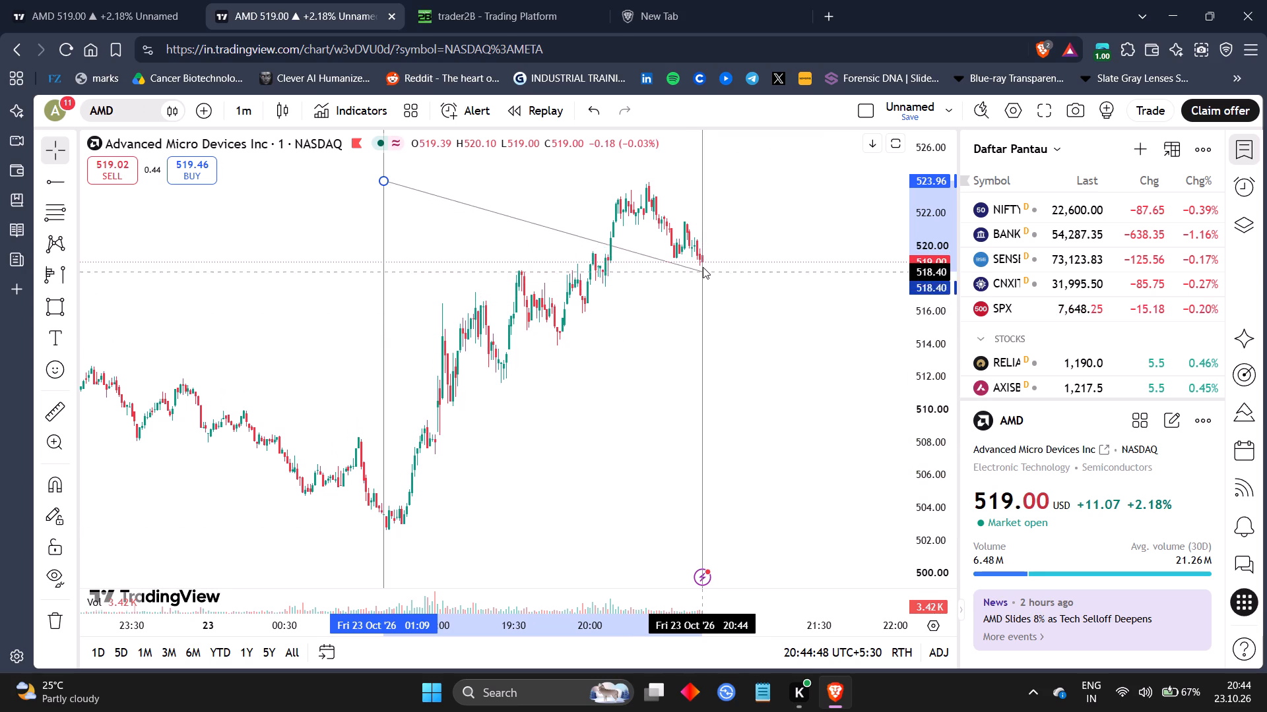
{"action": "left_click_drag", "start_coordinate": [703, 267], "coordinate": [702, 256]}
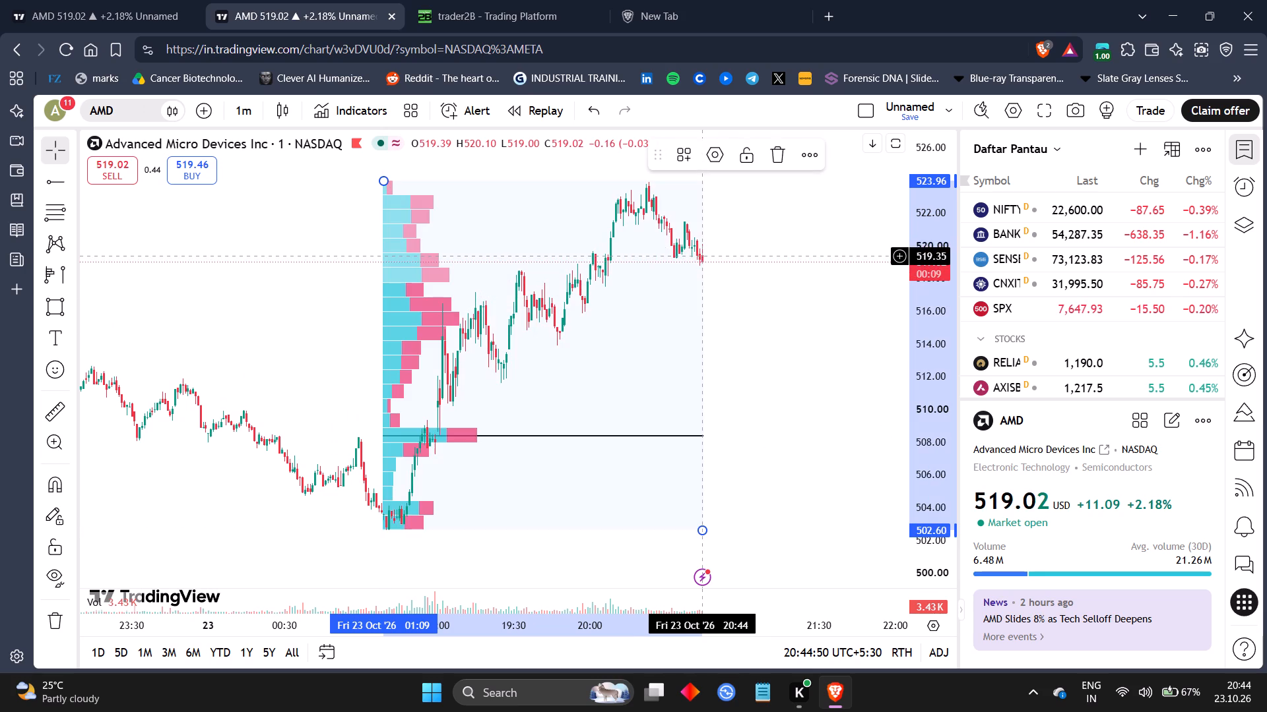
{"action": "left_click_drag", "start_coordinate": [382, 185], "coordinate": [389, 496]}
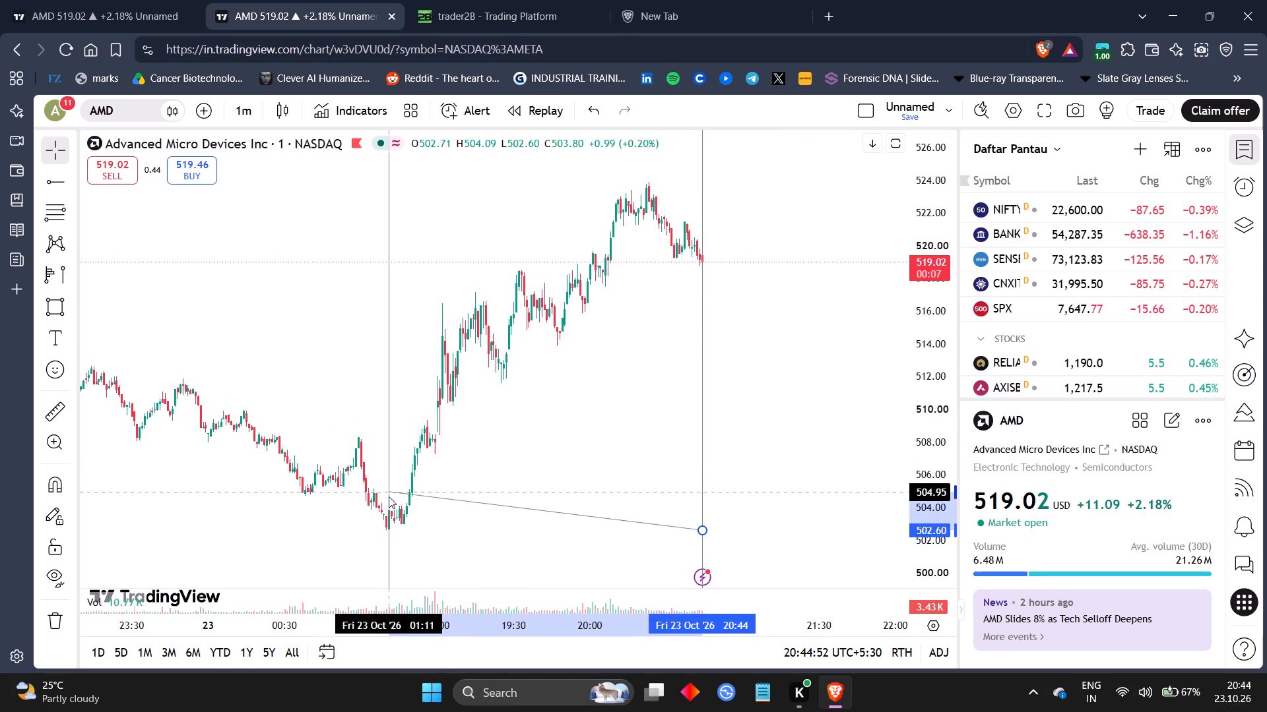
{"action": "left_click_drag", "start_coordinate": [389, 496], "coordinate": [387, 528]}
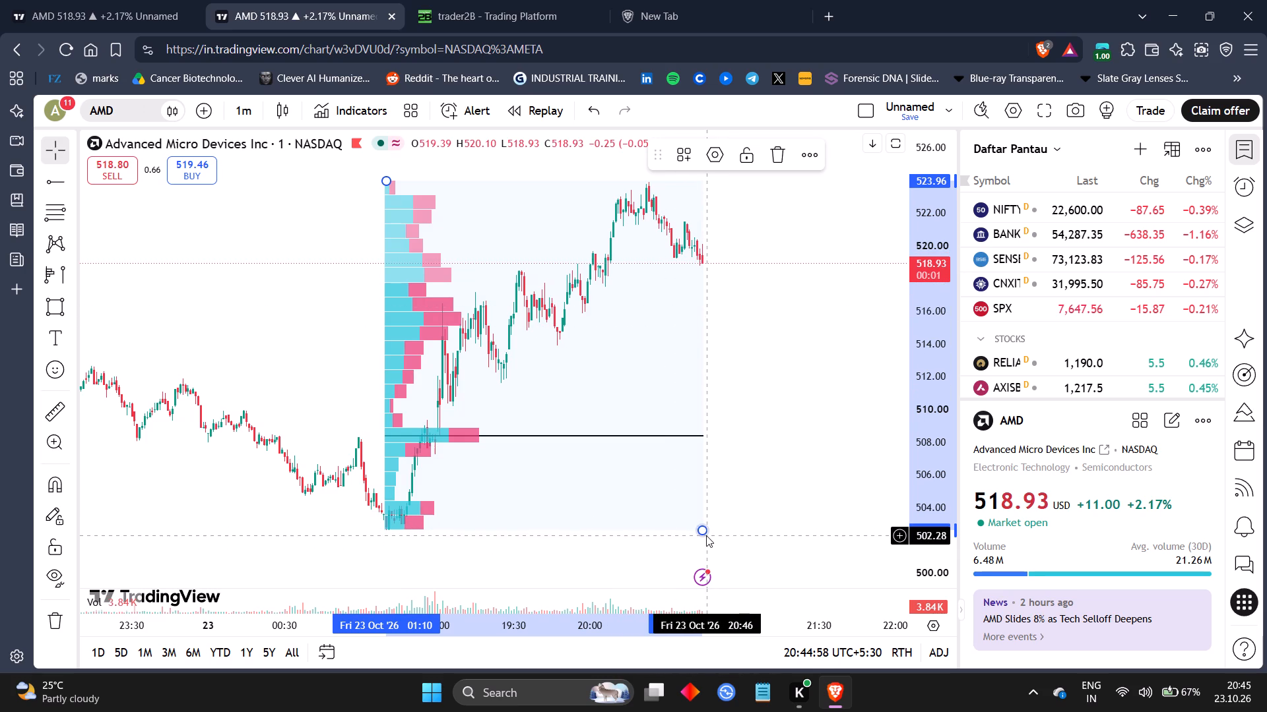
{"action": "left_click_drag", "start_coordinate": [706, 535], "coordinate": [693, 291]}
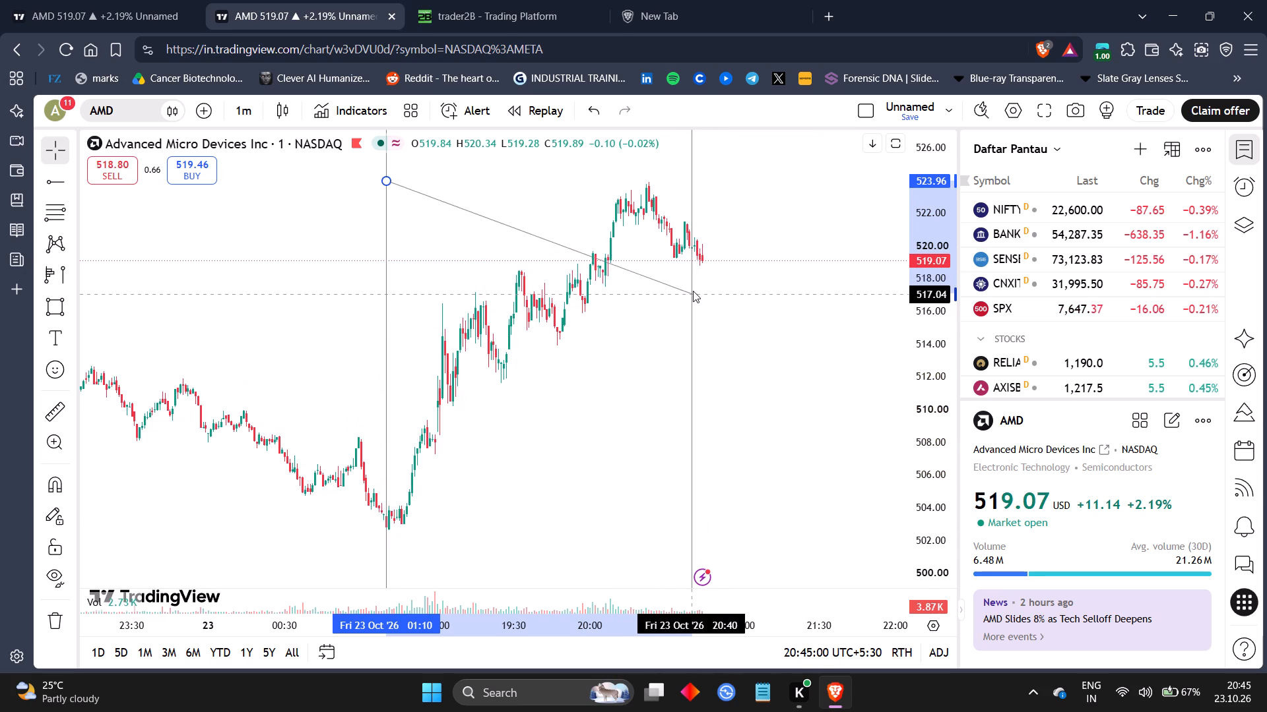
{"action": "left_click_drag", "start_coordinate": [693, 291], "coordinate": [704, 262]}
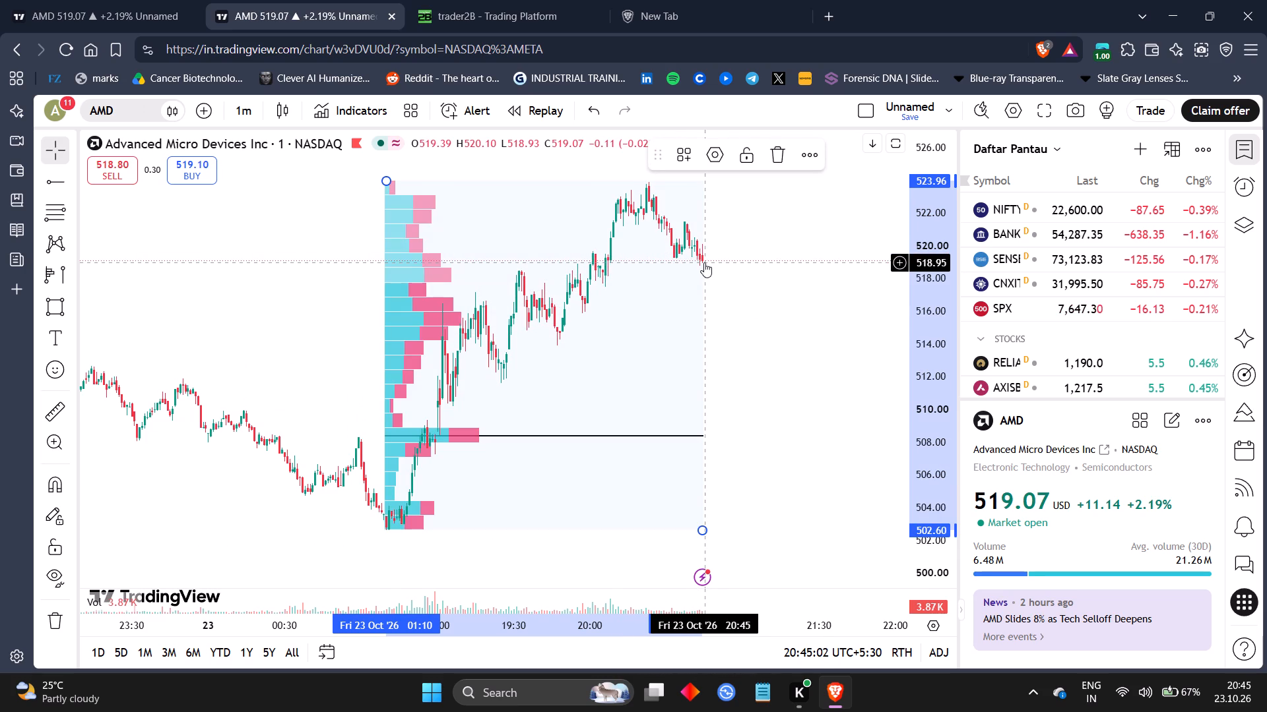
{"action": "left_click", "coordinate": [749, 318]}
Examine AMD's volume profile against the rally from 19:00 and the pullback to the newest candle.
{"action": "left_click_drag", "start_coordinate": [749, 318], "coordinate": [544, 377]}
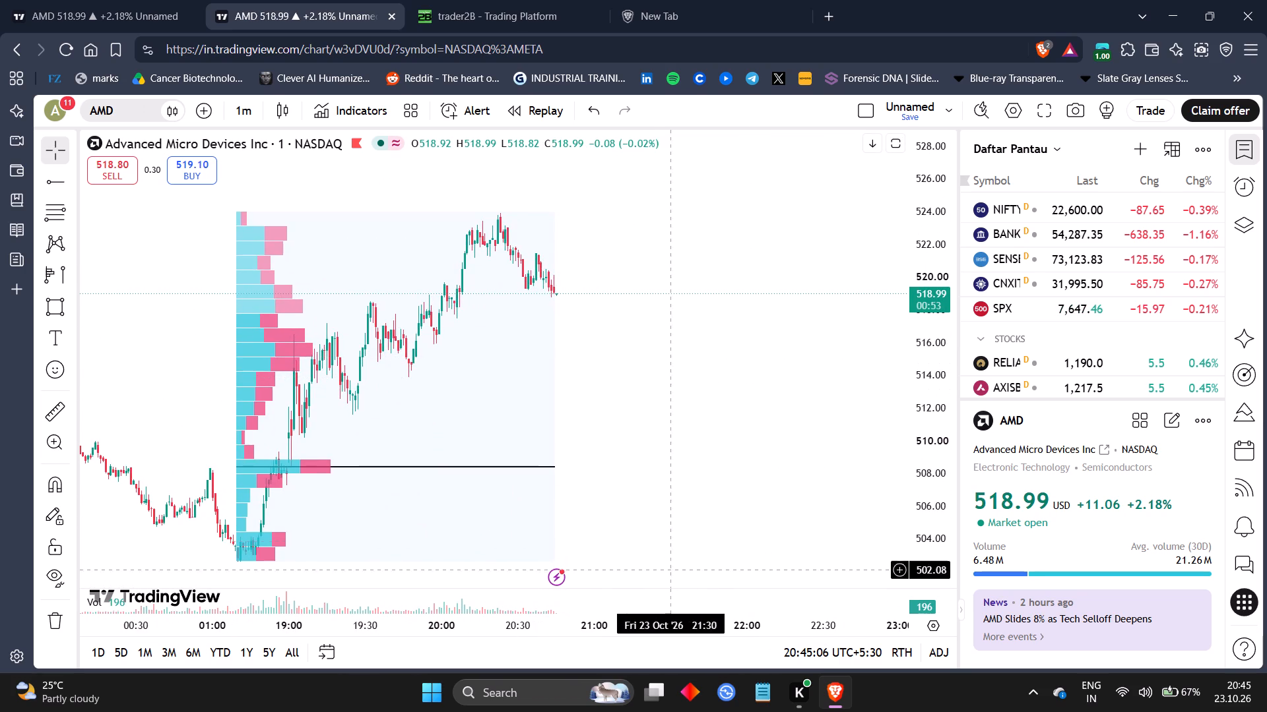
{"action": "left_click_drag", "start_coordinate": [671, 624], "coordinate": [476, 624]}
{"action": "left_click_drag", "start_coordinate": [443, 453], "coordinate": [831, 392]}
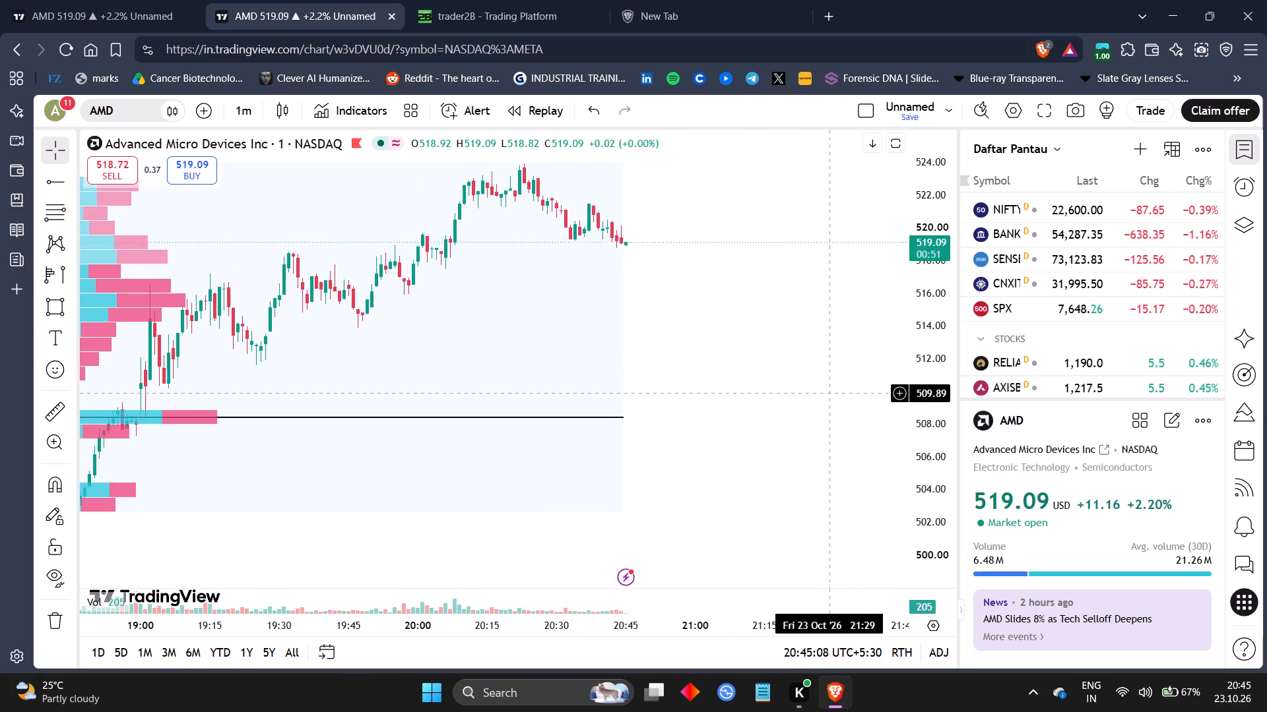
{"action": "left_click_drag", "start_coordinate": [944, 473], "coordinate": [854, 258]}
{"action": "left_click_drag", "start_coordinate": [721, 331], "coordinate": [728, 370]}
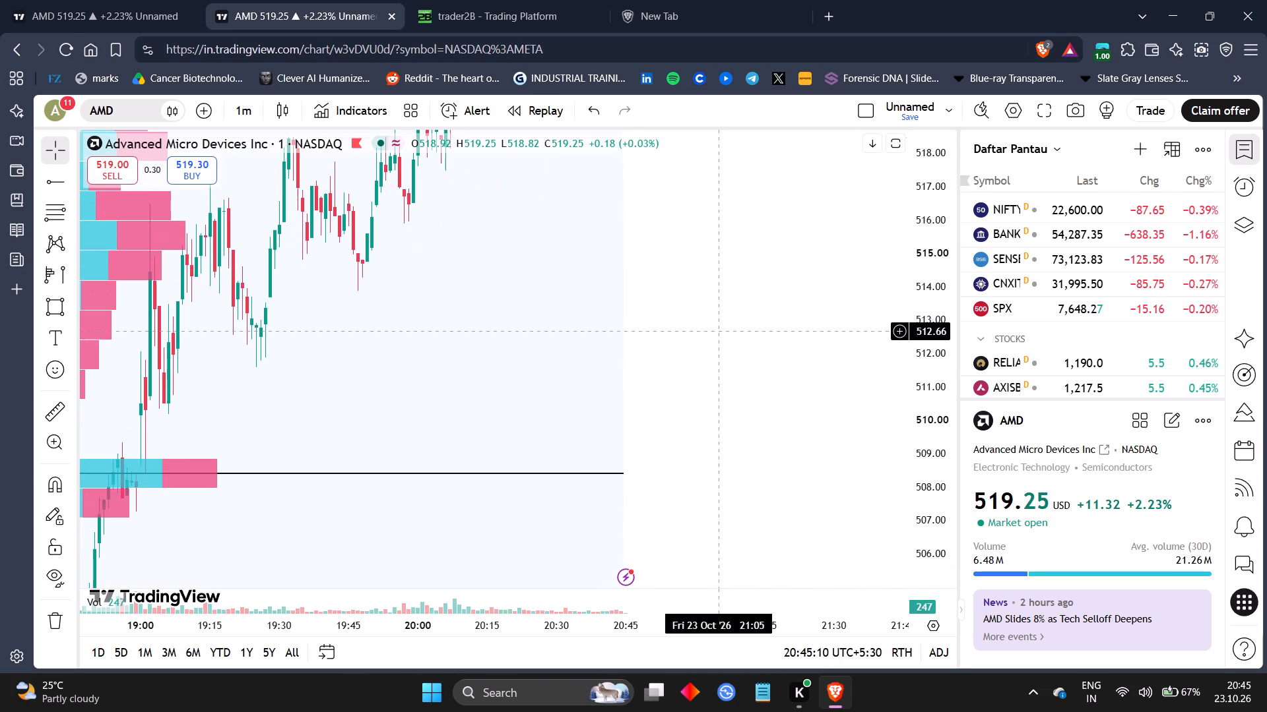
{"action": "left_click_drag", "start_coordinate": [728, 370], "coordinate": [674, 526]}
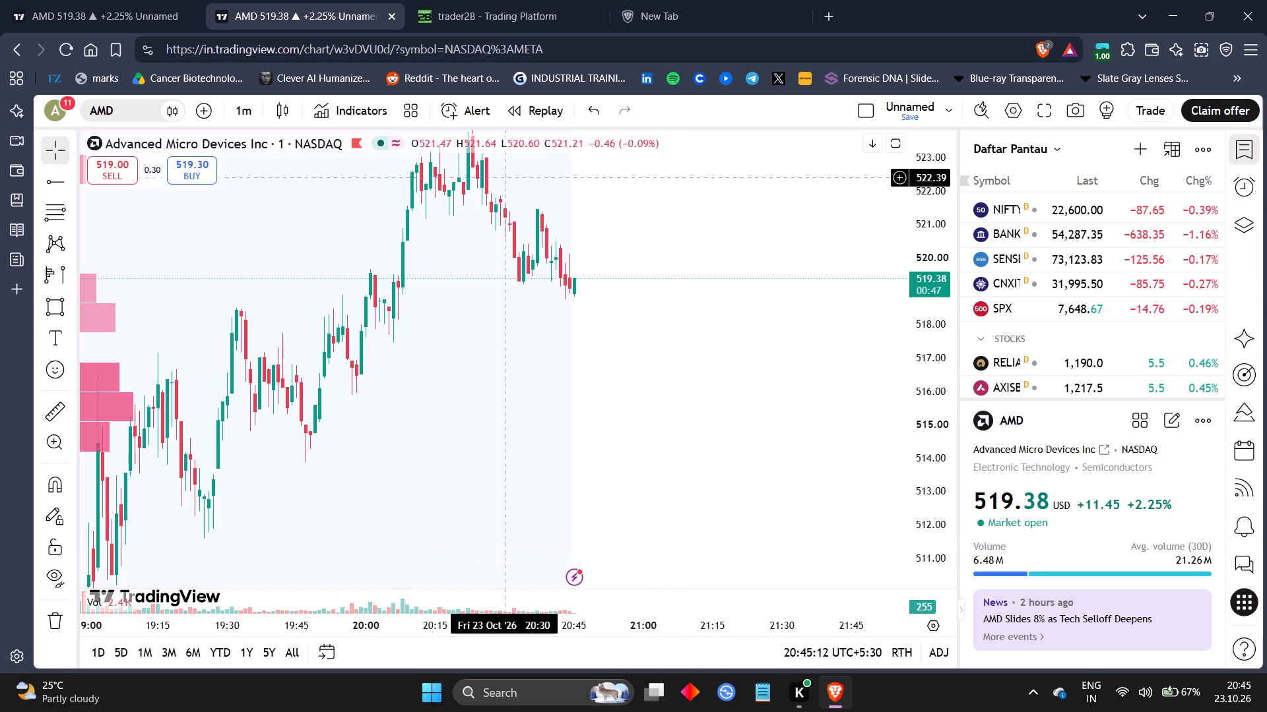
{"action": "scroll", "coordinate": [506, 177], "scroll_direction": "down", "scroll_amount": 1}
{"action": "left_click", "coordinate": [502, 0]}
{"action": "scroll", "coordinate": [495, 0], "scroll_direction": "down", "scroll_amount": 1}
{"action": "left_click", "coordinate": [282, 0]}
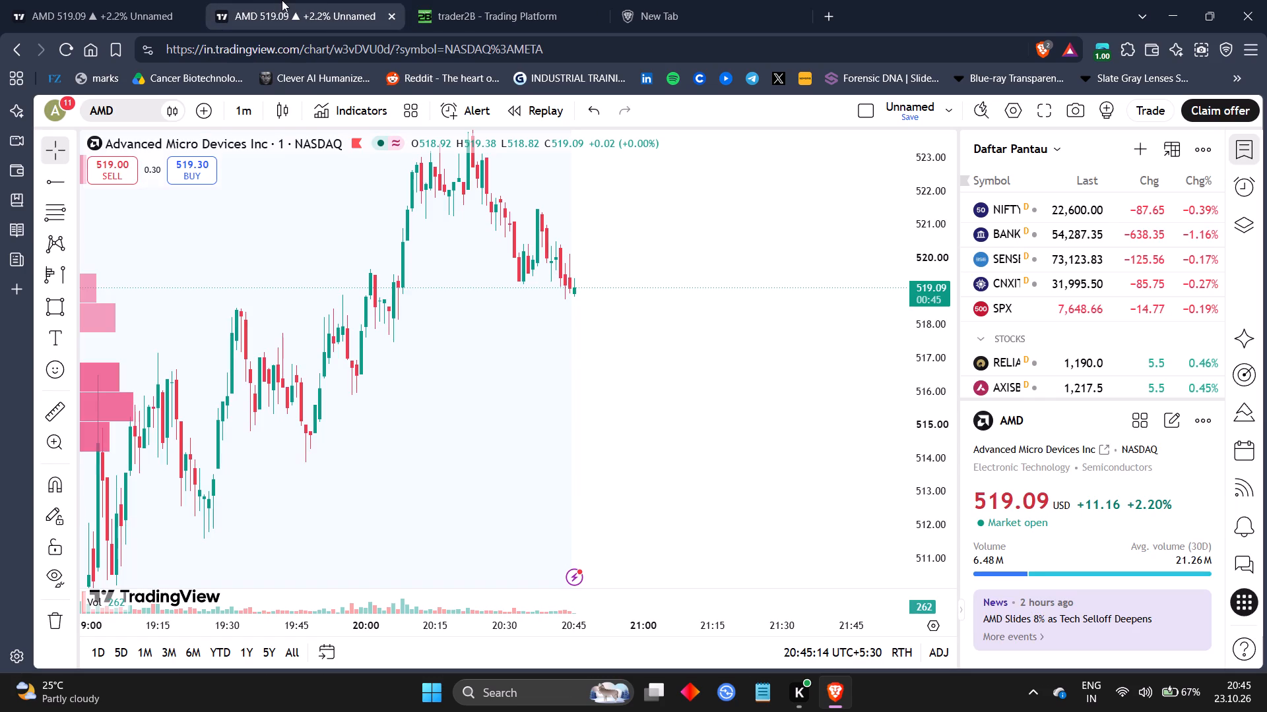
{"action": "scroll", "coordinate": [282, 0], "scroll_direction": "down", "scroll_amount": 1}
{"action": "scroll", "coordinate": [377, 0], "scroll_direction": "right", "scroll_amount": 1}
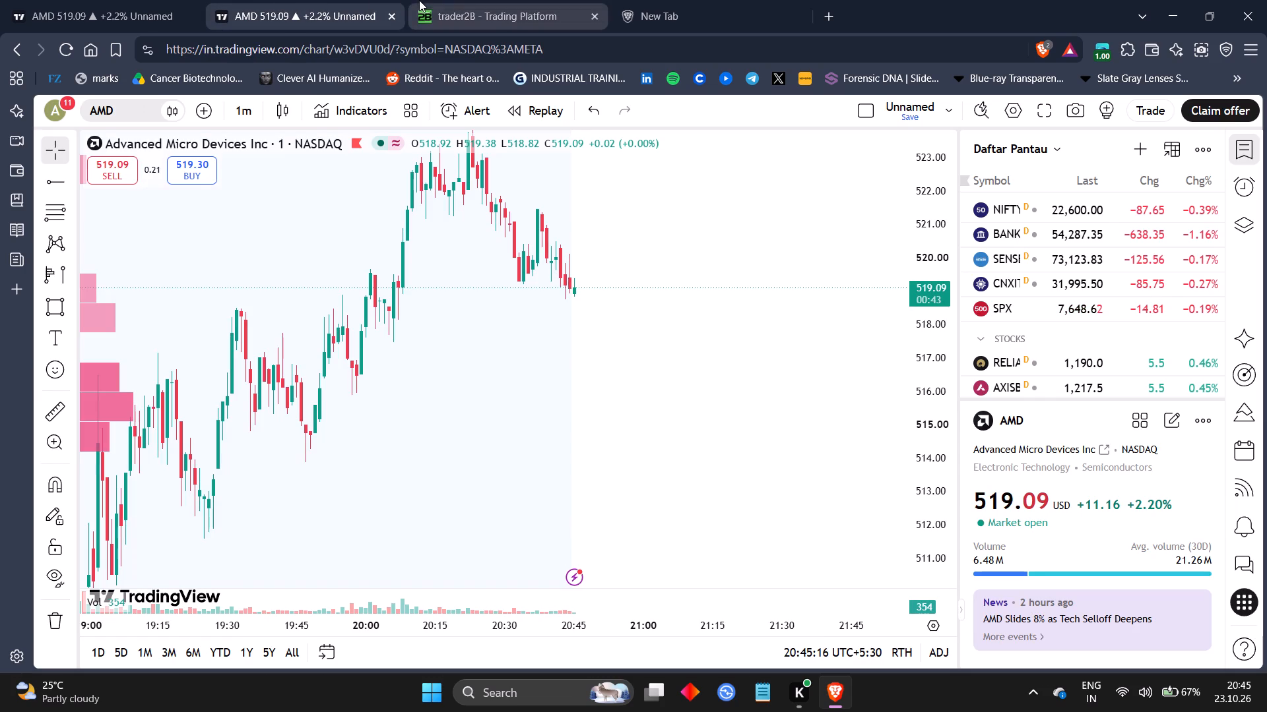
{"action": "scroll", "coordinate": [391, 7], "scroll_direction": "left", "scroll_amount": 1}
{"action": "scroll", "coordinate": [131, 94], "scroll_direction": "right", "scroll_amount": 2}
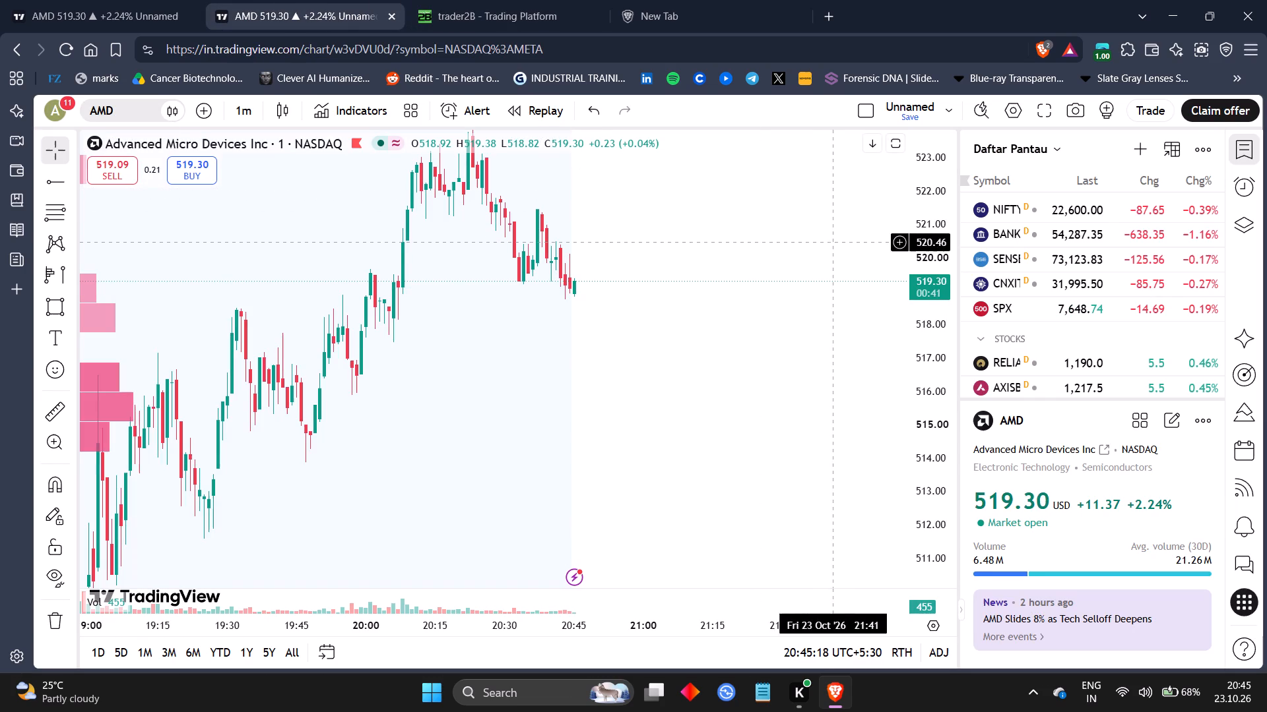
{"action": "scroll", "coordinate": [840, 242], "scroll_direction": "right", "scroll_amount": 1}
Examine AMD's 1-minute pullback from the session high and the newest 20:45 candle for a trade entry.
{"action": "left_click_drag", "start_coordinate": [921, 254], "coordinate": [692, 418]}
{"action": "scroll", "coordinate": [934, 268], "scroll_direction": "up", "scroll_amount": 1}
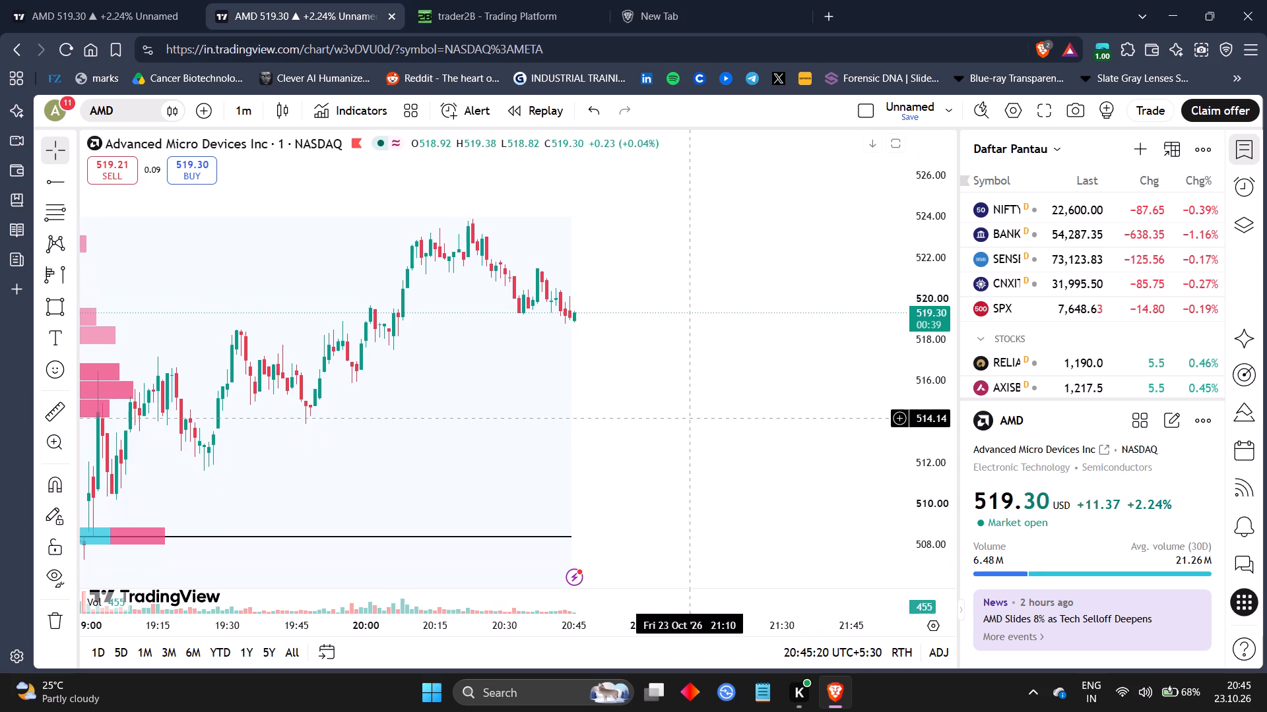
{"action": "scroll", "coordinate": [692, 418], "scroll_direction": "up", "scroll_amount": 1}
{"action": "left_click_drag", "start_coordinate": [692, 418], "coordinate": [689, 338]}
{"action": "scroll", "coordinate": [694, 401], "scroll_direction": "down", "scroll_amount": 1}
{"action": "left_click", "coordinate": [689, 338]}
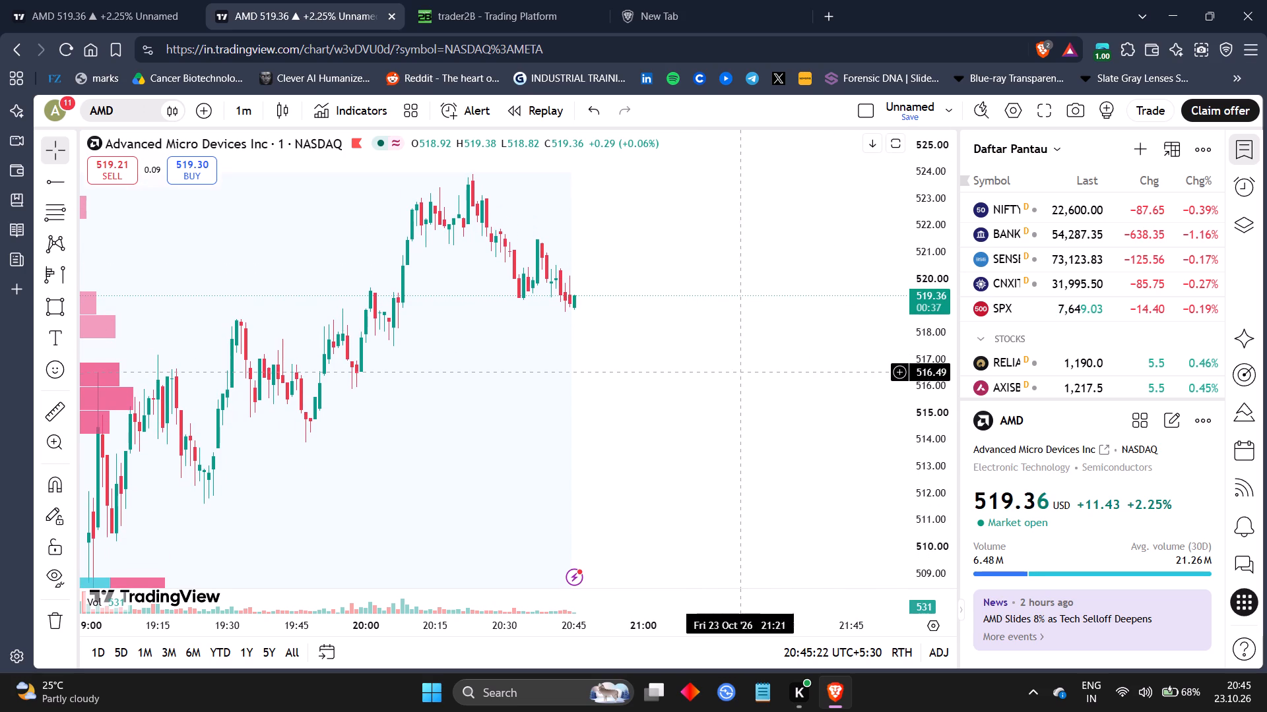
{"action": "left_click_drag", "start_coordinate": [733, 373], "coordinate": [731, 421]}
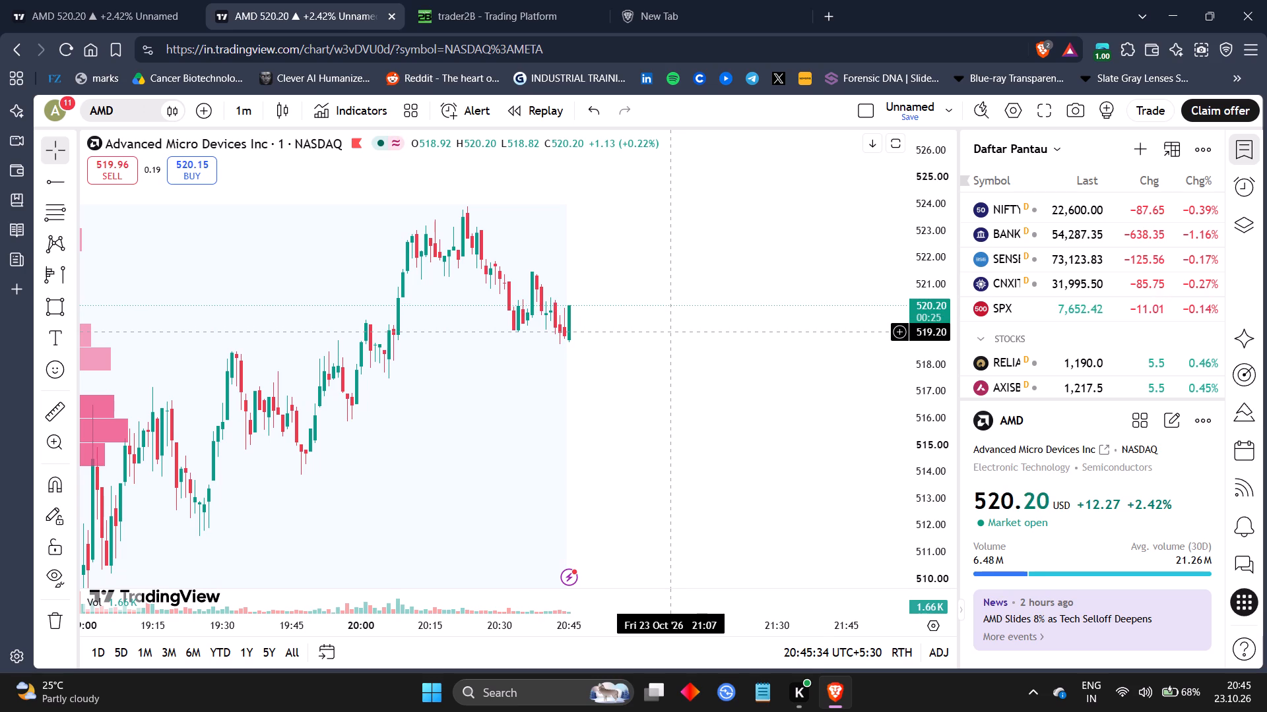
{"action": "left_click_drag", "start_coordinate": [761, 617], "coordinate": [545, 626]}
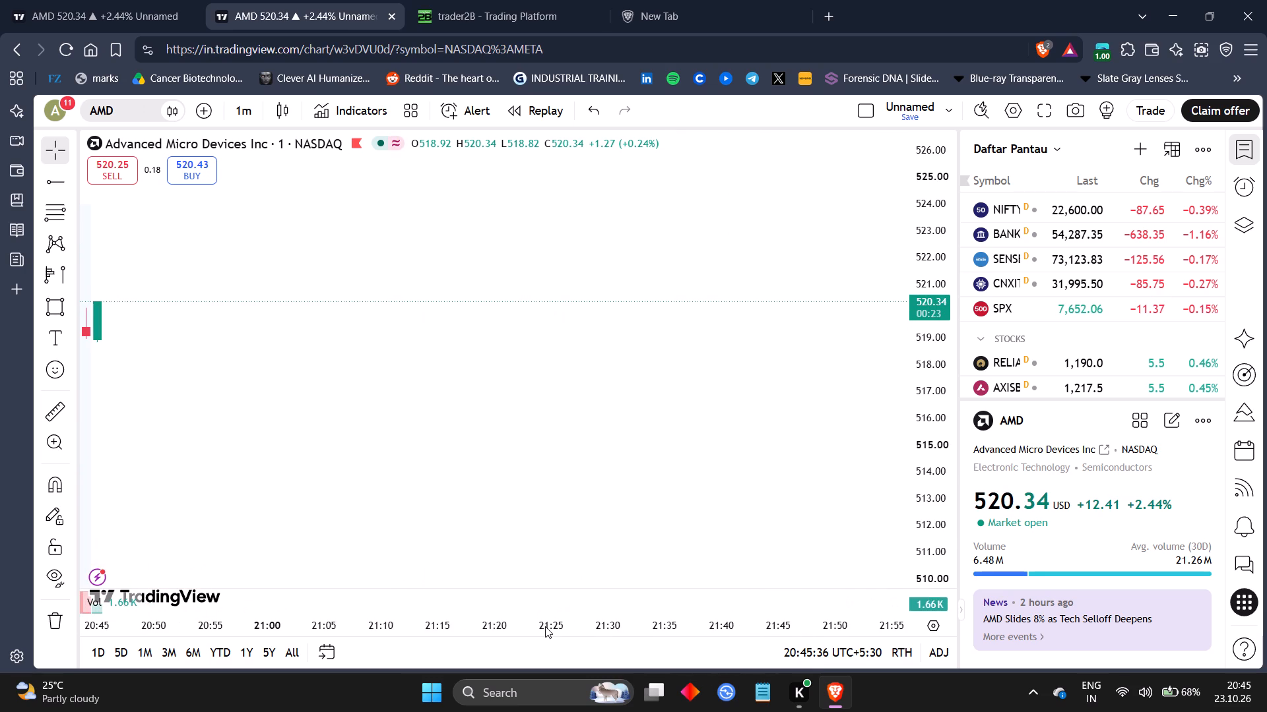
{"action": "left_click_drag", "start_coordinate": [381, 417], "coordinate": [829, 336]}
{"action": "left_click_drag", "start_coordinate": [558, 371], "coordinate": [746, 436]}
{"action": "left_click_drag", "start_coordinate": [940, 495], "coordinate": [870, 279]}
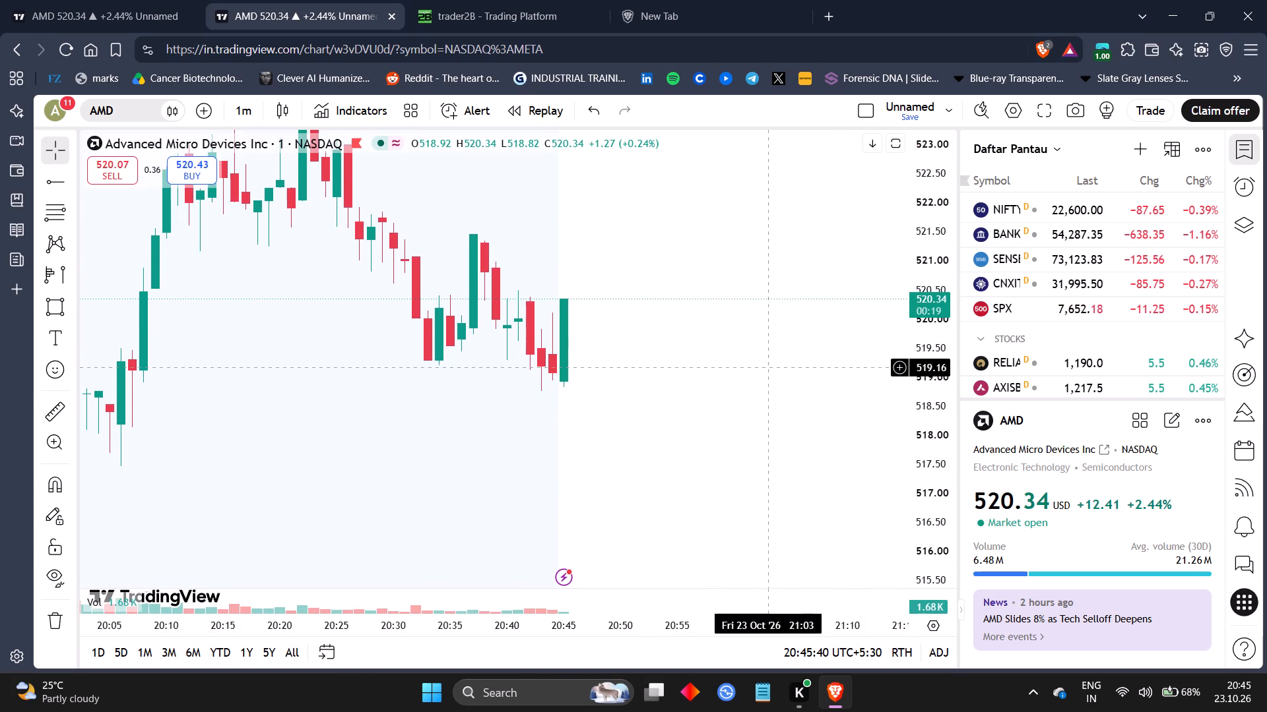
{"action": "left_click_drag", "start_coordinate": [772, 367], "coordinate": [765, 389]}
{"action": "left_click_drag", "start_coordinate": [927, 247], "coordinate": [931, 297]}
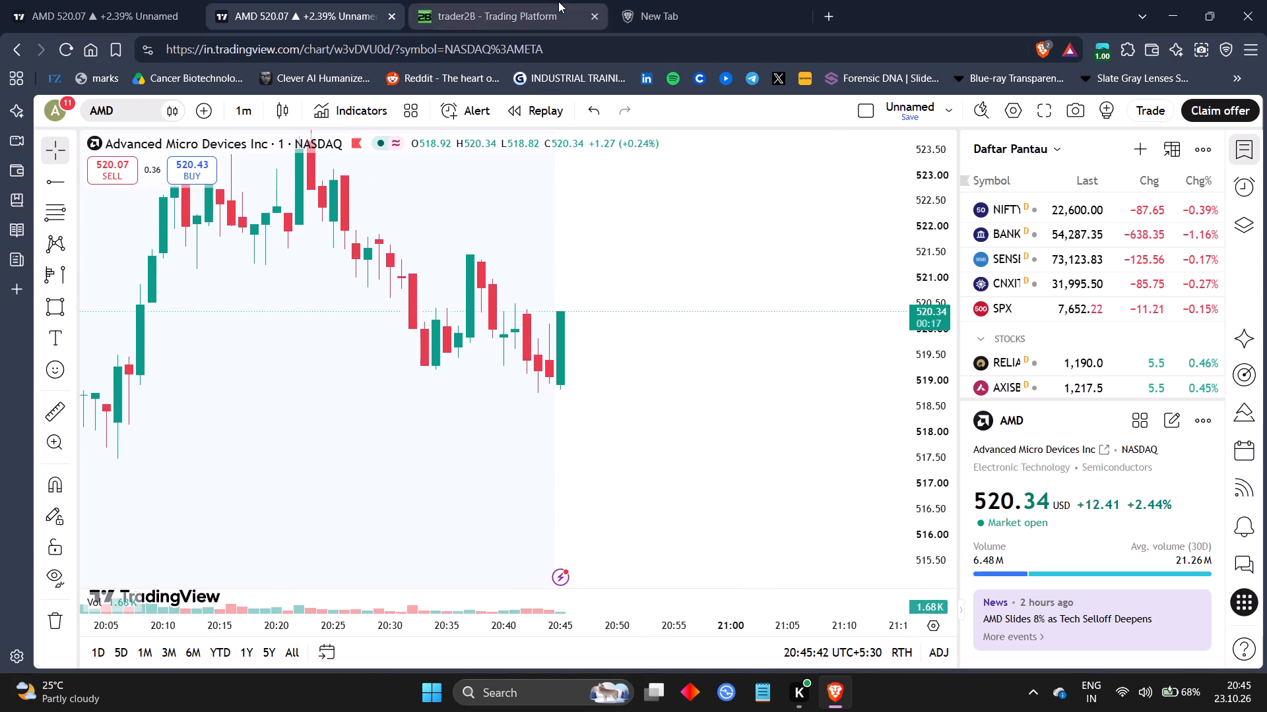
Switch to trader2B and change the chart's symbol to AMD, Advanced Micro Devices Inc.
{"action": "left_click", "coordinate": [558, 1]}
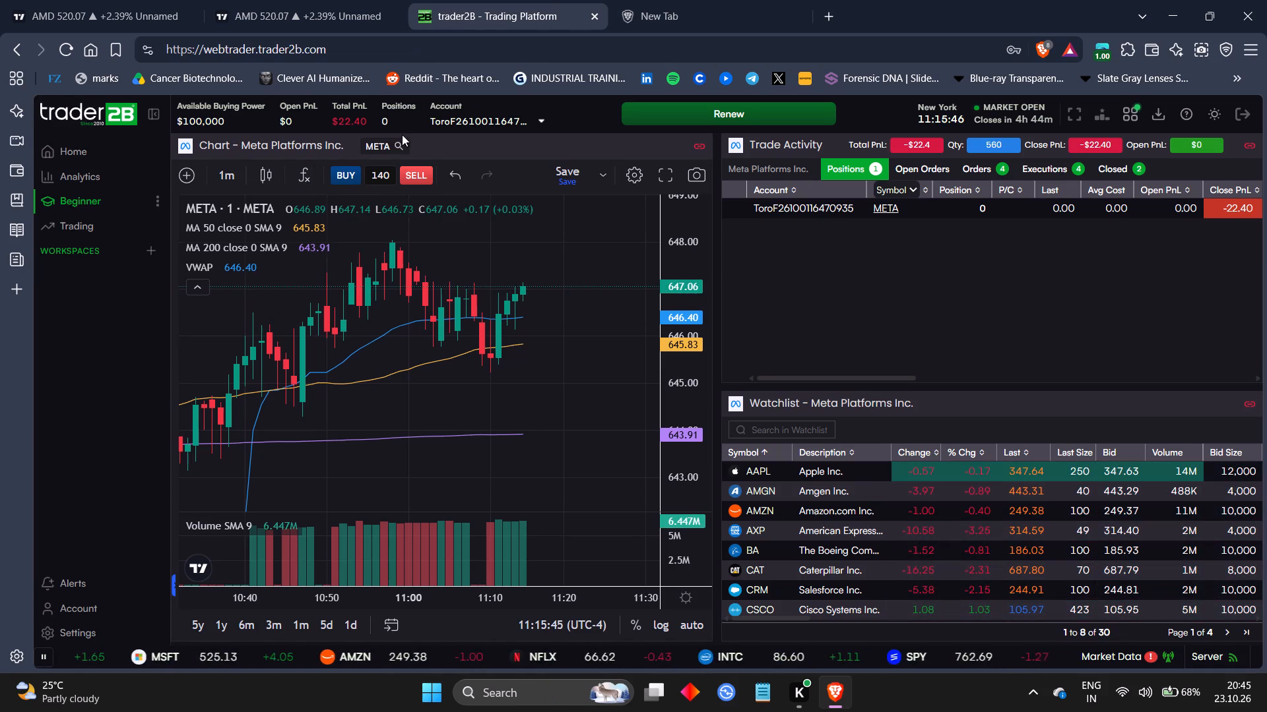
{"action": "left_click", "coordinate": [397, 142]}
{"action": "type", "text": "amd"}
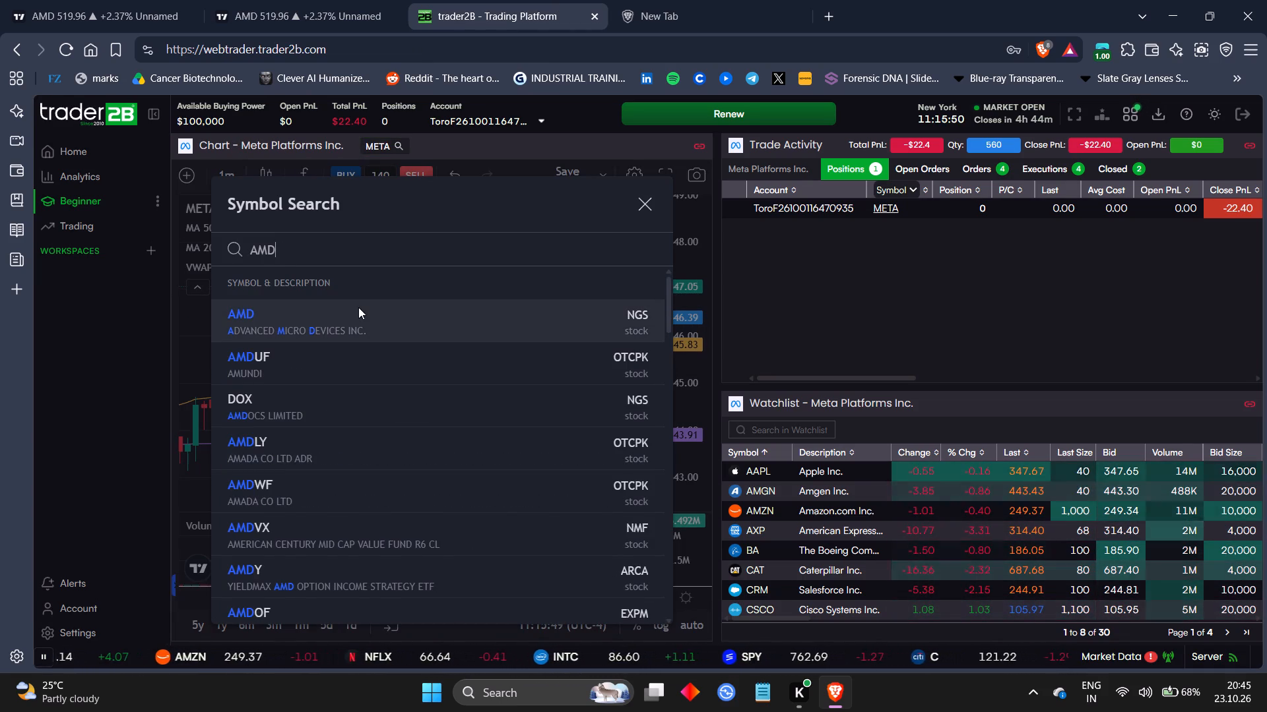
{"action": "left_click", "coordinate": [358, 307]}
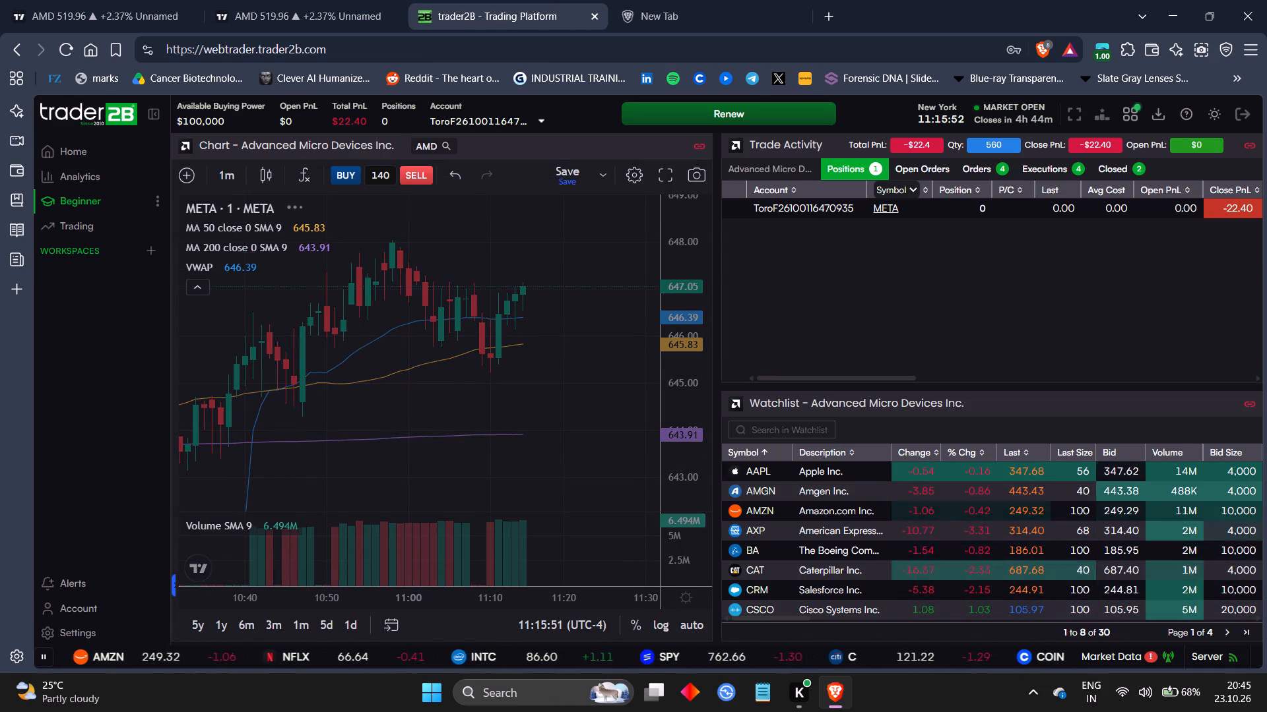
Open a sell order for AMD from the trader2B chart.
{"action": "left_click_drag", "start_coordinate": [556, 345], "coordinate": [543, 383]}
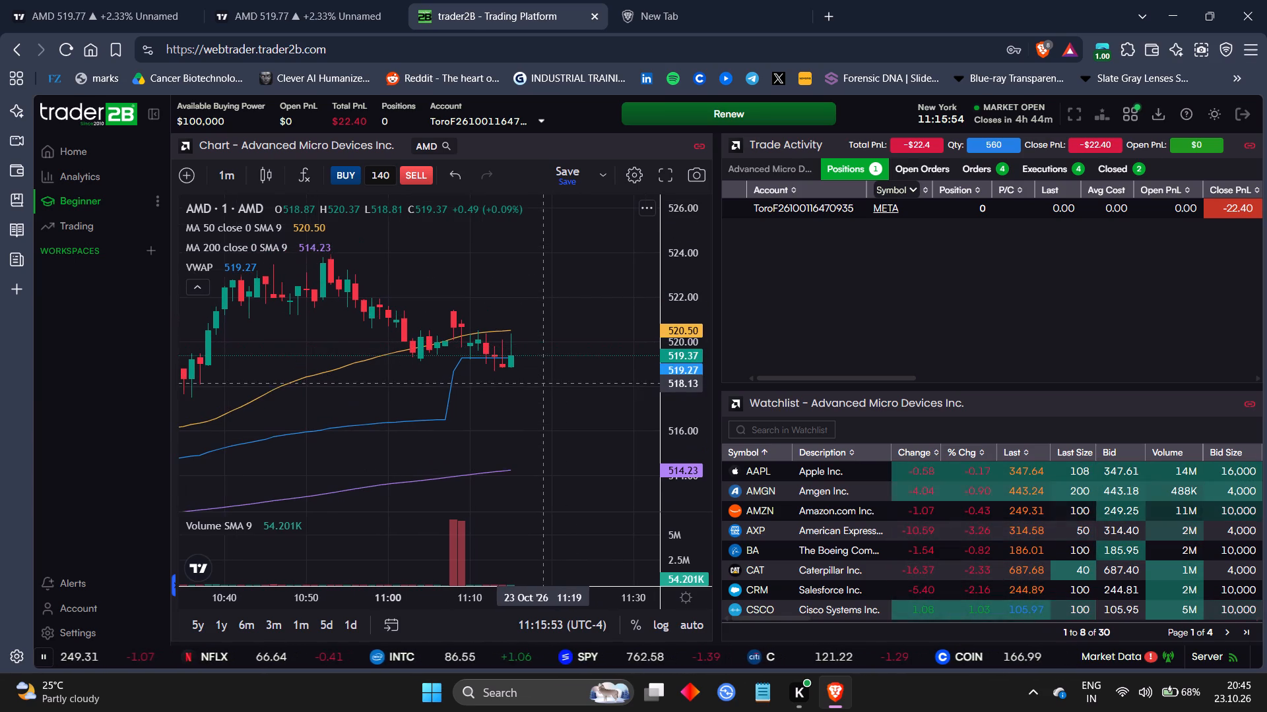
{"action": "left_click_drag", "start_coordinate": [670, 395], "coordinate": [632, 247]}
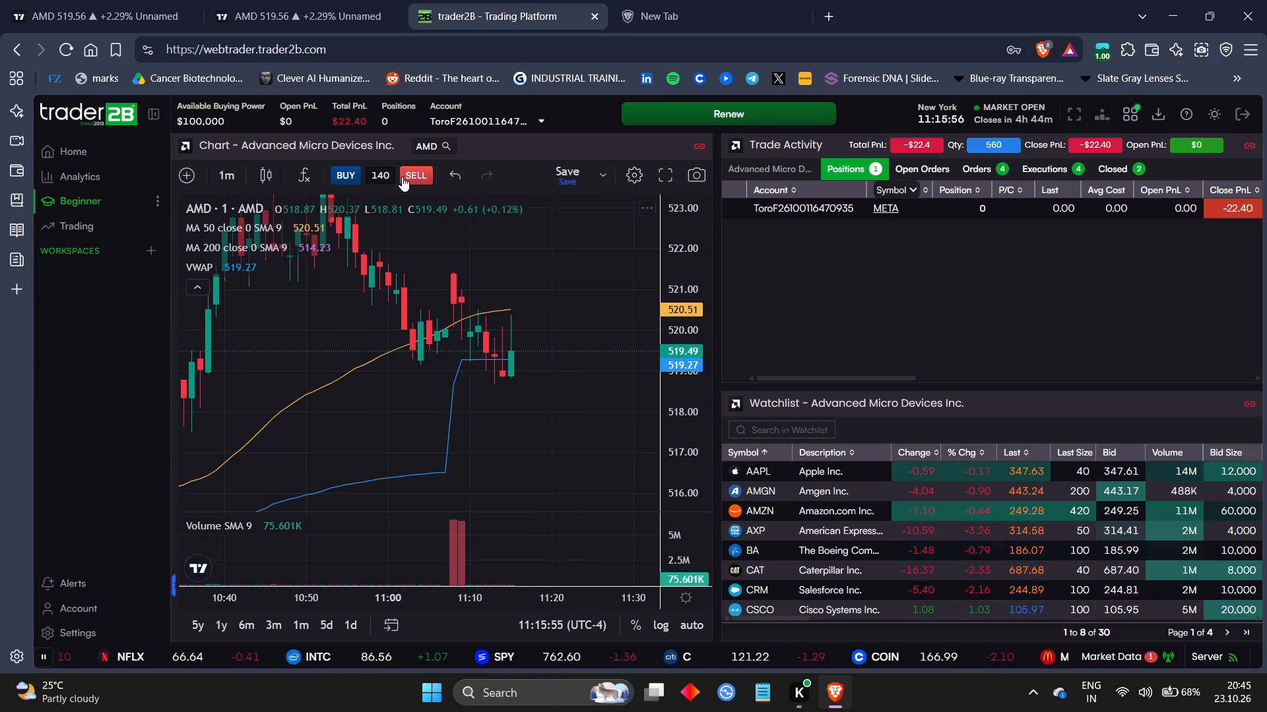
{"action": "left_click", "coordinate": [402, 177]}
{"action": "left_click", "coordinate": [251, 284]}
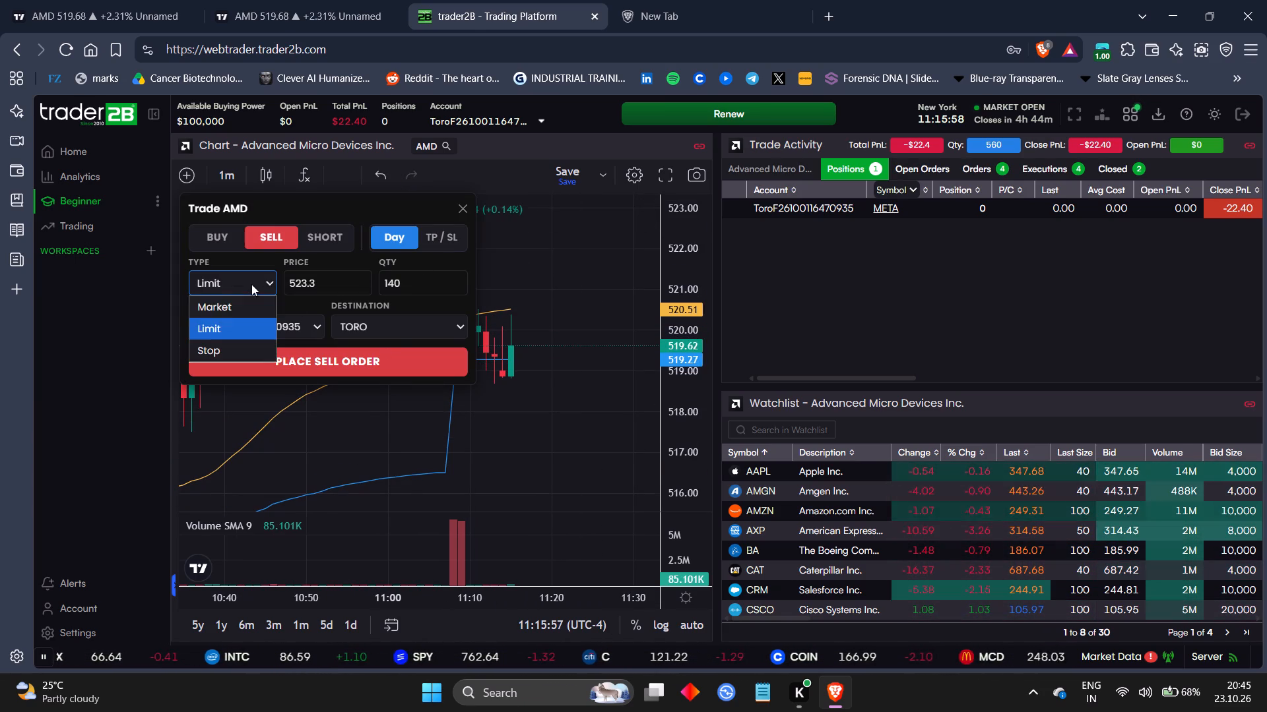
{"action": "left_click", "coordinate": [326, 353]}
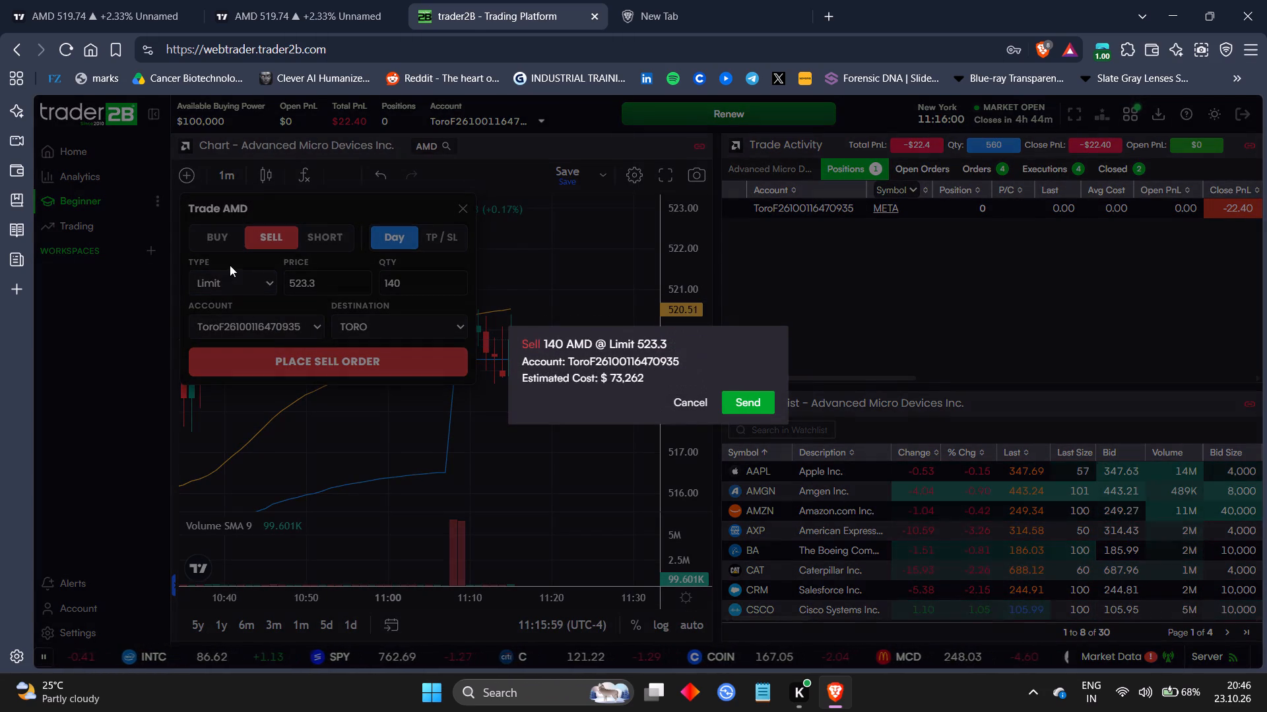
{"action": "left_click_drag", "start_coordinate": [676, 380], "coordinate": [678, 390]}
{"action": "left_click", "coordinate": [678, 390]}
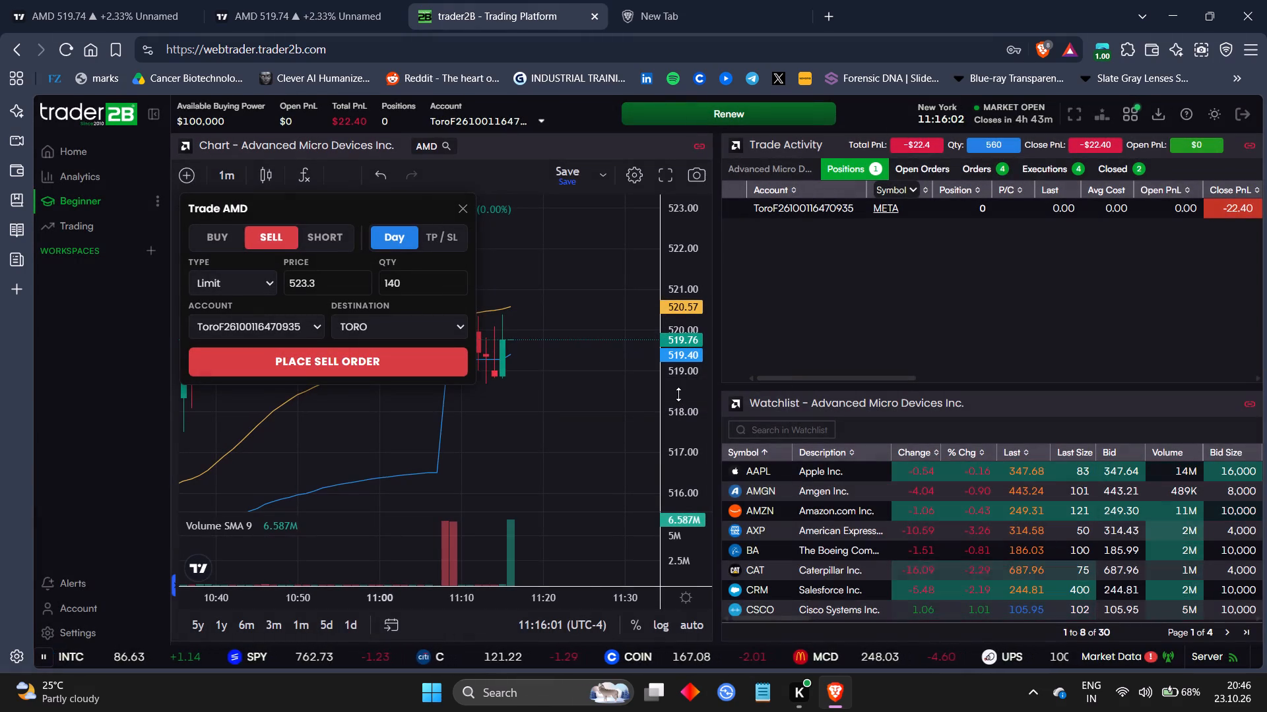
Change the AMD sell order to Market type with a quantity of 100, then place and send it.
{"action": "left_click", "coordinate": [263, 293]}
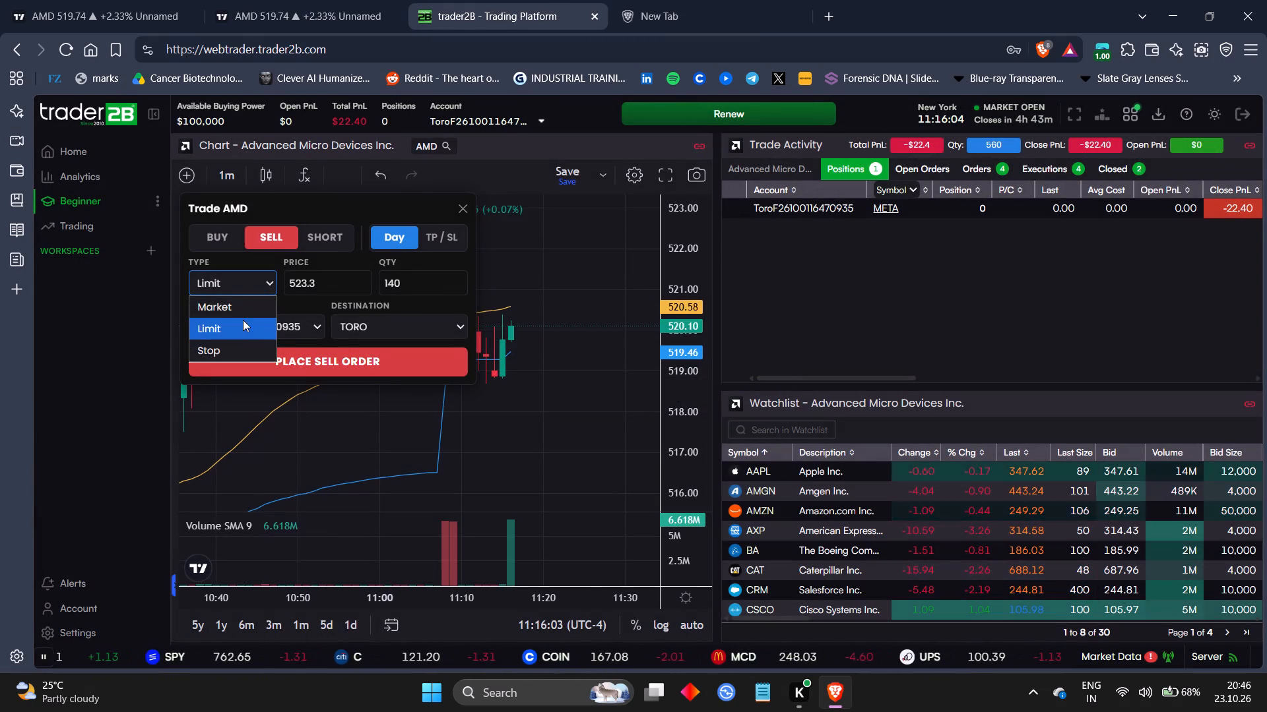
{"action": "left_click", "coordinate": [242, 309]}
{"action": "left_click", "coordinate": [397, 273]}
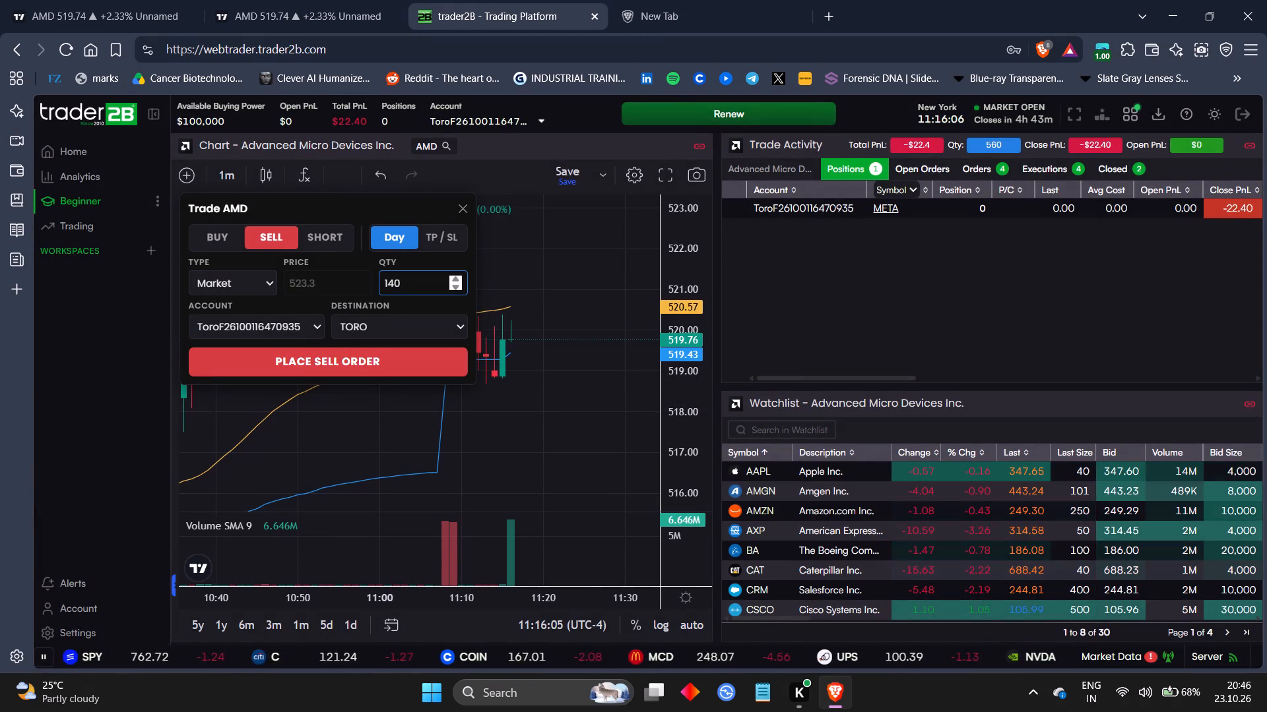
{"action": "key", "text": "BackSpace"}
{"action": "key", "text": "0"}
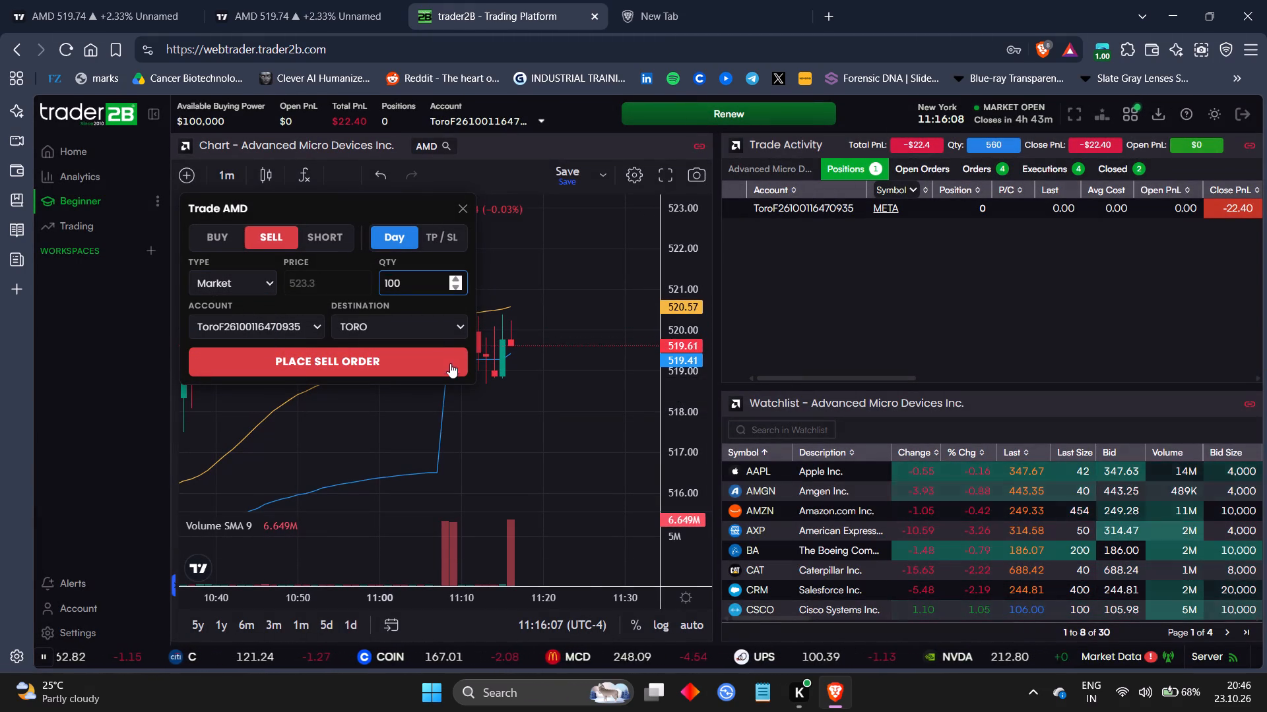
{"action": "left_click", "coordinate": [434, 357]}
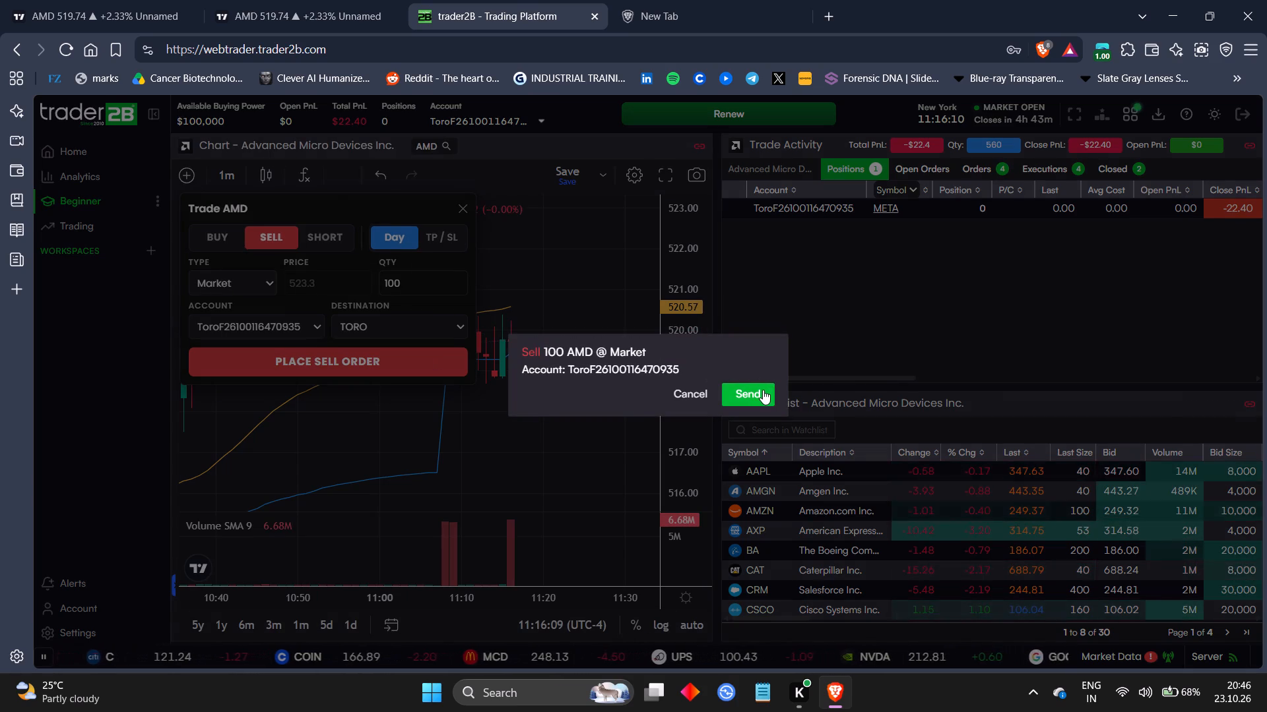
{"action": "left_click", "coordinate": [763, 390]}
Monitor the AMD short on the 1-minute chart, comparing the newest candles with the entry line and VWAP.
{"action": "left_click_drag", "start_coordinate": [573, 283], "coordinate": [464, 289]}
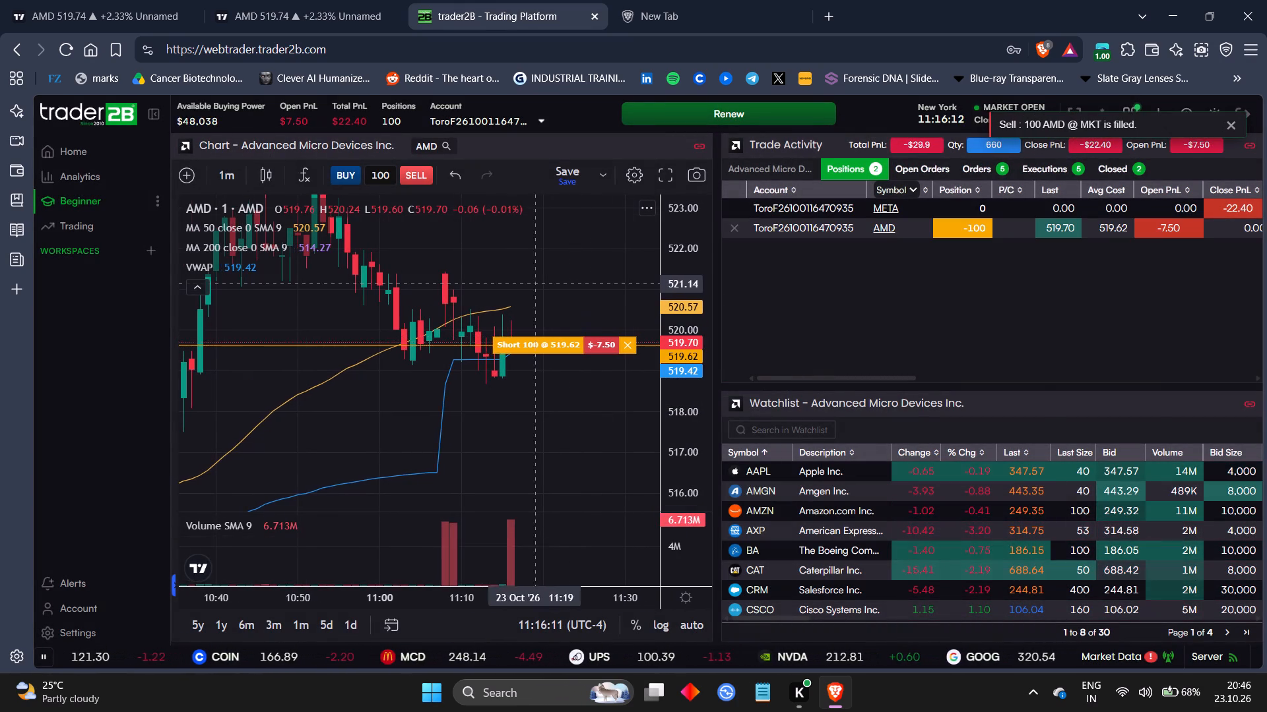
{"action": "left_click_drag", "start_coordinate": [464, 289], "coordinate": [441, 290]}
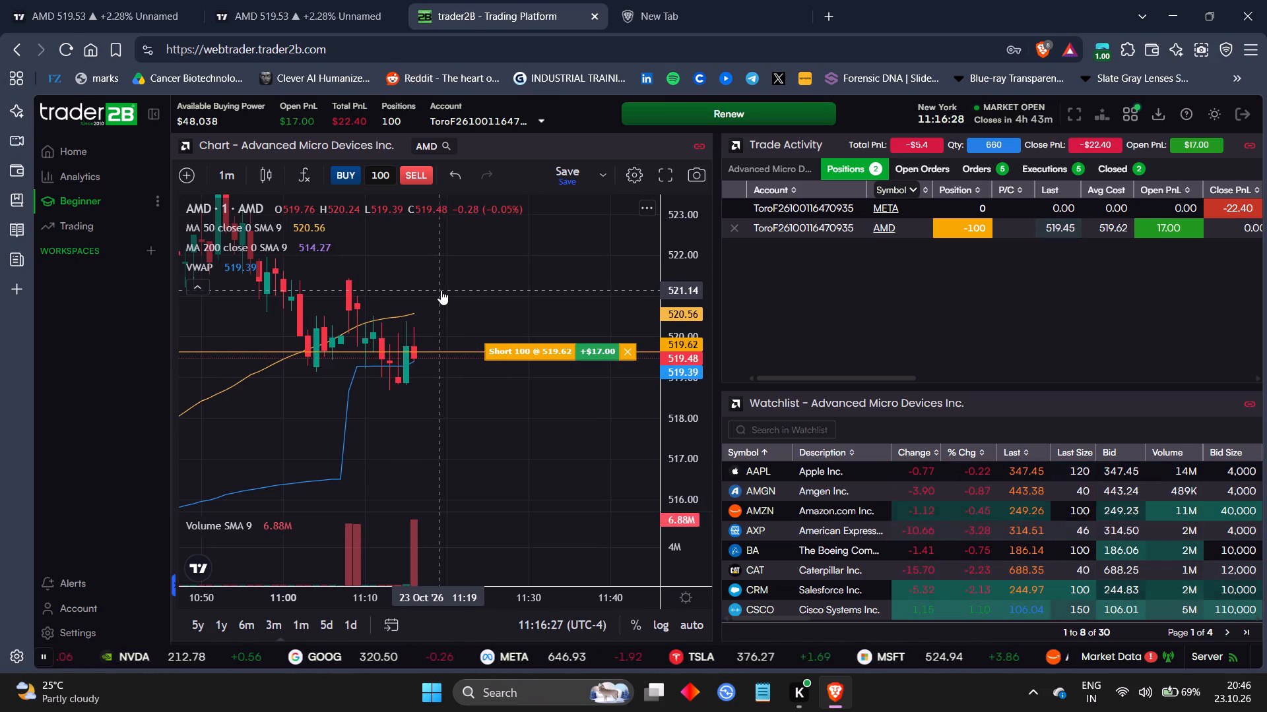
{"action": "left_click_drag", "start_coordinate": [688, 314], "coordinate": [692, 345]}
{"action": "left_click_drag", "start_coordinate": [692, 345], "coordinate": [676, 249]}
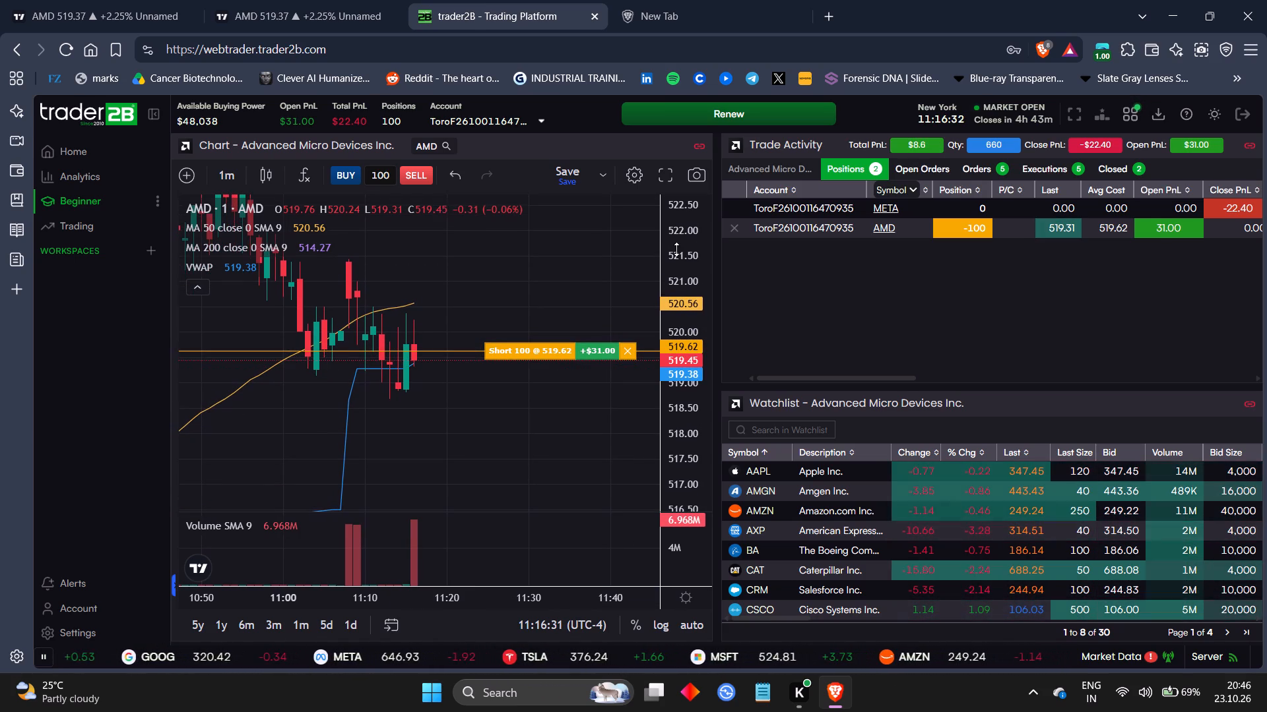
{"action": "left_click_drag", "start_coordinate": [566, 239], "coordinate": [545, 280]}
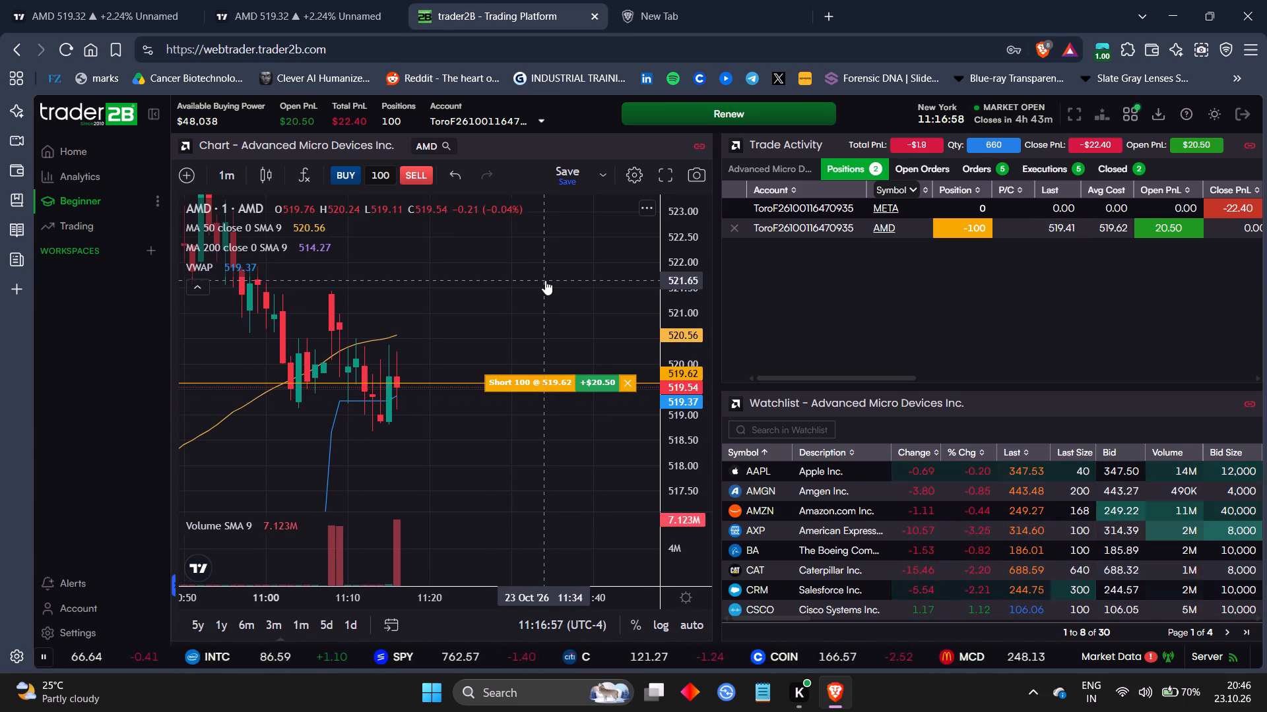
{"action": "left_click_drag", "start_coordinate": [532, 603], "coordinate": [414, 591]}
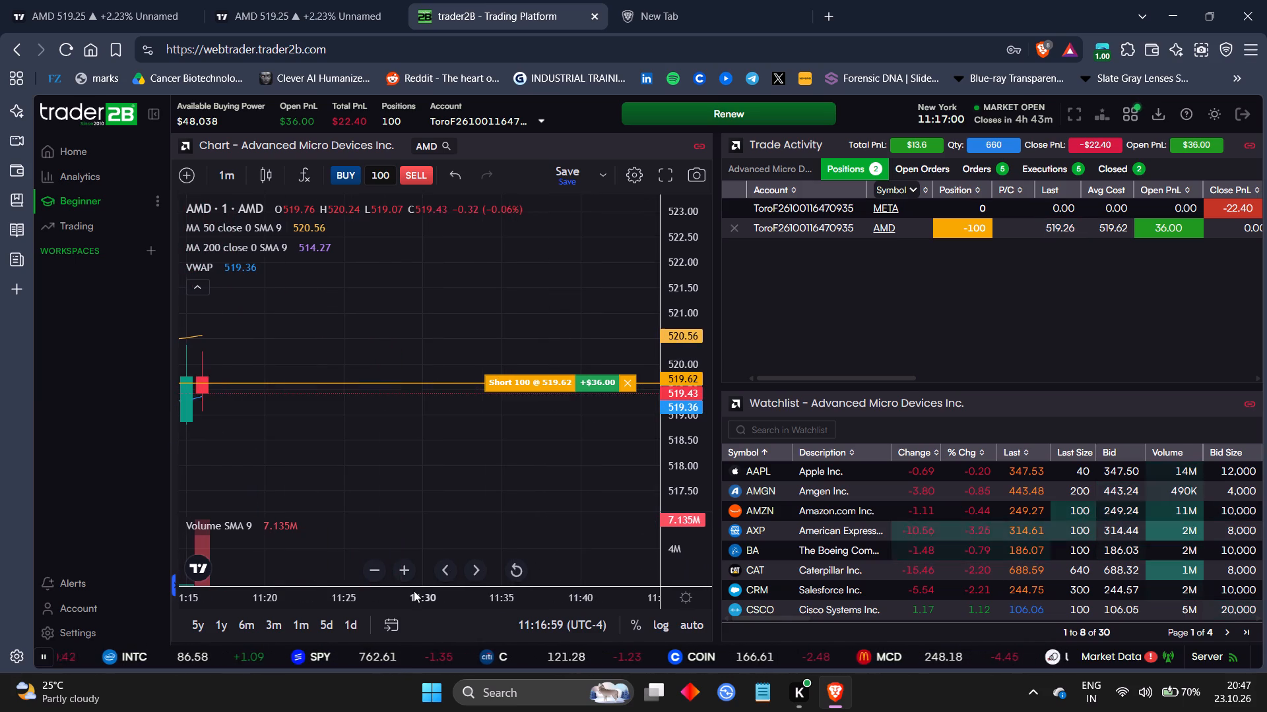
{"action": "left_click_drag", "start_coordinate": [355, 471], "coordinate": [622, 428]}
{"action": "left_click_drag", "start_coordinate": [369, 449], "coordinate": [554, 440]}
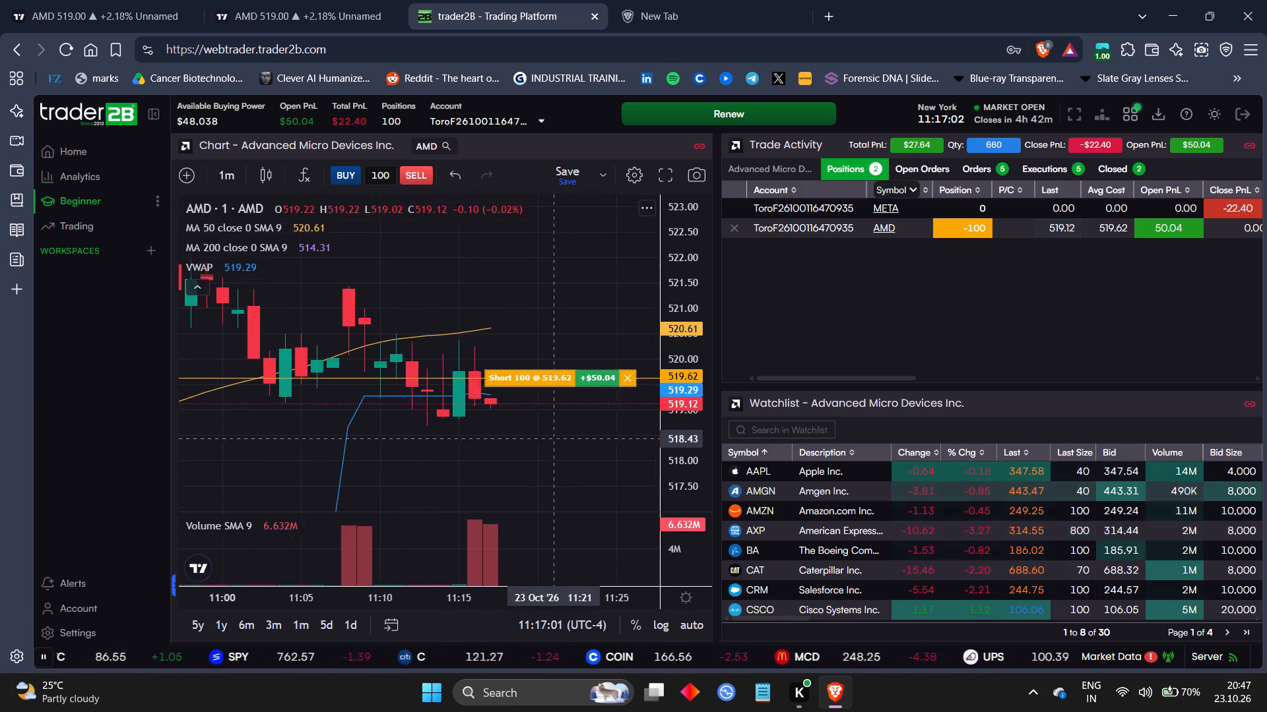
{"action": "left_click_drag", "start_coordinate": [554, 440], "coordinate": [555, 446]}
{"action": "left_click_drag", "start_coordinate": [678, 449], "coordinate": [670, 365]}
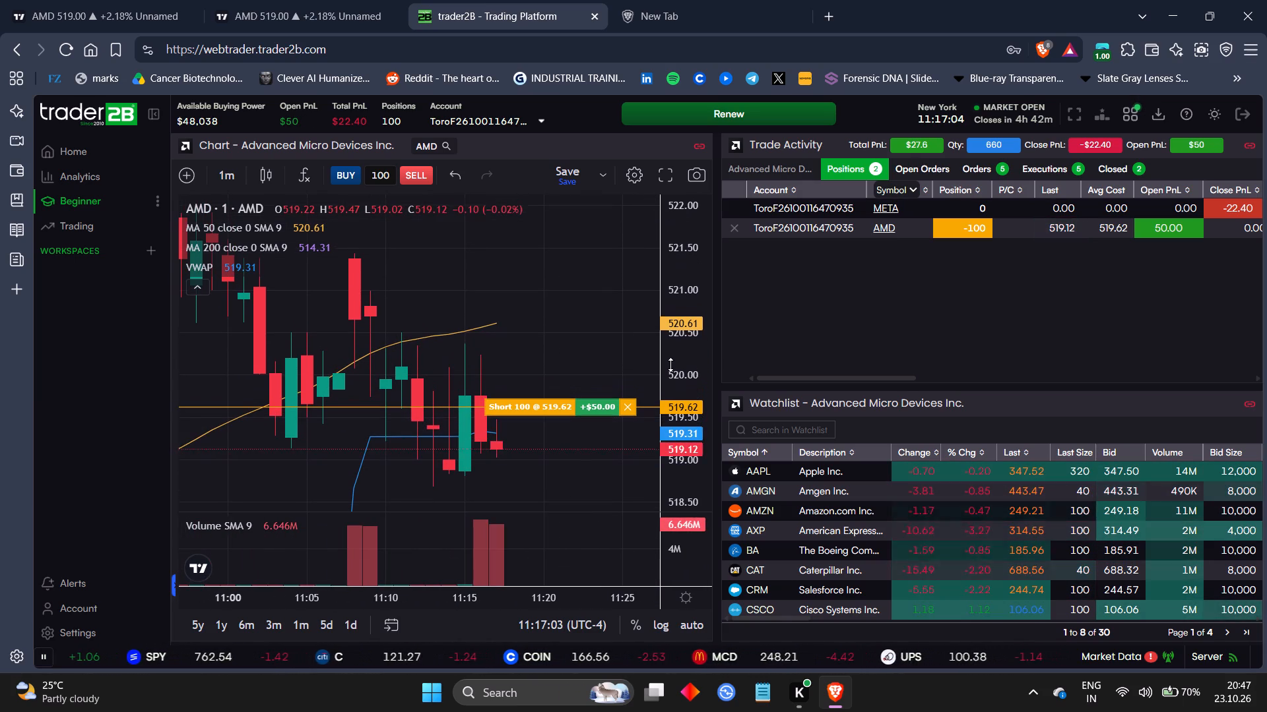
{"action": "left_click_drag", "start_coordinate": [610, 334], "coordinate": [575, 243]}
{"action": "left_click_drag", "start_coordinate": [566, 297], "coordinate": [521, 230]}
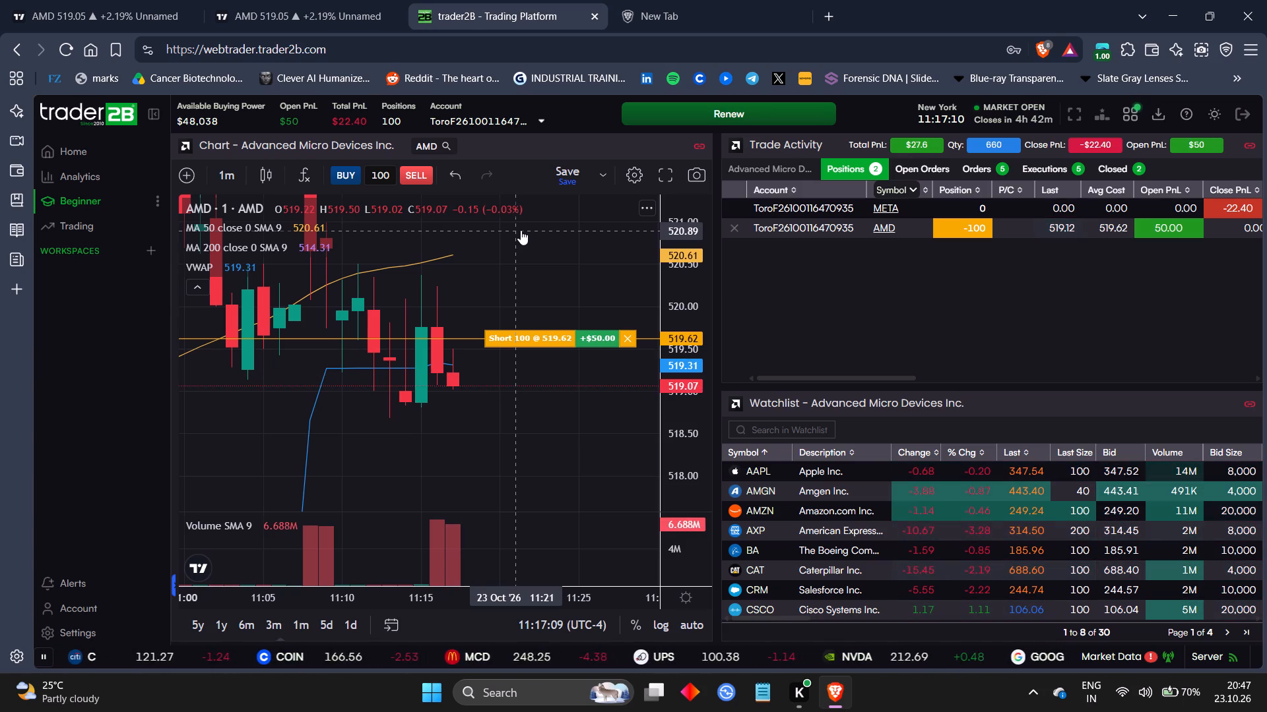
{"action": "left_click_drag", "start_coordinate": [689, 303], "coordinate": [691, 396]}
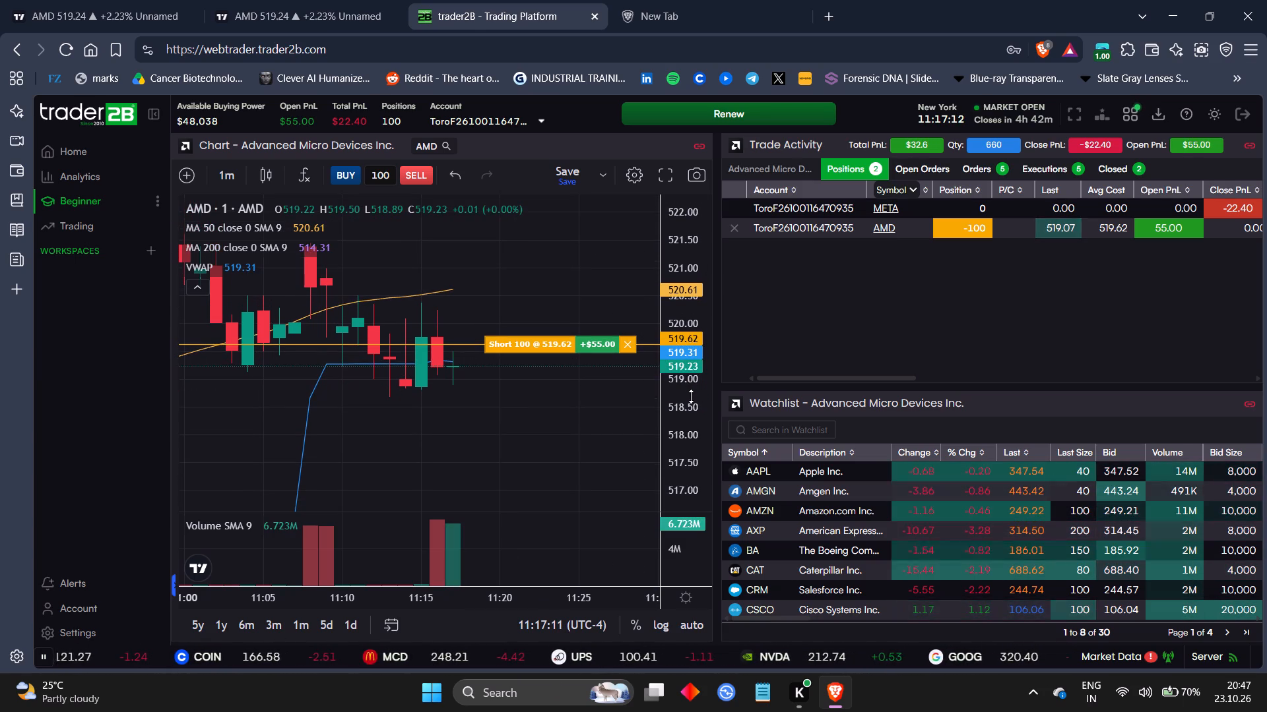
{"action": "left_click_drag", "start_coordinate": [691, 396], "coordinate": [689, 403]}
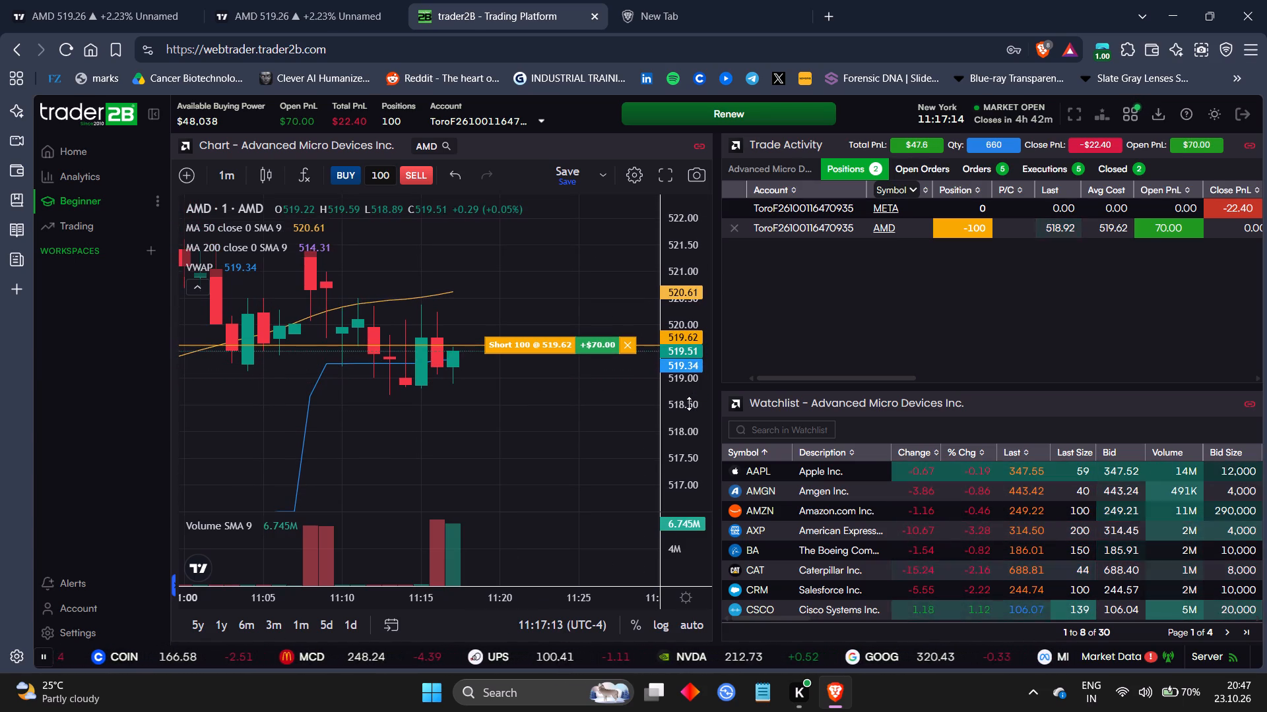
{"action": "left_click_drag", "start_coordinate": [571, 407], "coordinate": [527, 390]}
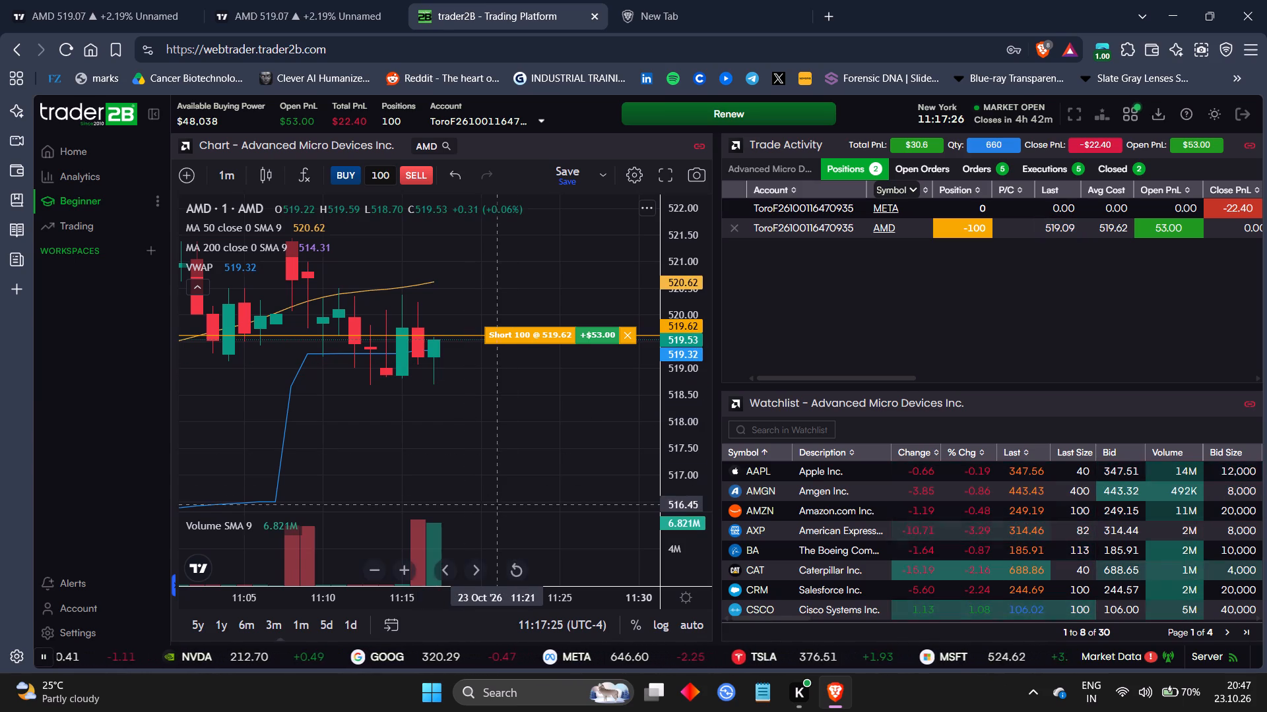
Examine AMD's decline since about 10:50 against the 50-period moving average, VWAP and the short's entry line.
{"action": "left_click_drag", "start_coordinate": [414, 591], "coordinate": [533, 589]}
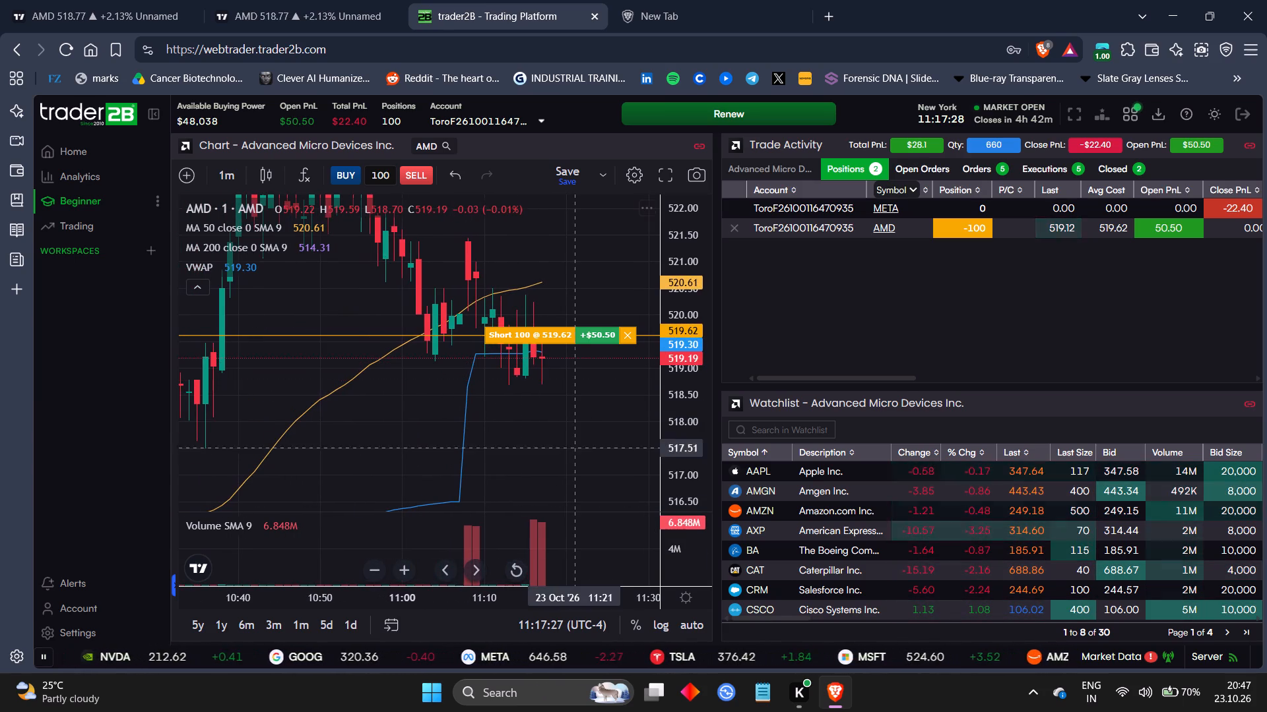
{"action": "left_click_drag", "start_coordinate": [579, 436], "coordinate": [465, 419]}
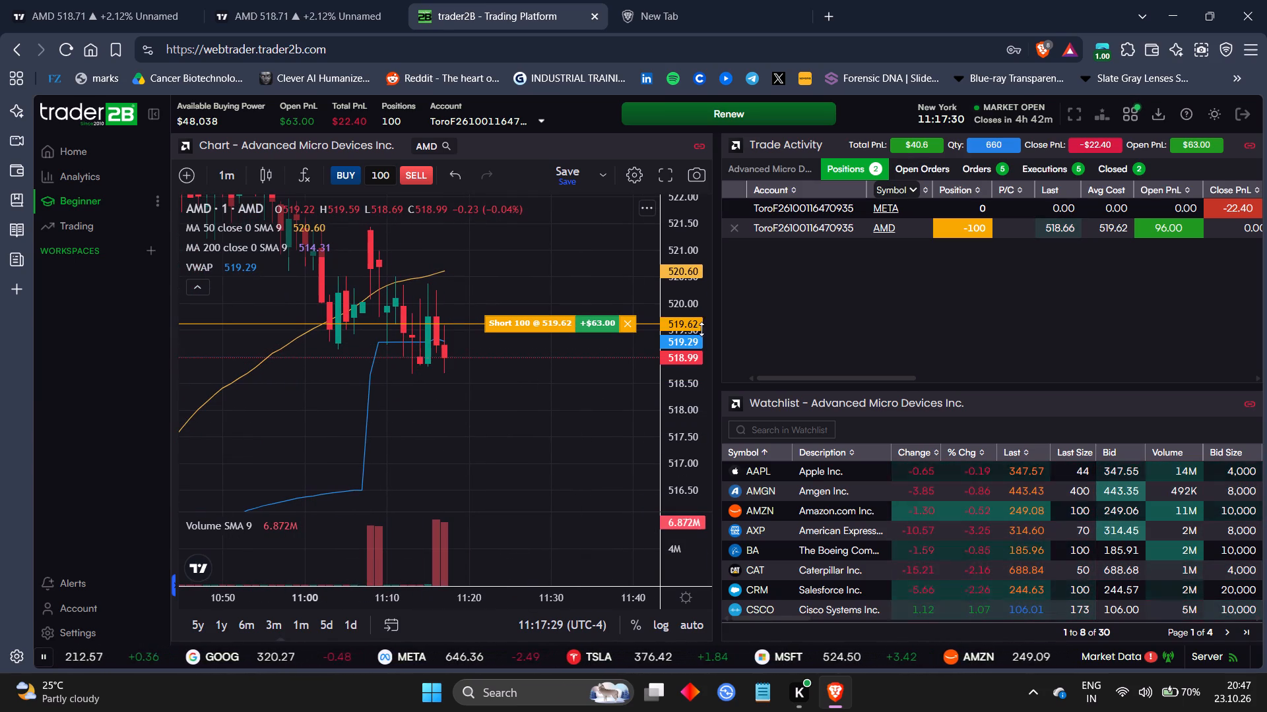
{"action": "left_click_drag", "start_coordinate": [679, 312], "coordinate": [686, 384]}
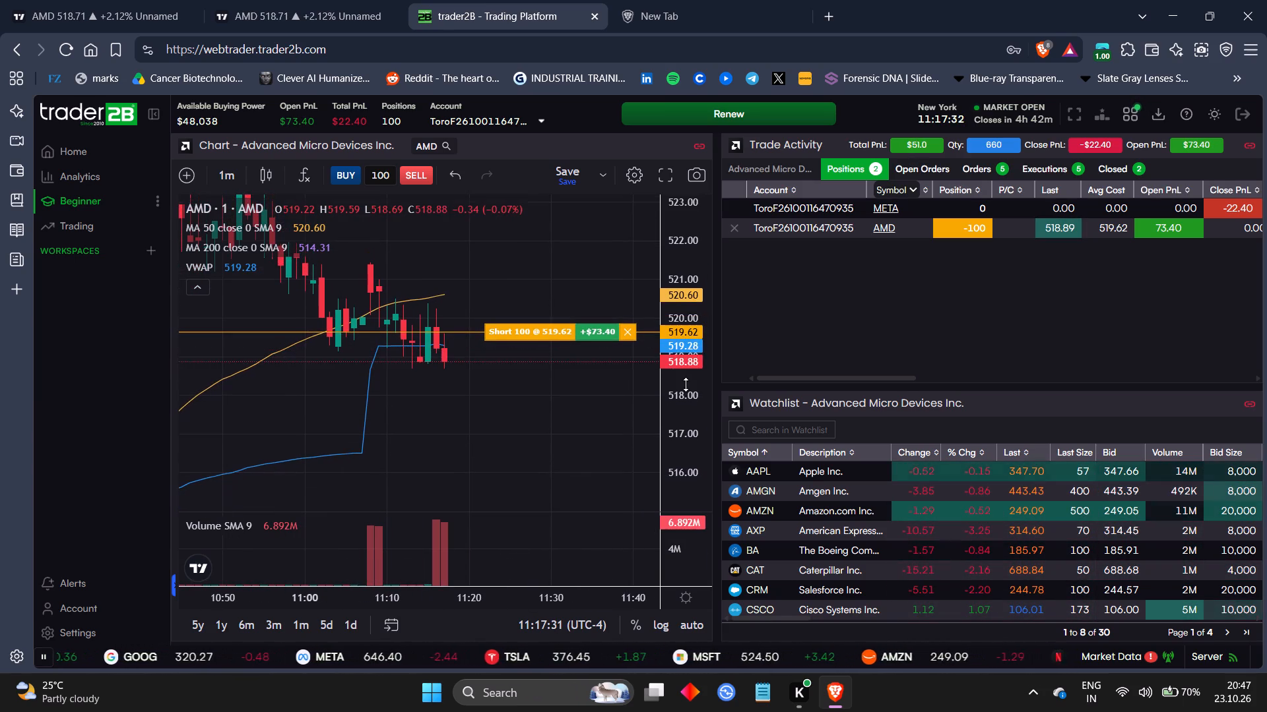
{"action": "left_click_drag", "start_coordinate": [686, 384], "coordinate": [681, 285]}
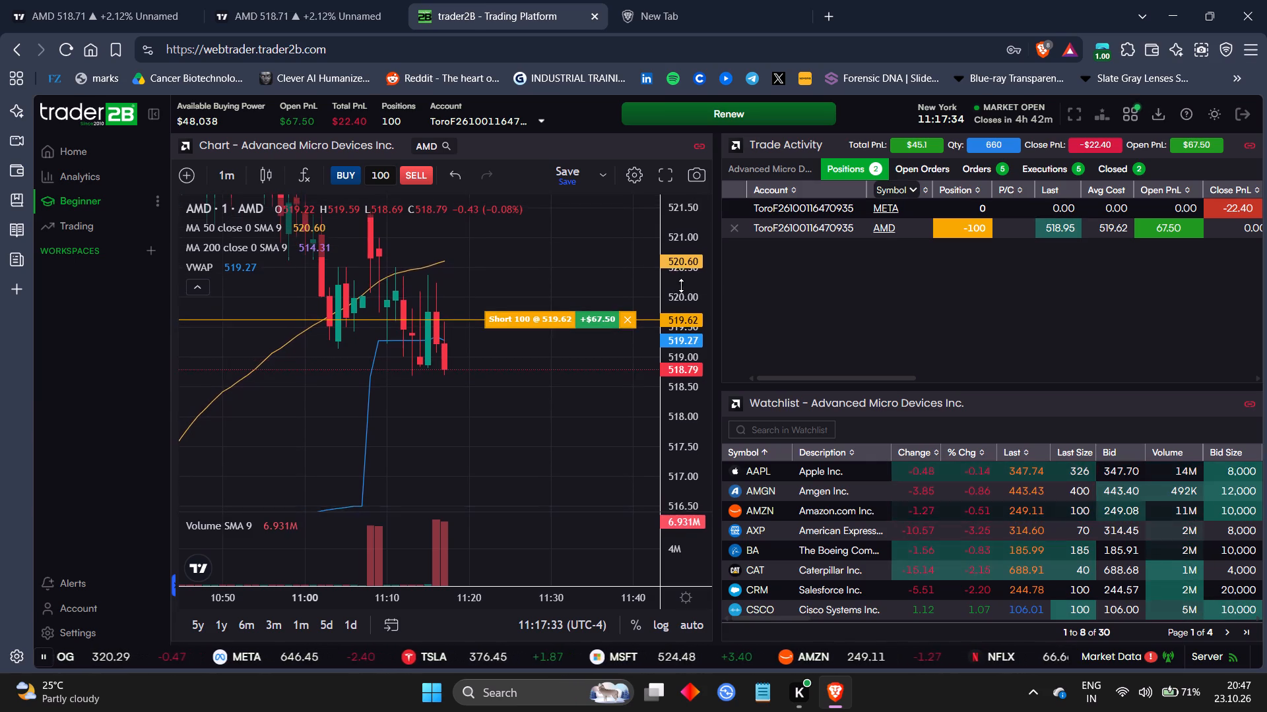
{"action": "left_click_drag", "start_coordinate": [681, 285], "coordinate": [665, 353]}
{"action": "left_click_drag", "start_coordinate": [589, 386], "coordinate": [552, 365]}
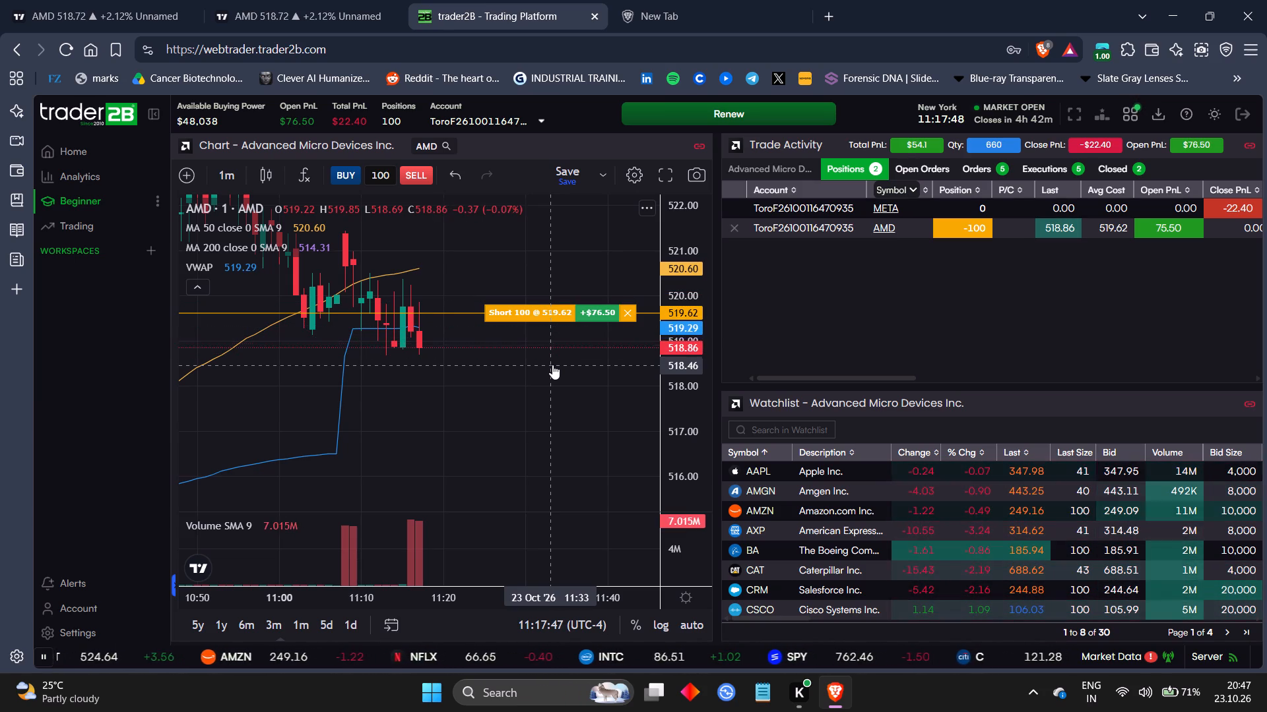
{"action": "left_click_drag", "start_coordinate": [552, 365], "coordinate": [599, 355]}
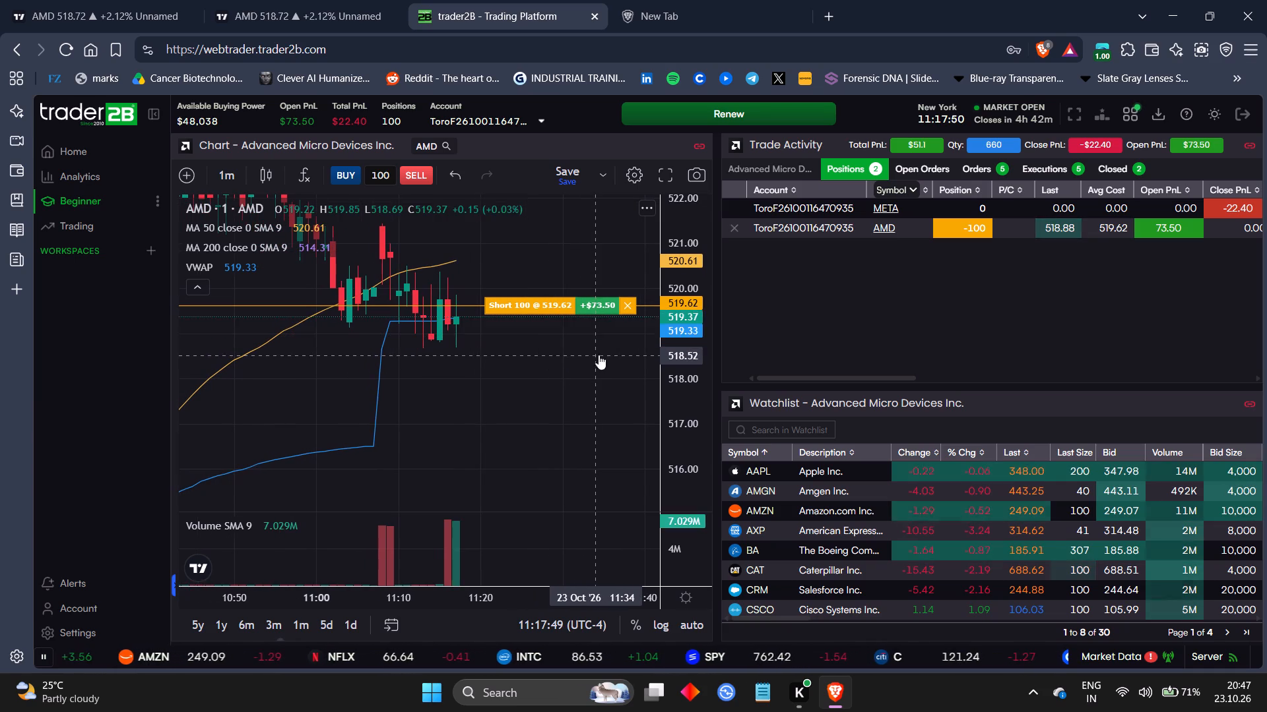
{"action": "left_click_drag", "start_coordinate": [536, 592], "coordinate": [492, 592]}
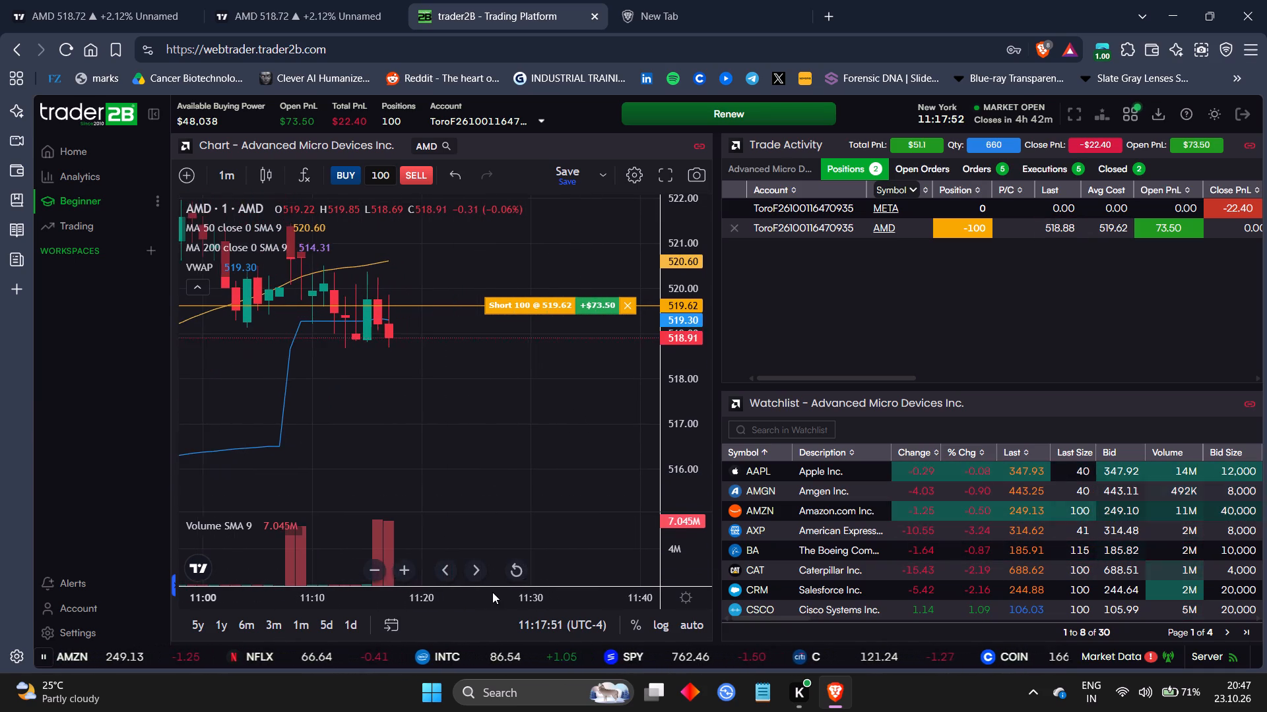
{"action": "left_click_drag", "start_coordinate": [399, 404], "coordinate": [582, 416]}
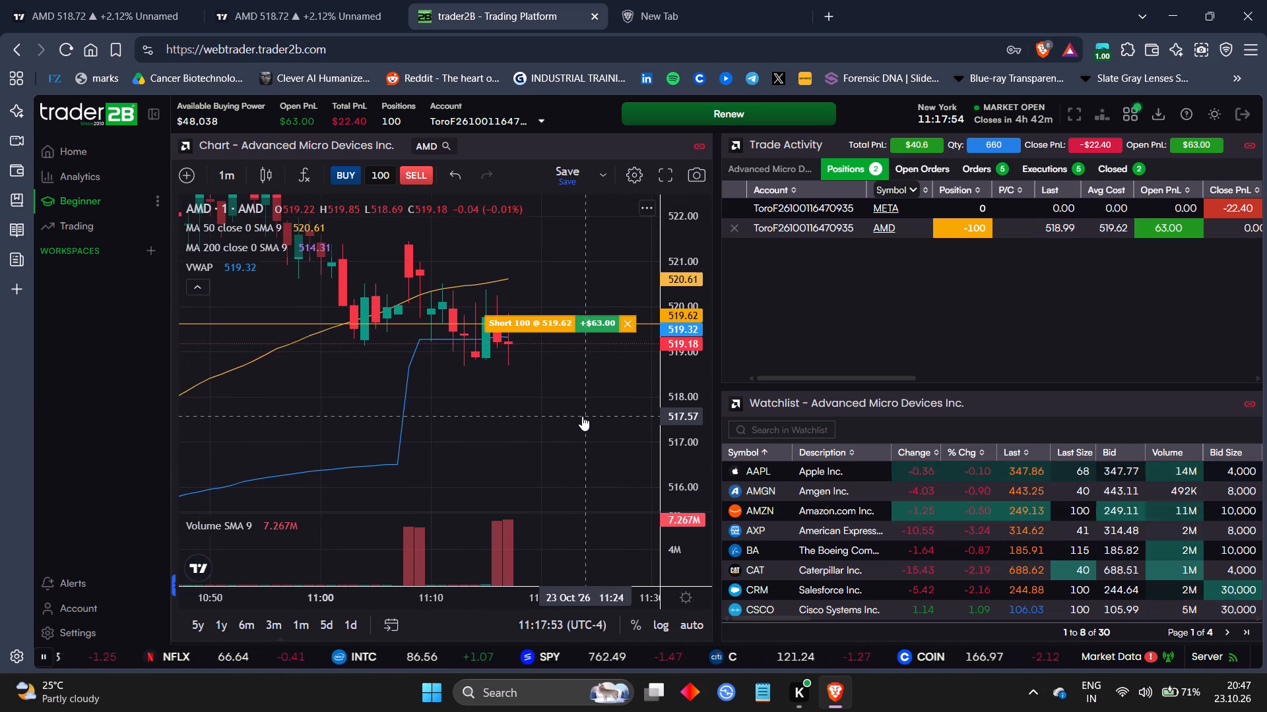
Switch to AMD's TradingView chart and examine the newest candles against the earlier swings and the volume profile.
{"action": "left_click", "coordinate": [313, 0]}
{"action": "left_click", "coordinate": [433, 0]}
{"action": "left_click", "coordinate": [282, 0]}
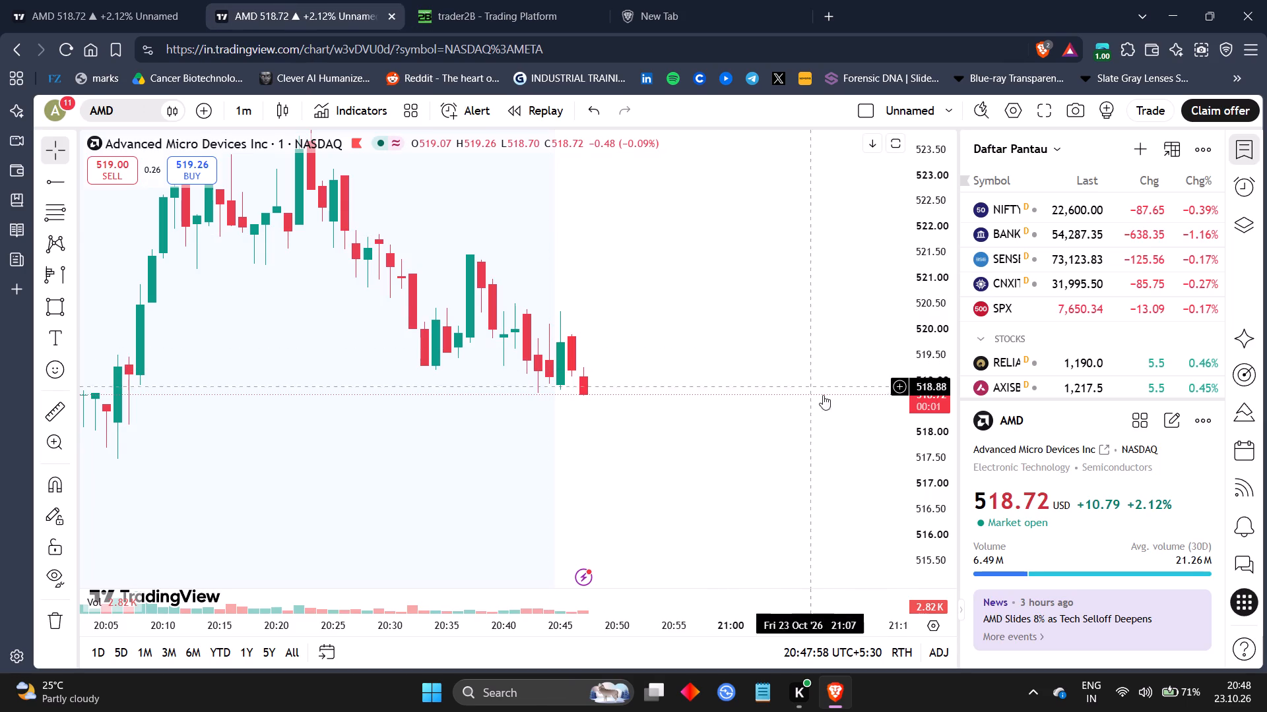
{"action": "left_click_drag", "start_coordinate": [925, 500], "coordinate": [892, 397]}
{"action": "left_click_drag", "start_coordinate": [738, 507], "coordinate": [729, 396]}
{"action": "left_click_drag", "start_coordinate": [548, 625], "coordinate": [816, 589]}
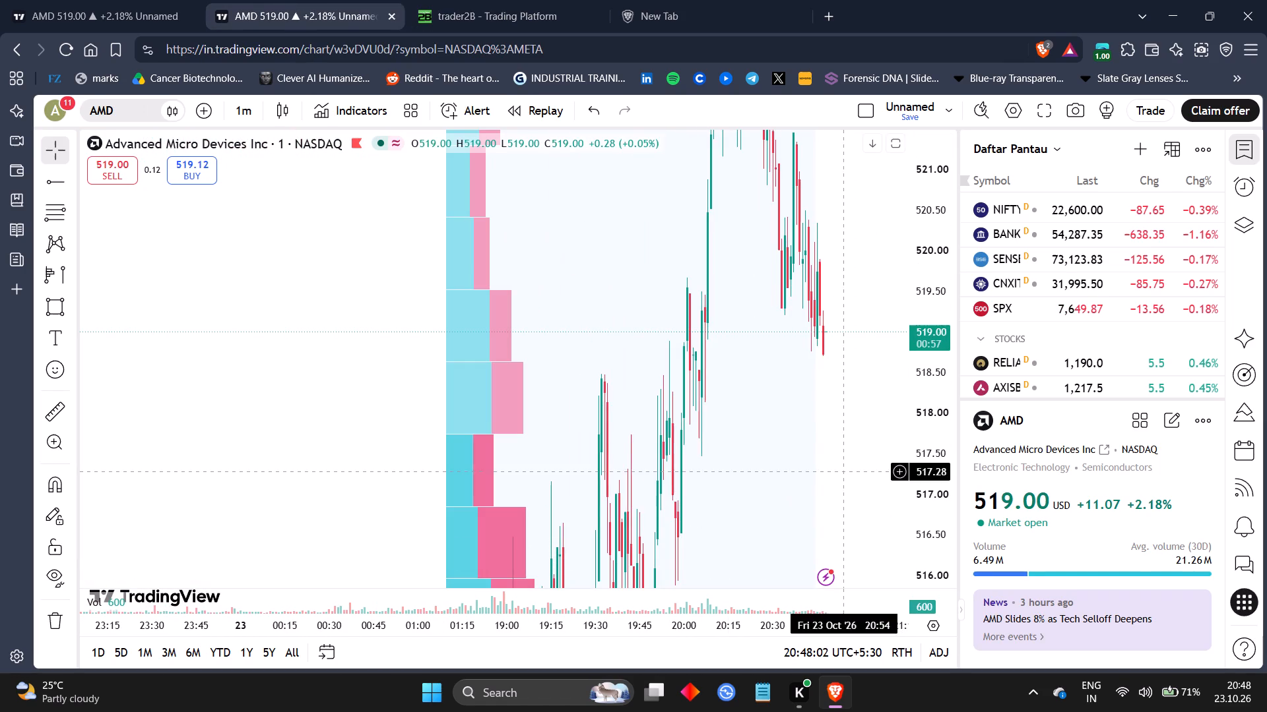
{"action": "left_click_drag", "start_coordinate": [852, 630], "coordinate": [779, 626]}
{"action": "left_click_drag", "start_coordinate": [749, 625], "coordinate": [711, 621]}
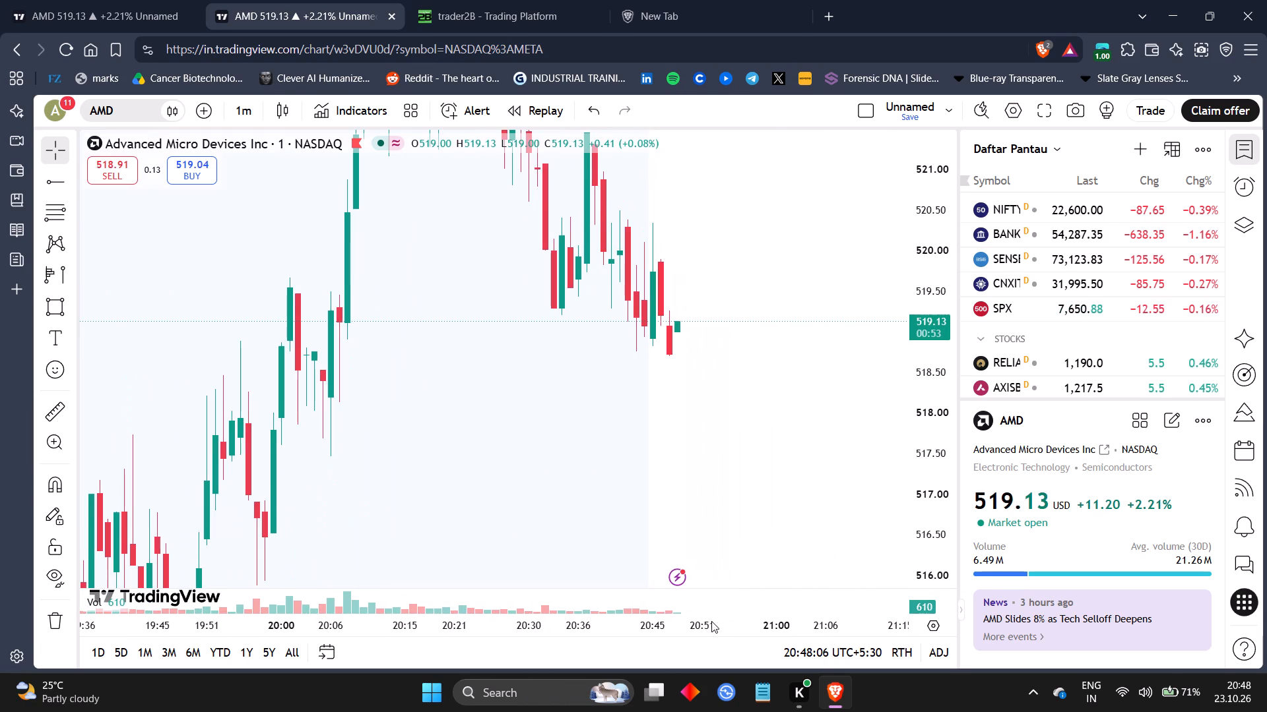
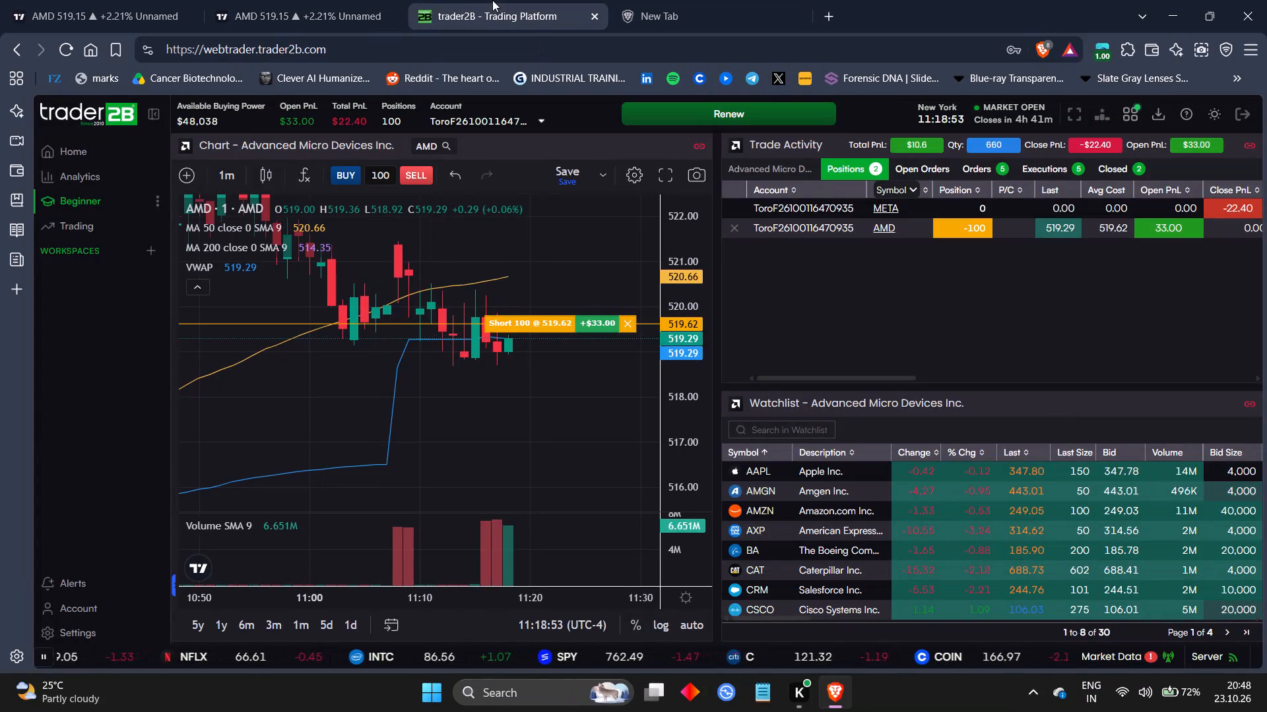
Examine the newest AMD 1-minute candles against the short's entry line, VWAP and the 50-period moving average.
{"action": "left_click_drag", "start_coordinate": [619, 248], "coordinate": [569, 334]}
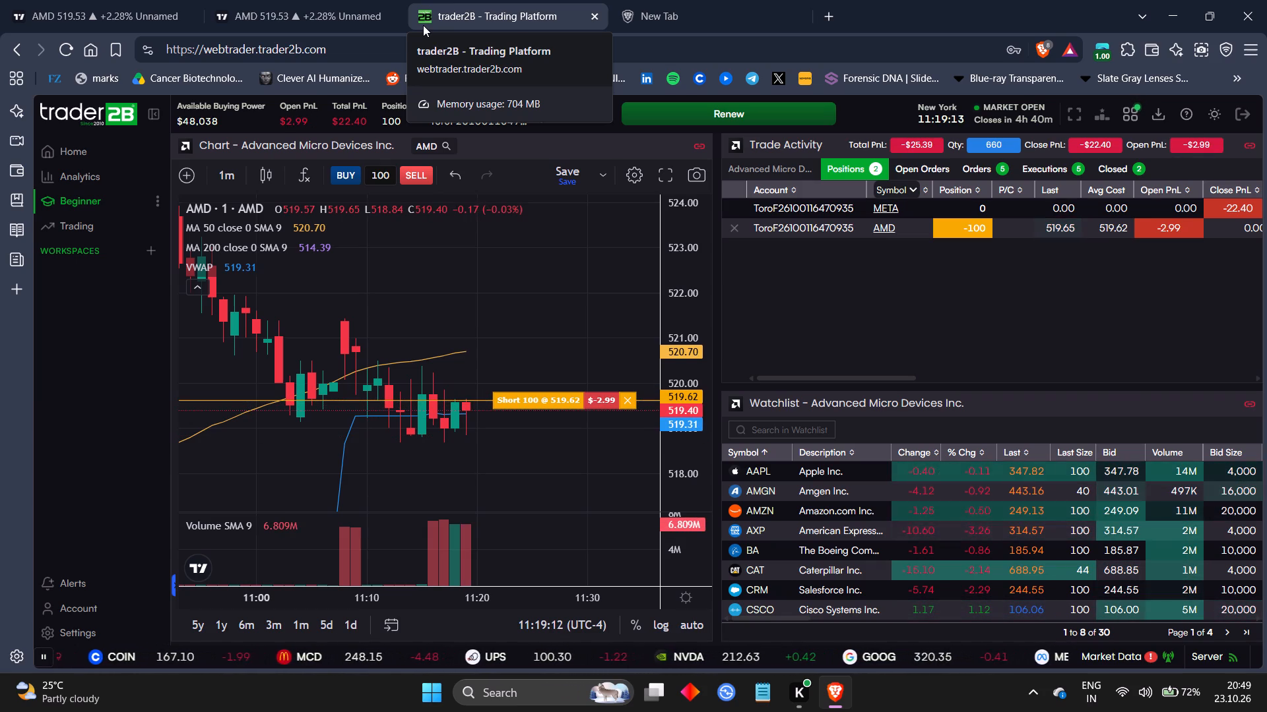
{"action": "left_click_drag", "start_coordinate": [678, 394], "coordinate": [674, 312]}
{"action": "left_click_drag", "start_coordinate": [606, 314], "coordinate": [544, 285]}
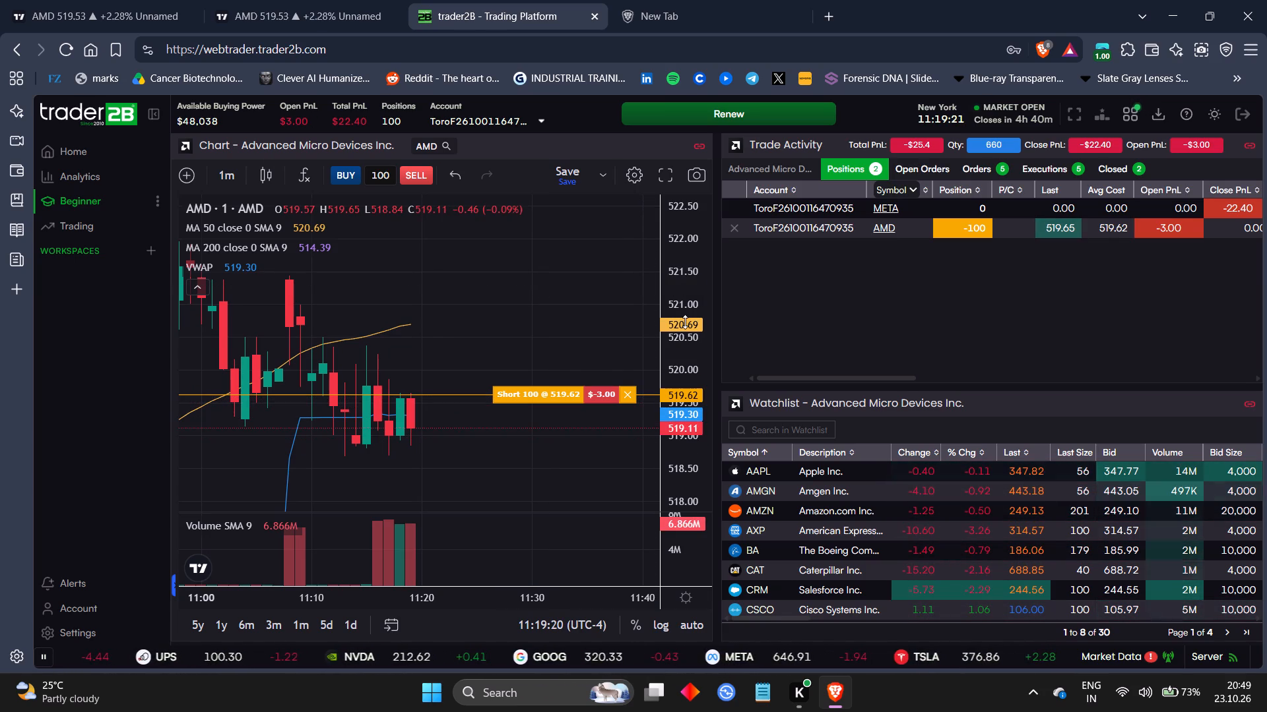
{"action": "left_click_drag", "start_coordinate": [605, 280], "coordinate": [612, 314]}
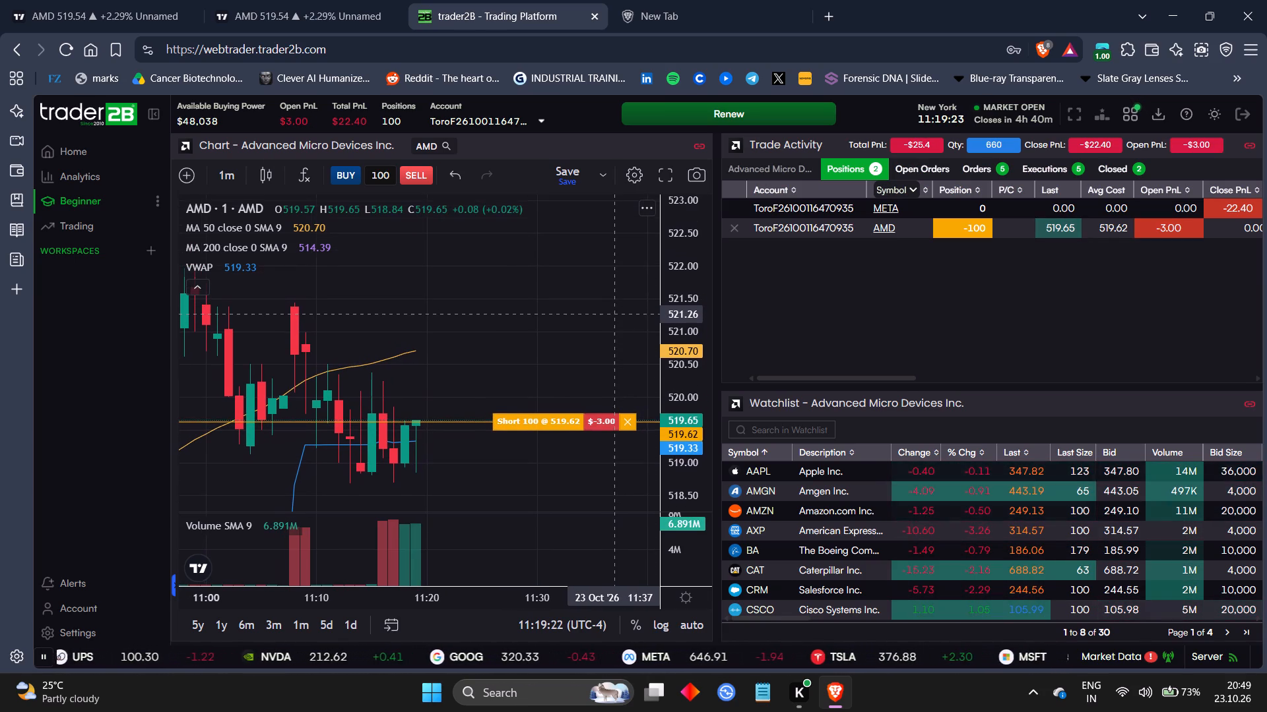
Compare AMD's newest candles with the earlier swings on the TradingView 1-minute chart, and return to the trader2B position.
{"action": "left_click", "coordinate": [362, 0]}
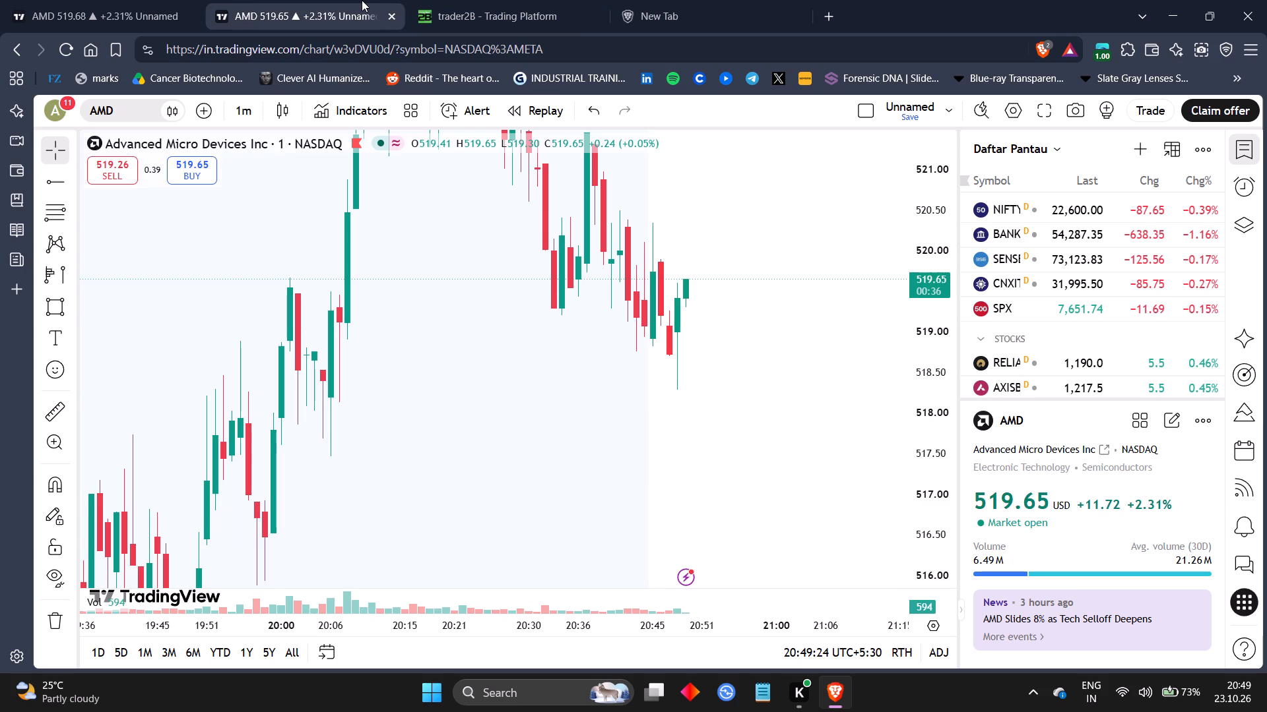
{"action": "left_click_drag", "start_coordinate": [718, 235], "coordinate": [676, 357]}
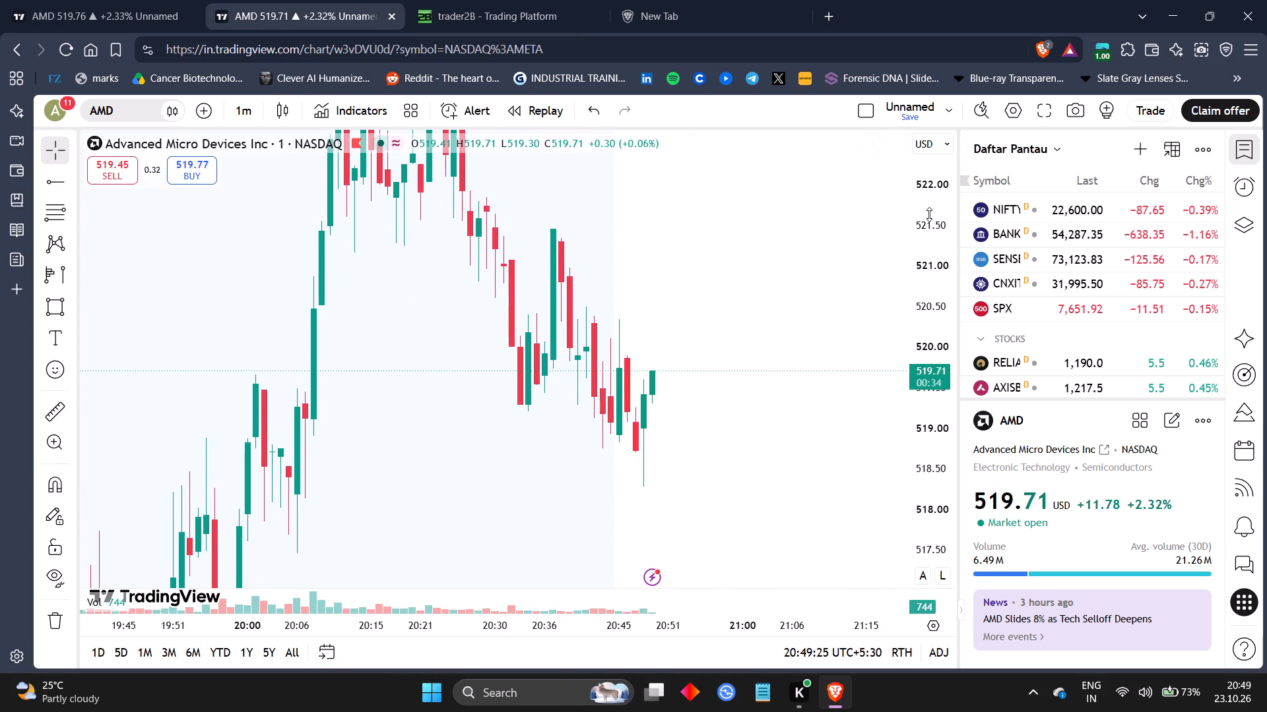
{"action": "left_click_drag", "start_coordinate": [929, 214], "coordinate": [922, 292]}
{"action": "left_click_drag", "start_coordinate": [830, 272], "coordinate": [703, 270]}
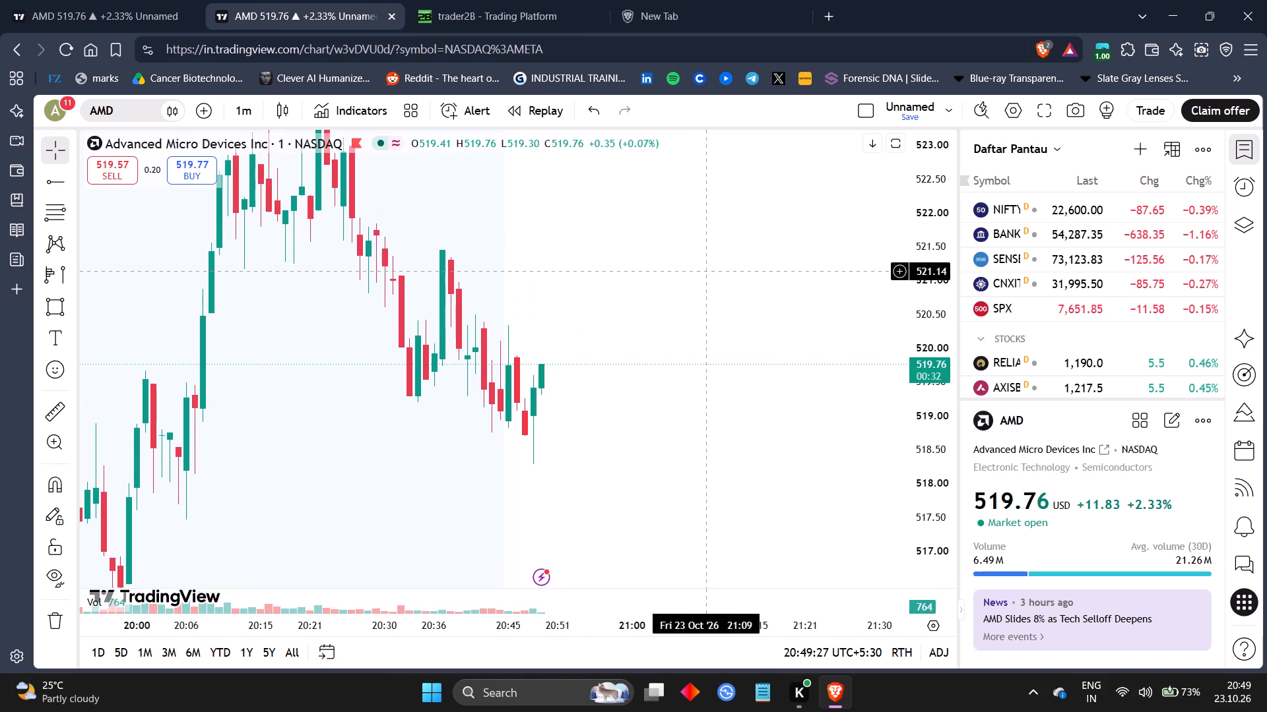
{"action": "left_click", "coordinate": [530, 0]}
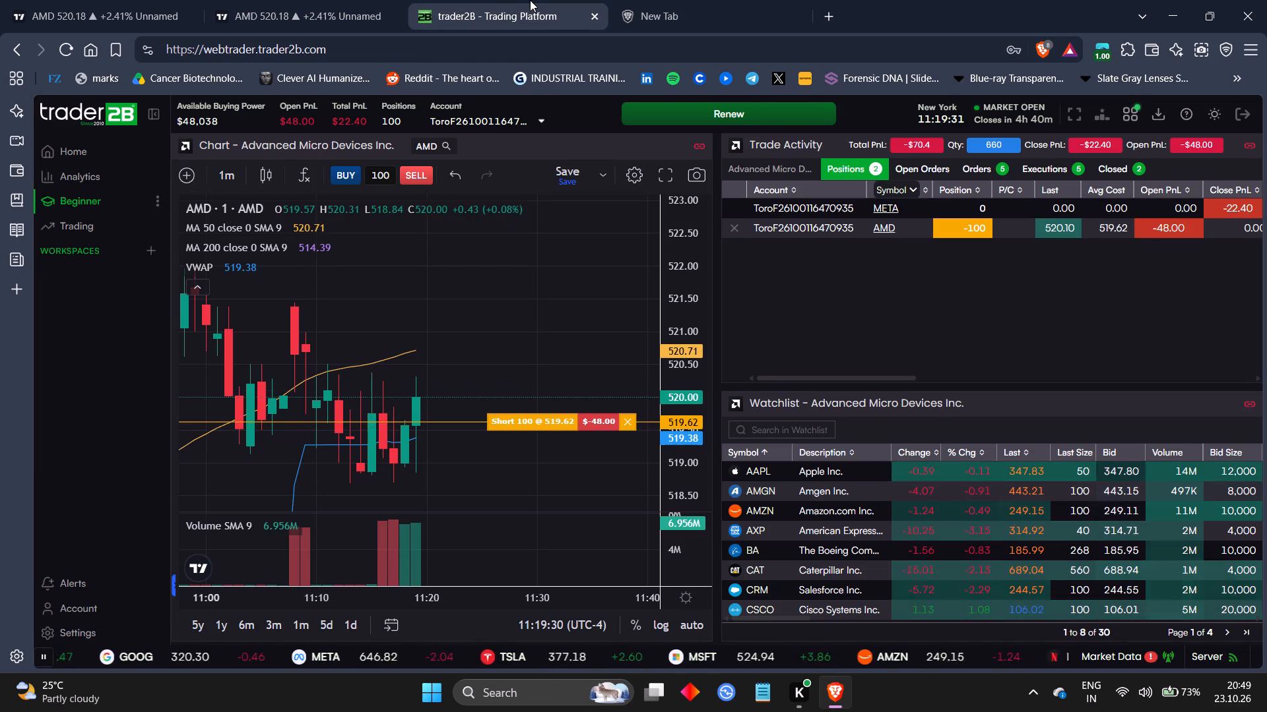
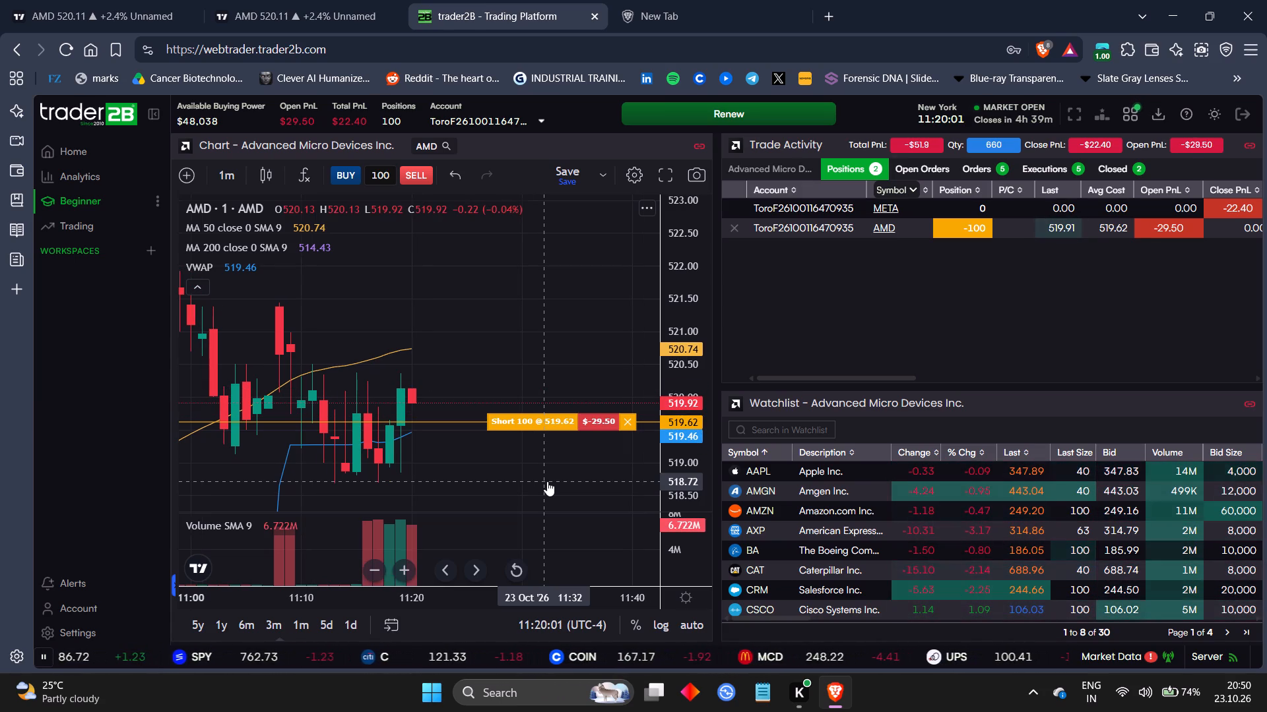
Compare AMD's newest 1-minute candle on trader2B with the earlier swings on the TradingView chart, and return to the trader2B position.
{"action": "left_click_drag", "start_coordinate": [525, 285], "coordinate": [587, 301]}
{"action": "left_click_drag", "start_coordinate": [587, 301], "coordinate": [668, 283]}
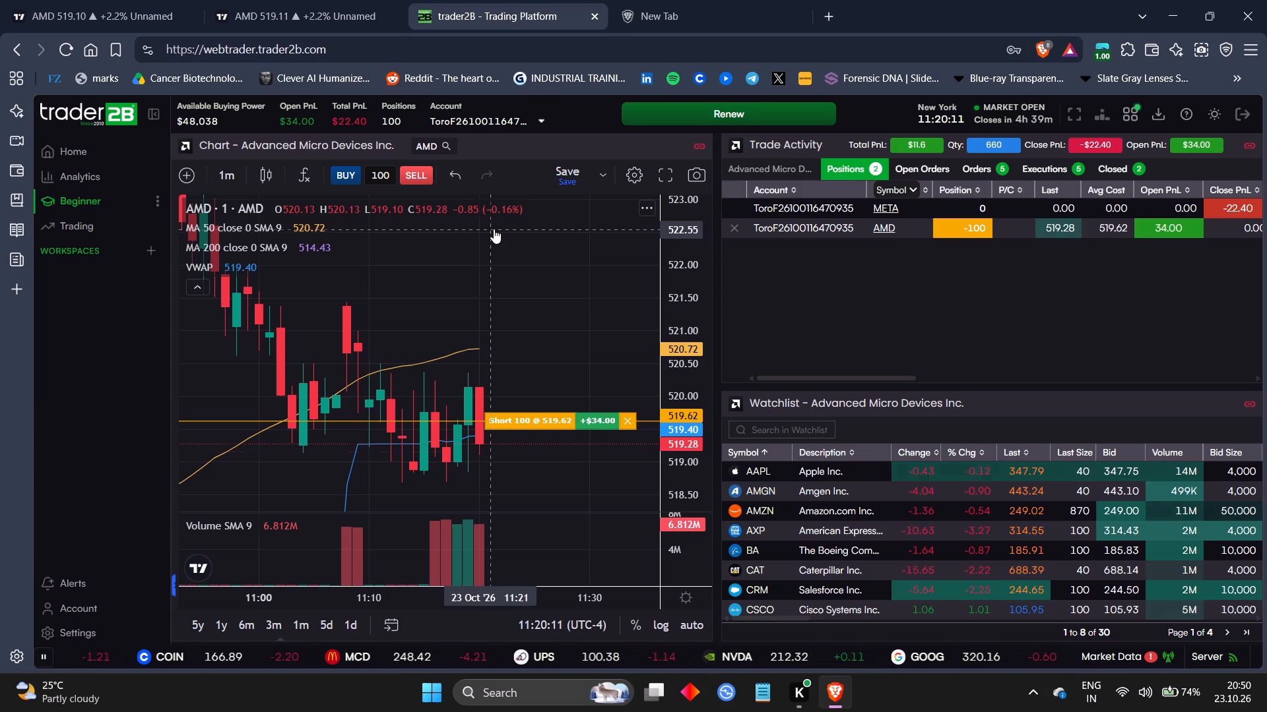
{"action": "left_click", "coordinate": [262, 0]}
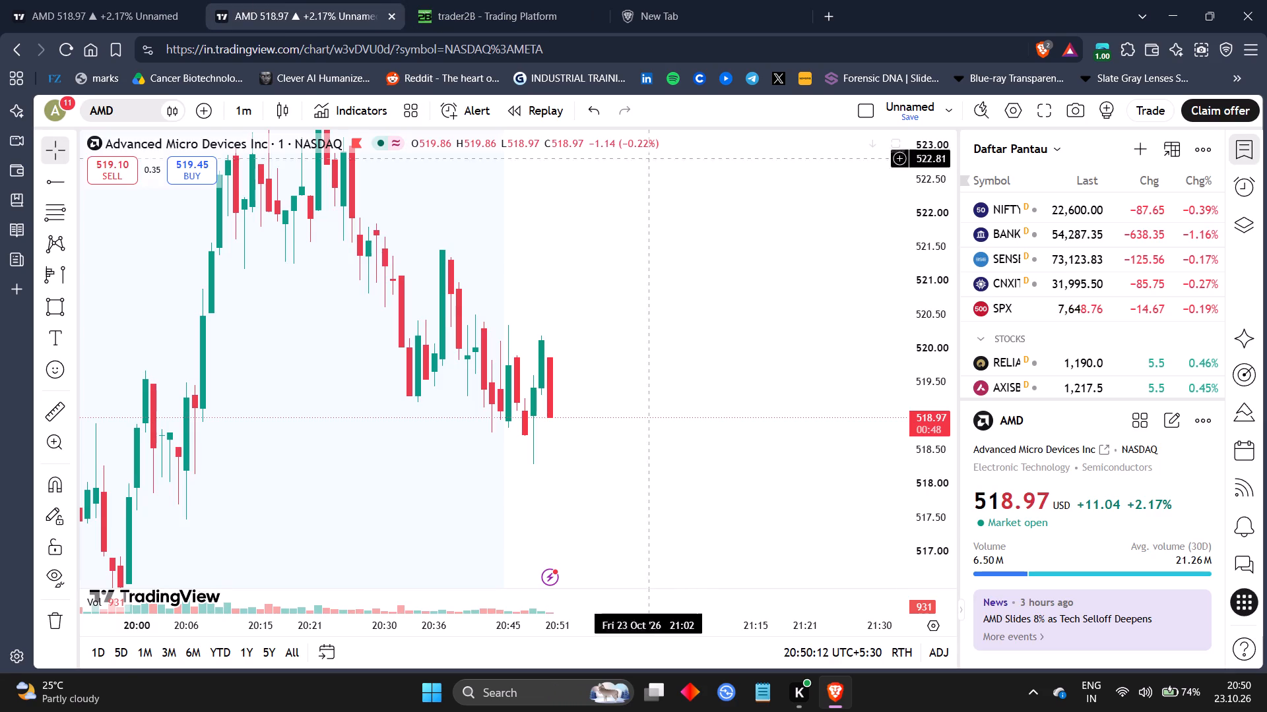
{"action": "left_click_drag", "start_coordinate": [929, 258], "coordinate": [924, 394]}
{"action": "left_click_drag", "start_coordinate": [651, 270], "coordinate": [660, 285]}
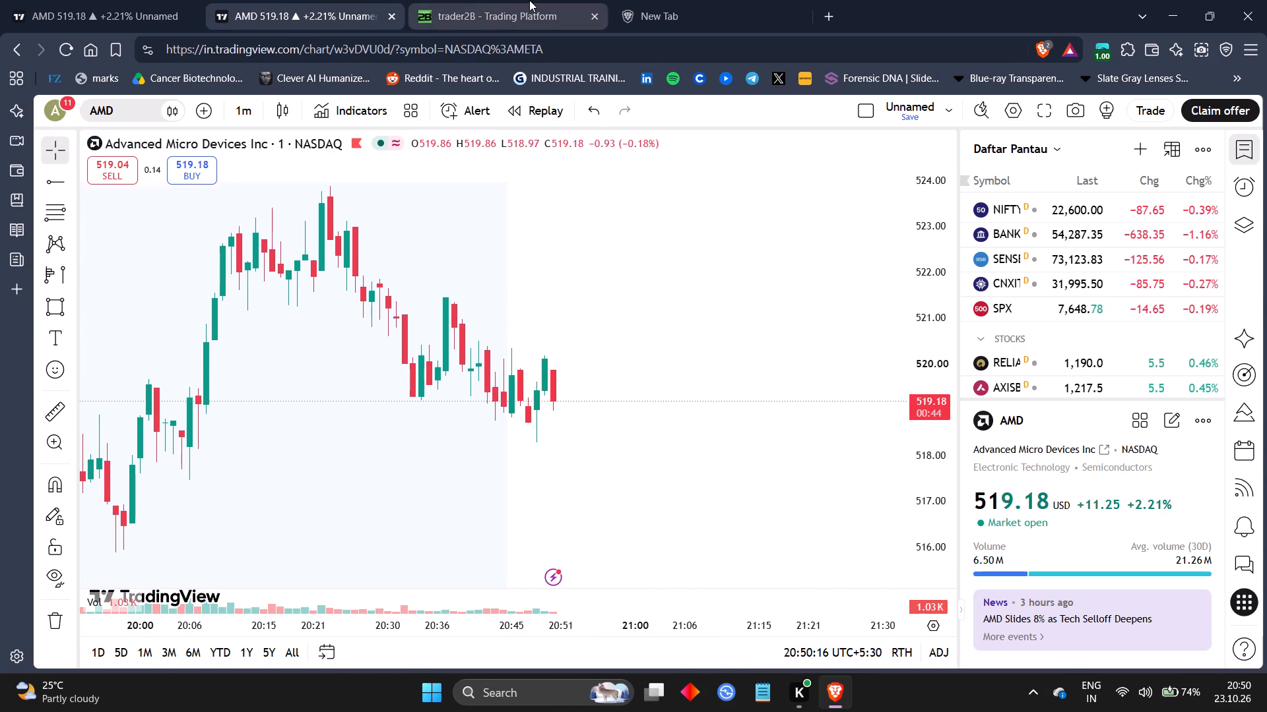
{"action": "left_click", "coordinate": [529, 0]}
Examine AMD's 11:20 candle against the short's entry line, VWAP and both moving averages on the trader2B chart.
{"action": "left_click_drag", "start_coordinate": [668, 314], "coordinate": [685, 415]}
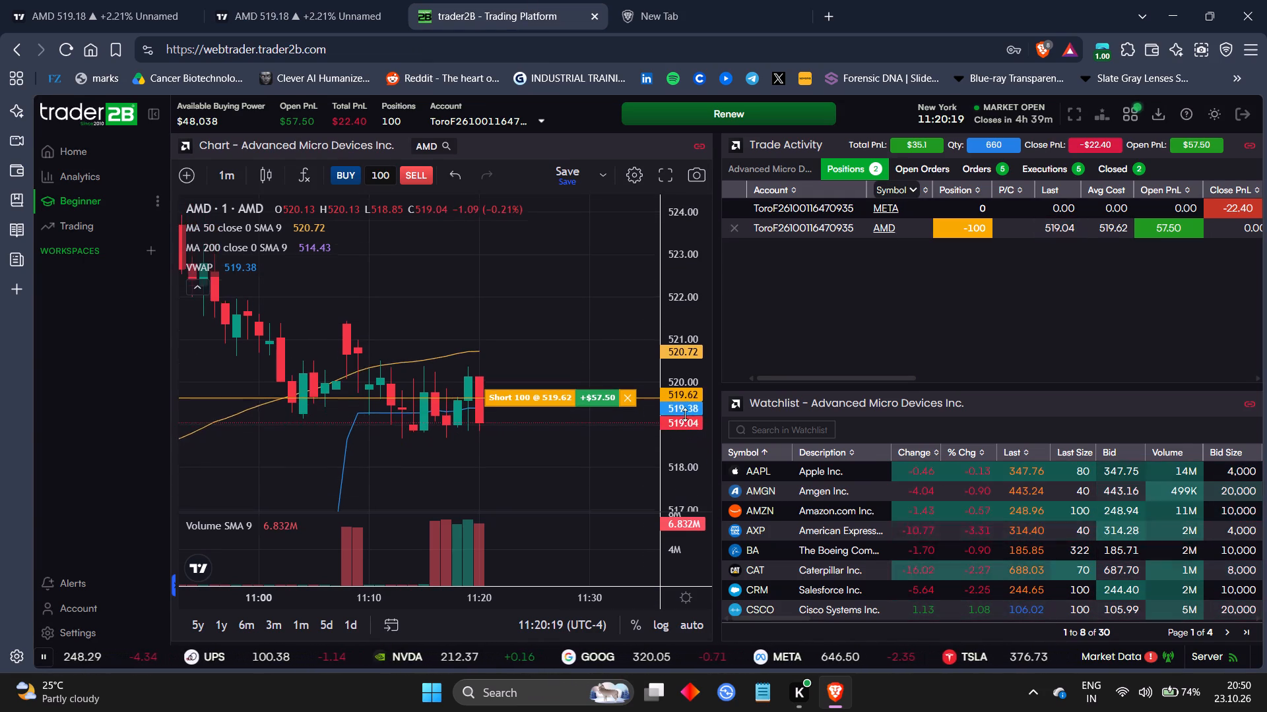
{"action": "left_click_drag", "start_coordinate": [685, 415], "coordinate": [682, 443]}
{"action": "left_click_drag", "start_coordinate": [558, 436], "coordinate": [555, 345]}
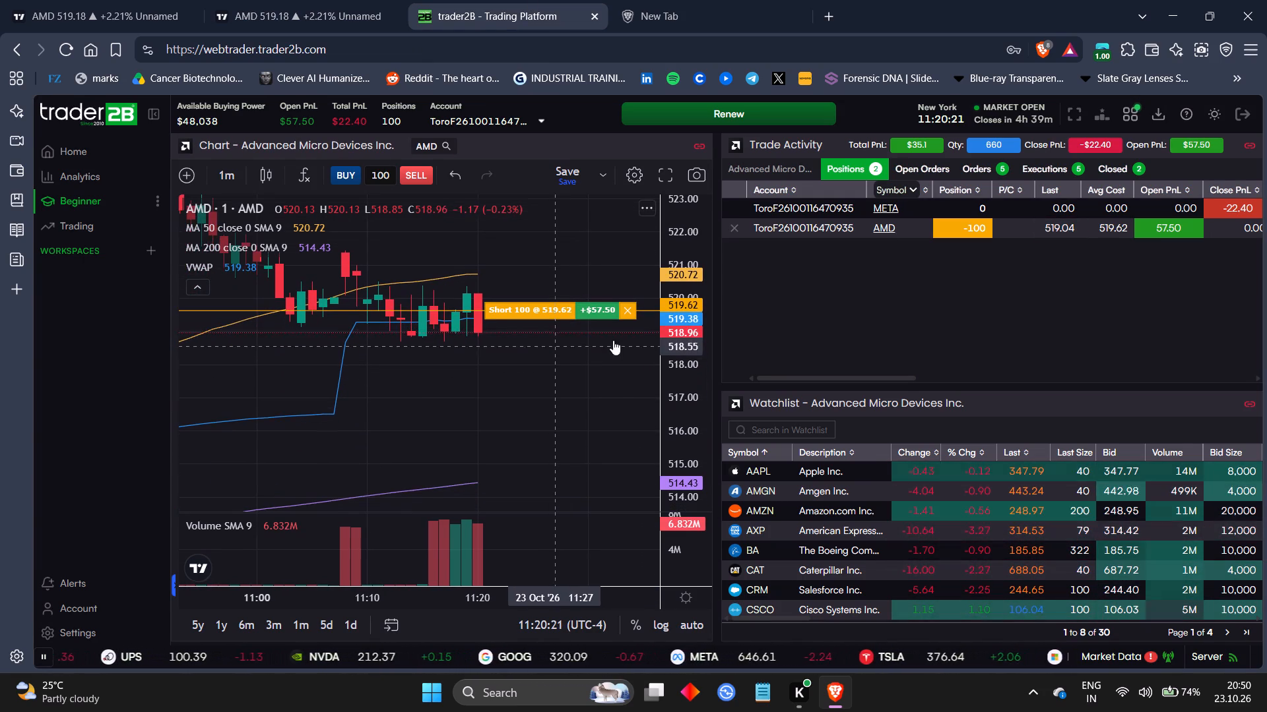
{"action": "left_click_drag", "start_coordinate": [696, 423], "coordinate": [674, 221]}
{"action": "left_click_drag", "start_coordinate": [540, 365], "coordinate": [523, 448]}
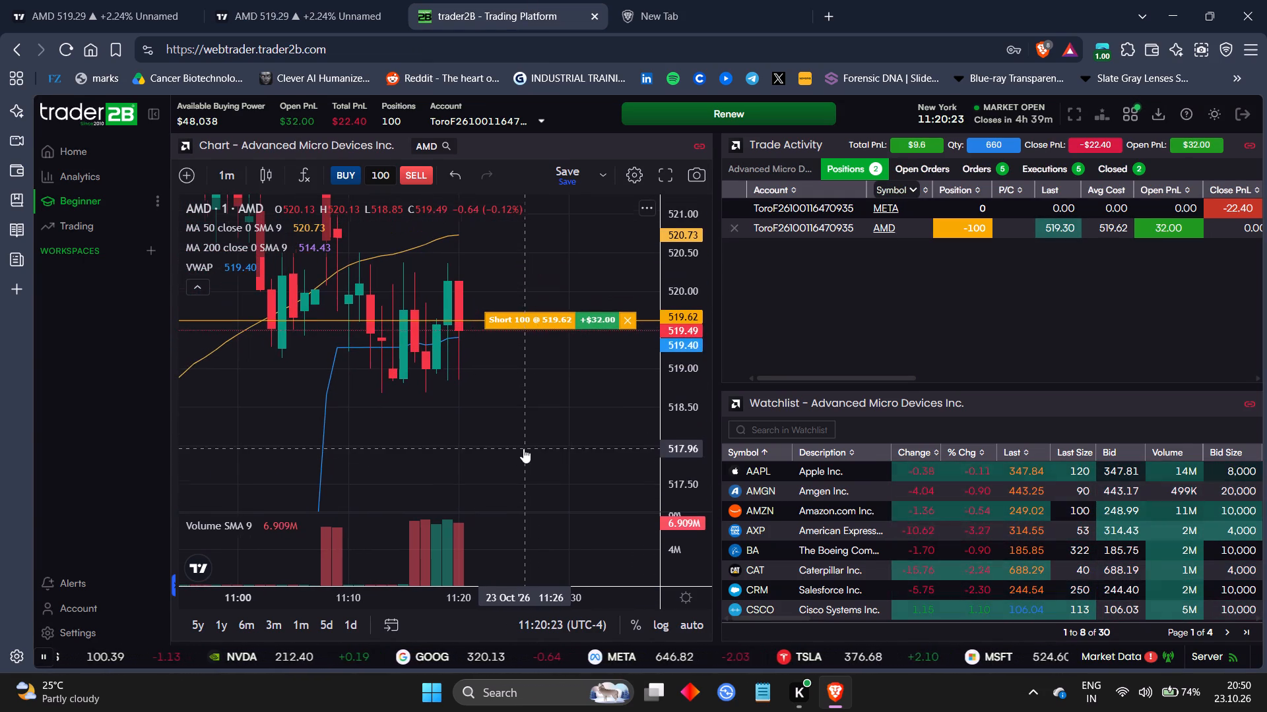
{"action": "left_click_drag", "start_coordinate": [602, 380], "coordinate": [617, 449]}
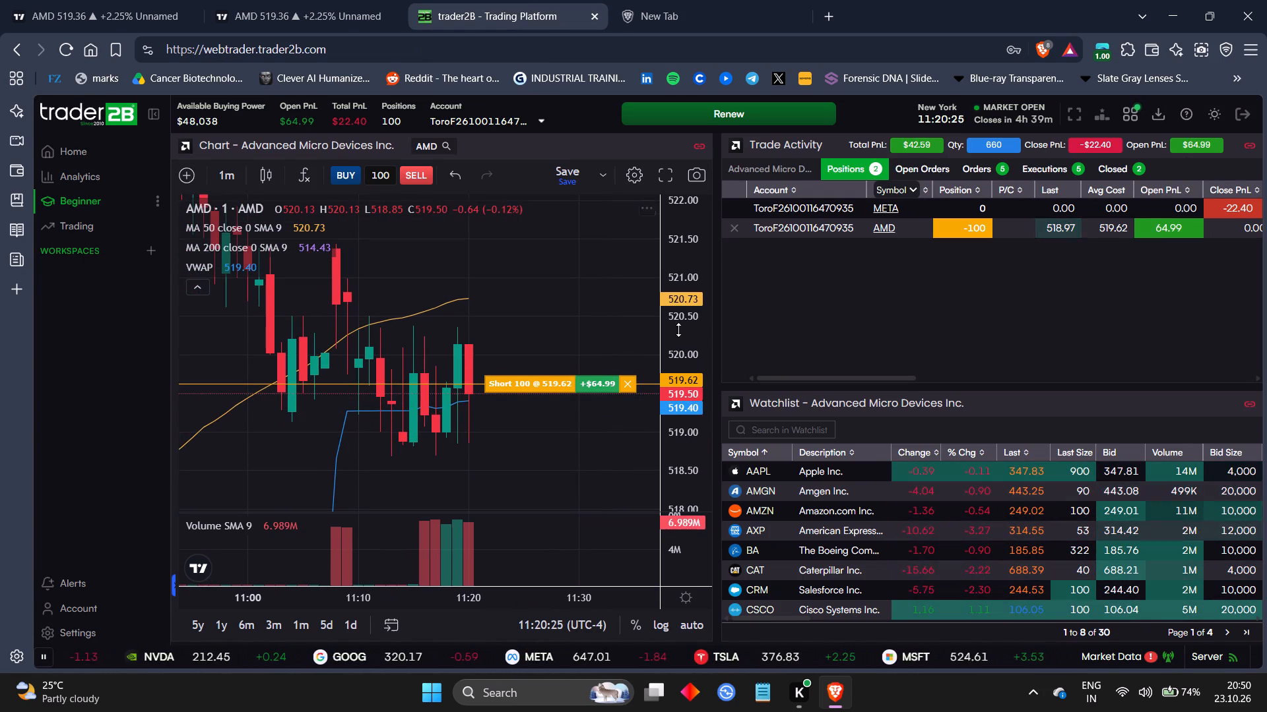
{"action": "left_click_drag", "start_coordinate": [681, 309], "coordinate": [696, 360]}
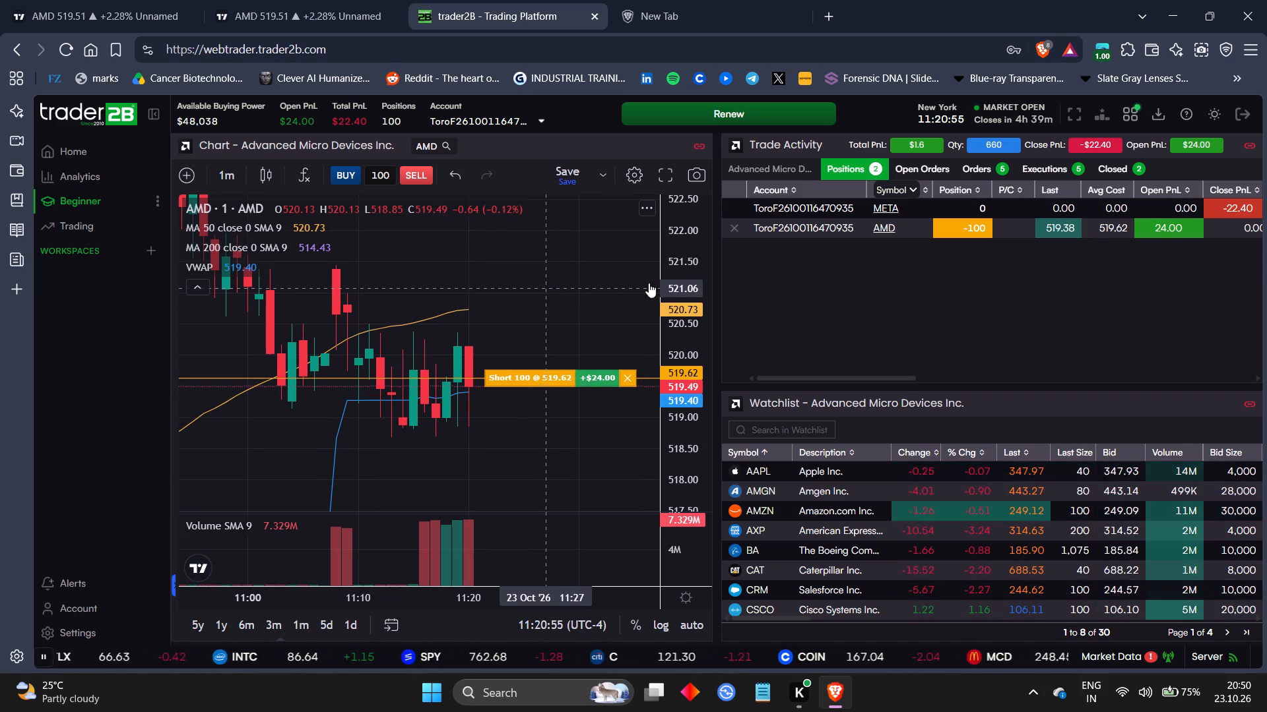
Examine AMD's 11:20 and 11:21 candles up close around the short's entry line and VWAP.
{"action": "left_click_drag", "start_coordinate": [691, 420], "coordinate": [654, 231]}
{"action": "left_click_drag", "start_coordinate": [568, 449], "coordinate": [517, 309]}
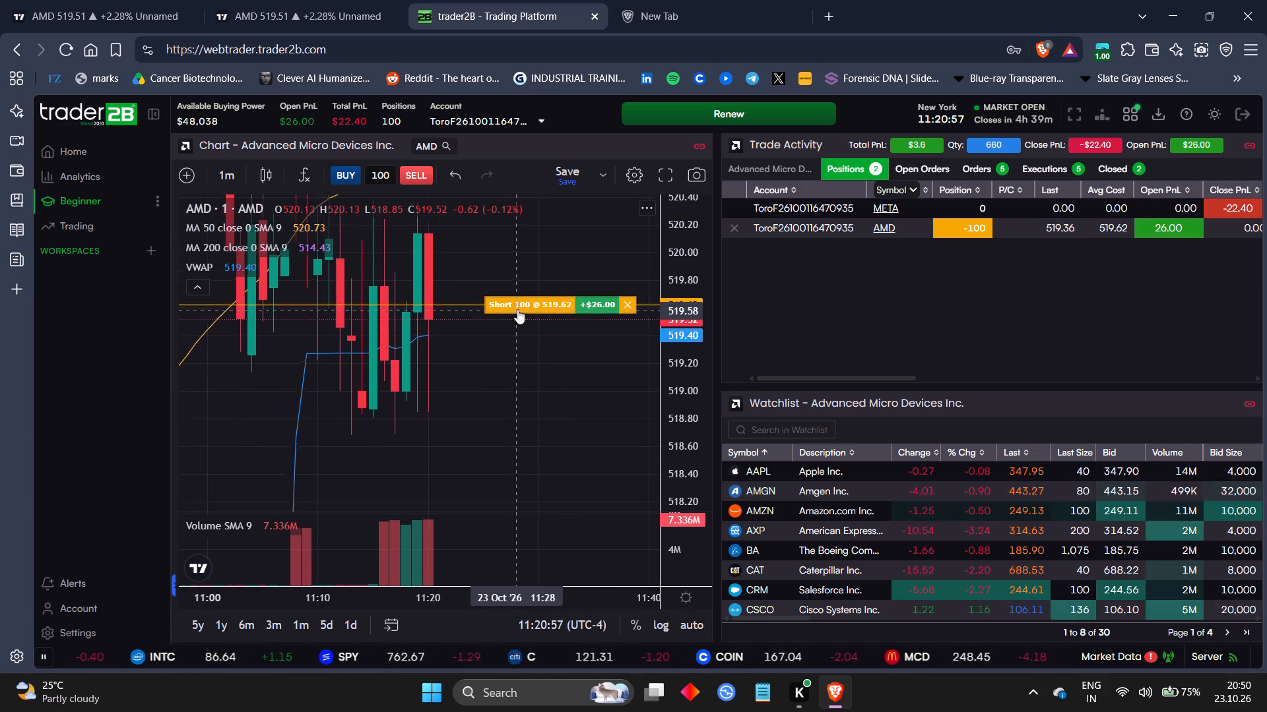
{"action": "left_click_drag", "start_coordinate": [540, 597], "coordinate": [435, 595]}
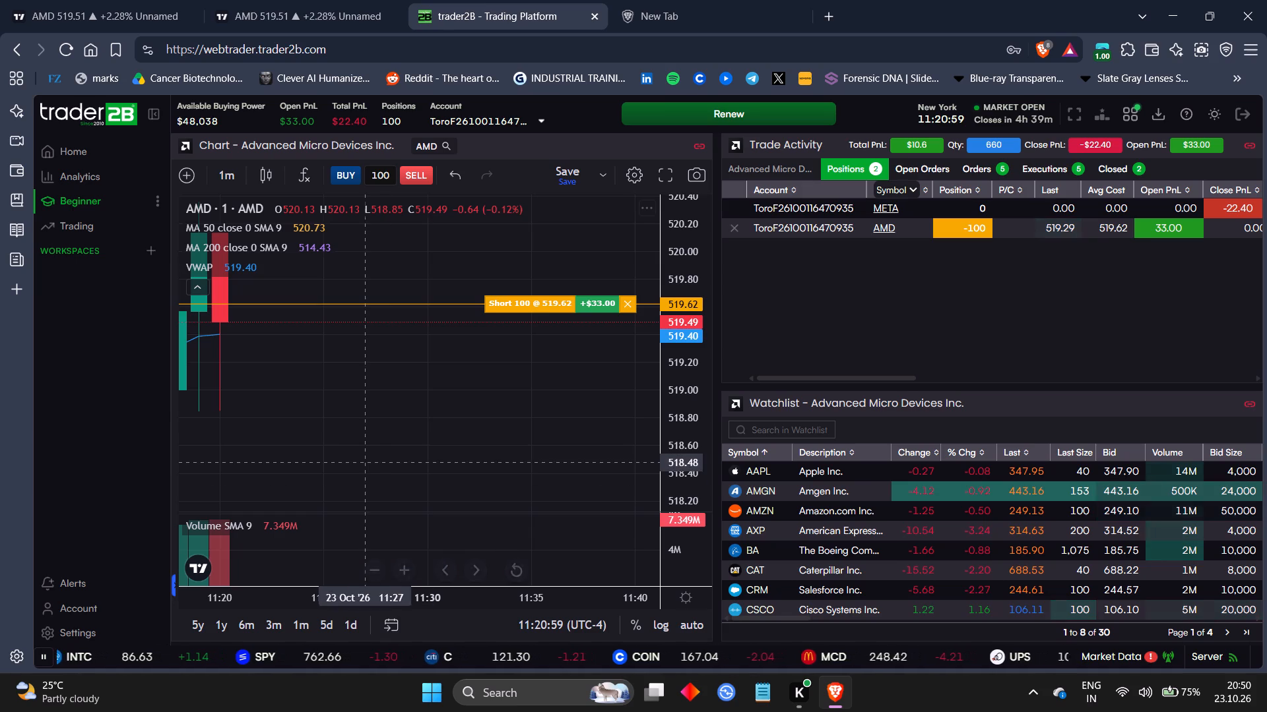
{"action": "left_click_drag", "start_coordinate": [375, 462], "coordinate": [664, 436]}
{"action": "left_click_drag", "start_coordinate": [482, 360], "coordinate": [676, 386]}
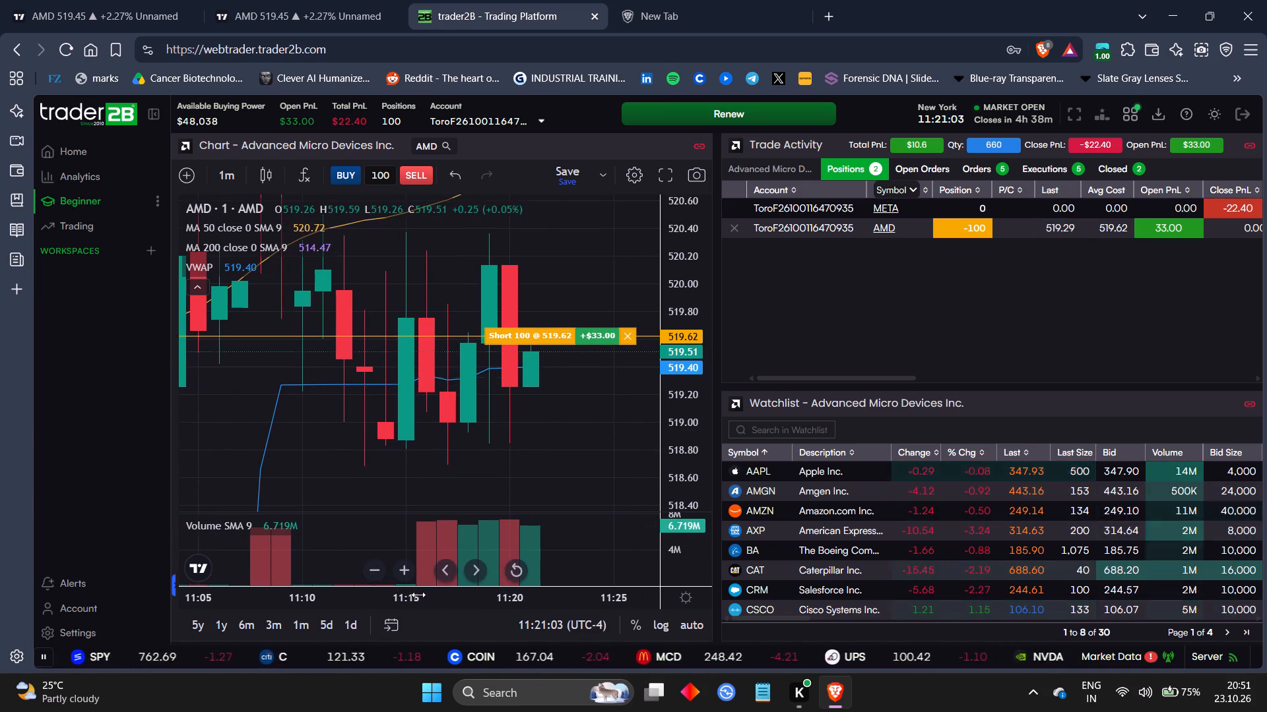
{"action": "left_click_drag", "start_coordinate": [418, 595], "coordinate": [544, 599]}
{"action": "left_click", "coordinate": [572, 471]}
{"action": "scroll", "coordinate": [572, 471], "scroll_direction": "left", "scroll_amount": 1}
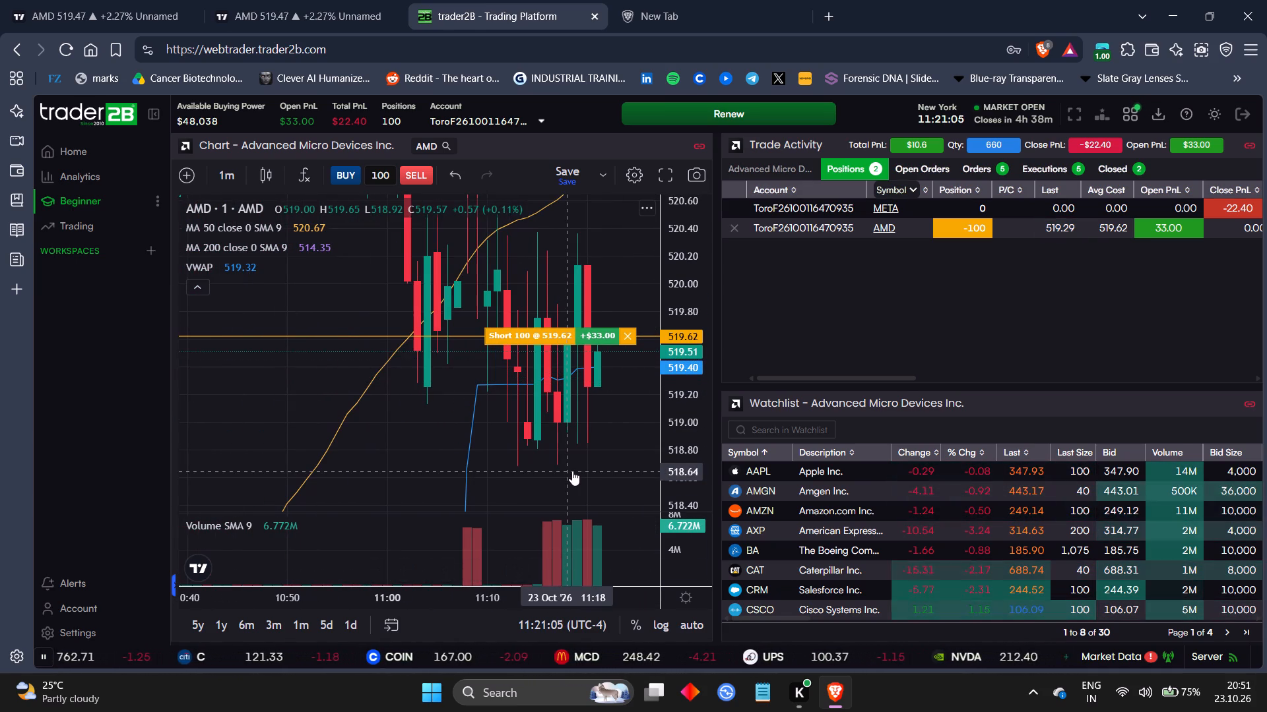
Monitor AMD's developing 11:21 candle against the recent lows, VWAP and the short's entry line.
{"action": "left_click_drag", "start_coordinate": [613, 430], "coordinate": [454, 390]}
{"action": "left_click_drag", "start_coordinate": [497, 382], "coordinate": [416, 404]}
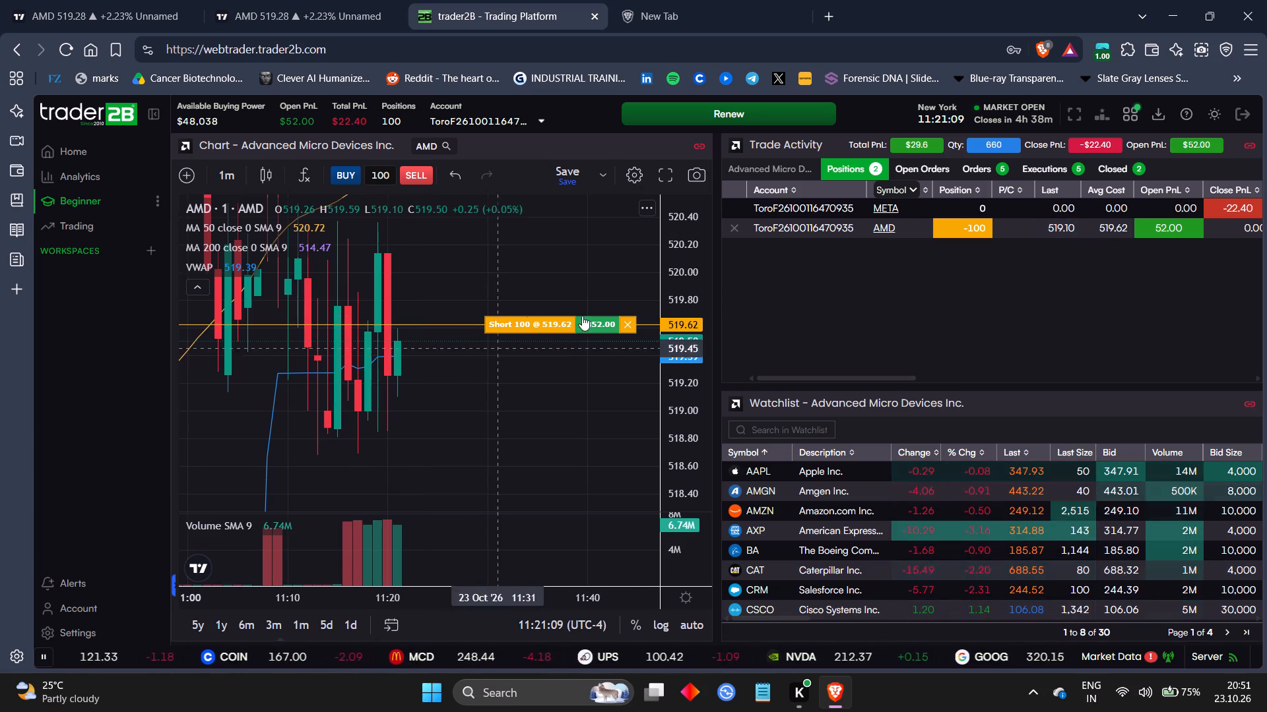
{"action": "left_click_drag", "start_coordinate": [671, 283], "coordinate": [677, 365]}
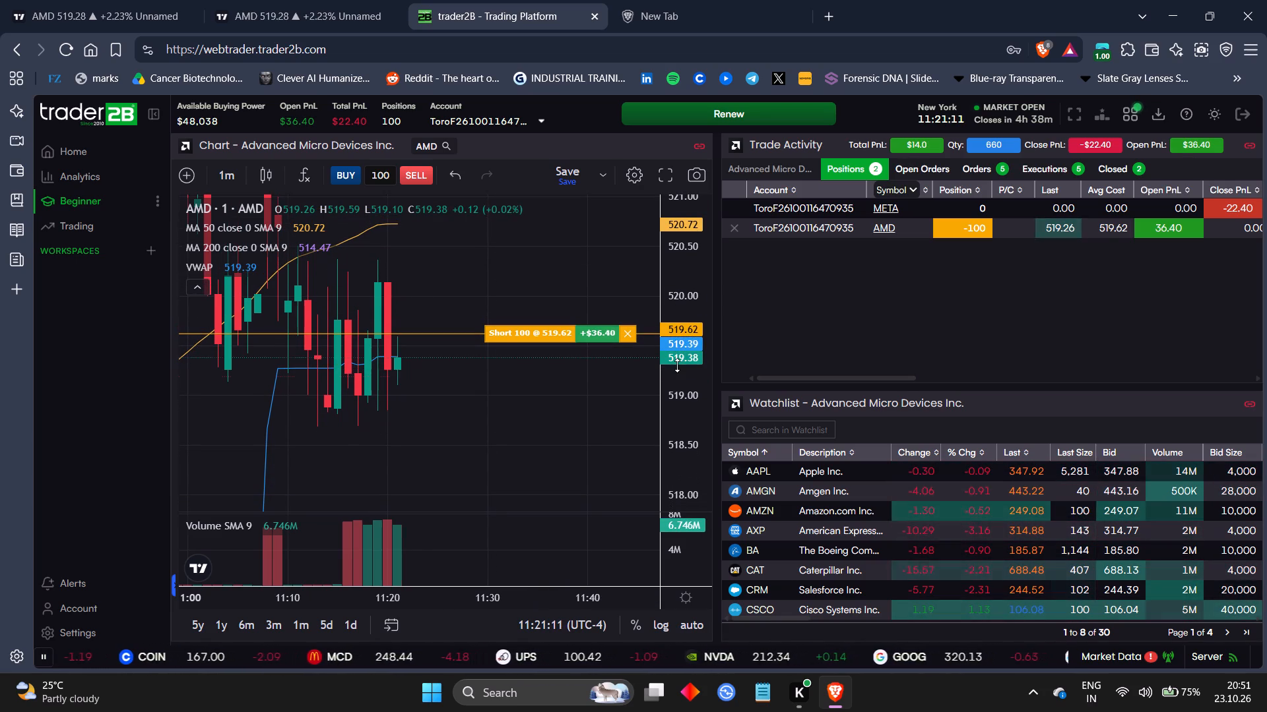
{"action": "left_click_drag", "start_coordinate": [677, 365], "coordinate": [687, 272]}
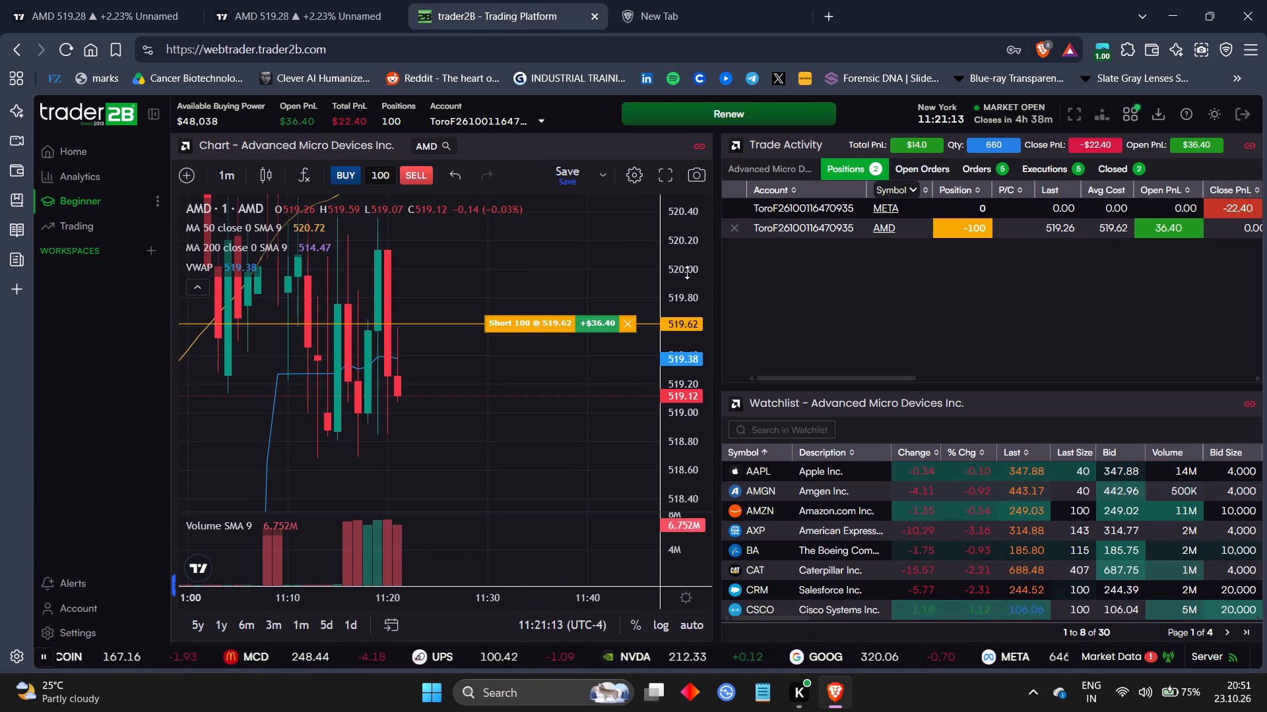
{"action": "scroll", "coordinate": [687, 272], "scroll_direction": "left", "scroll_amount": 2}
{"action": "scroll", "coordinate": [602, 323], "scroll_direction": "left", "scroll_amount": 1}
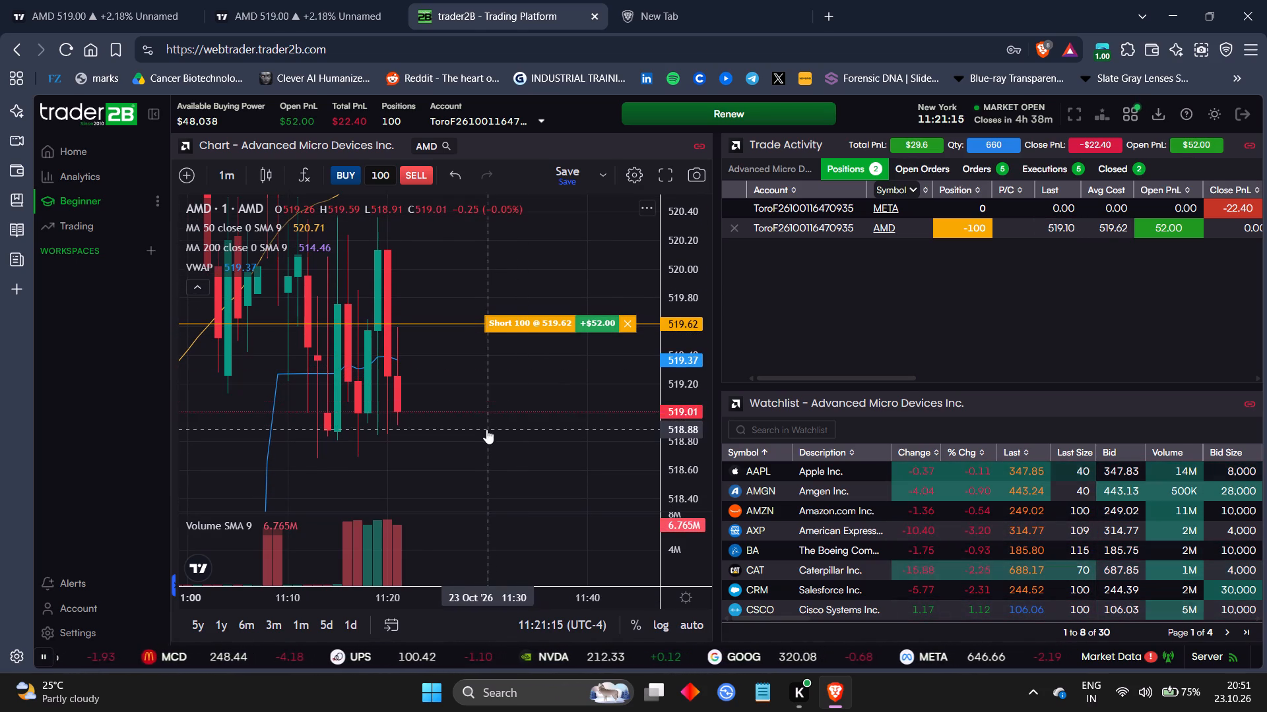
{"action": "left_click_drag", "start_coordinate": [486, 429], "coordinate": [551, 378]}
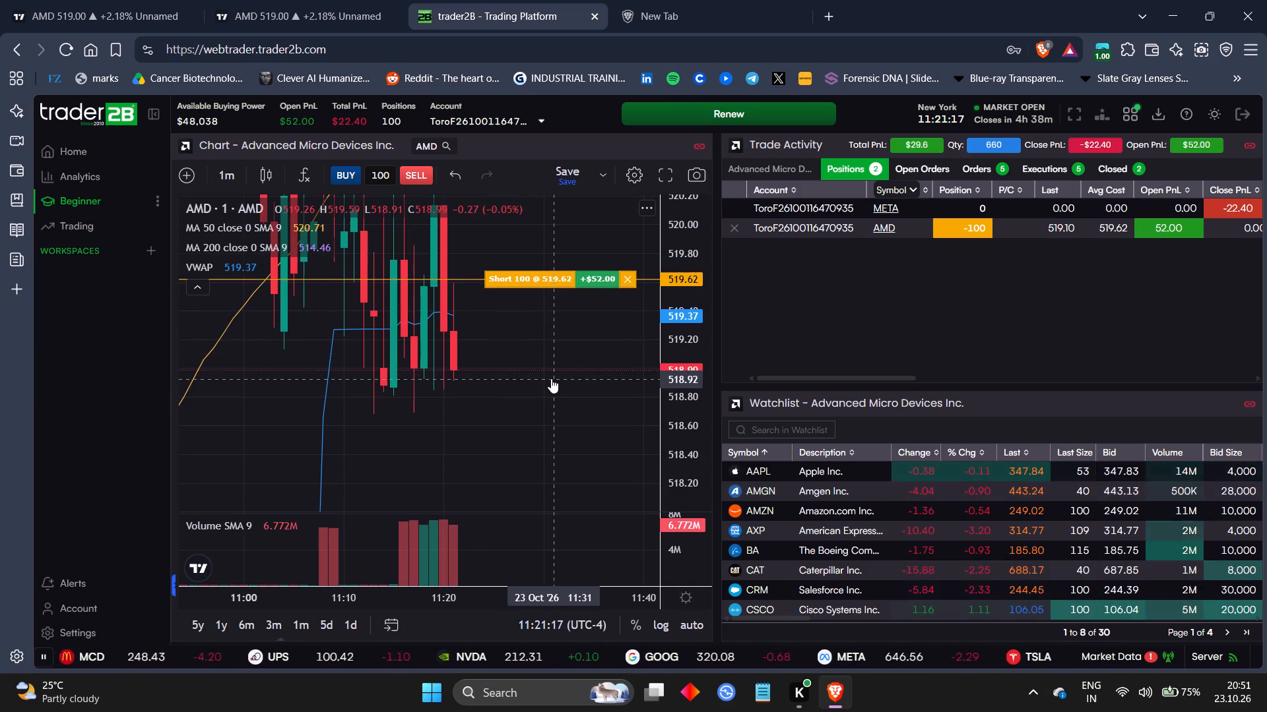
{"action": "scroll", "coordinate": [564, 371], "scroll_direction": "right", "scroll_amount": 1}
{"action": "left_click_drag", "start_coordinate": [691, 305], "coordinate": [698, 415]}
{"action": "scroll", "coordinate": [696, 316], "scroll_direction": "up", "scroll_amount": 1}
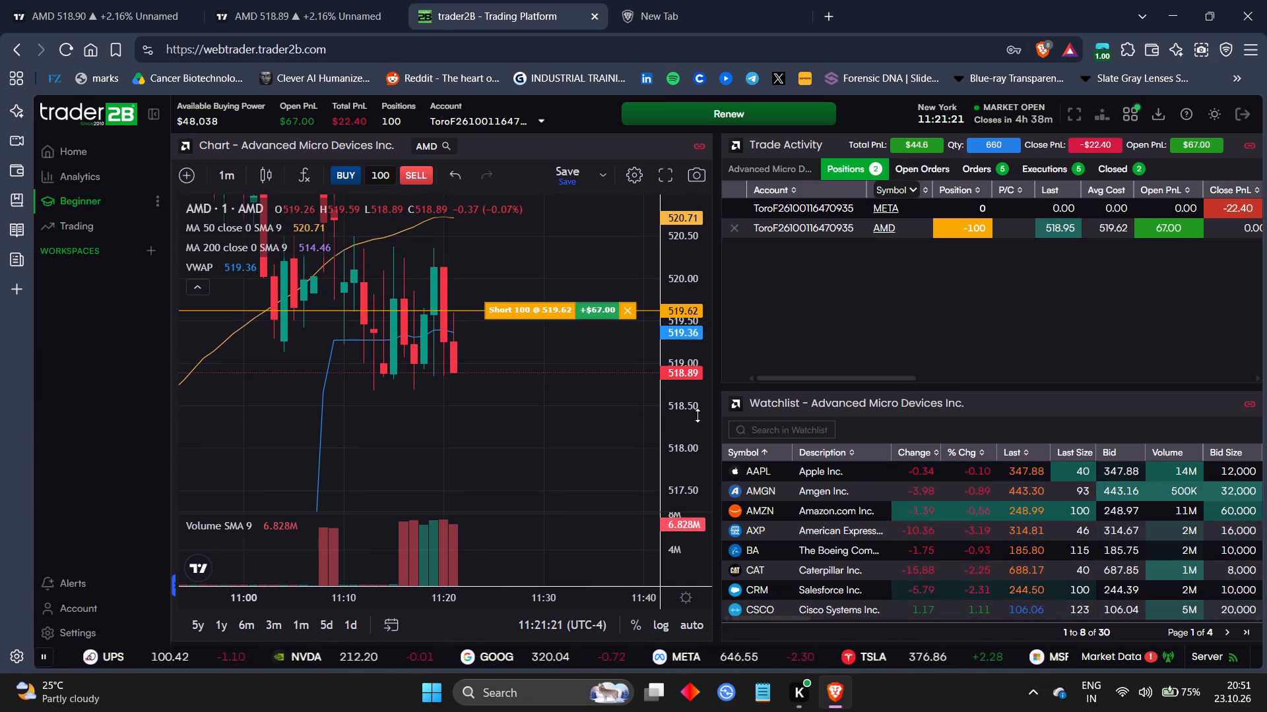
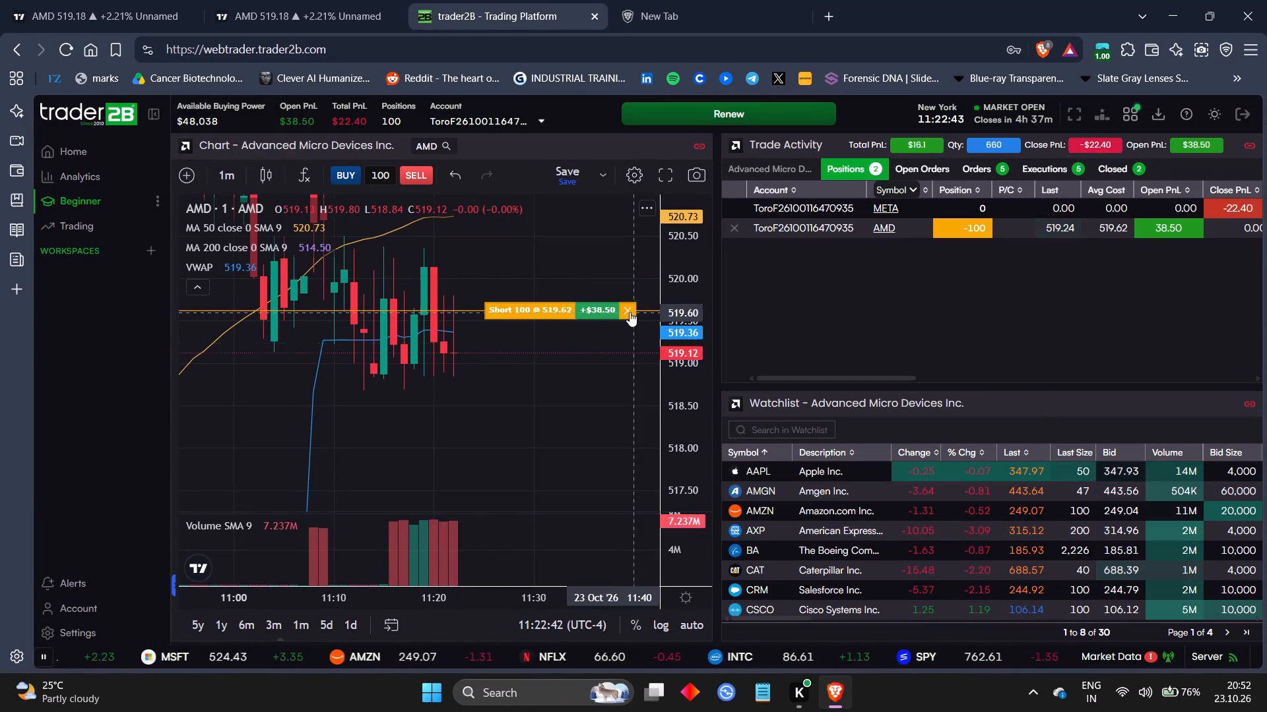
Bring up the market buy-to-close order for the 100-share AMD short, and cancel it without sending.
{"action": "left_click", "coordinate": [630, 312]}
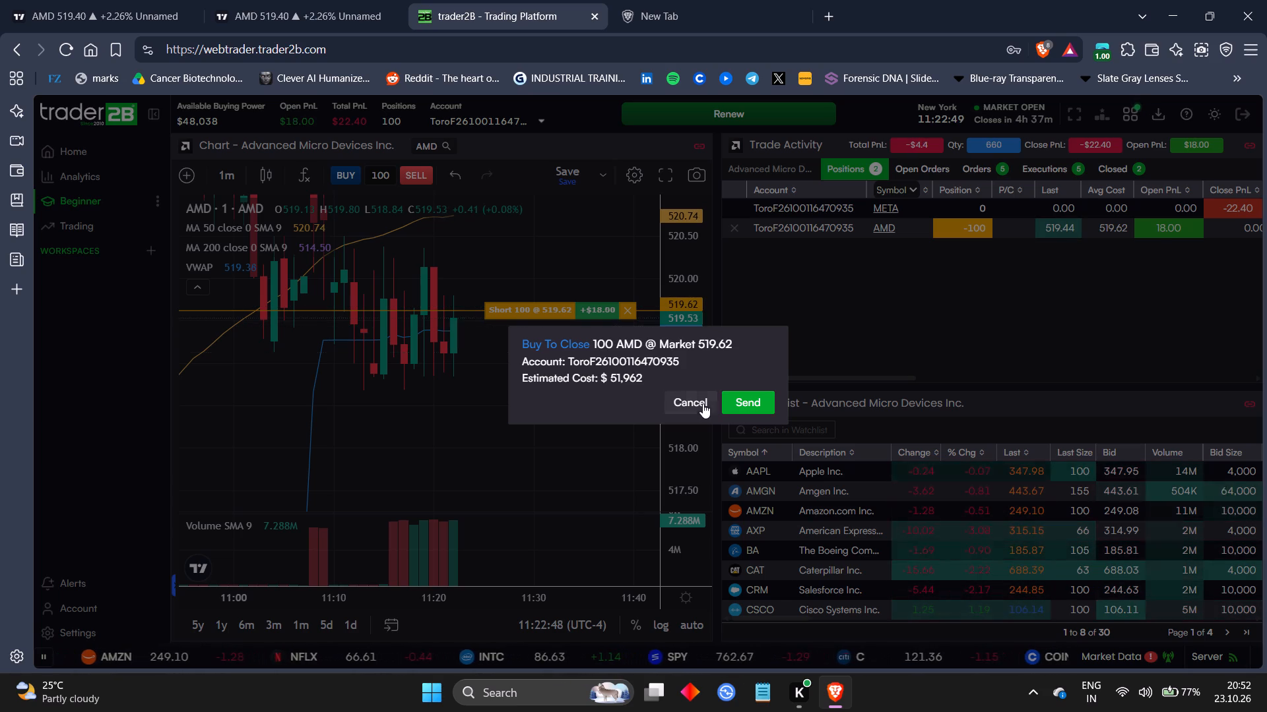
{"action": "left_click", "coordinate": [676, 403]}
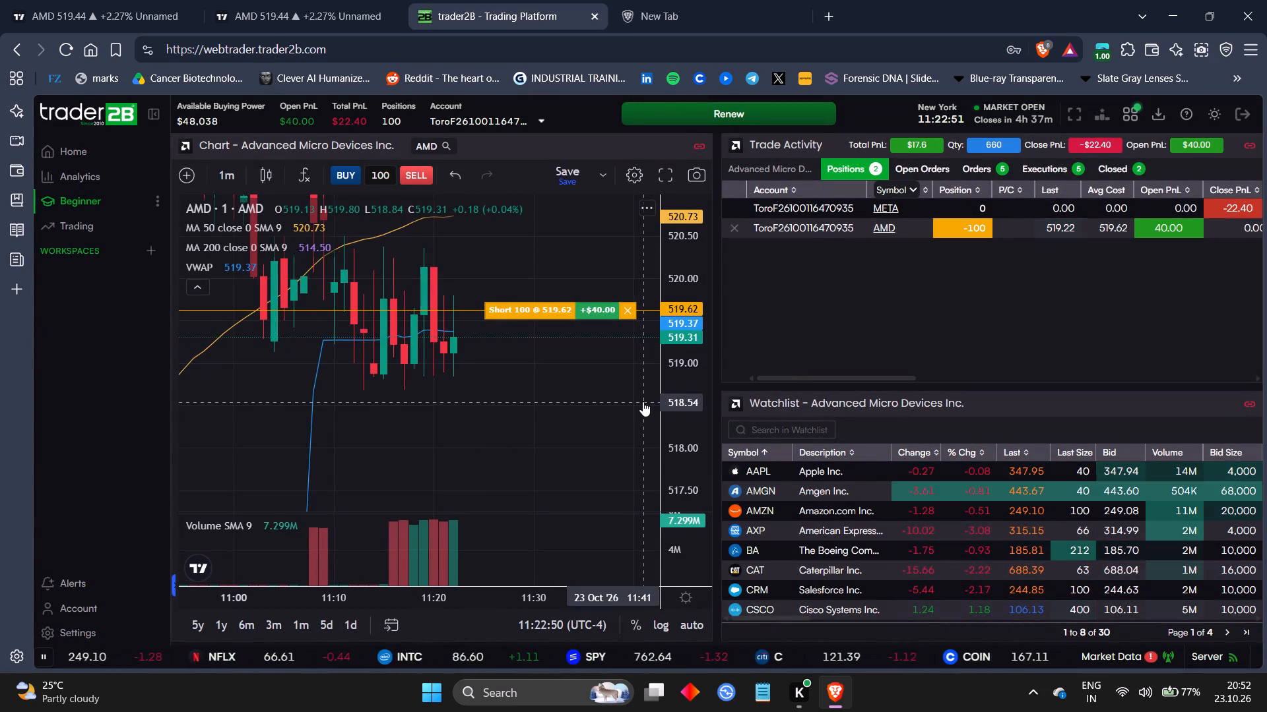
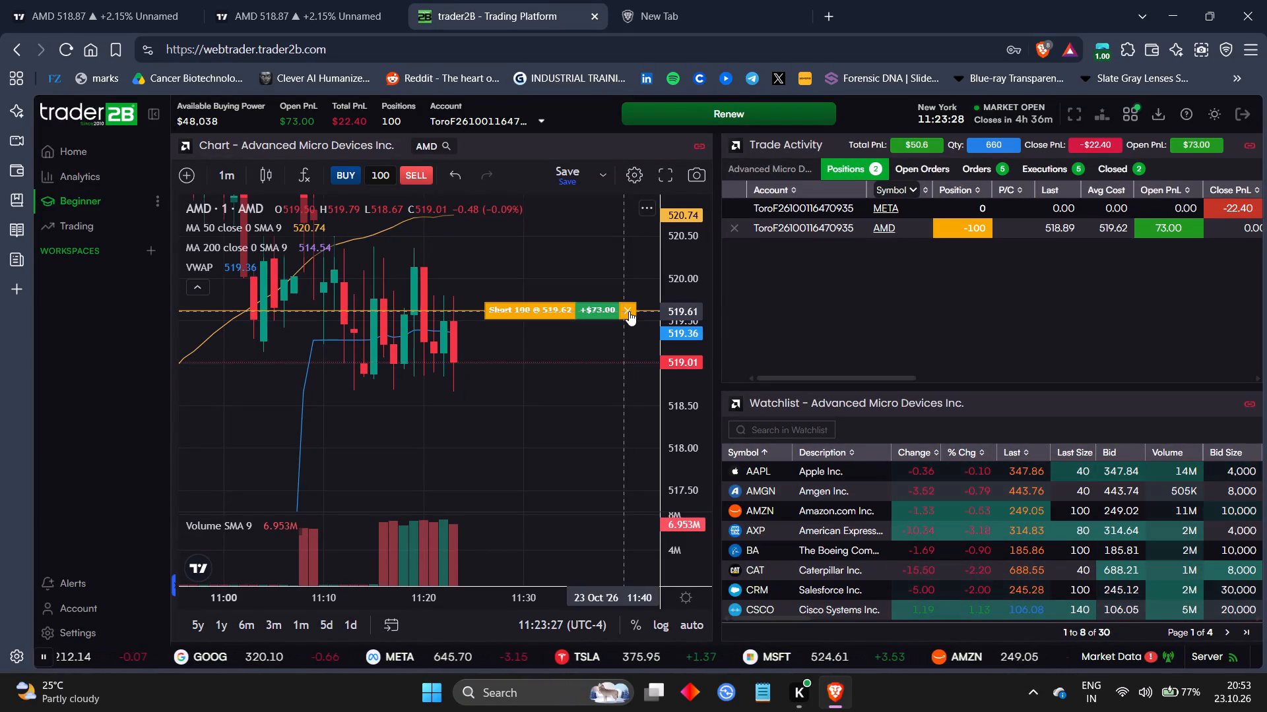
Examine AMD's latest 1-minute candles on the TradingView chart to judge whether to keep holding the short.
{"action": "left_click", "coordinate": [337, 0]}
{"action": "left_click_drag", "start_coordinate": [707, 293], "coordinate": [691, 274]}
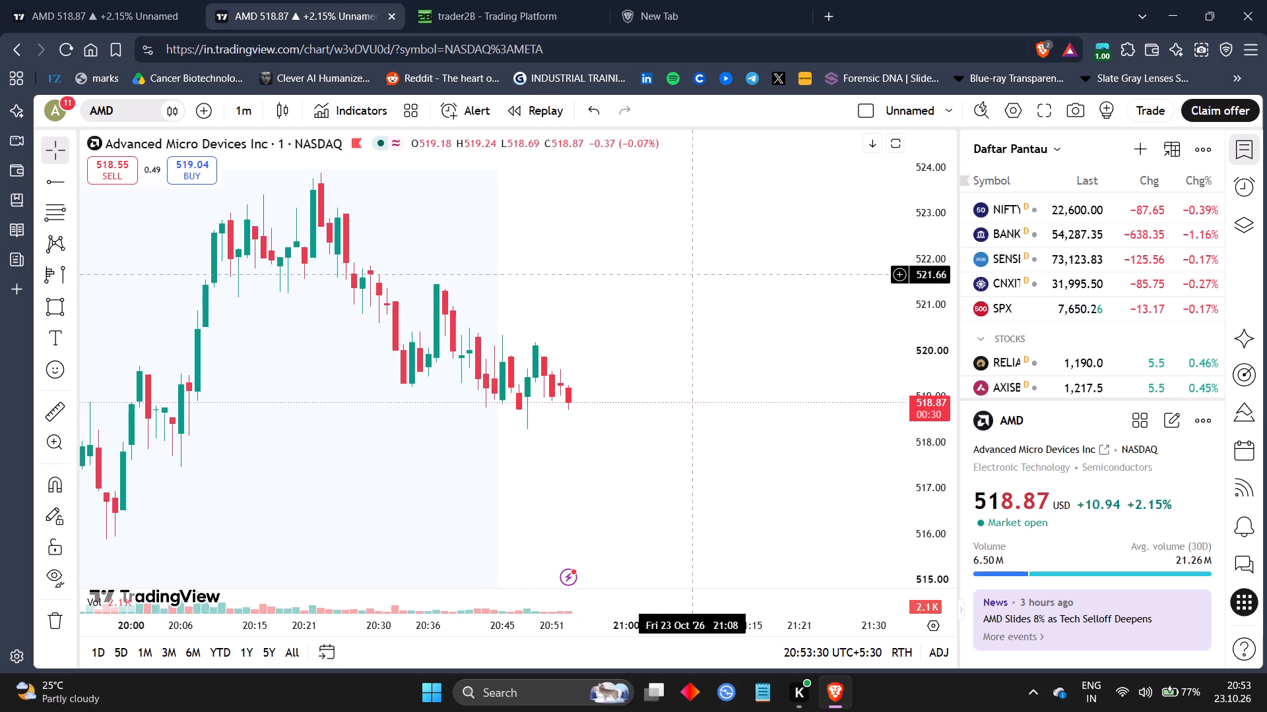
{"action": "left_click_drag", "start_coordinate": [943, 465], "coordinate": [932, 429]}
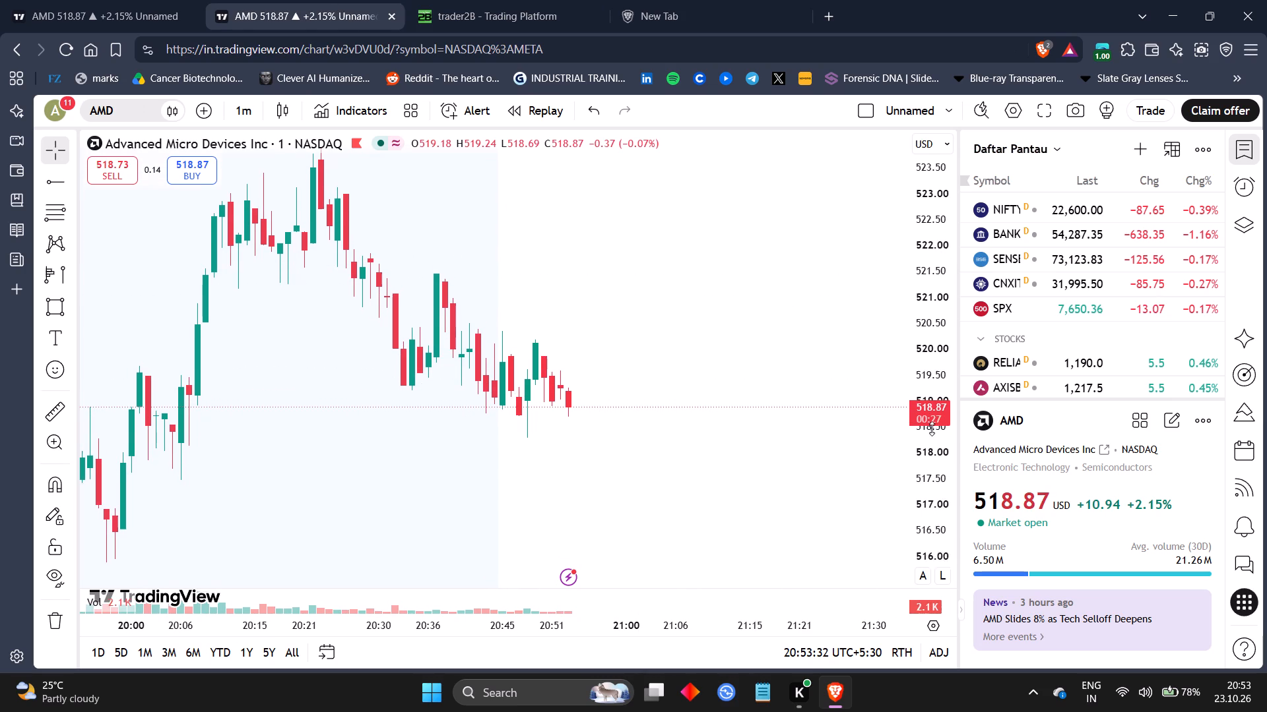
{"action": "left_click_drag", "start_coordinate": [932, 429], "coordinate": [932, 425]}
{"action": "left_click_drag", "start_coordinate": [830, 458], "coordinate": [825, 421]}
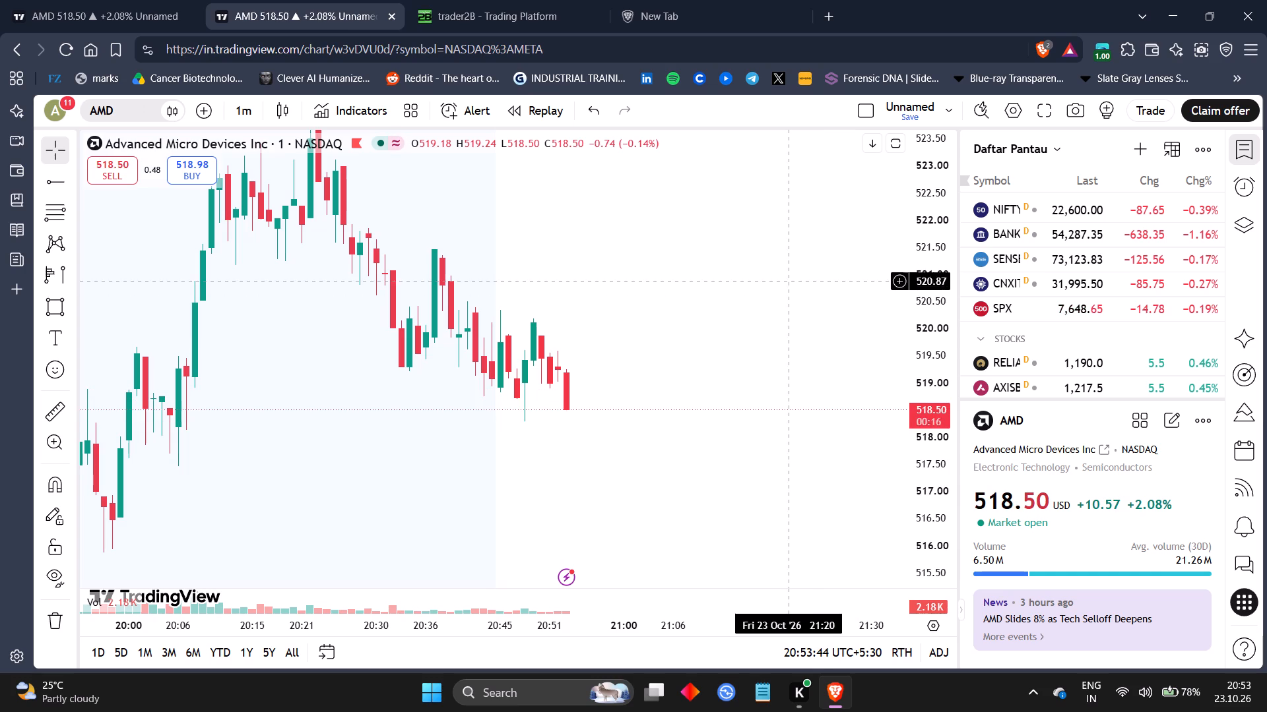
Return to trader2B and check the open 100-share AMD short against the 1-minute chart.
{"action": "left_click", "coordinate": [546, 0]}
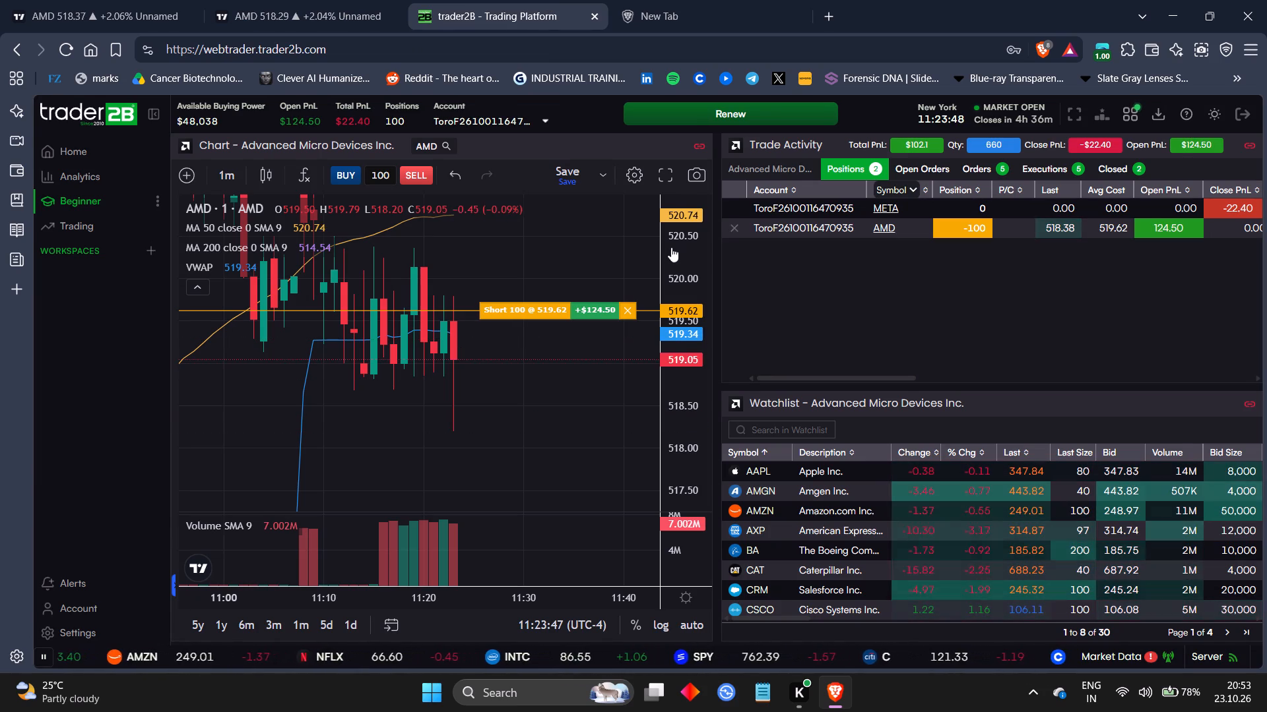
{"action": "left_click_drag", "start_coordinate": [674, 252], "coordinate": [684, 312]}
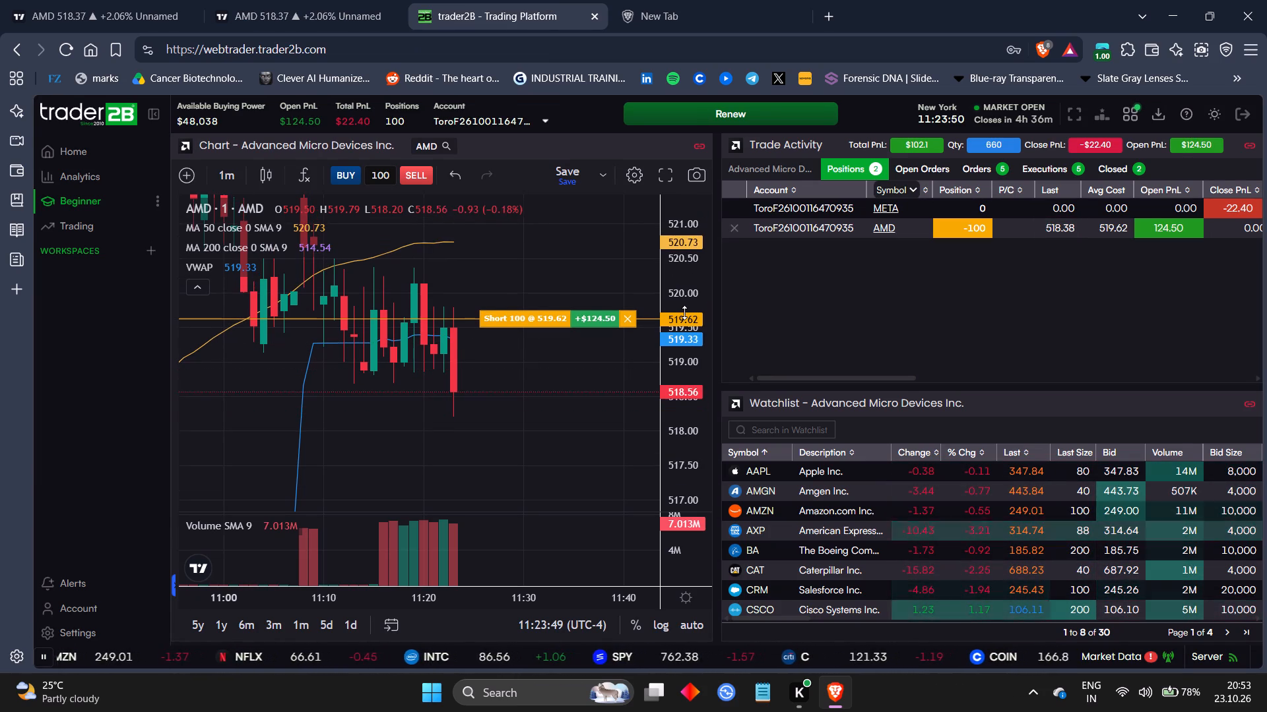
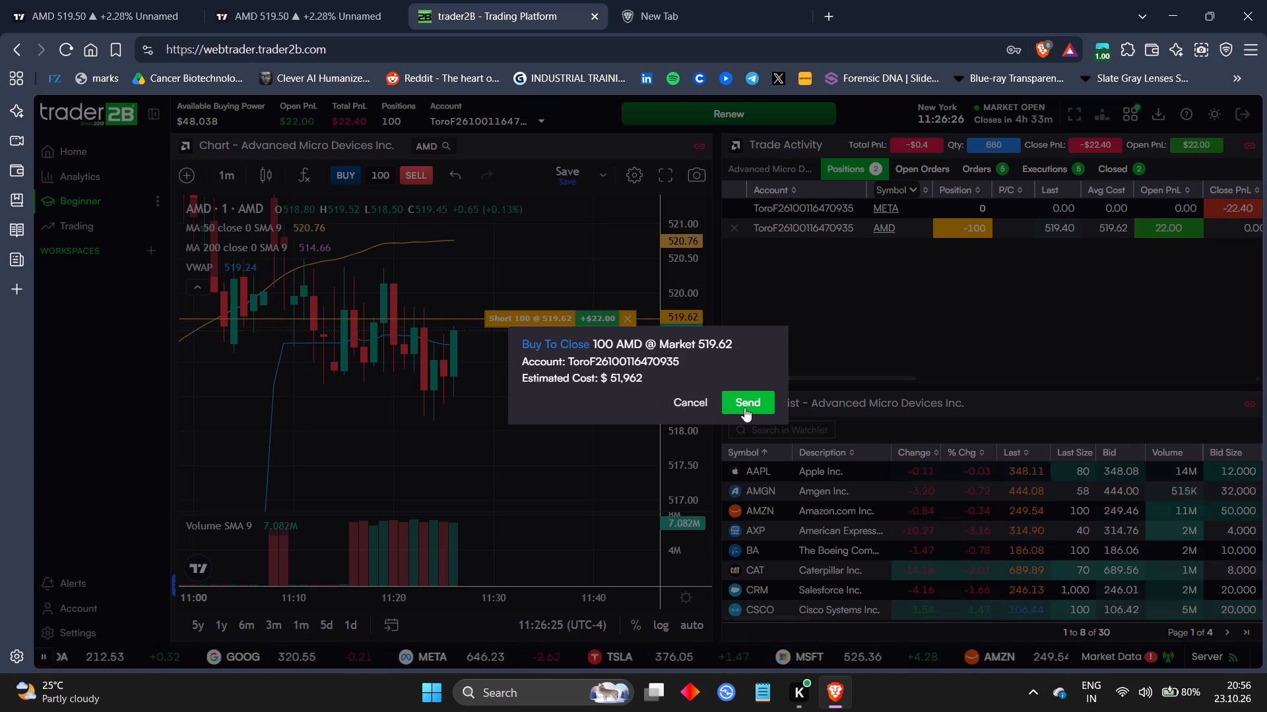
Cancel the market buy-to-close order for 100 AMD shares without sending it.
{"action": "left_click", "coordinate": [699, 407]}
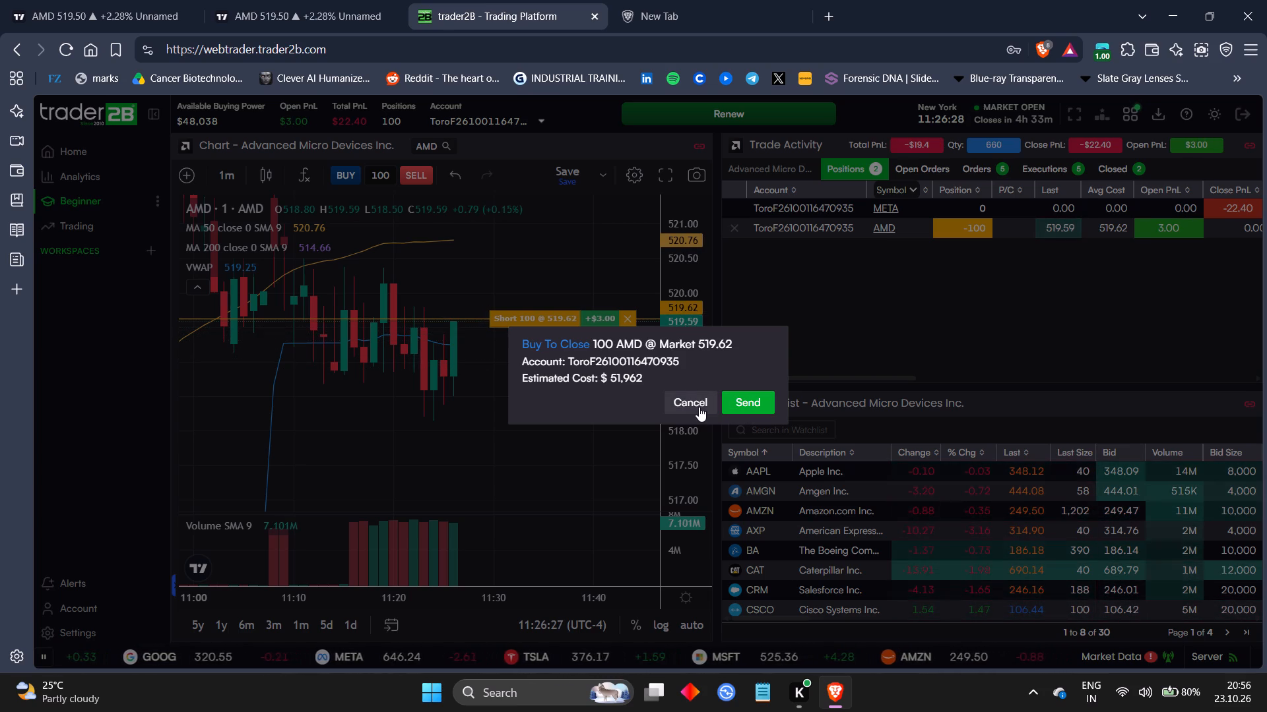
Examine AMD's recent 1-minute candles on the TradingView chart and compare them with the open short on trader2B.
{"action": "left_click_drag", "start_coordinate": [615, 387], "coordinate": [552, 440]}
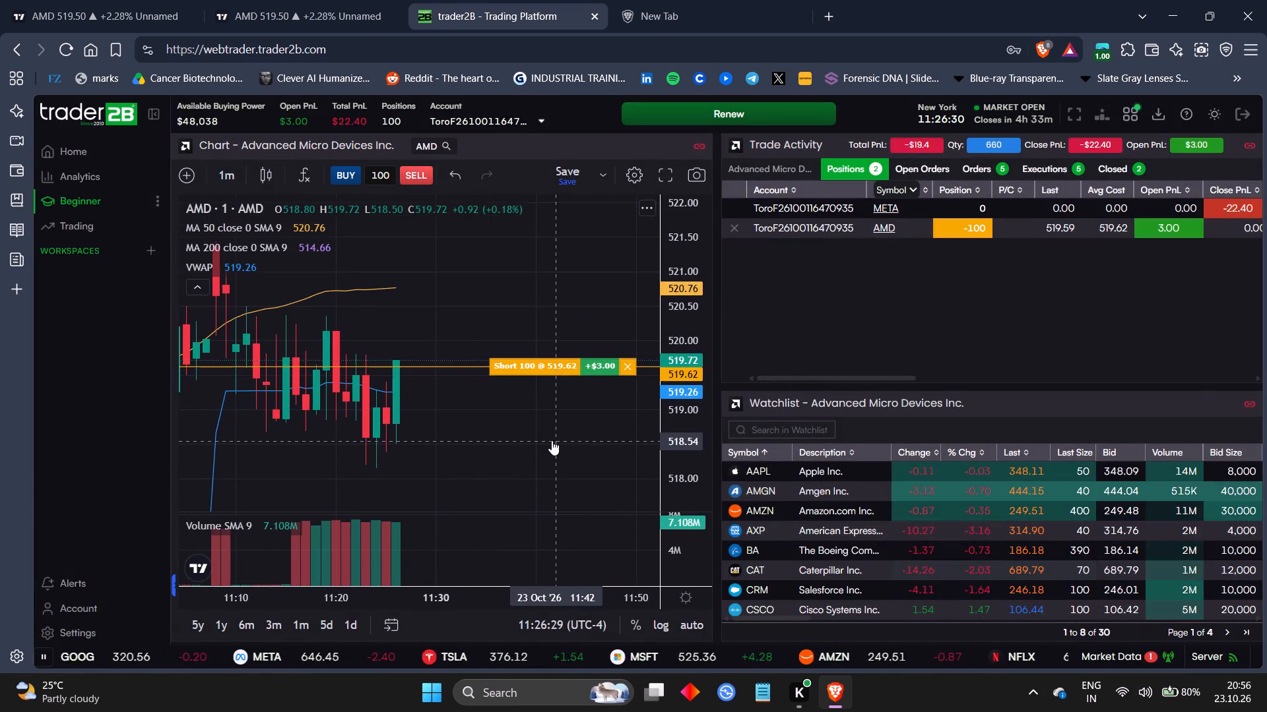
{"action": "left_click", "coordinate": [382, 0]}
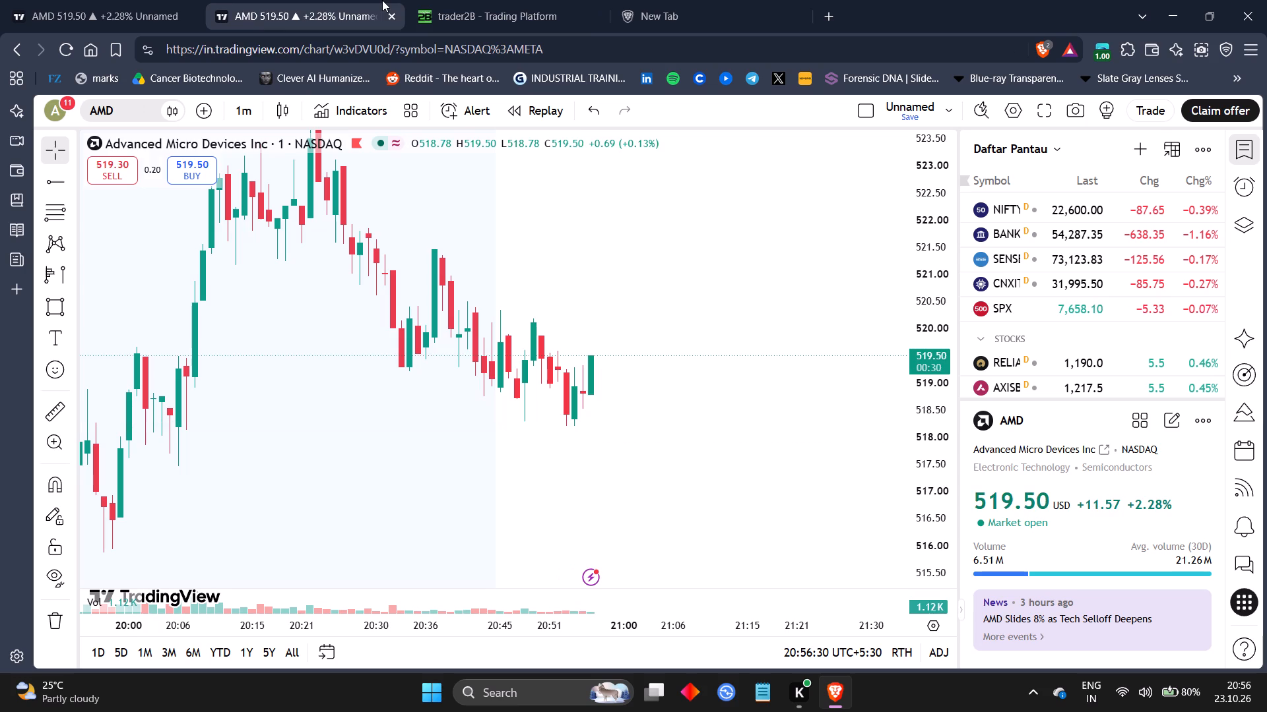
{"action": "left_click_drag", "start_coordinate": [695, 256], "coordinate": [612, 276]}
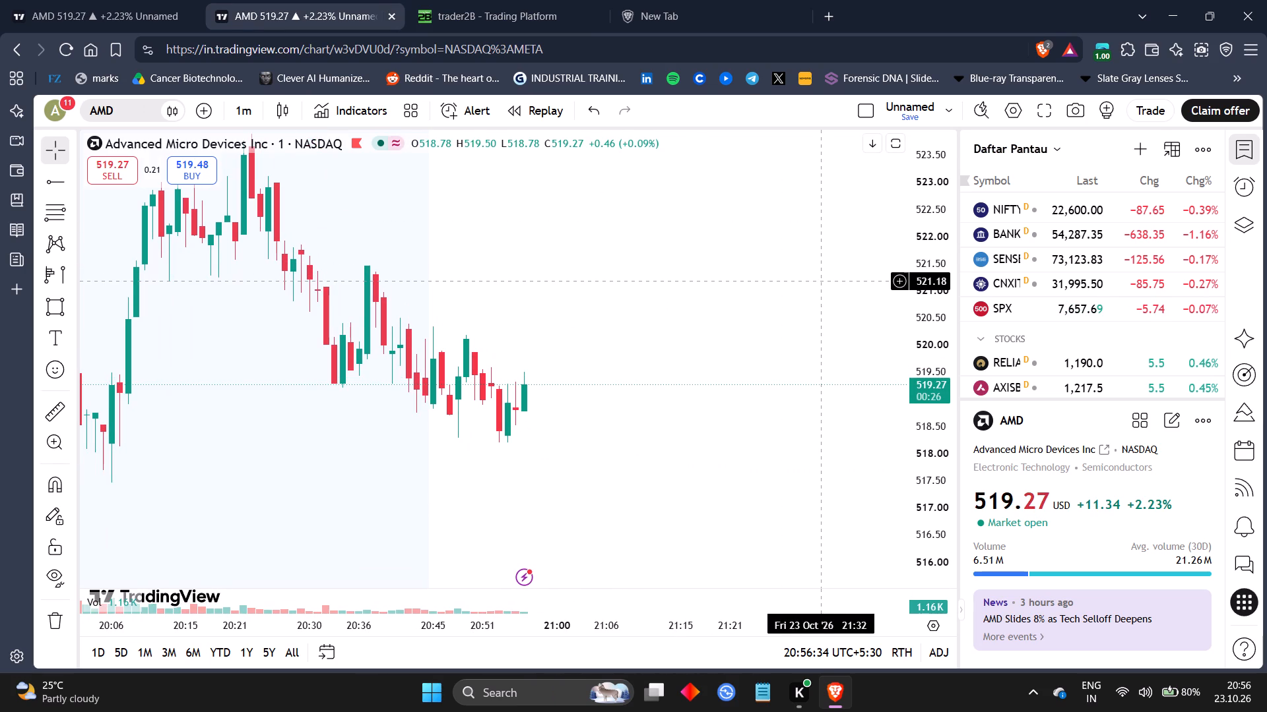
{"action": "left_click_drag", "start_coordinate": [934, 319], "coordinate": [930, 356]}
{"action": "left_click_drag", "start_coordinate": [794, 239], "coordinate": [835, 263]}
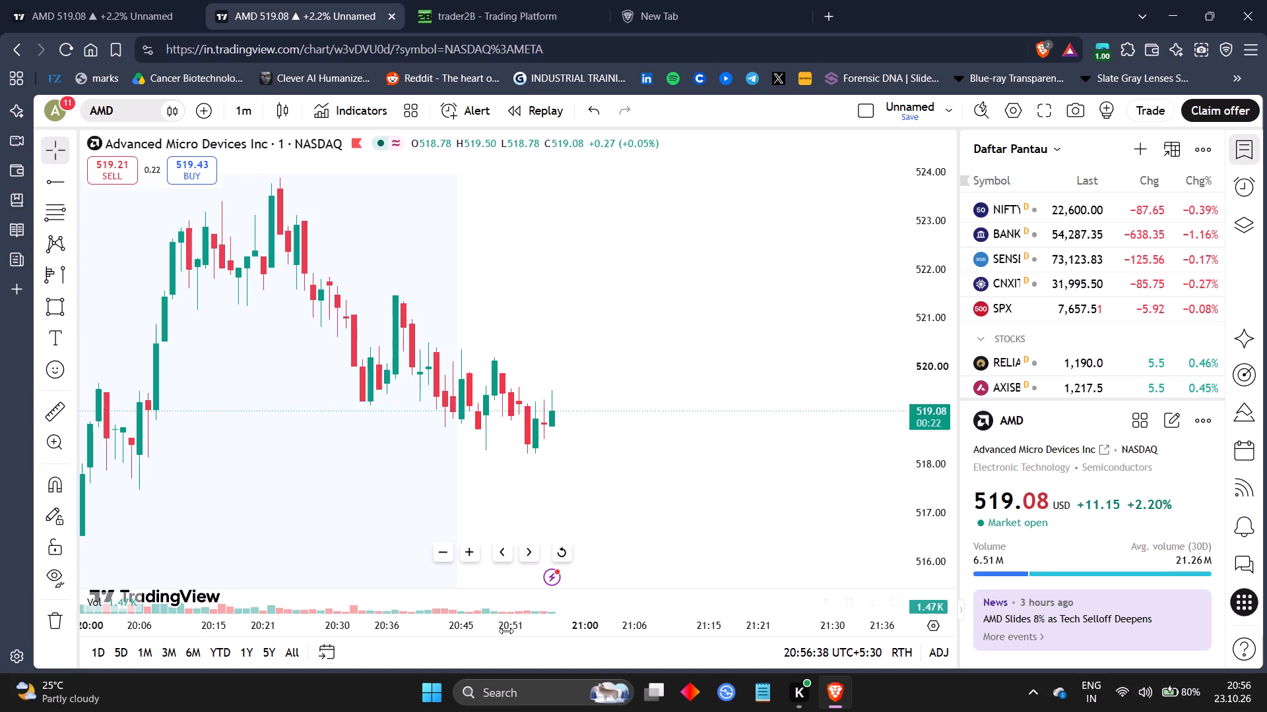
{"action": "left_click_drag", "start_coordinate": [506, 631], "coordinate": [669, 632]}
{"action": "left_click_drag", "start_coordinate": [767, 541], "coordinate": [768, 490]}
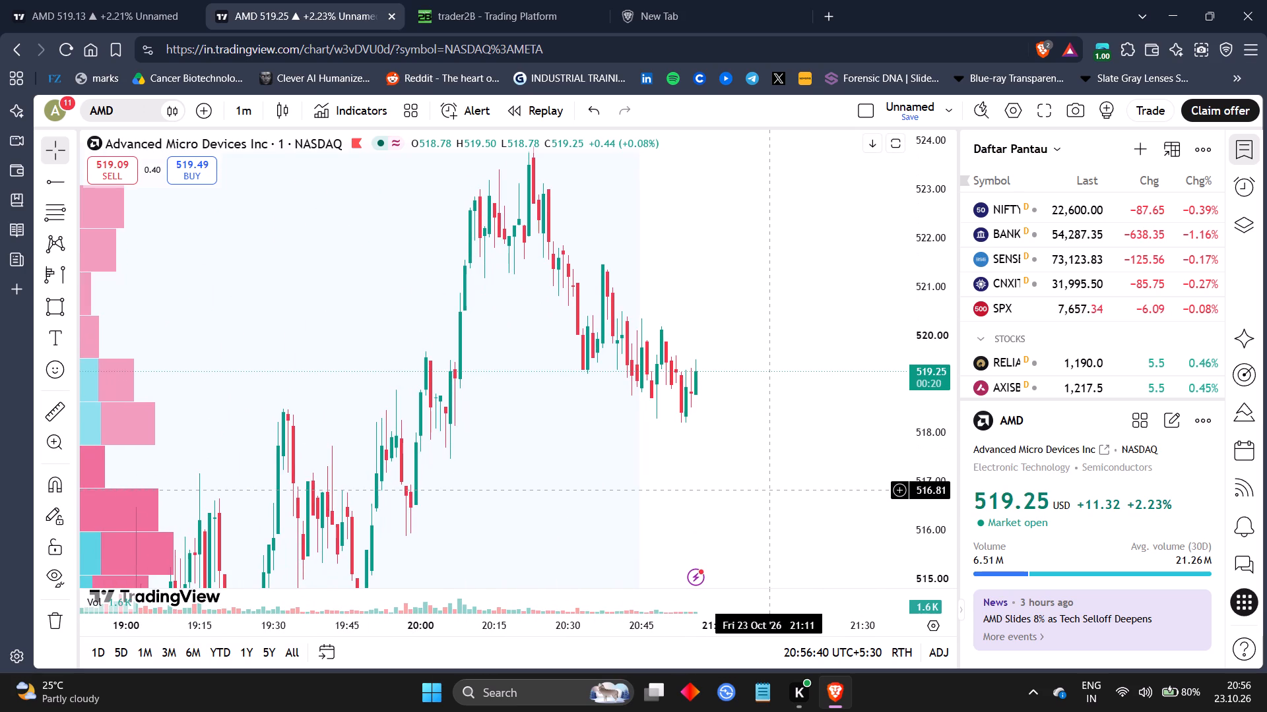
{"action": "left_click_drag", "start_coordinate": [762, 626], "coordinate": [614, 618]}
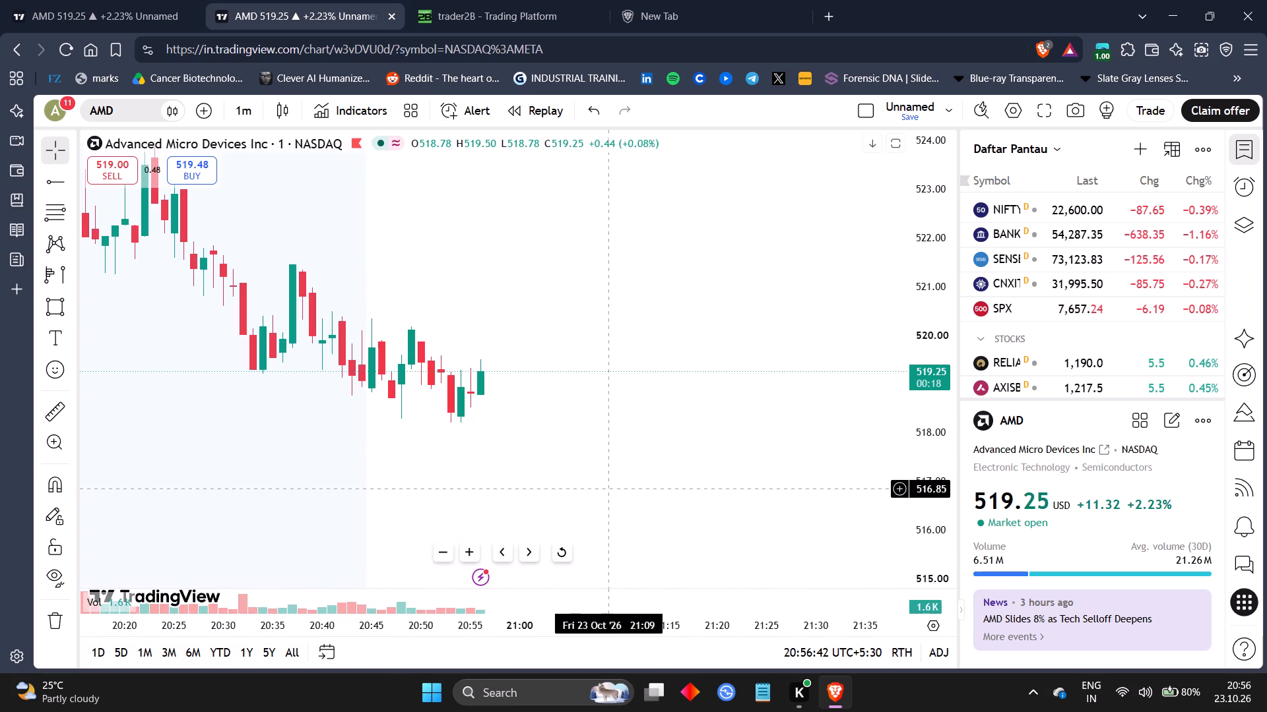
{"action": "left_click_drag", "start_coordinate": [825, 345], "coordinate": [884, 394]}
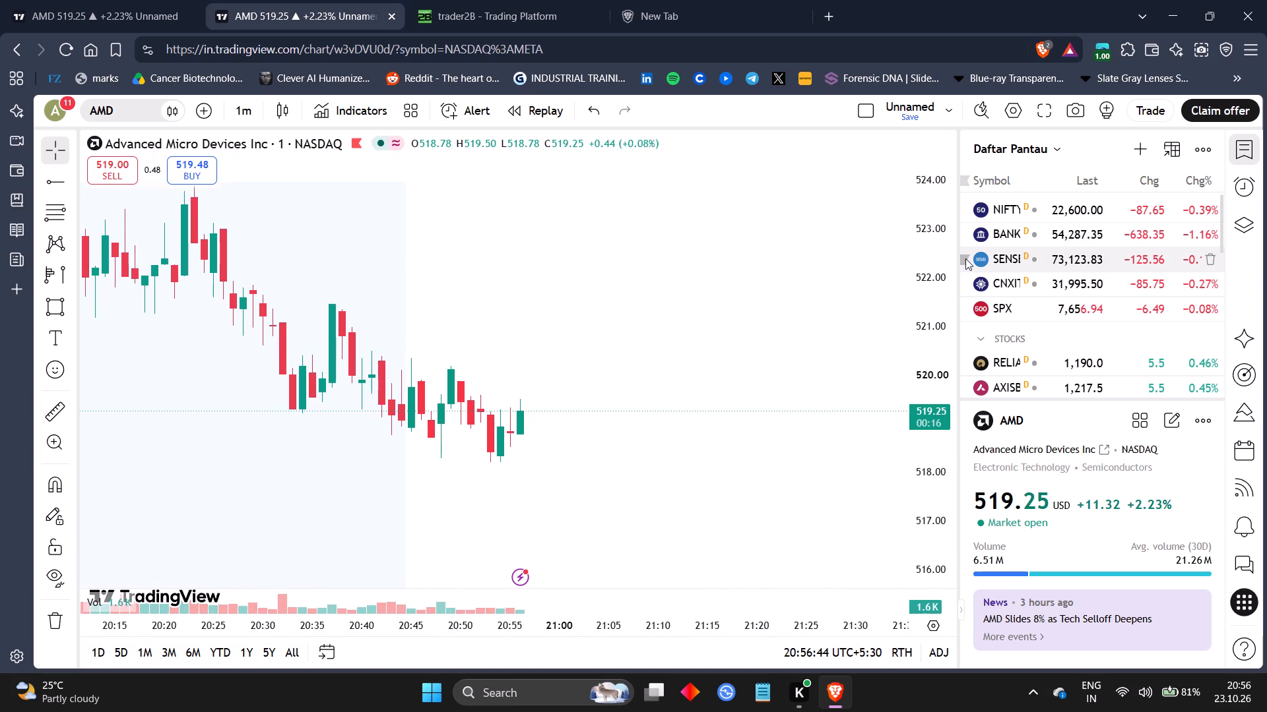
{"action": "left_click_drag", "start_coordinate": [936, 251], "coordinate": [921, 382]}
{"action": "left_click_drag", "start_coordinate": [725, 275], "coordinate": [835, 328]}
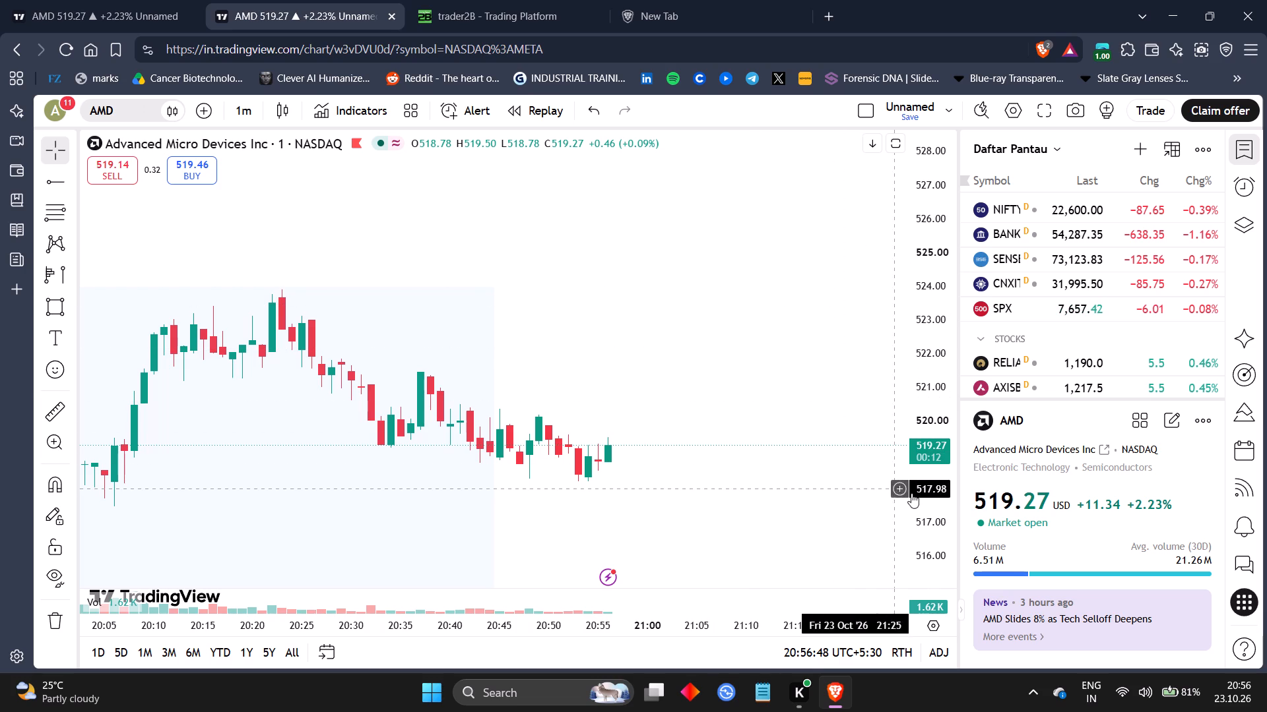
{"action": "left_click_drag", "start_coordinate": [915, 494], "coordinate": [907, 392]}
{"action": "left_click_drag", "start_coordinate": [736, 456], "coordinate": [720, 401]}
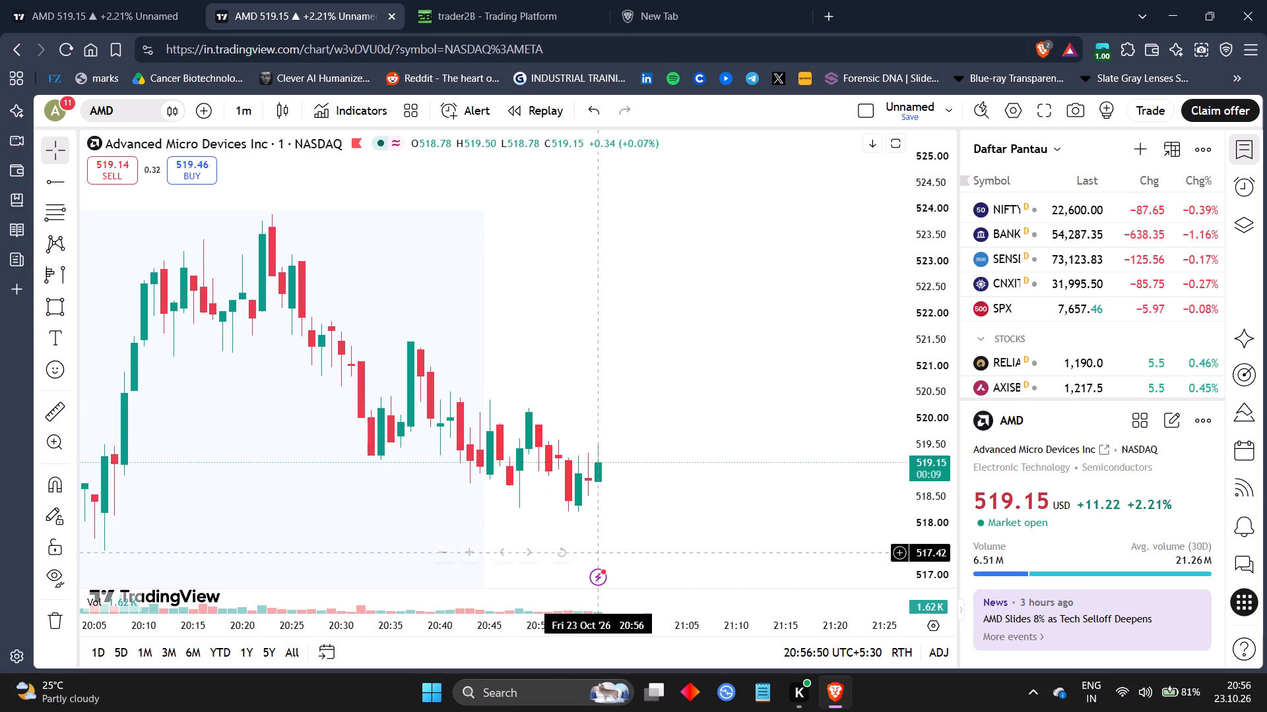
{"action": "left_click_drag", "start_coordinate": [666, 624], "coordinate": [568, 624]}
{"action": "left_click_drag", "start_coordinate": [533, 471], "coordinate": [766, 447]}
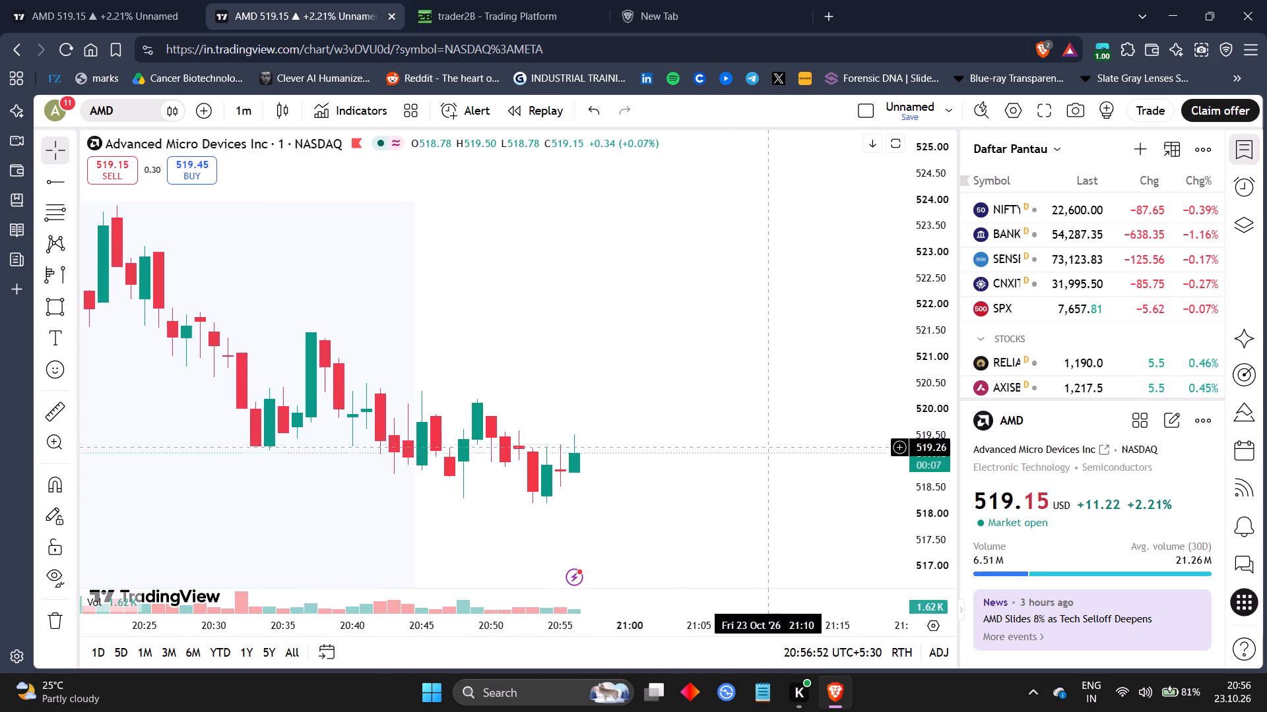
{"action": "left_click_drag", "start_coordinate": [546, 622], "coordinate": [705, 632]}
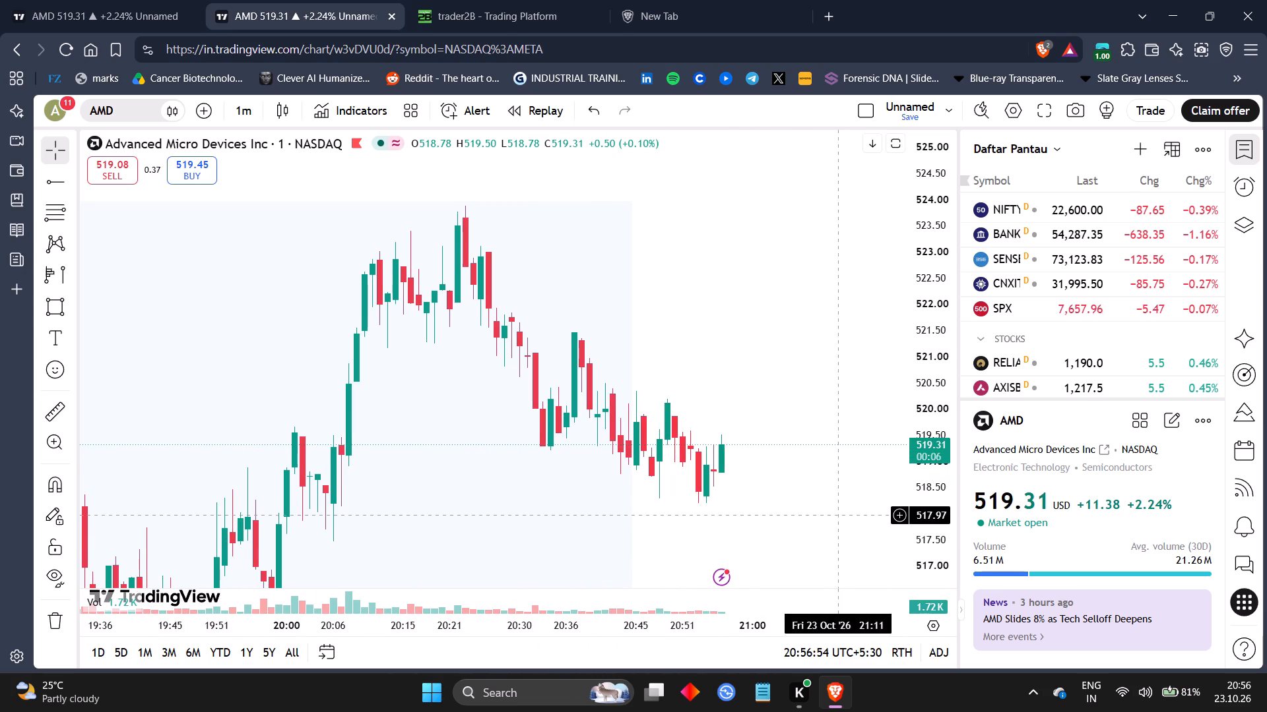
{"action": "left_click", "coordinate": [562, 0]}
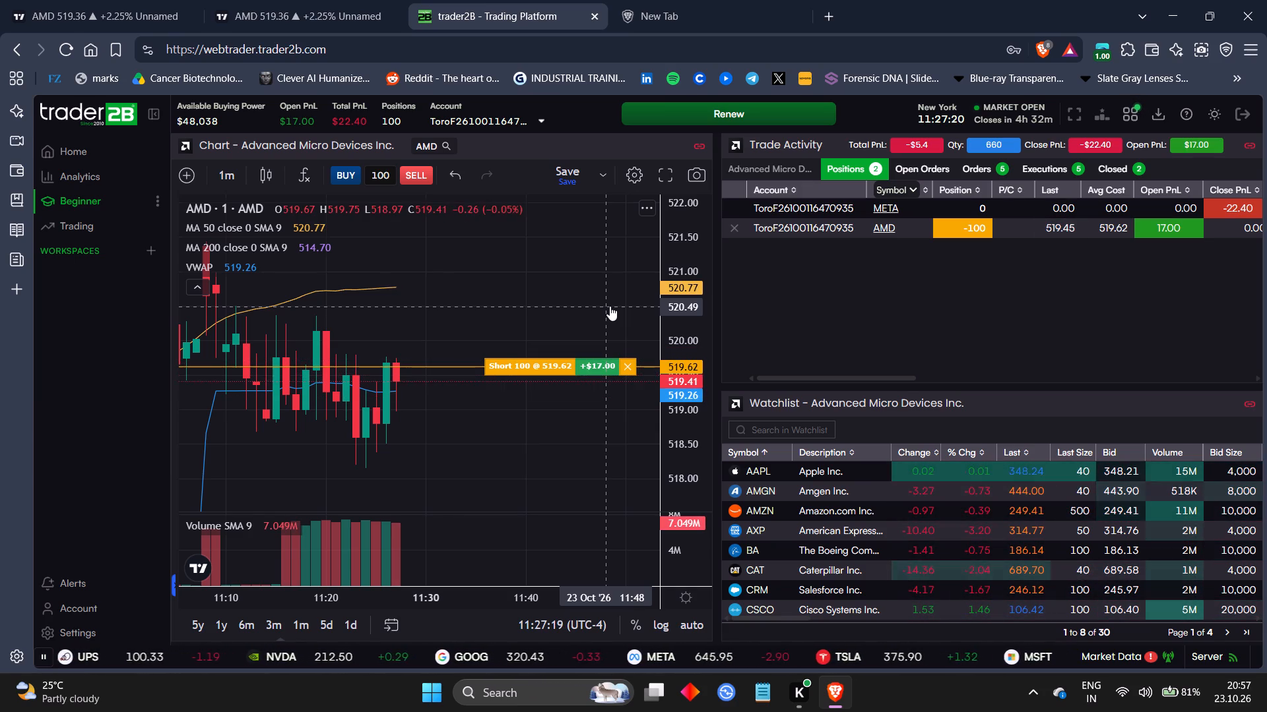
{"action": "left_click", "coordinate": [368, 0]}
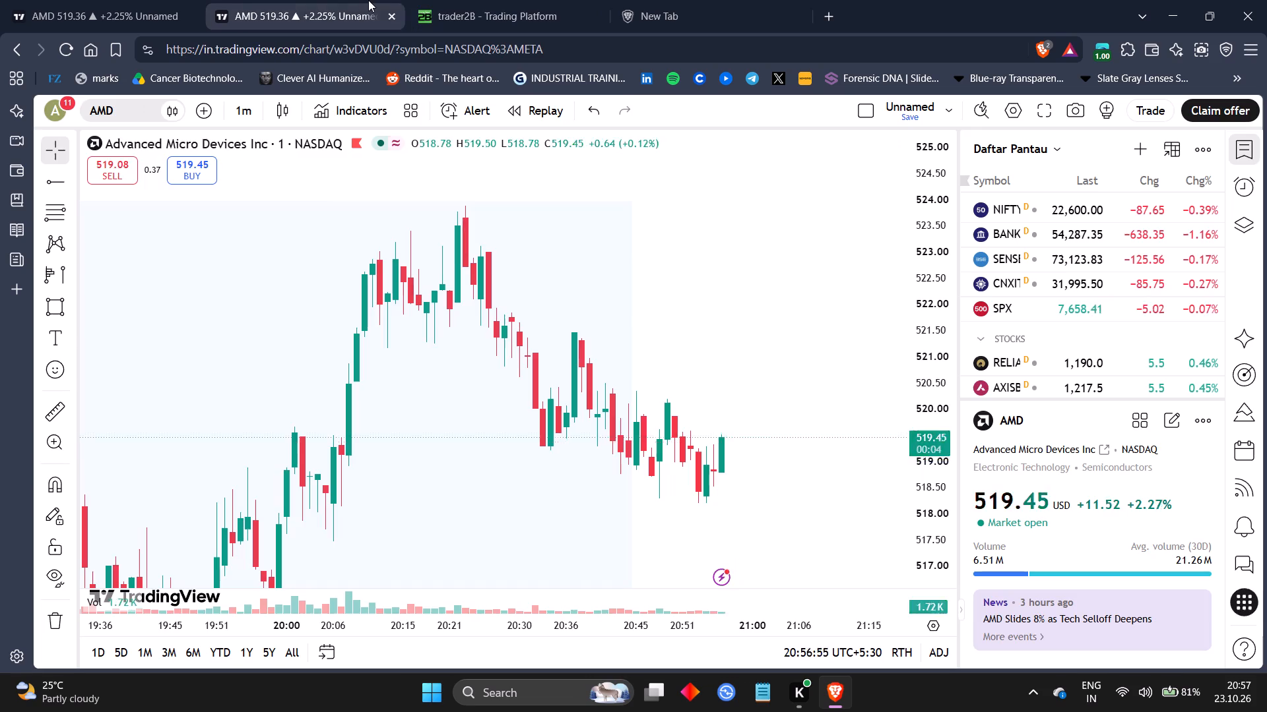
Back in trader2B, prepare an AMD sell order with a quantity of 80 and the order type Market.
{"action": "left_click", "coordinate": [492, 1]}
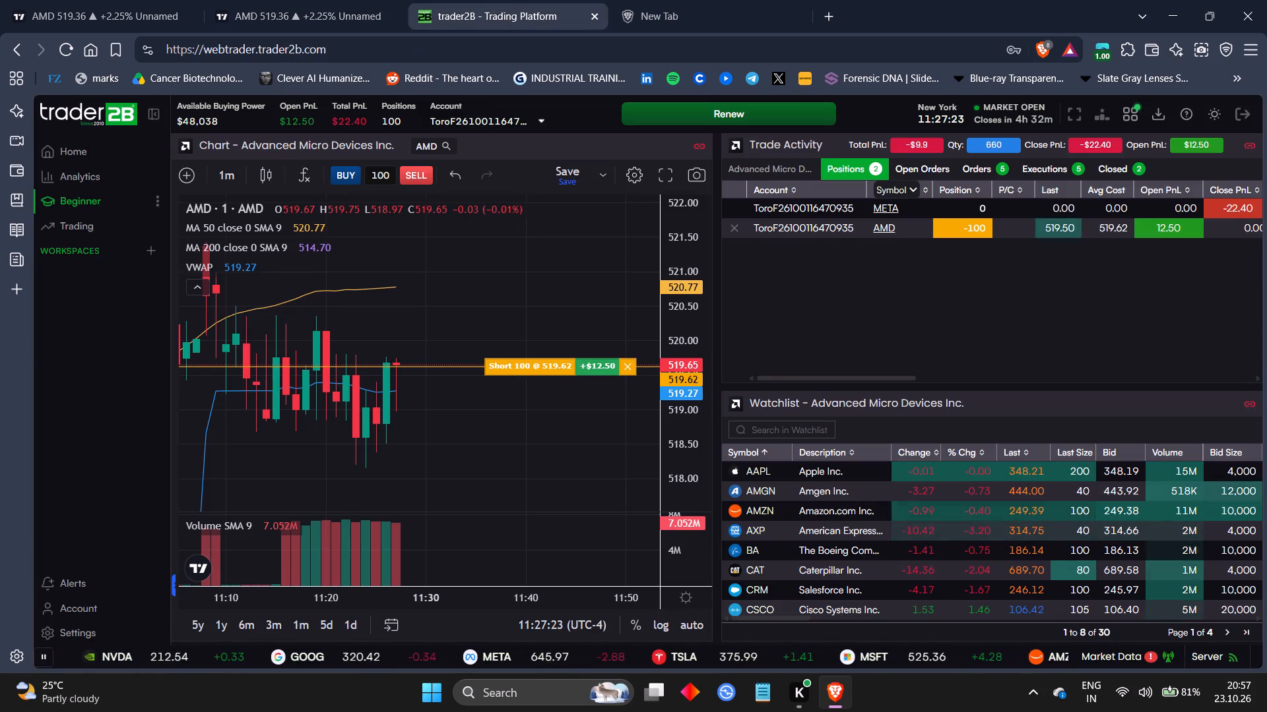
{"action": "left_click", "coordinate": [393, 168]}
{"action": "key", "text": "BackSpace"}
{"action": "key", "text": "BackSpace"}
{"action": "key", "text": "BackSpace"}
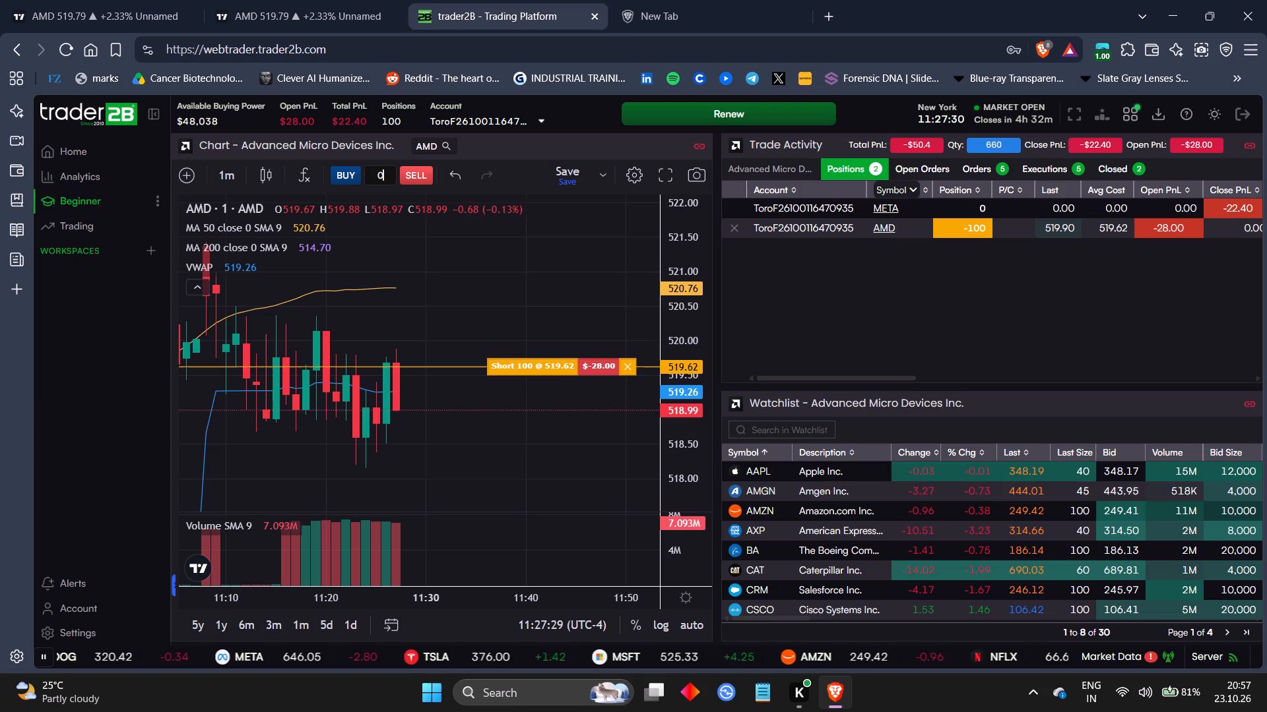
{"action": "type", "text": "50"}
{"action": "key", "text": "BackSpace"}
{"action": "key", "text": "BackSpace"}
{"action": "key", "text": "BackSpace"}
{"action": "type", "text": "80"}
{"action": "left_click", "coordinate": [410, 181]}
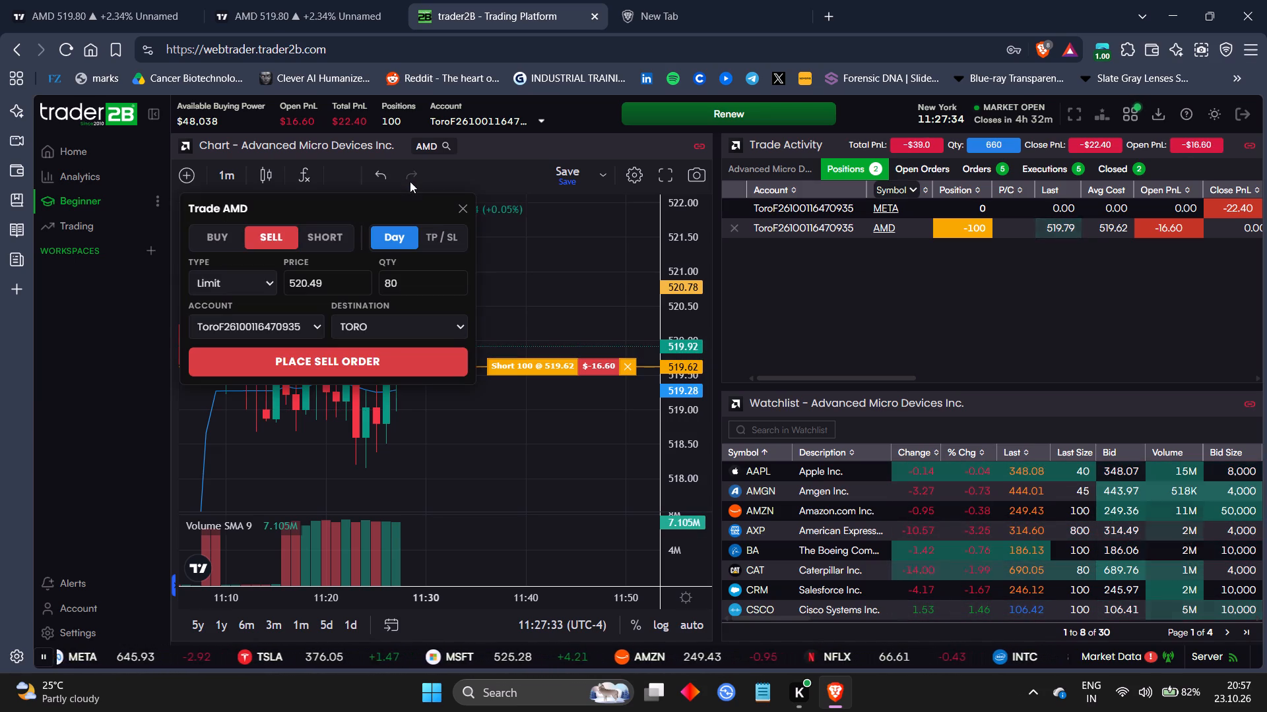
{"action": "left_click", "coordinate": [229, 281]}
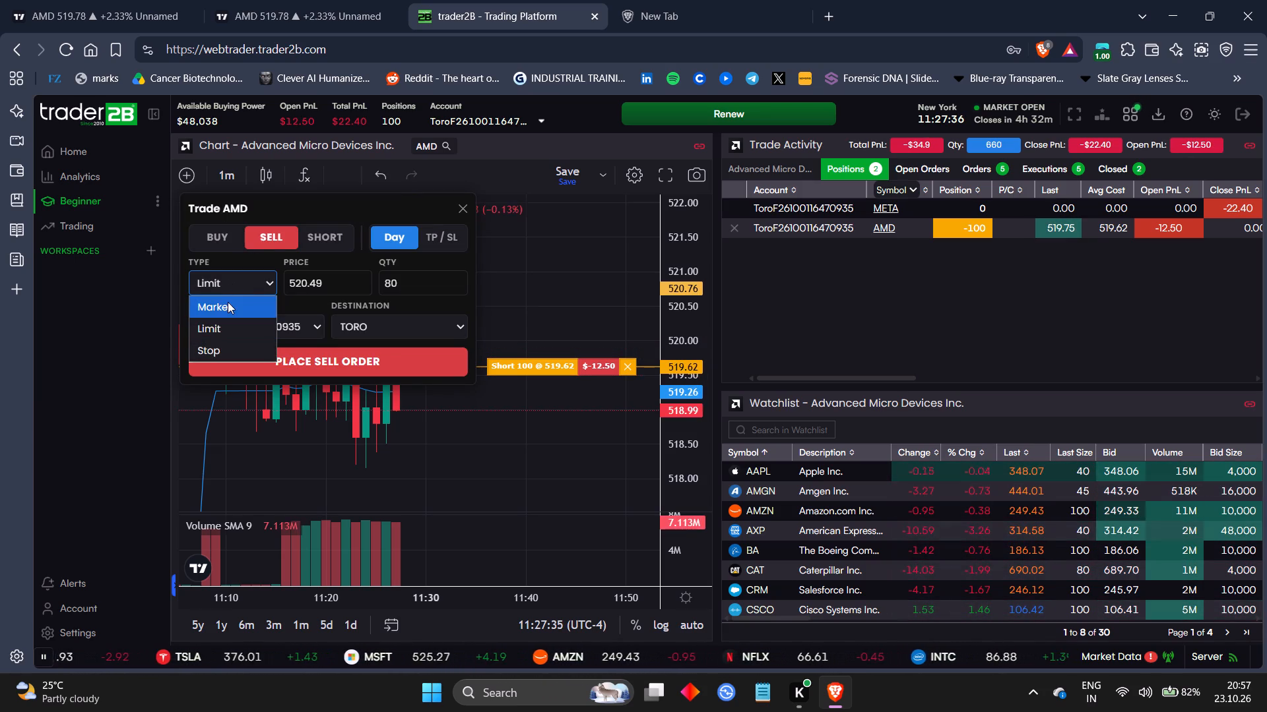
{"action": "left_click", "coordinate": [228, 302]}
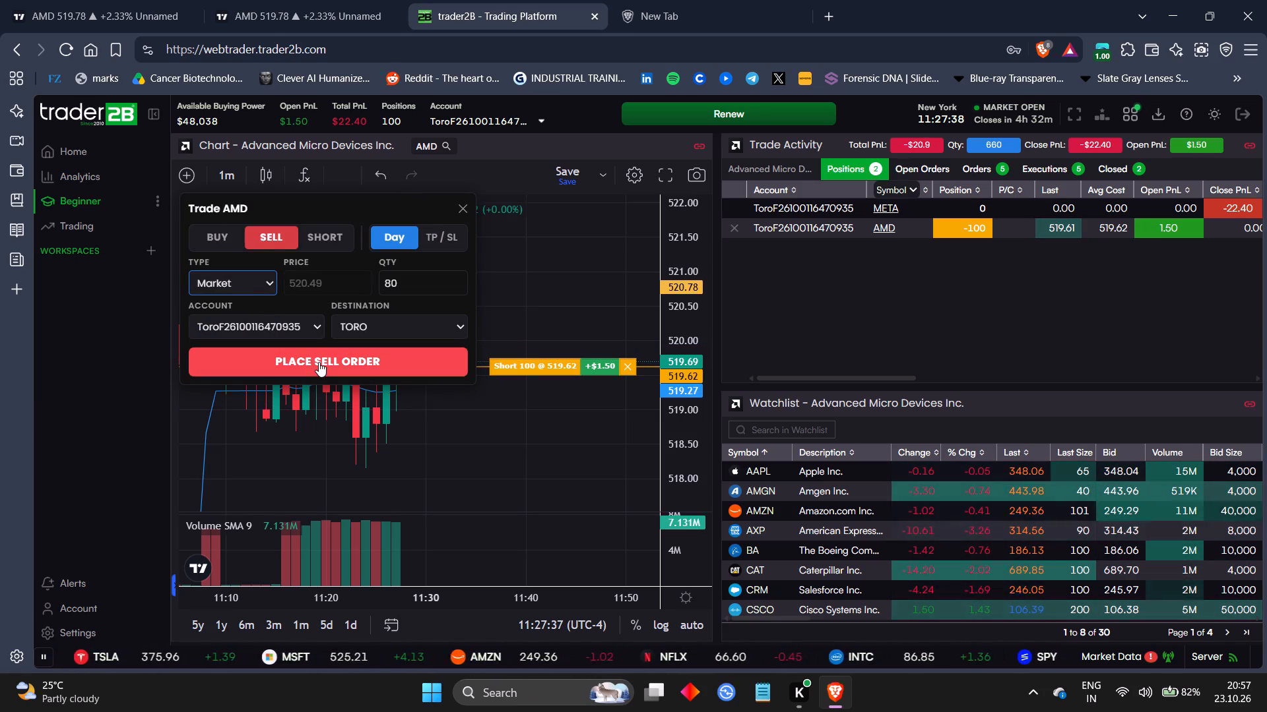
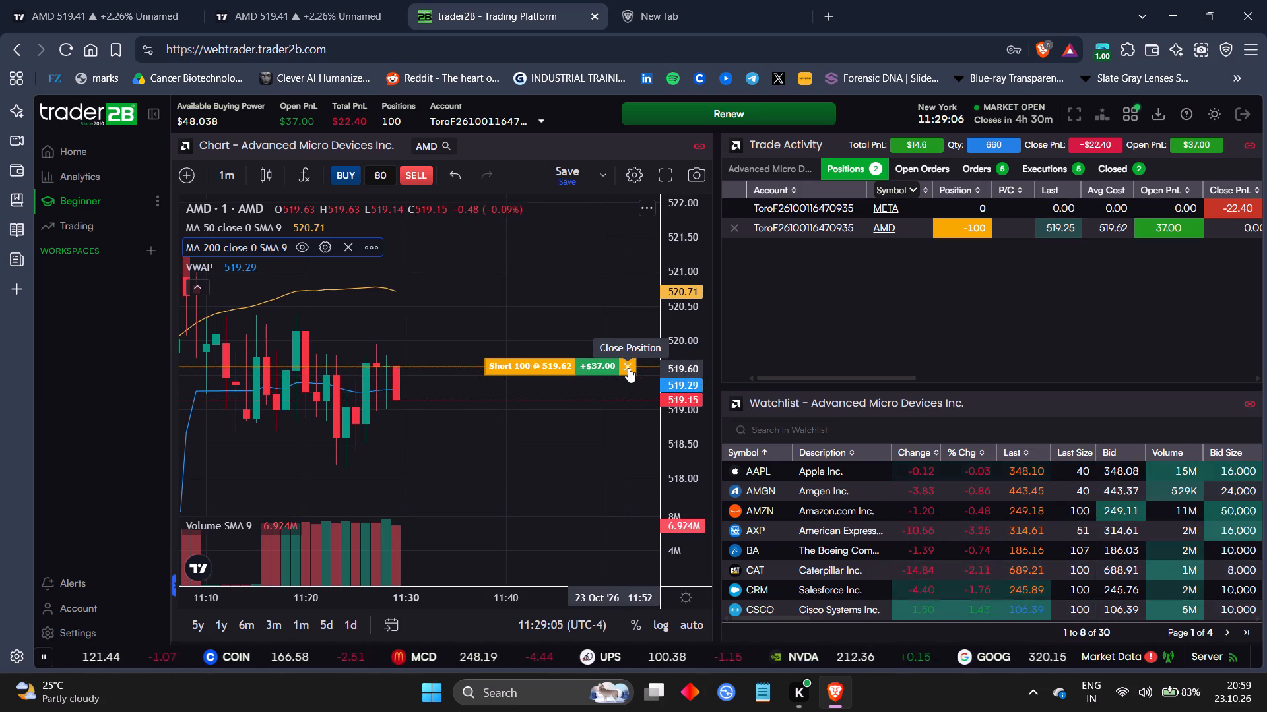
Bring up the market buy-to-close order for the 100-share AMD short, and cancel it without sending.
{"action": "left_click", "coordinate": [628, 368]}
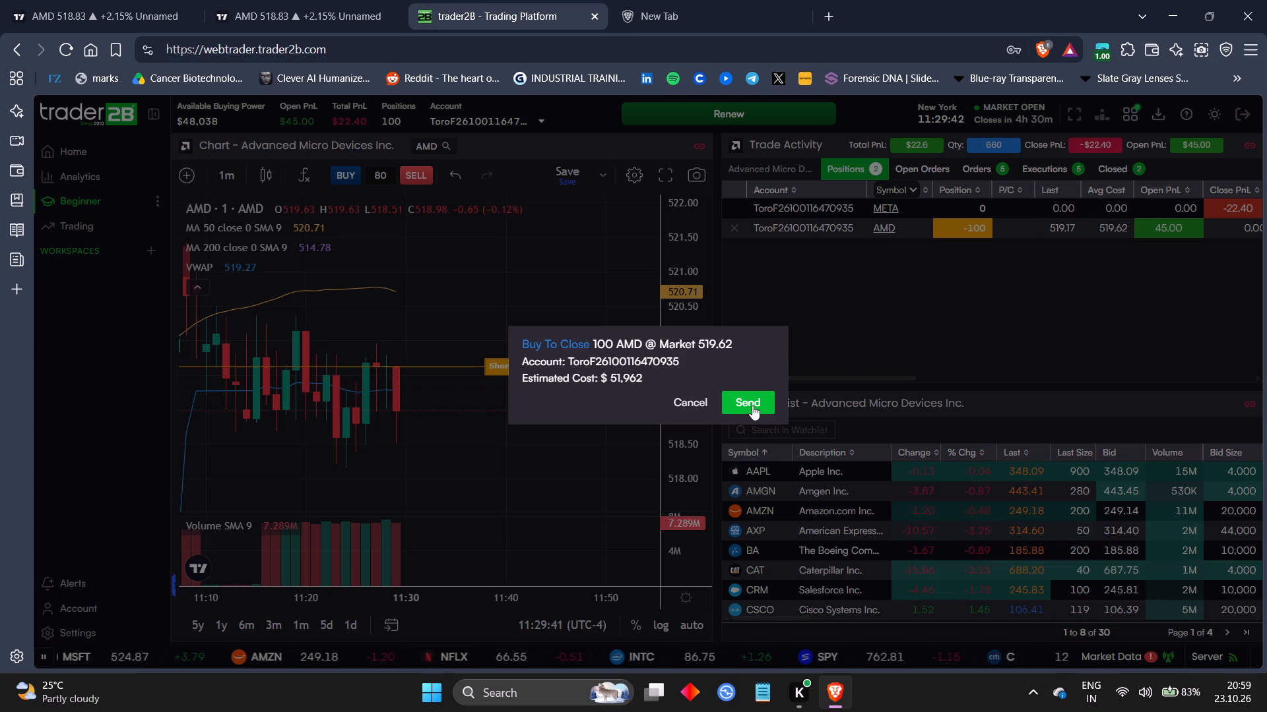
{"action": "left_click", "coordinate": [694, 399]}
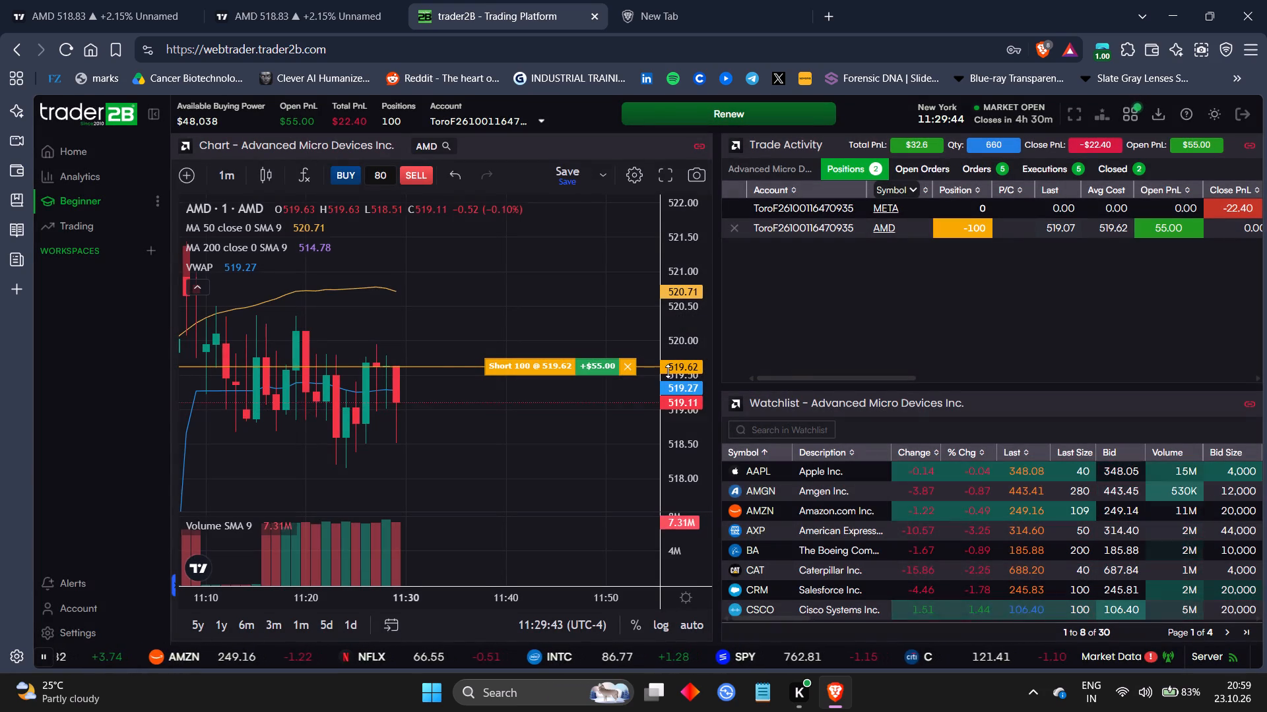
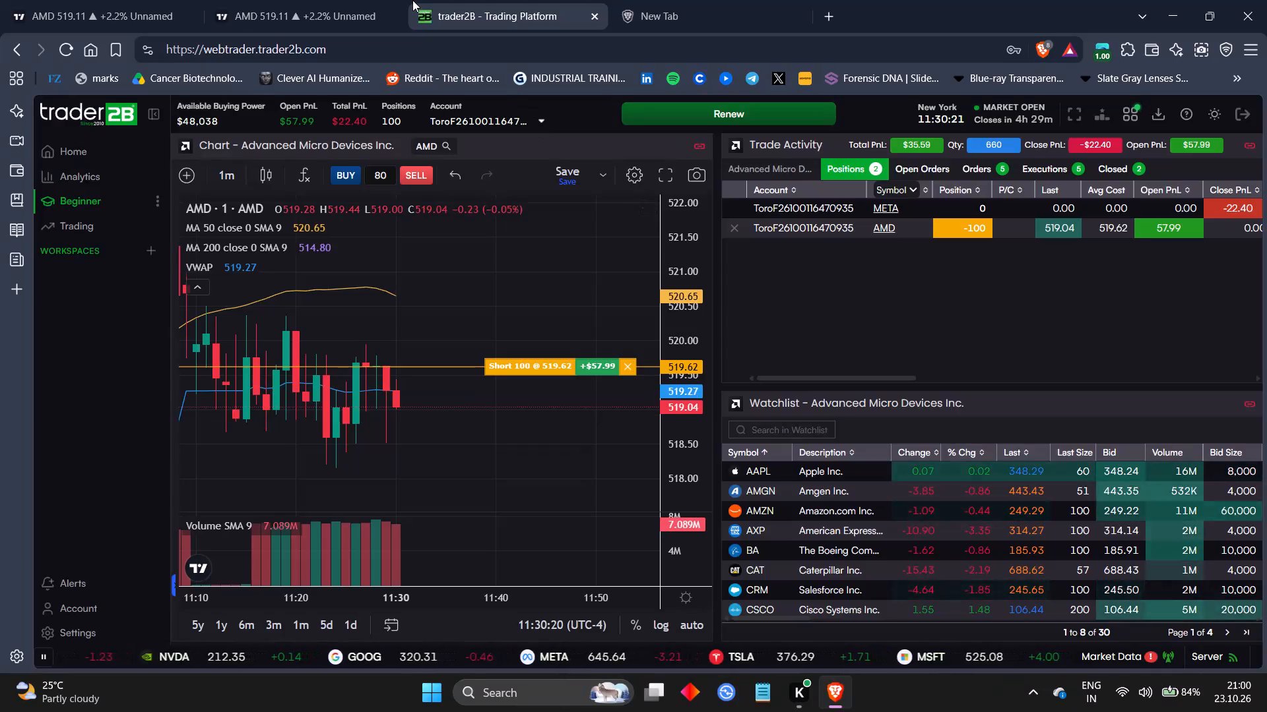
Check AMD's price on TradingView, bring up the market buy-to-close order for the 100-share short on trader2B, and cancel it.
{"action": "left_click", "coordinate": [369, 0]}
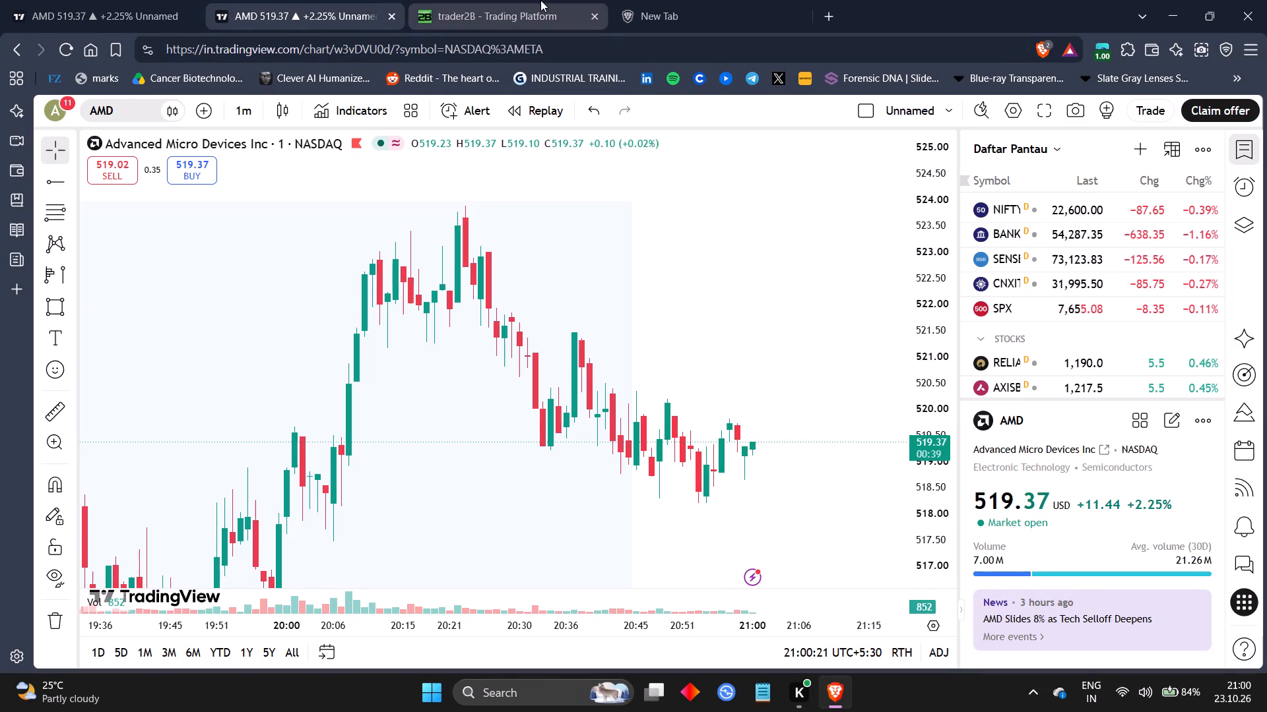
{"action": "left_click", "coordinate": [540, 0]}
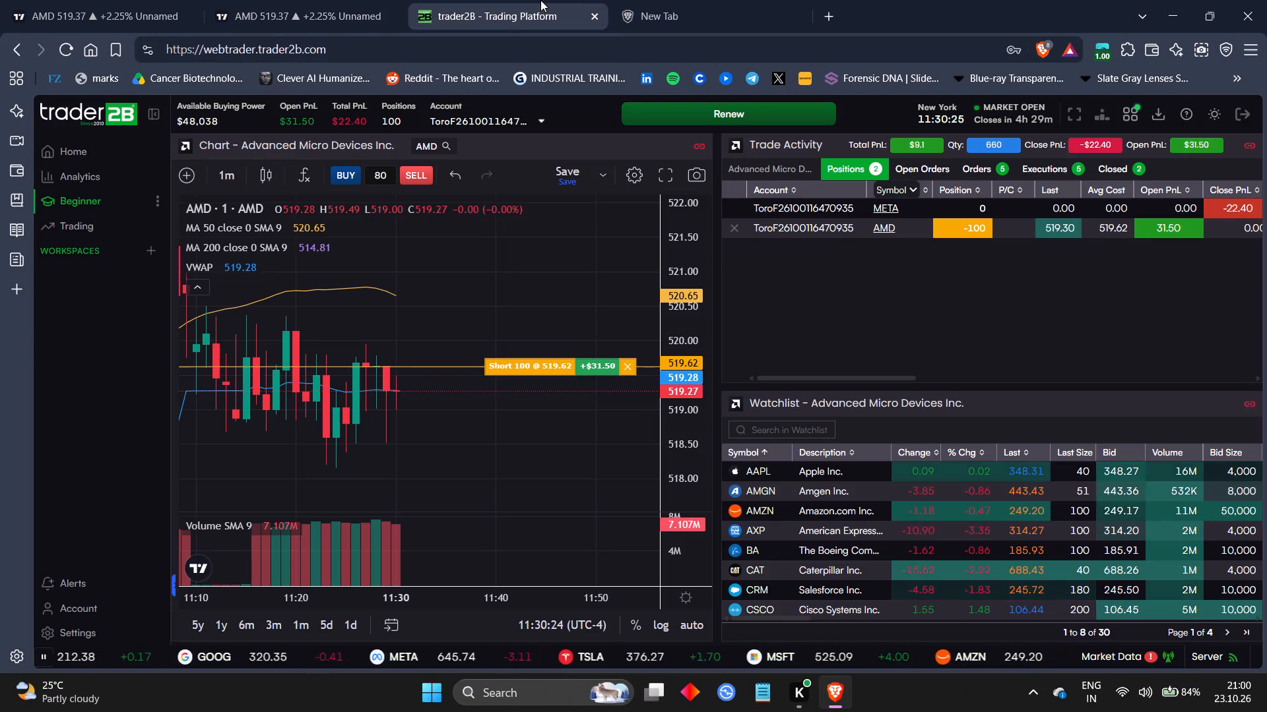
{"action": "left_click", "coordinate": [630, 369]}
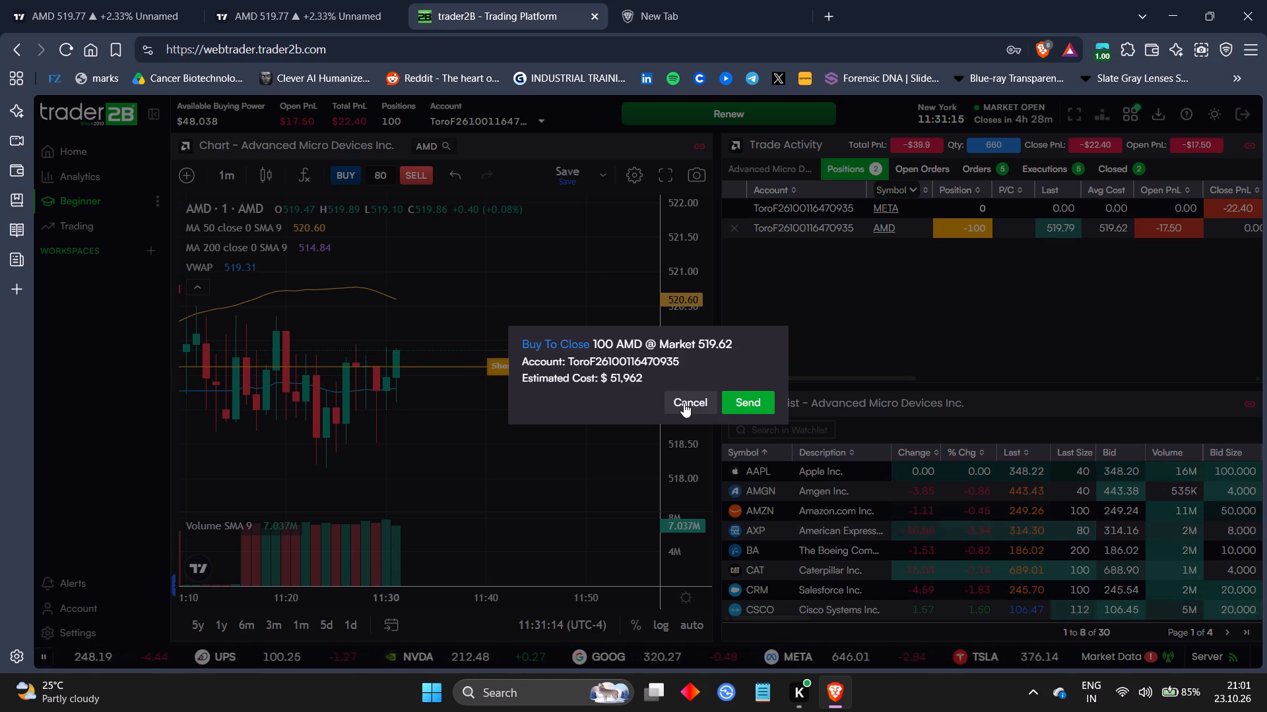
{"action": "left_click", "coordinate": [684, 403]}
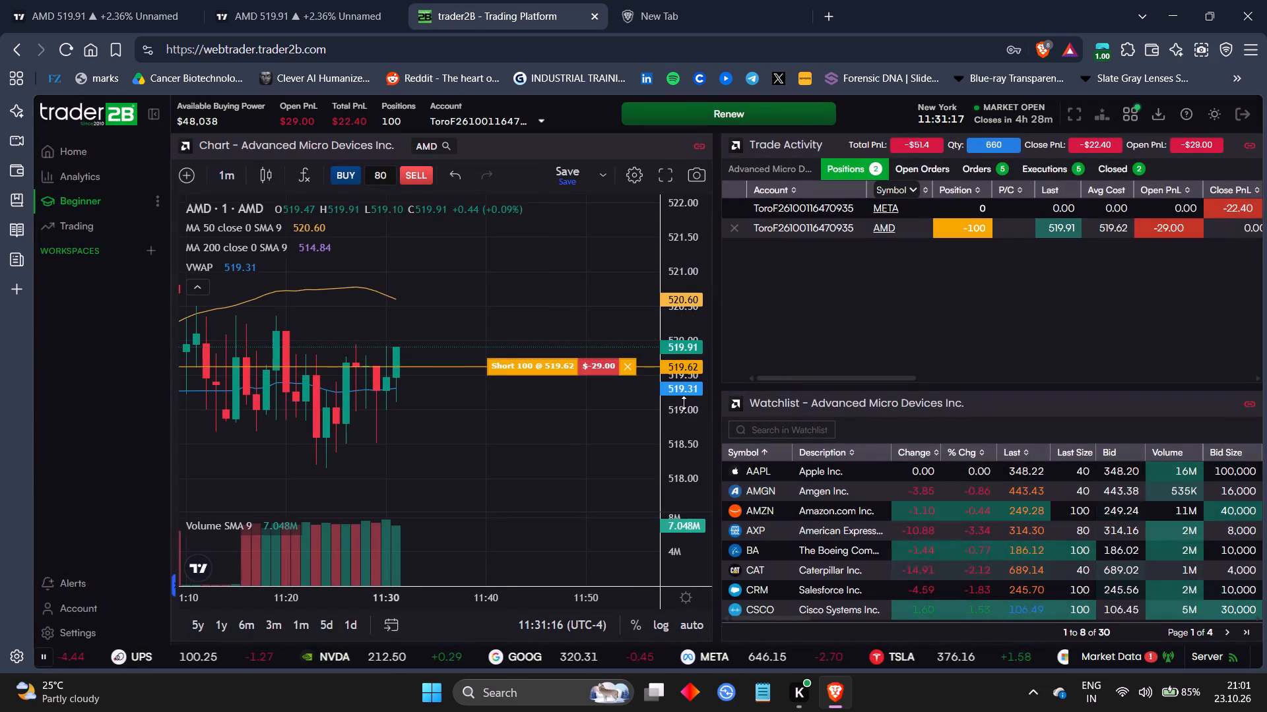
On the TradingView AMD chart, draw a rectangle zone from about 521.39 down to 520.82, spanning about 20:39 to 21:13.
{"action": "left_click_drag", "start_coordinate": [550, 421], "coordinate": [603, 436]}
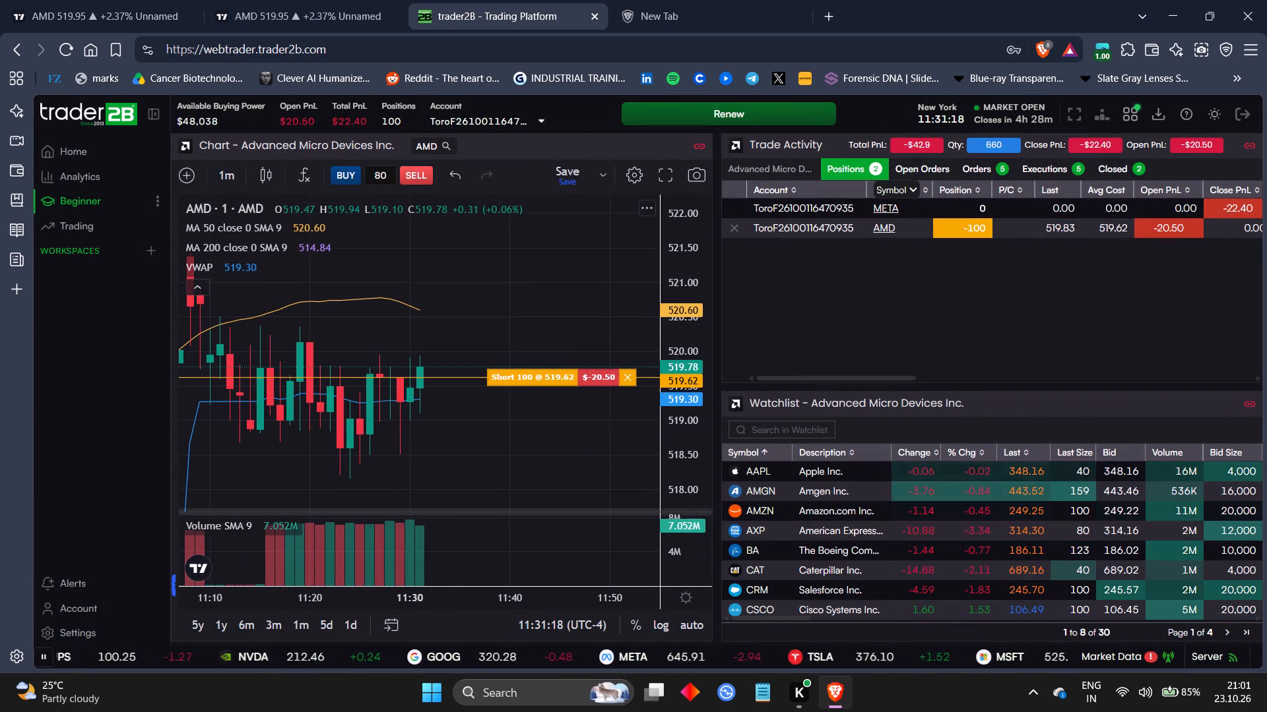
{"action": "left_click_drag", "start_coordinate": [463, 595], "coordinate": [540, 591]}
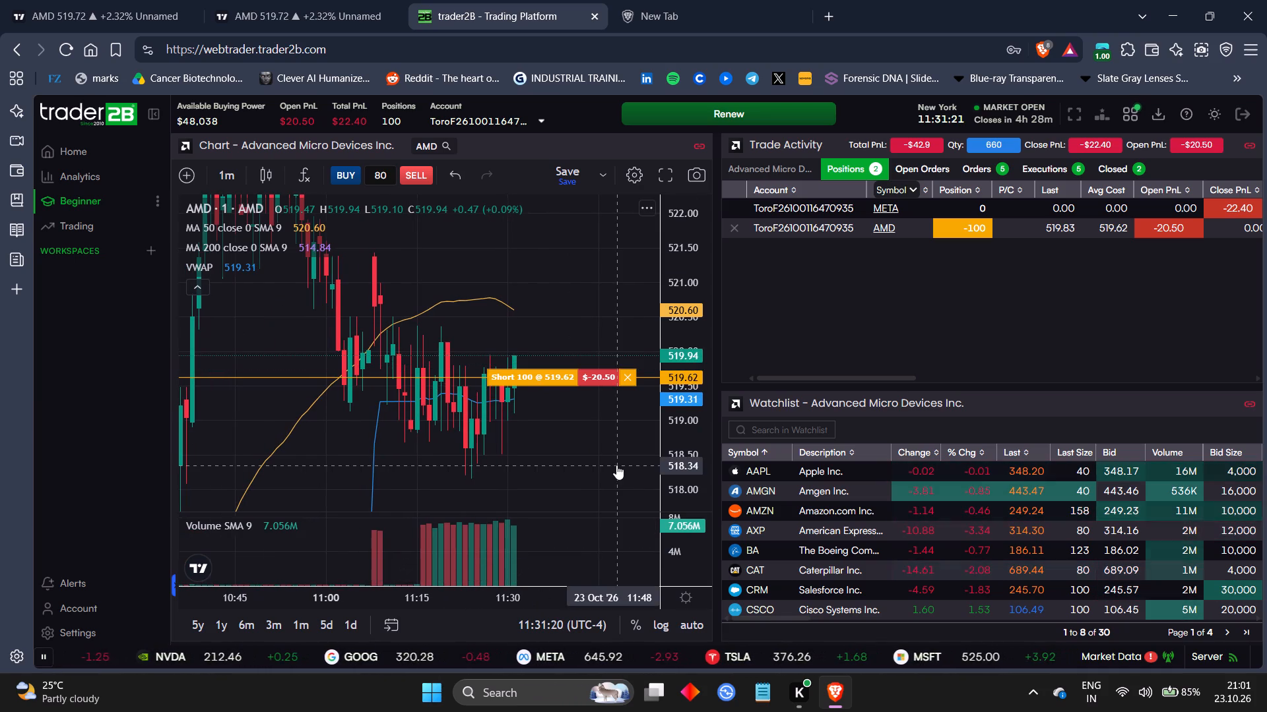
{"action": "left_click_drag", "start_coordinate": [618, 429], "coordinate": [571, 442]}
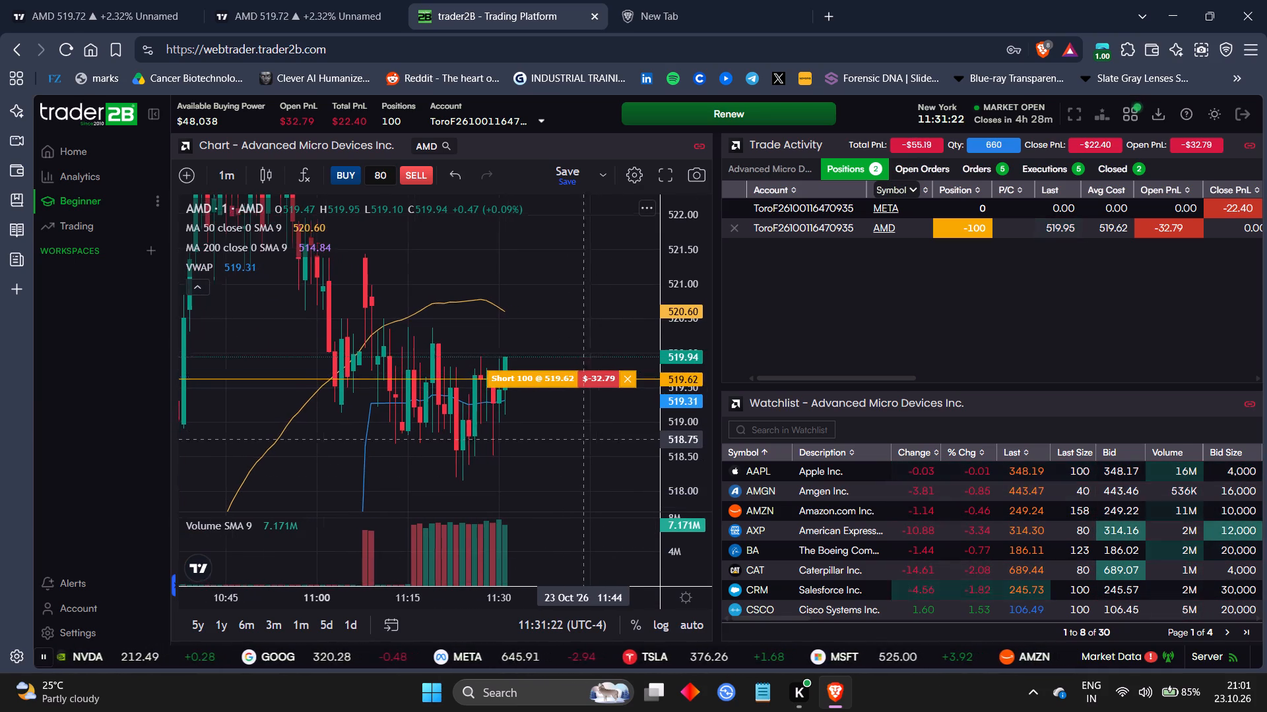
{"action": "left_click_drag", "start_coordinate": [571, 442], "coordinate": [540, 464]}
{"action": "left_click_drag", "start_coordinate": [632, 307], "coordinate": [604, 339]}
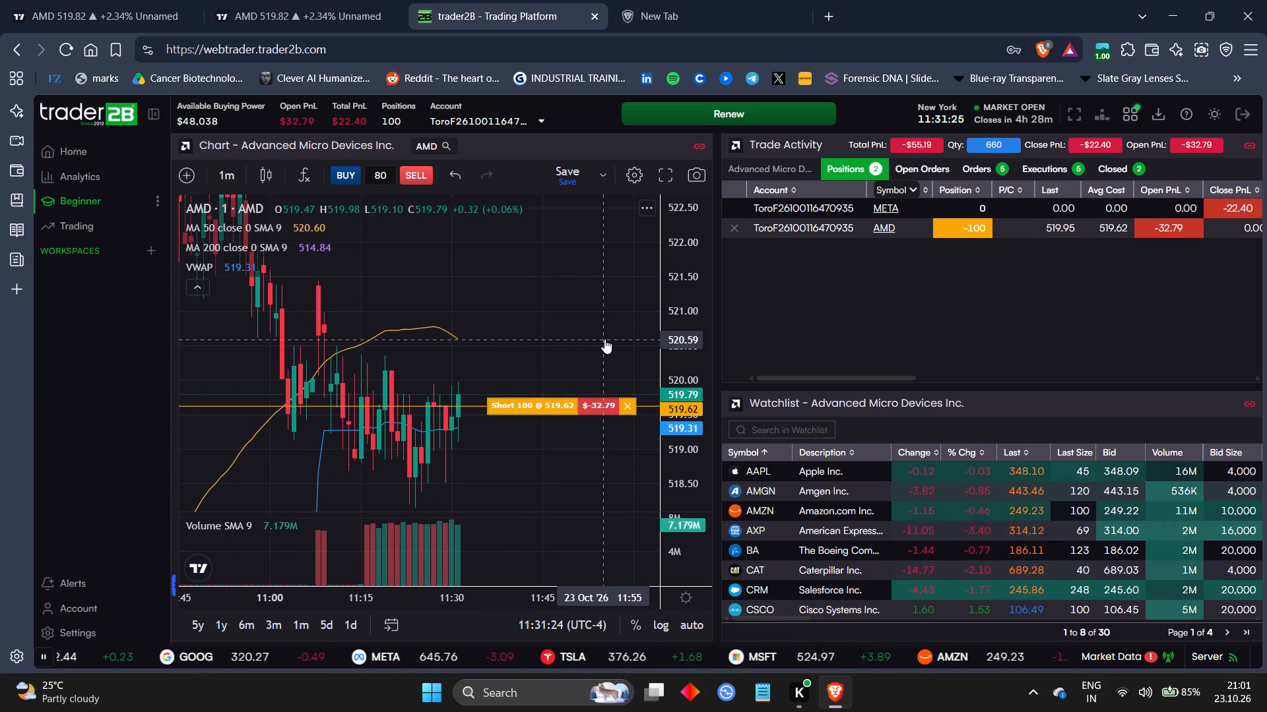
{"action": "left_click", "coordinate": [368, 0]}
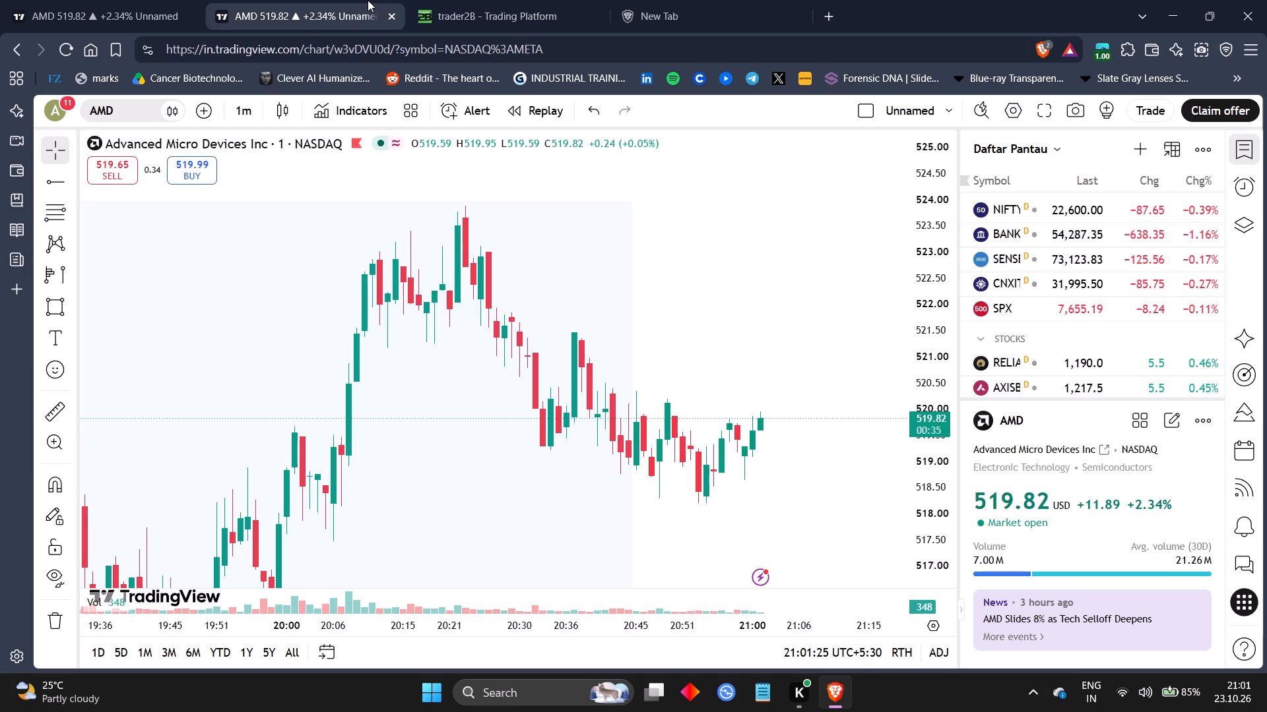
{"action": "left_click_drag", "start_coordinate": [828, 357], "coordinate": [710, 331]}
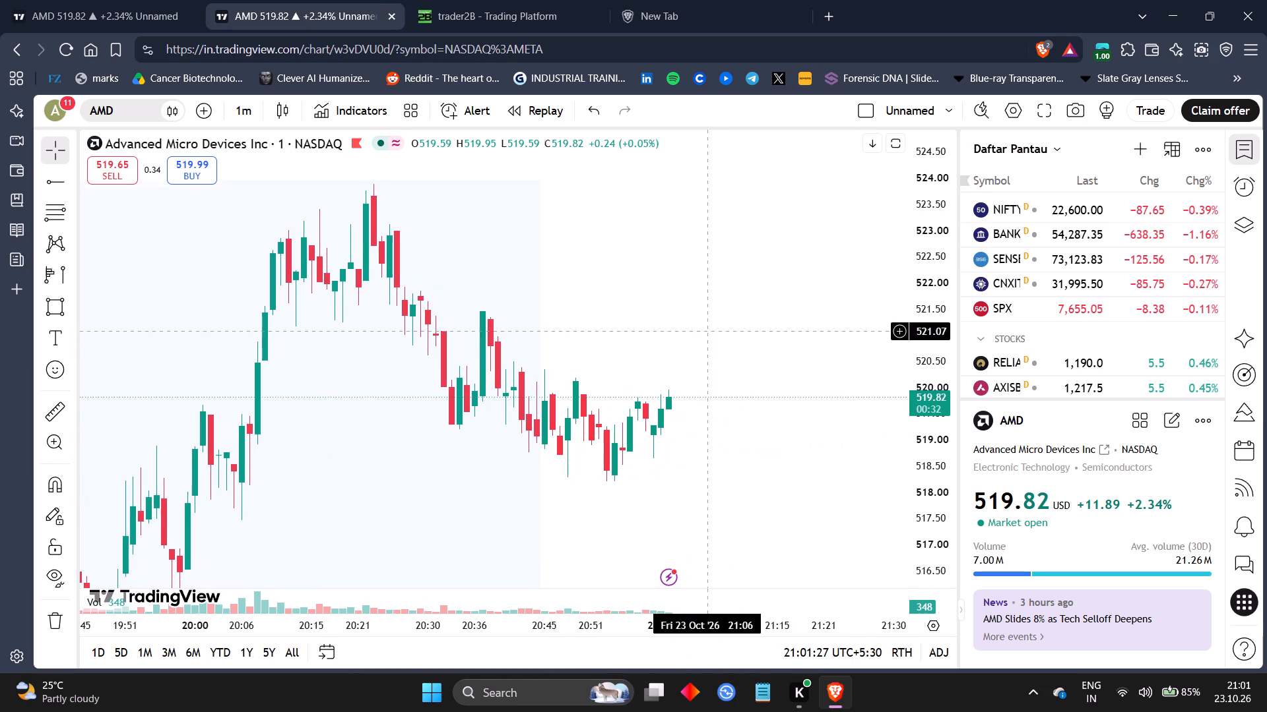
{"action": "left_click", "coordinate": [41, 308]}
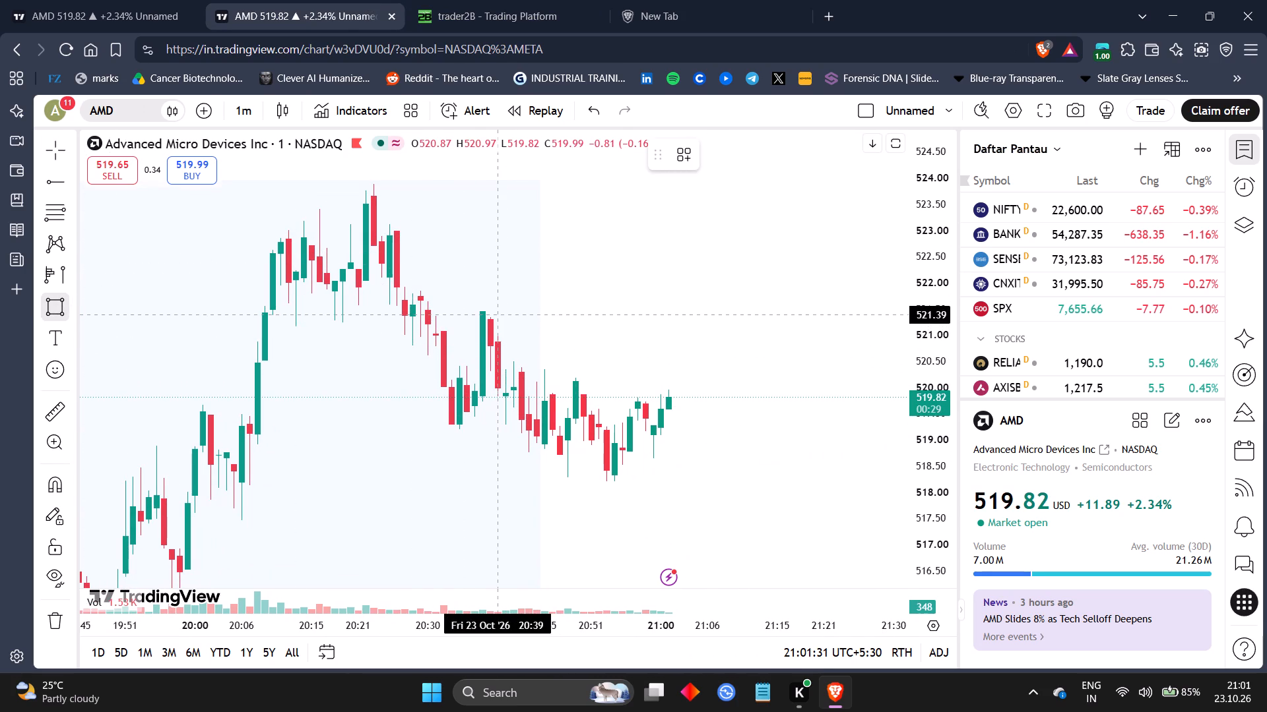
{"action": "left_click_drag", "start_coordinate": [500, 314], "coordinate": [568, 372]}
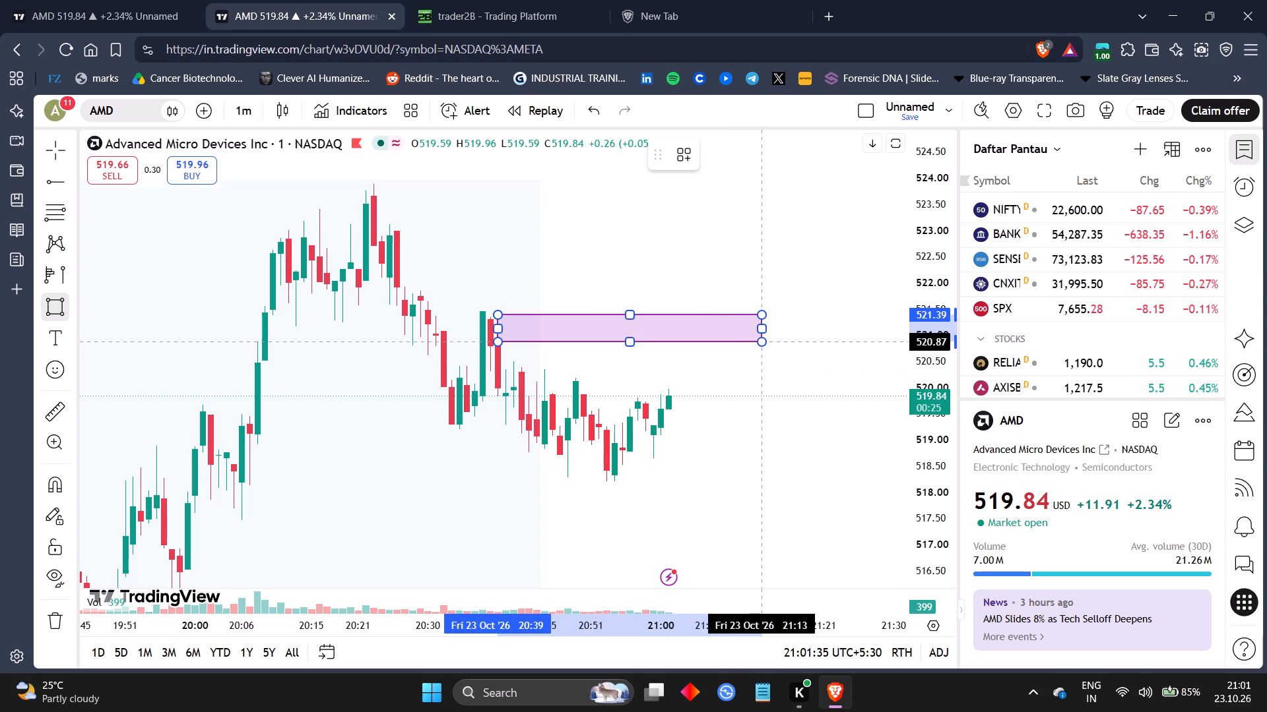
{"action": "left_click", "coordinate": [765, 344]}
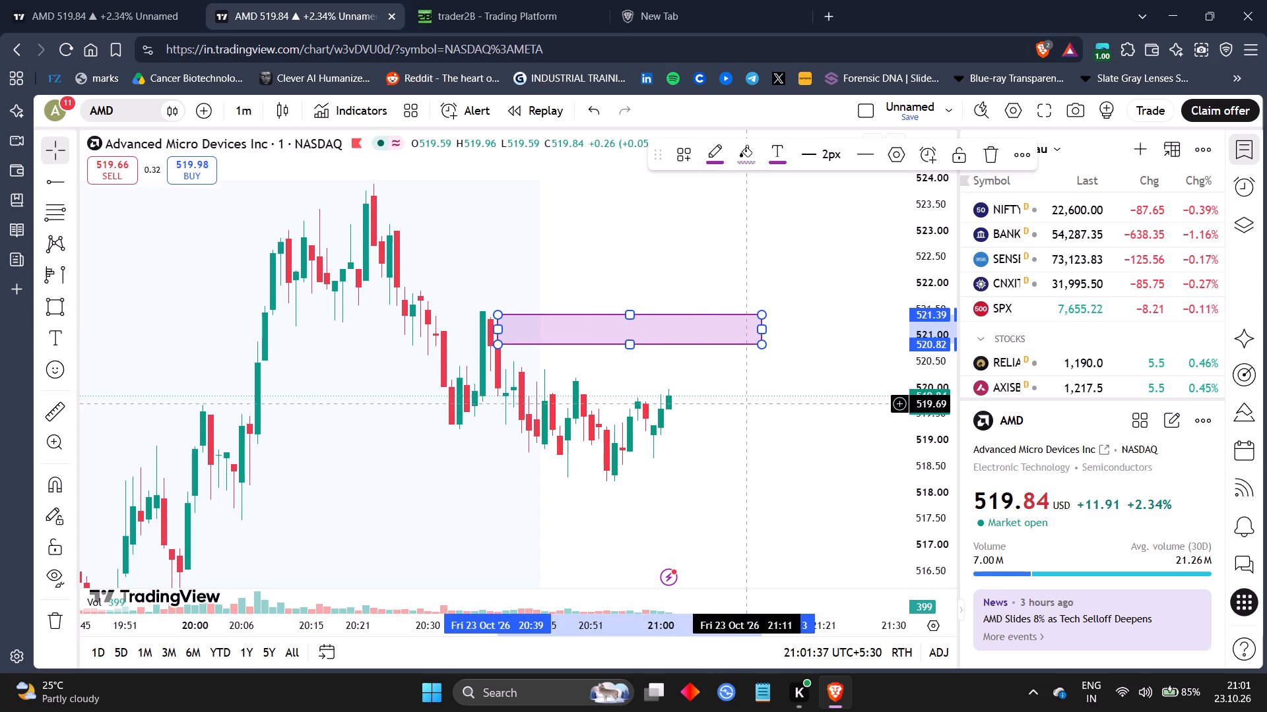
Compare AMD's latest 1-minute candles with the rectangle zone on TradingView and the short entry on trader2B.
{"action": "left_click_drag", "start_coordinate": [746, 403], "coordinate": [703, 392]}
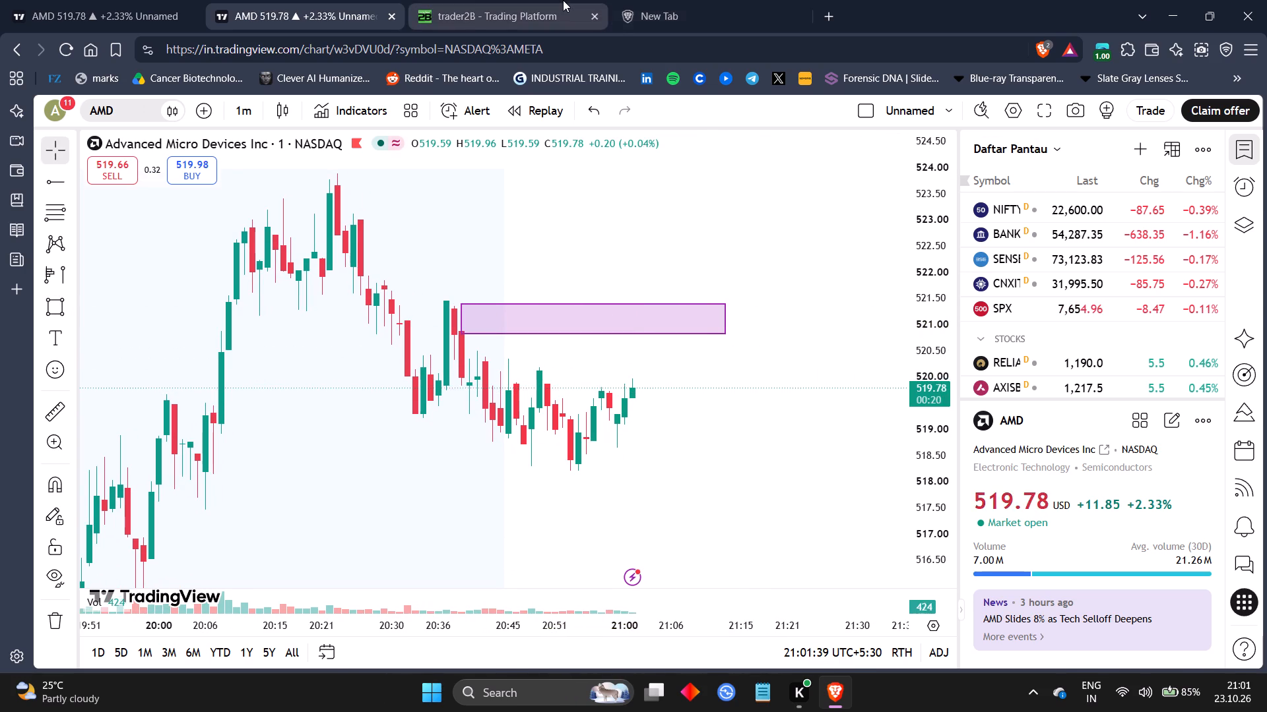
{"action": "left_click", "coordinate": [563, 0]}
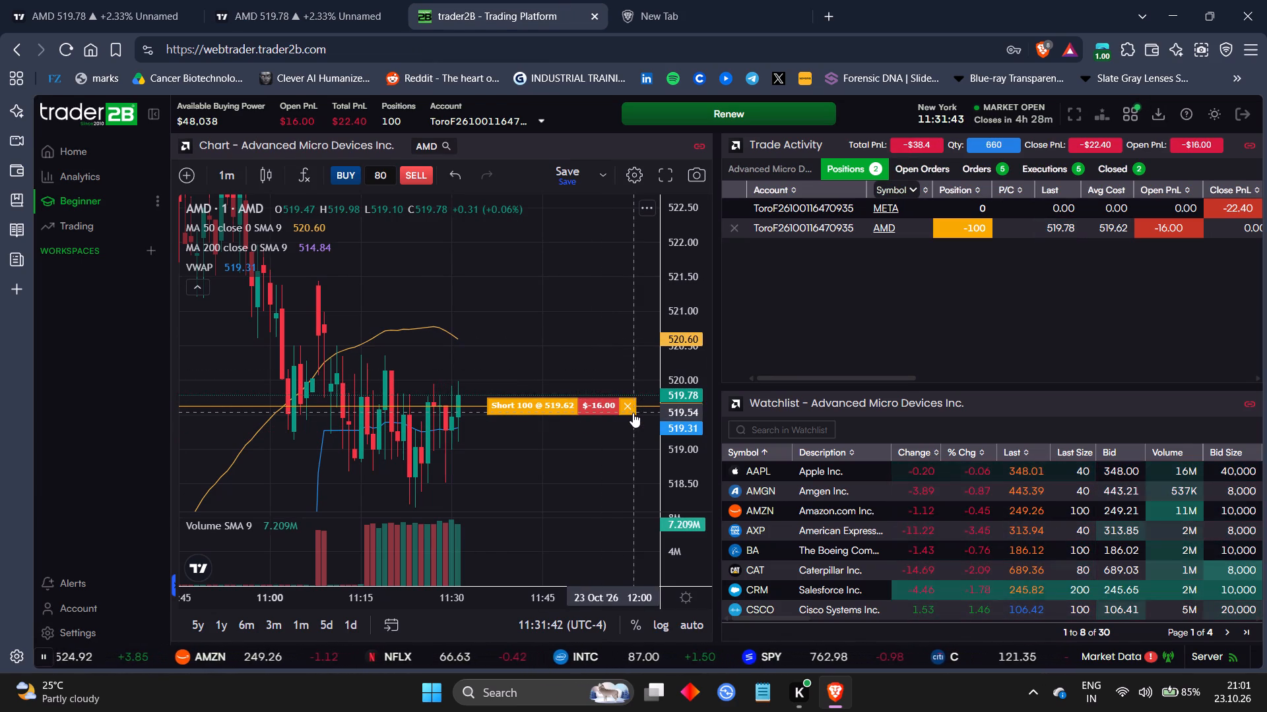
{"action": "left_click_drag", "start_coordinate": [616, 267], "coordinate": [574, 274]}
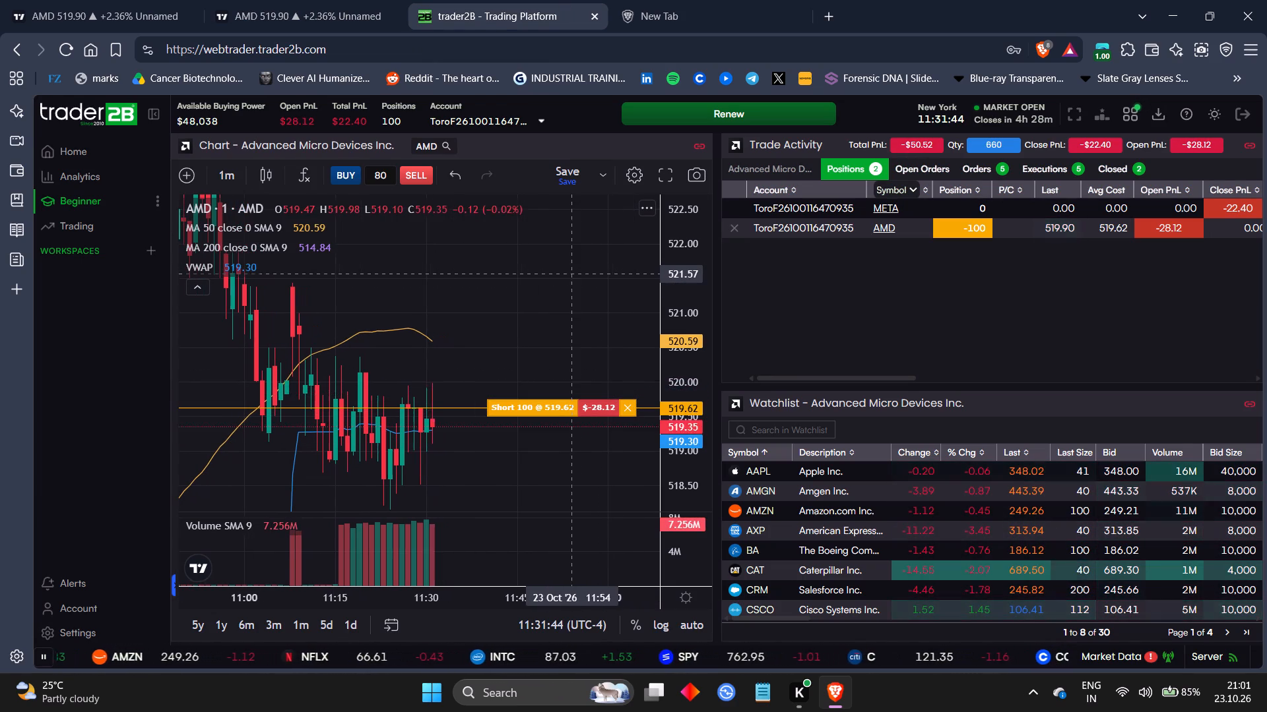
{"action": "left_click", "coordinate": [363, 0]}
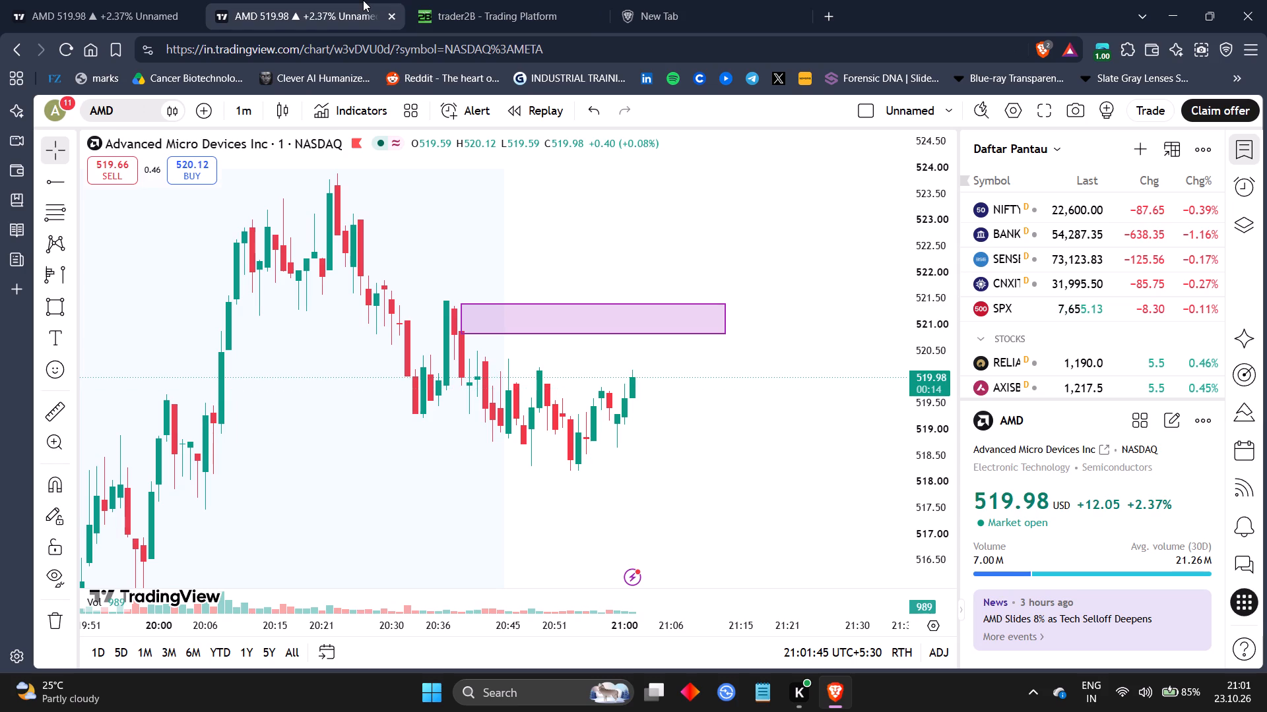
{"action": "left_click", "coordinate": [480, 4]}
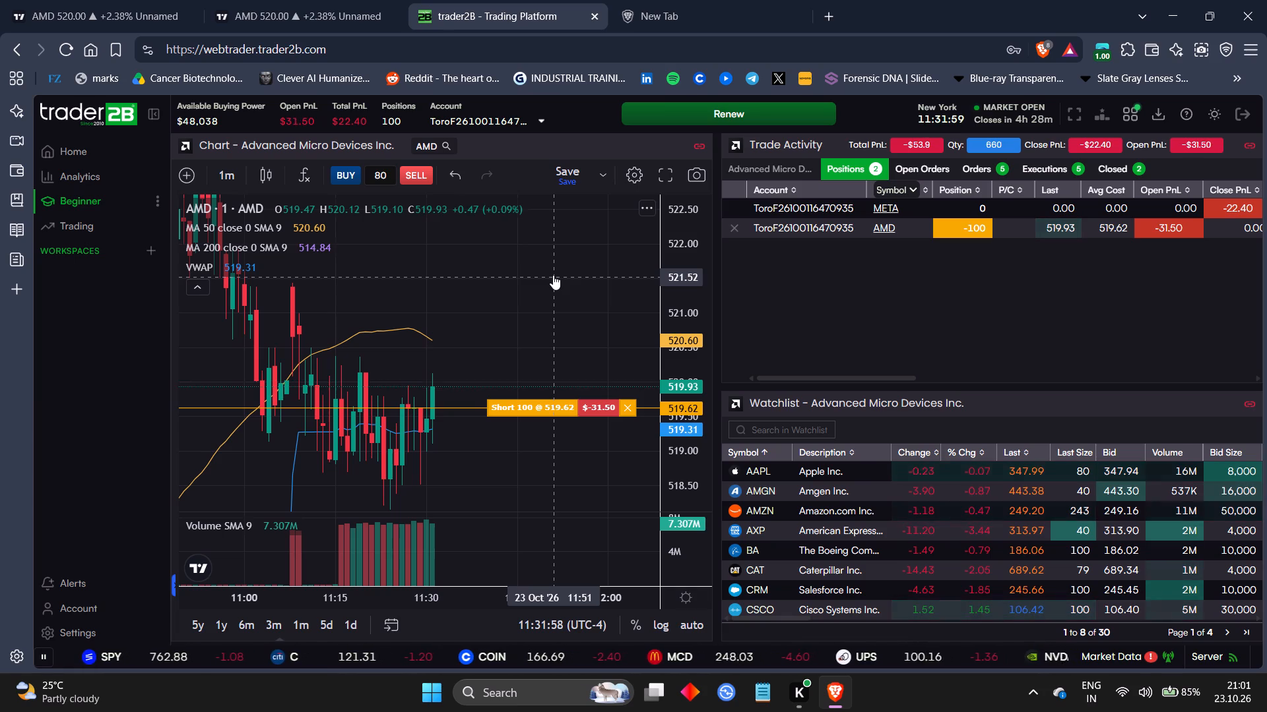
Examine AMD's wider session price action and volume profile on TradingView, from the highs down to the session lows.
{"action": "left_click", "coordinate": [331, 0]}
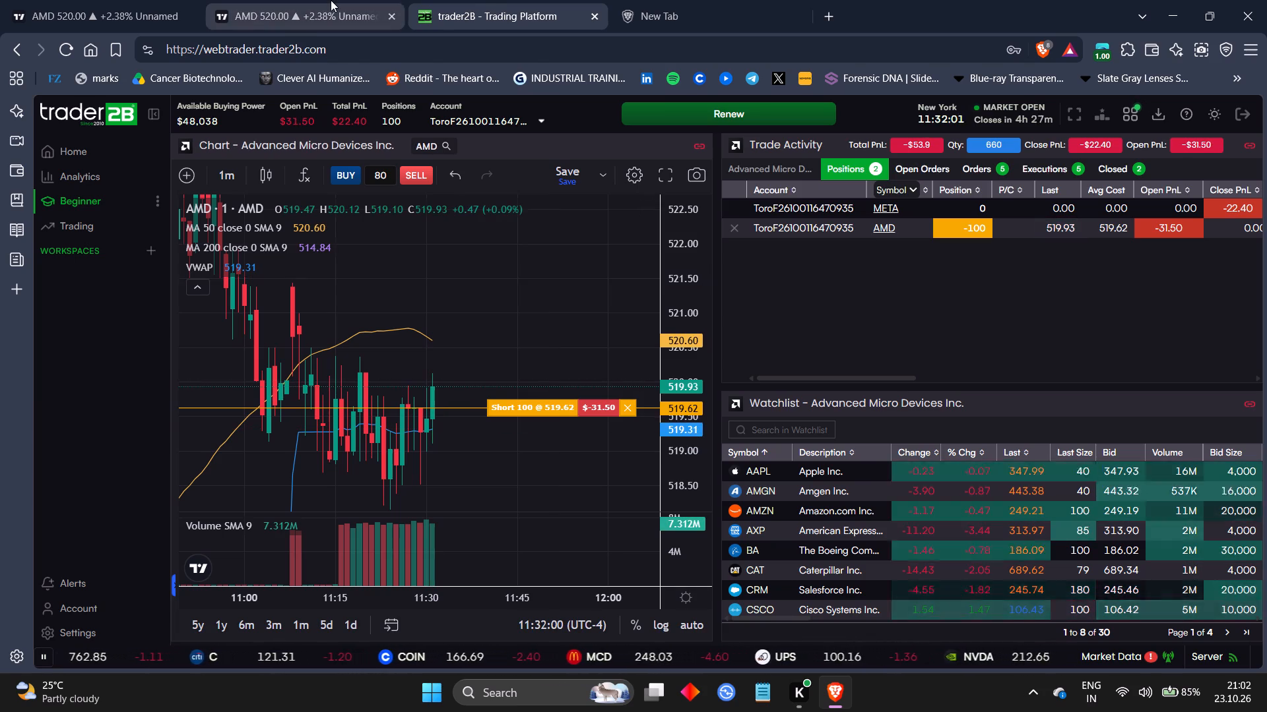
{"action": "left_click_drag", "start_coordinate": [914, 279], "coordinate": [900, 443]}
{"action": "left_click_drag", "start_coordinate": [900, 443], "coordinate": [897, 340]}
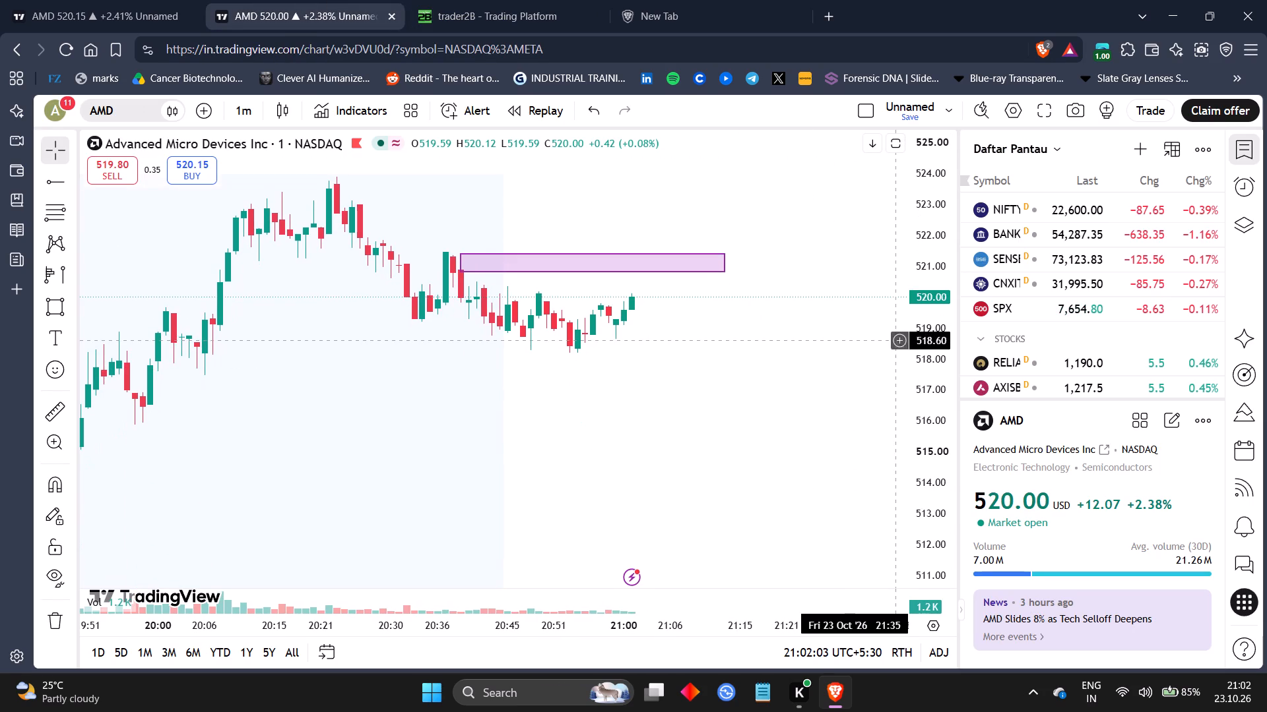
{"action": "left_click_drag", "start_coordinate": [535, 624], "coordinate": [775, 649]}
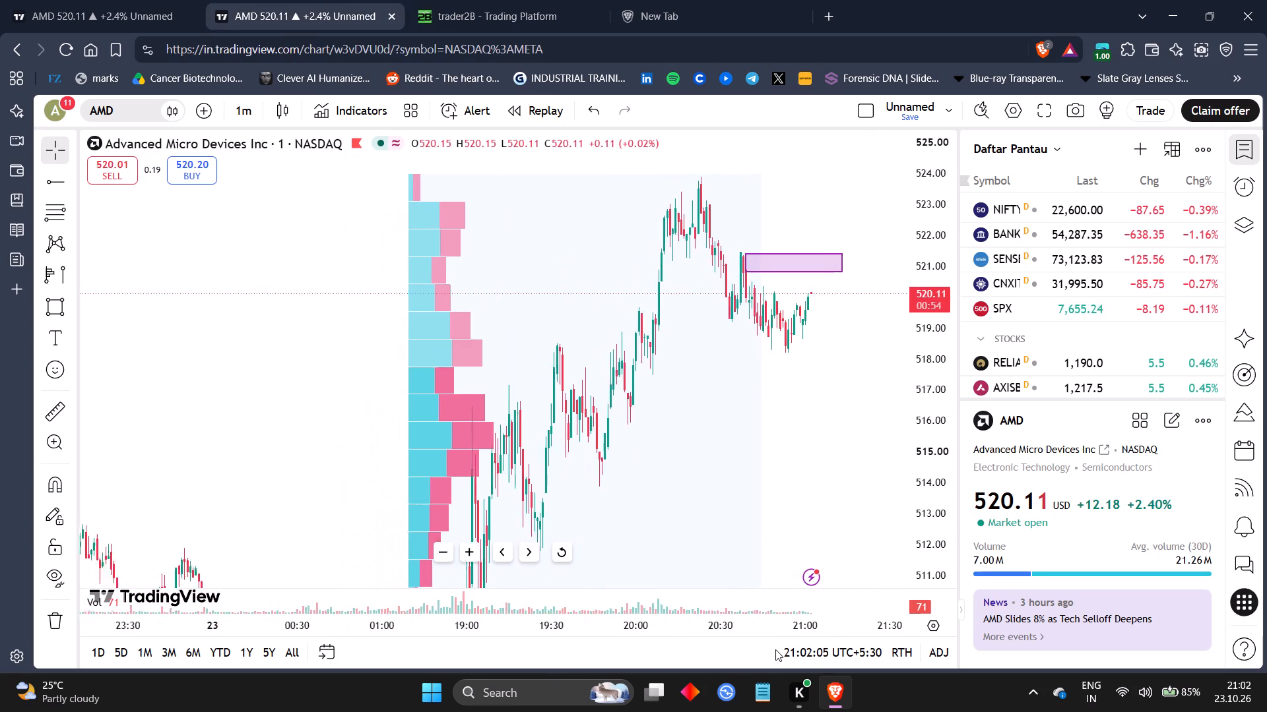
{"action": "left_click_drag", "start_coordinate": [775, 649], "coordinate": [776, 649]}
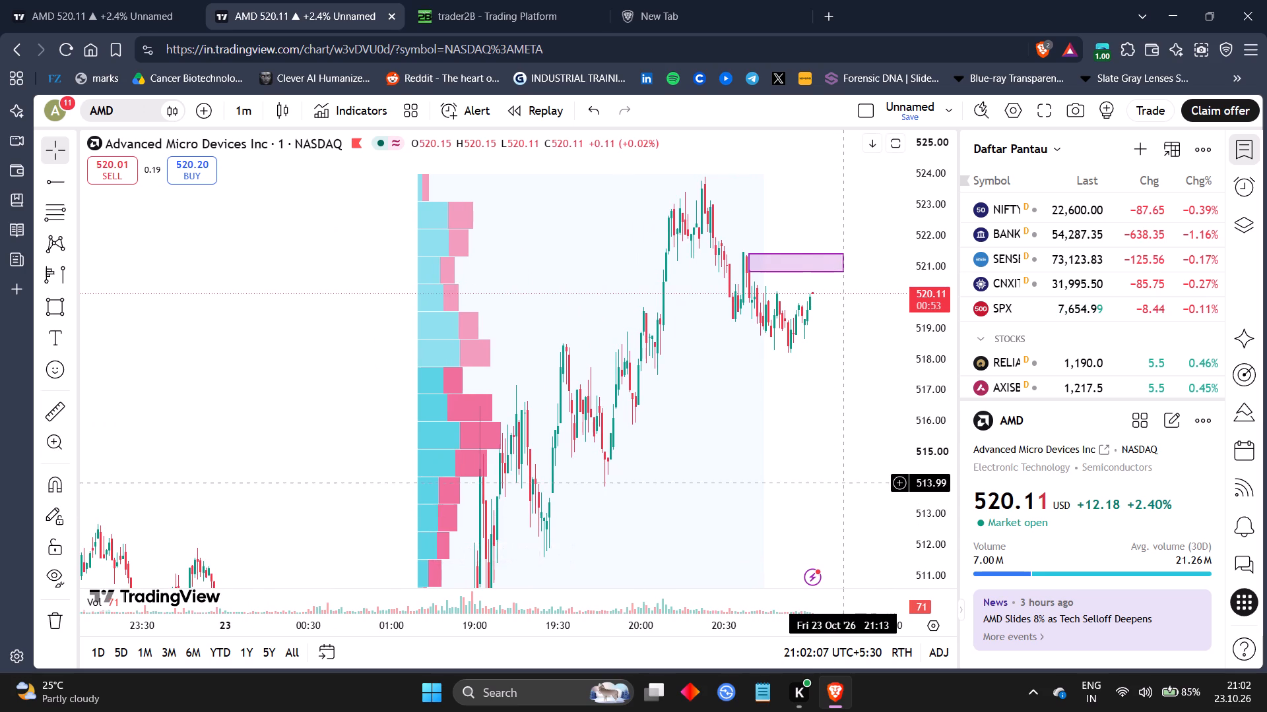
{"action": "left_click_drag", "start_coordinate": [844, 483], "coordinate": [627, 358]}
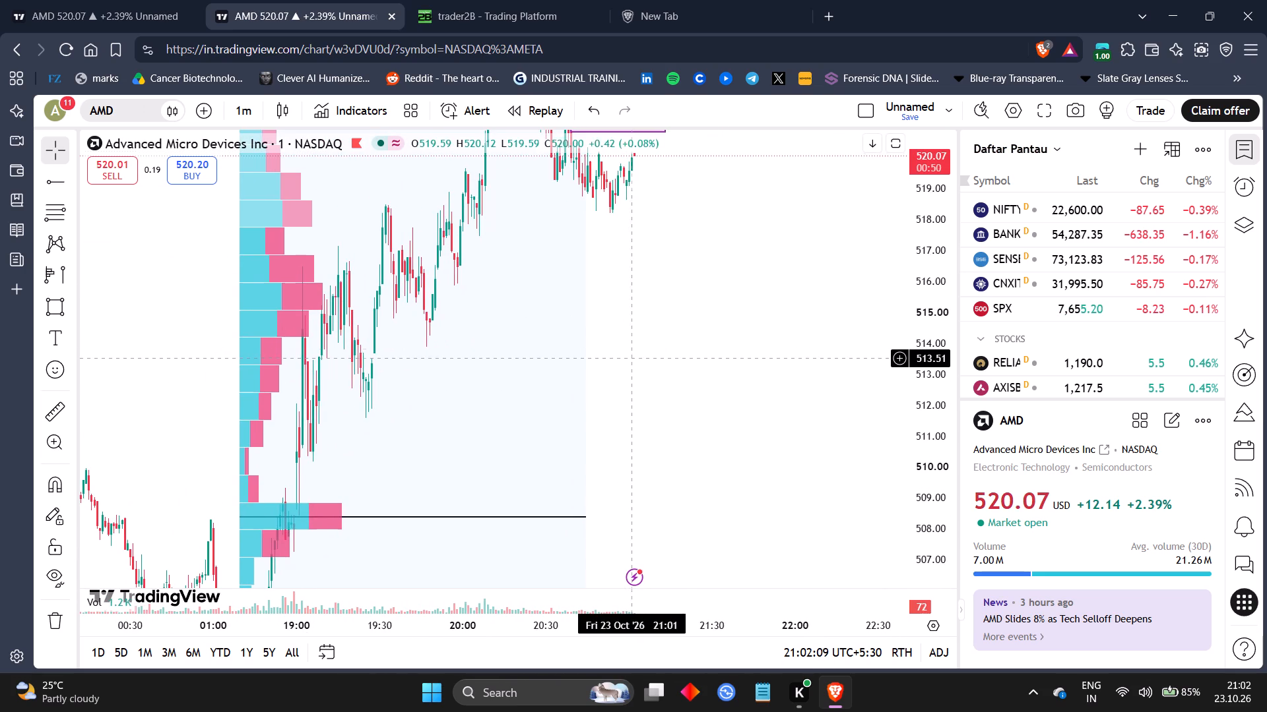
{"action": "left_click_drag", "start_coordinate": [703, 347], "coordinate": [554, 312]}
{"action": "left_click_drag", "start_coordinate": [554, 312], "coordinate": [412, 425]}
{"action": "left_click_drag", "start_coordinate": [506, 347], "coordinate": [465, 581]}
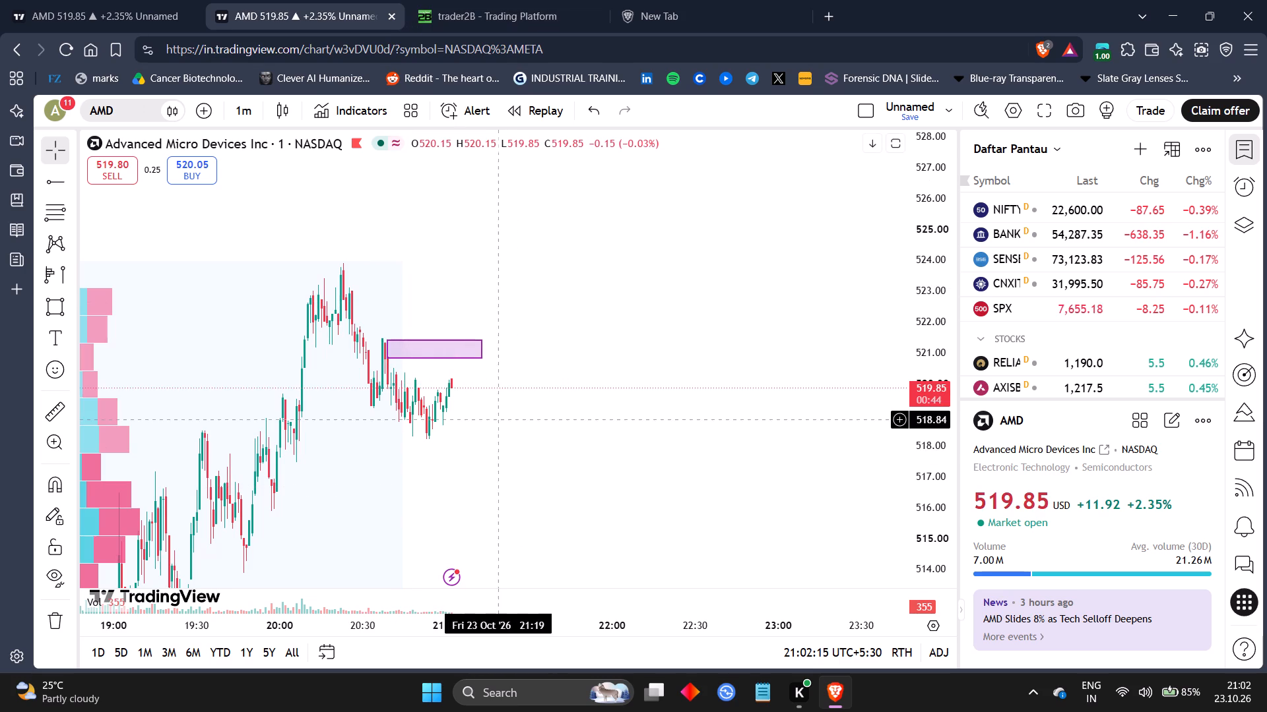
{"action": "left_click_drag", "start_coordinate": [500, 419], "coordinate": [472, 100]}
{"action": "left_click_drag", "start_coordinate": [432, 380], "coordinate": [508, 168]}
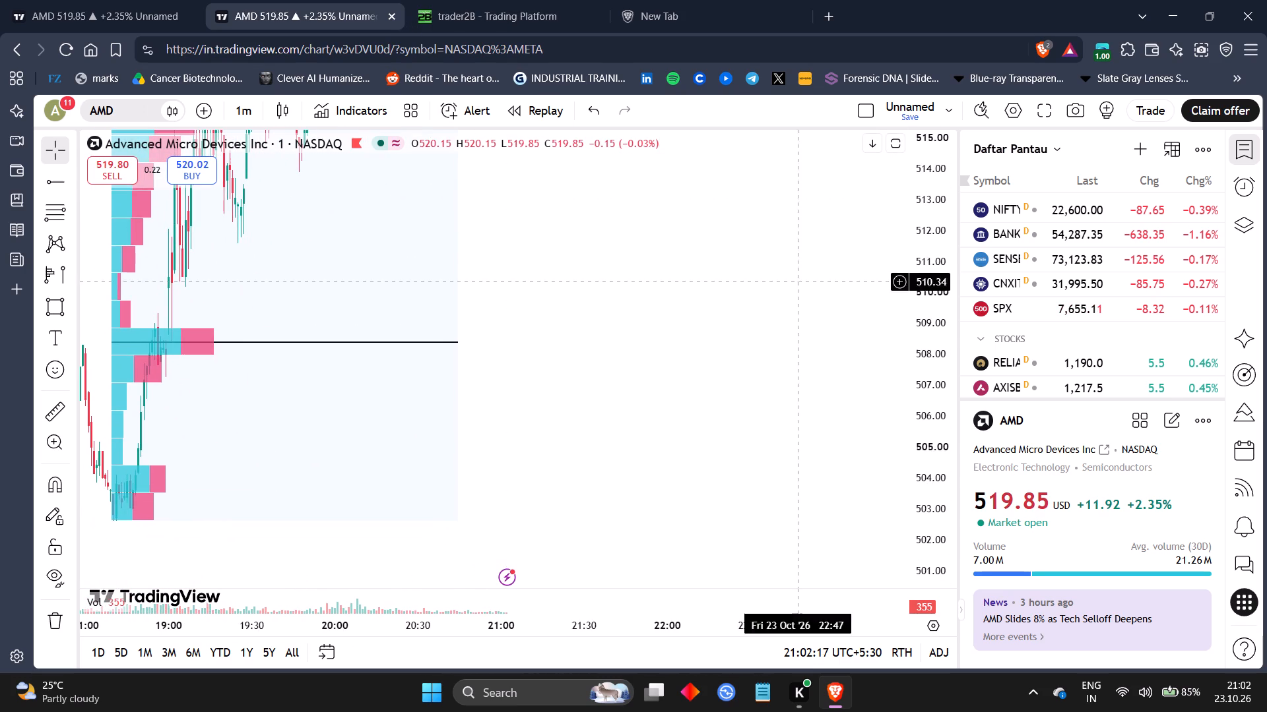
{"action": "left_click_drag", "start_coordinate": [909, 240], "coordinate": [925, 225]}
{"action": "left_click_drag", "start_coordinate": [925, 225], "coordinate": [912, 502]}
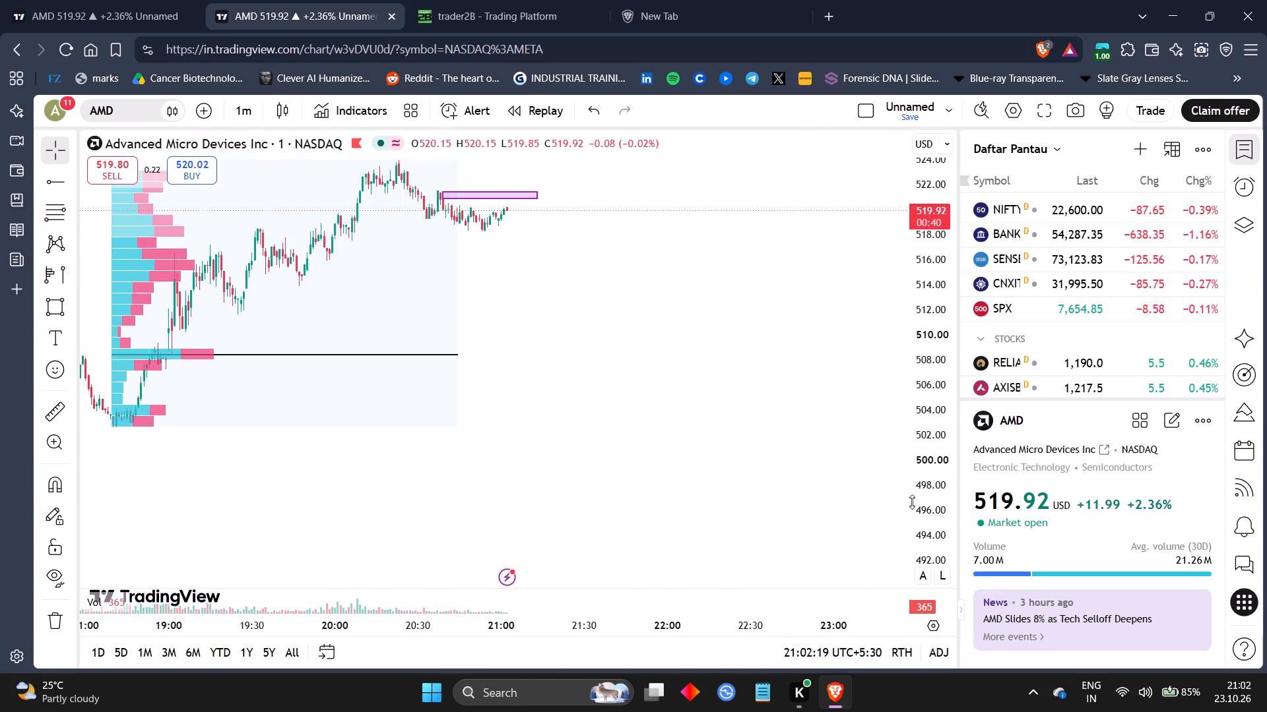
{"action": "left_click_drag", "start_coordinate": [456, 429], "coordinate": [583, 430]}
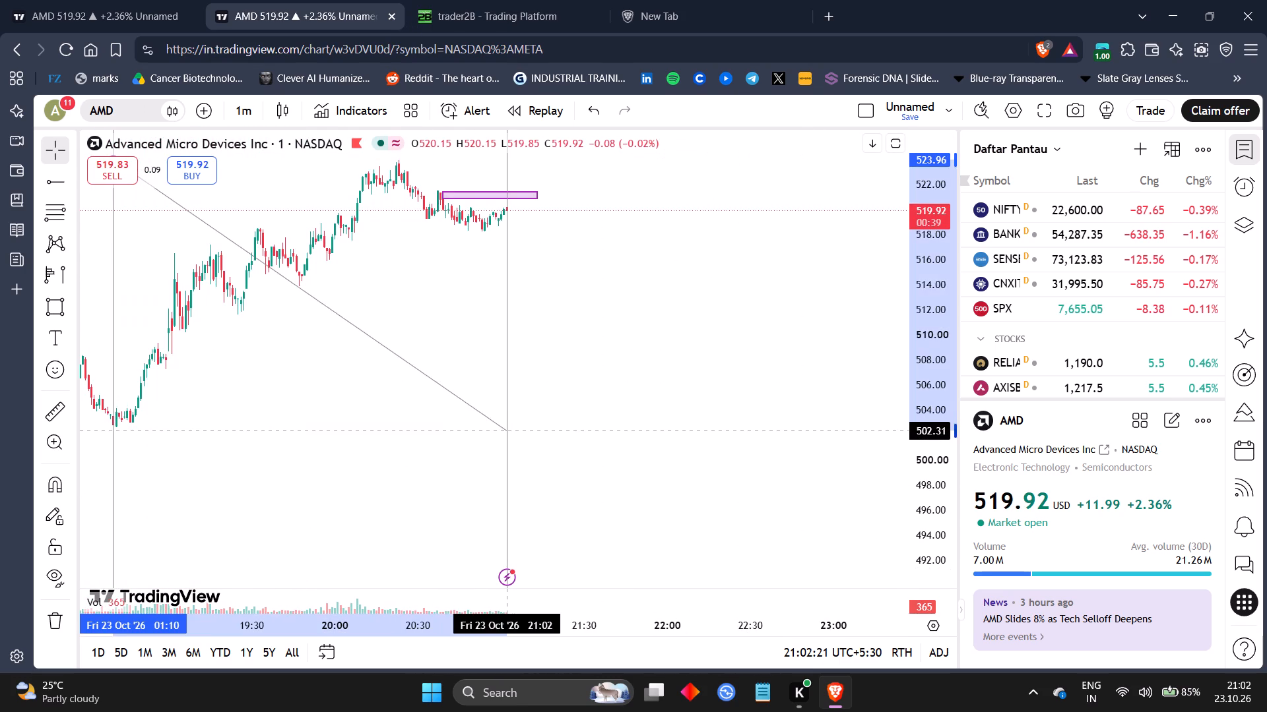
{"action": "left_click_drag", "start_coordinate": [595, 314], "coordinate": [682, 439]}
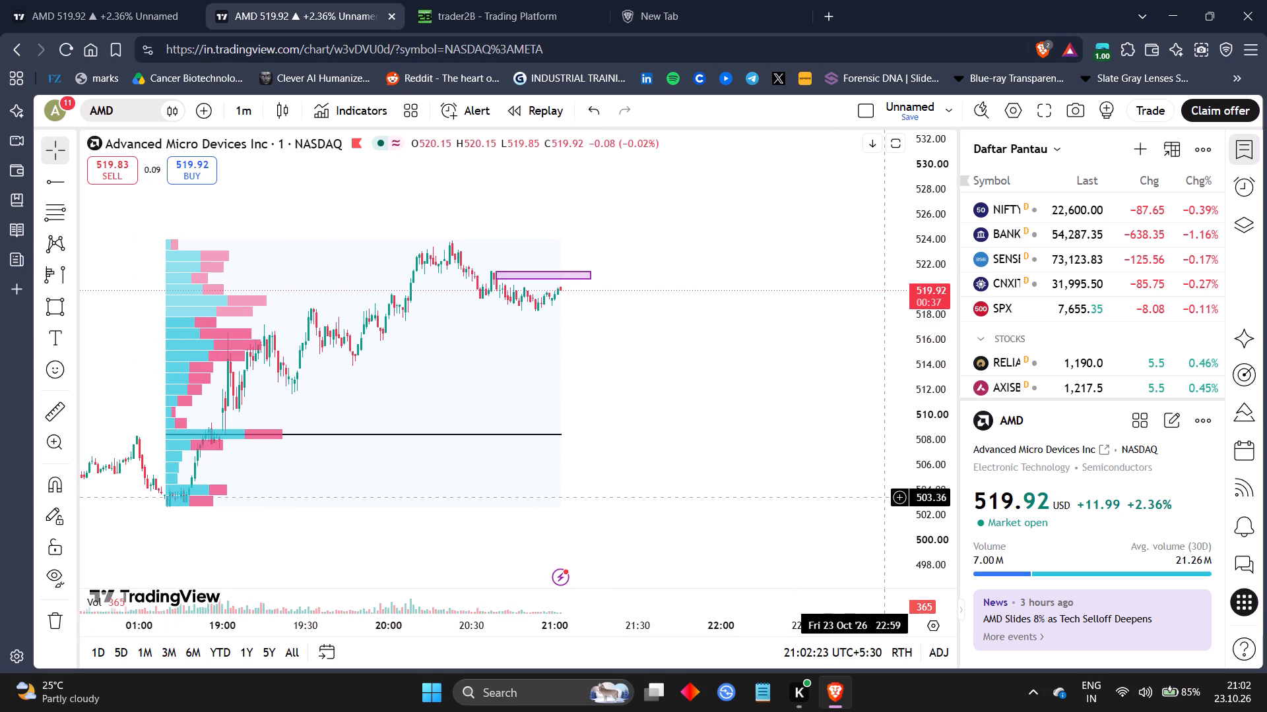
Examine AMD's recent 1-minute candles near the rectangle zone on TradingView, checking them against the open short on trader2B.
{"action": "left_click_drag", "start_coordinate": [924, 513], "coordinate": [864, 239]}
{"action": "left_click_drag", "start_coordinate": [657, 190], "coordinate": [646, 295]}
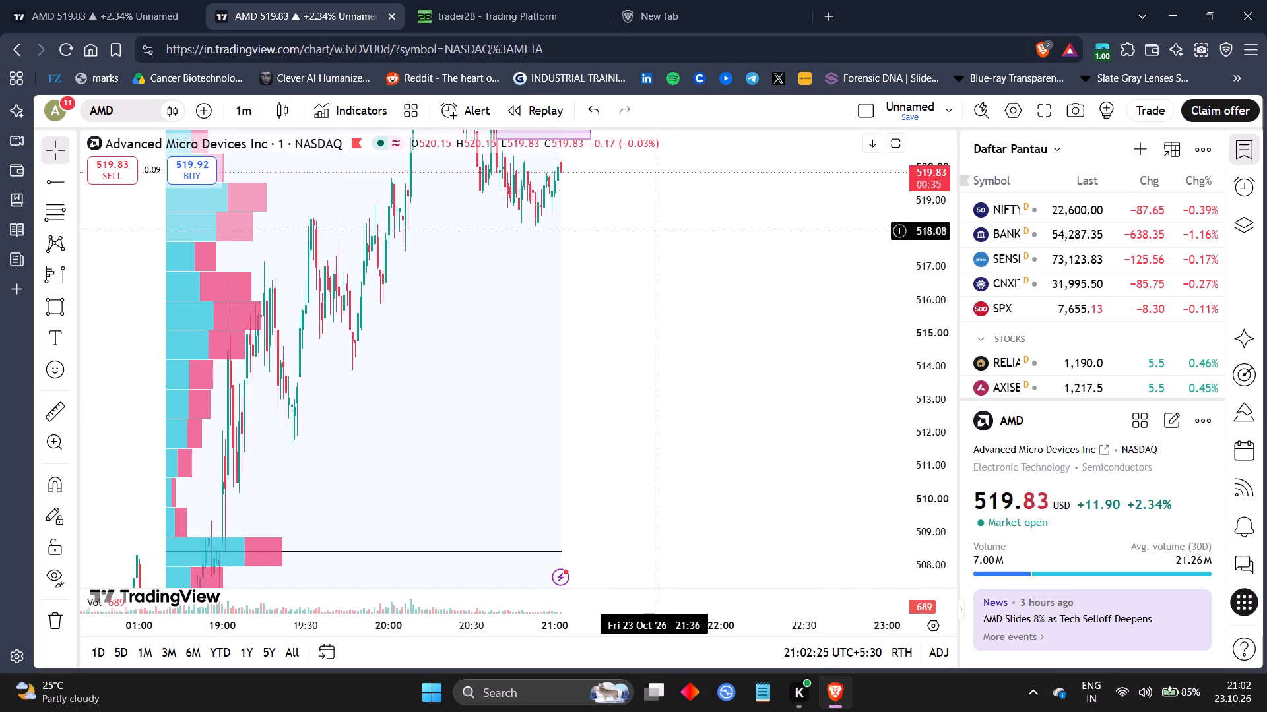
{"action": "left_click_drag", "start_coordinate": [646, 295], "coordinate": [644, 296]}
{"action": "left_click_drag", "start_coordinate": [665, 633], "coordinate": [447, 567]}
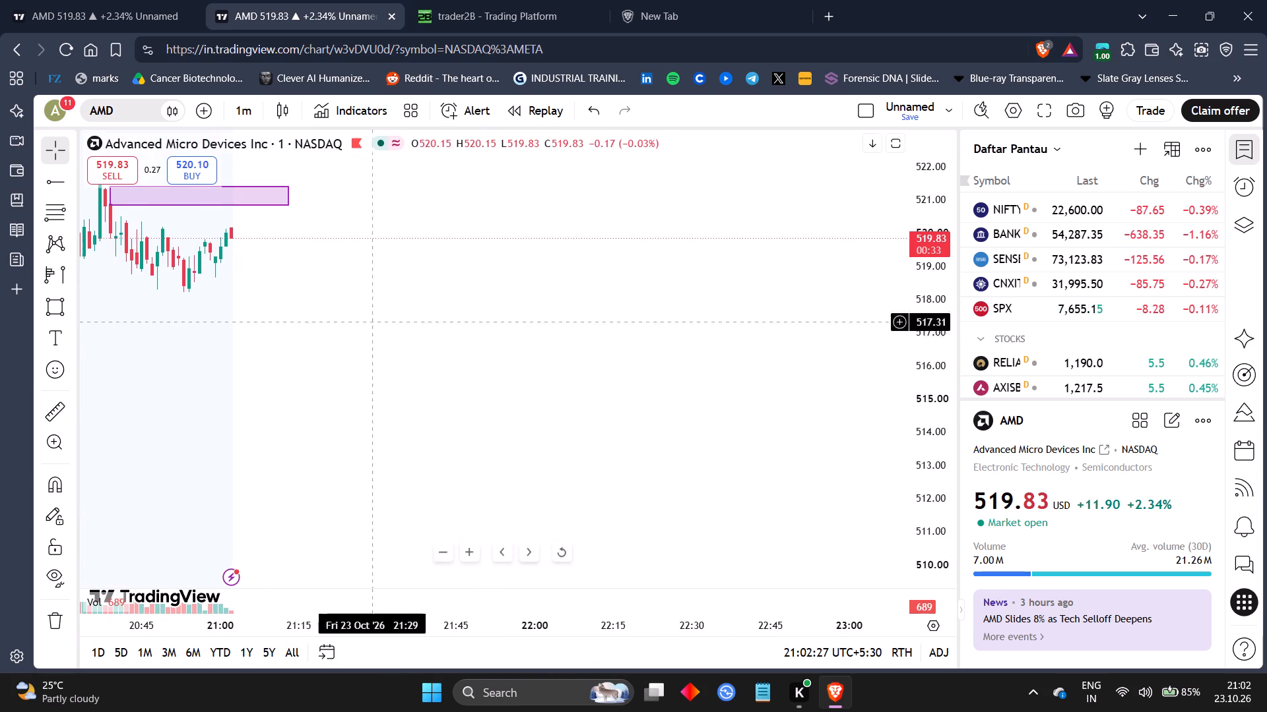
{"action": "left_click_drag", "start_coordinate": [357, 278], "coordinate": [571, 322]}
{"action": "left_click", "coordinate": [504, 0]}
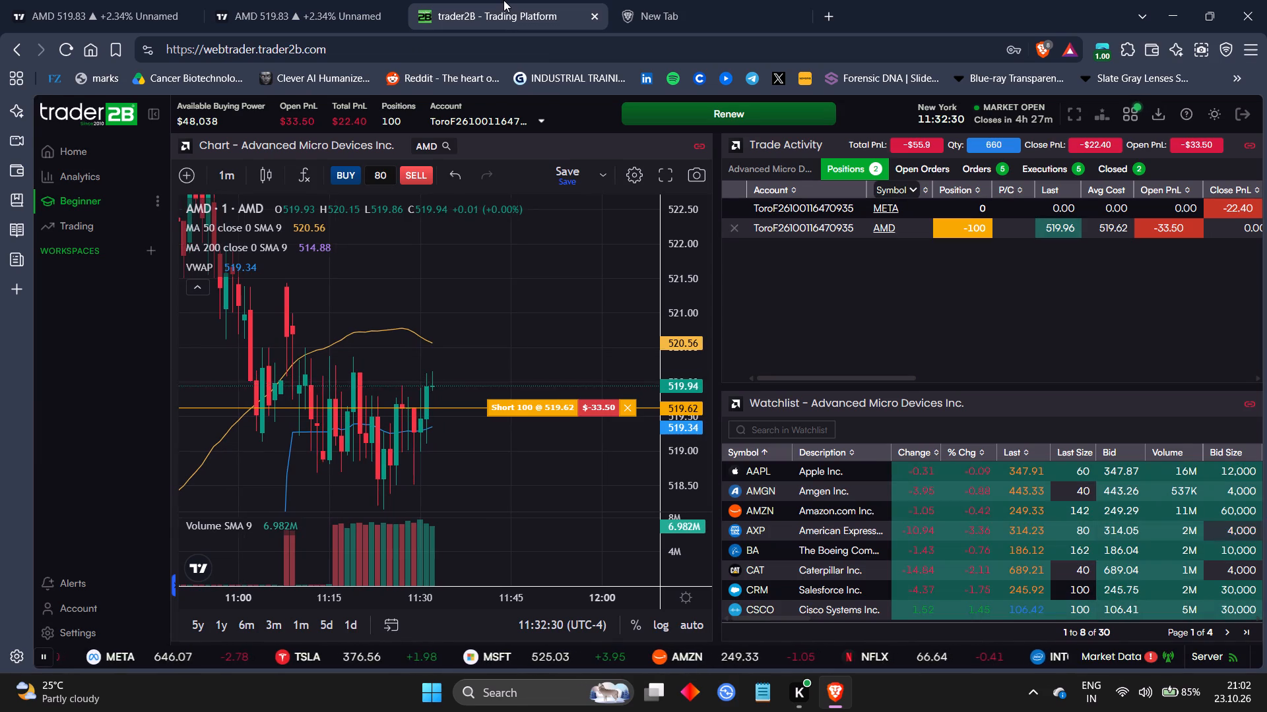
{"action": "left_click", "coordinate": [391, 0]}
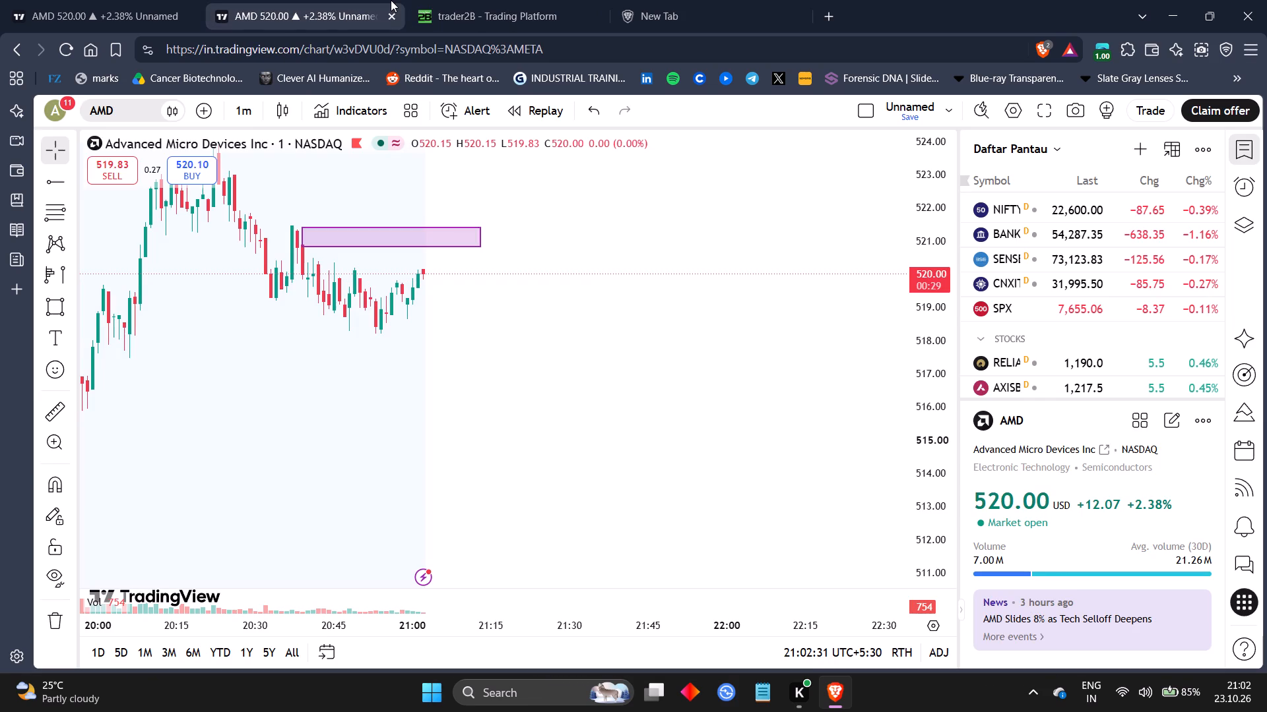
{"action": "left_click_drag", "start_coordinate": [563, 314], "coordinate": [608, 349]}
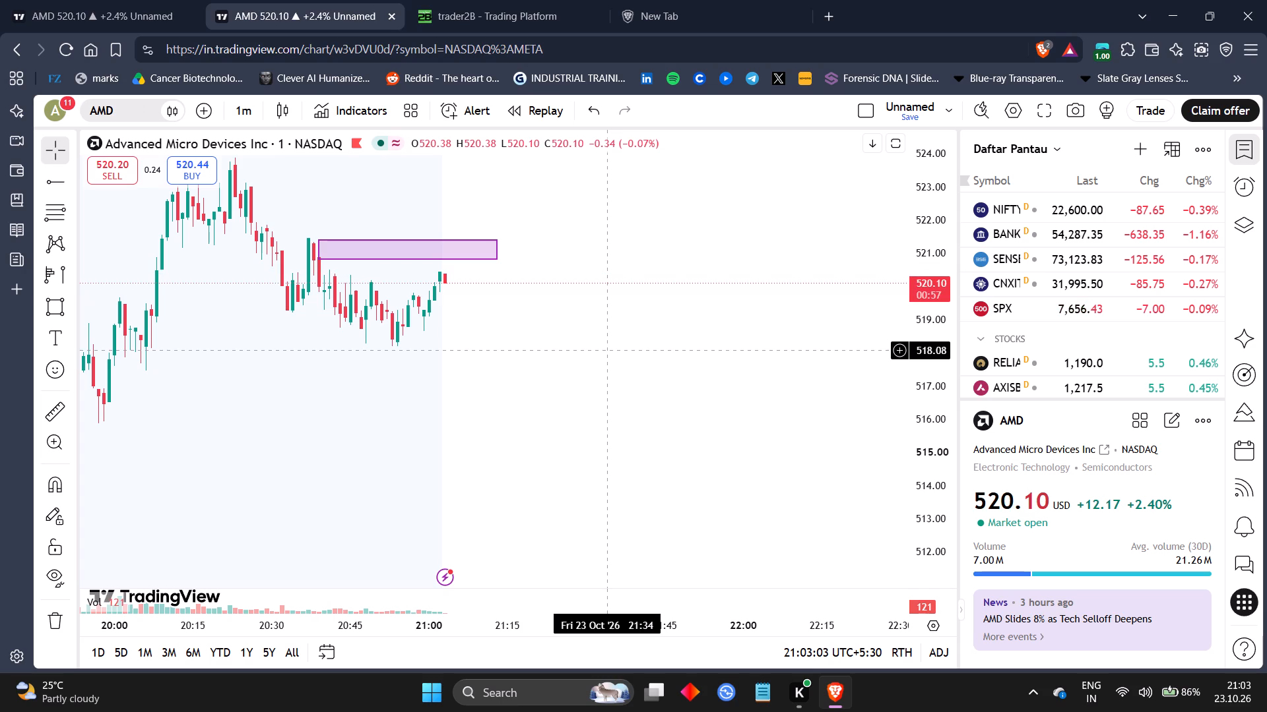
On trader2B, prepare an AMD sell order of type Market with a quantity of 90, without placing it.
{"action": "left_click", "coordinate": [540, 0]}
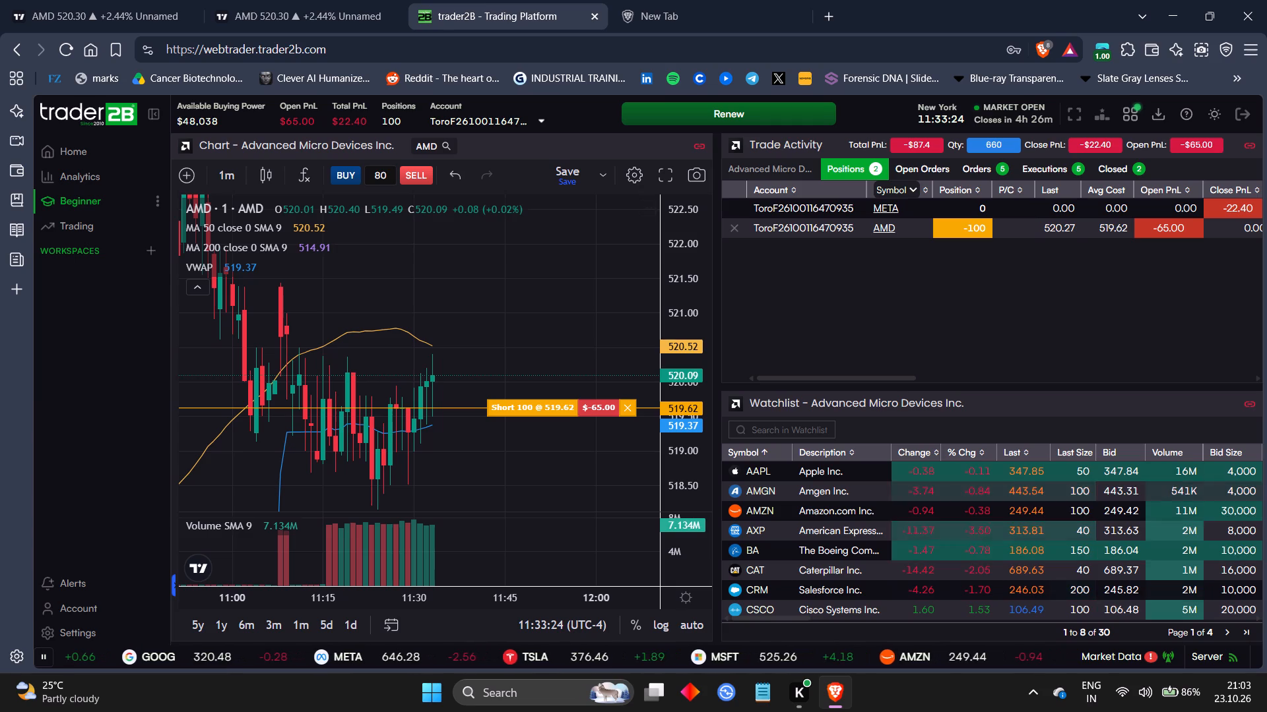
{"action": "left_click", "coordinate": [383, 176]}
{"action": "key", "text": "BackSpace"}
{"action": "key", "text": "9"}
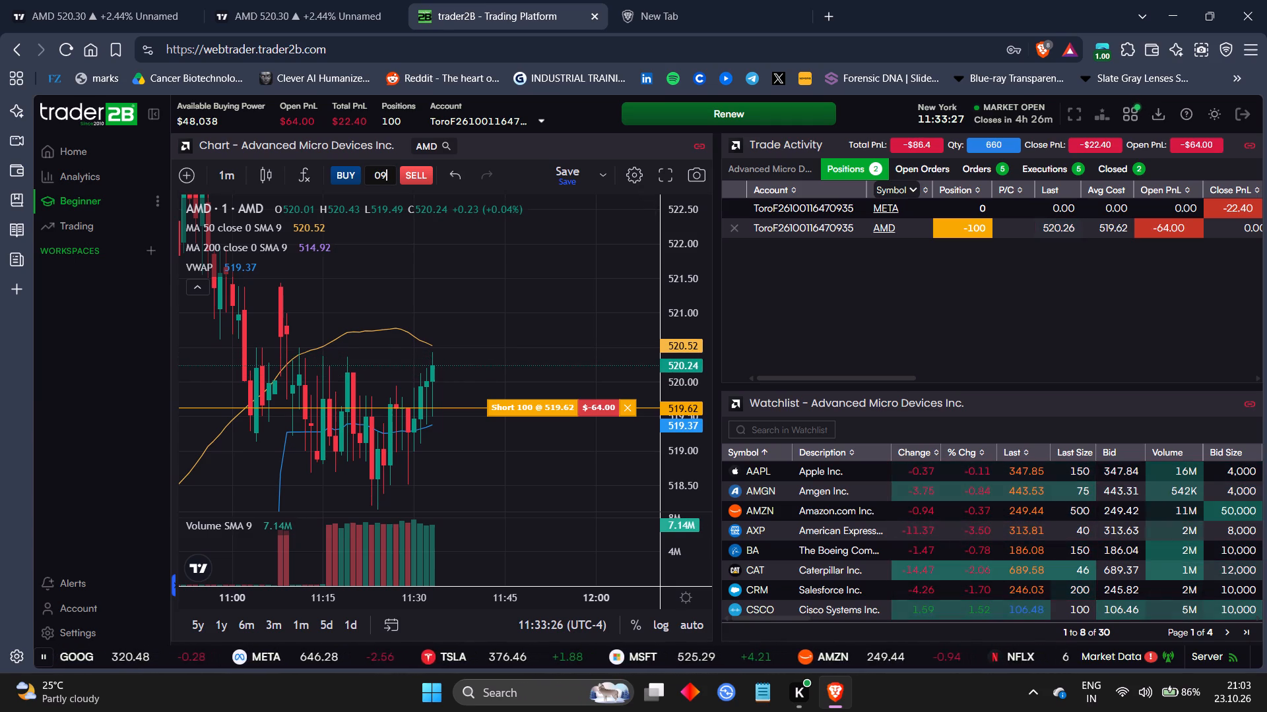
{"action": "key", "text": "0"}
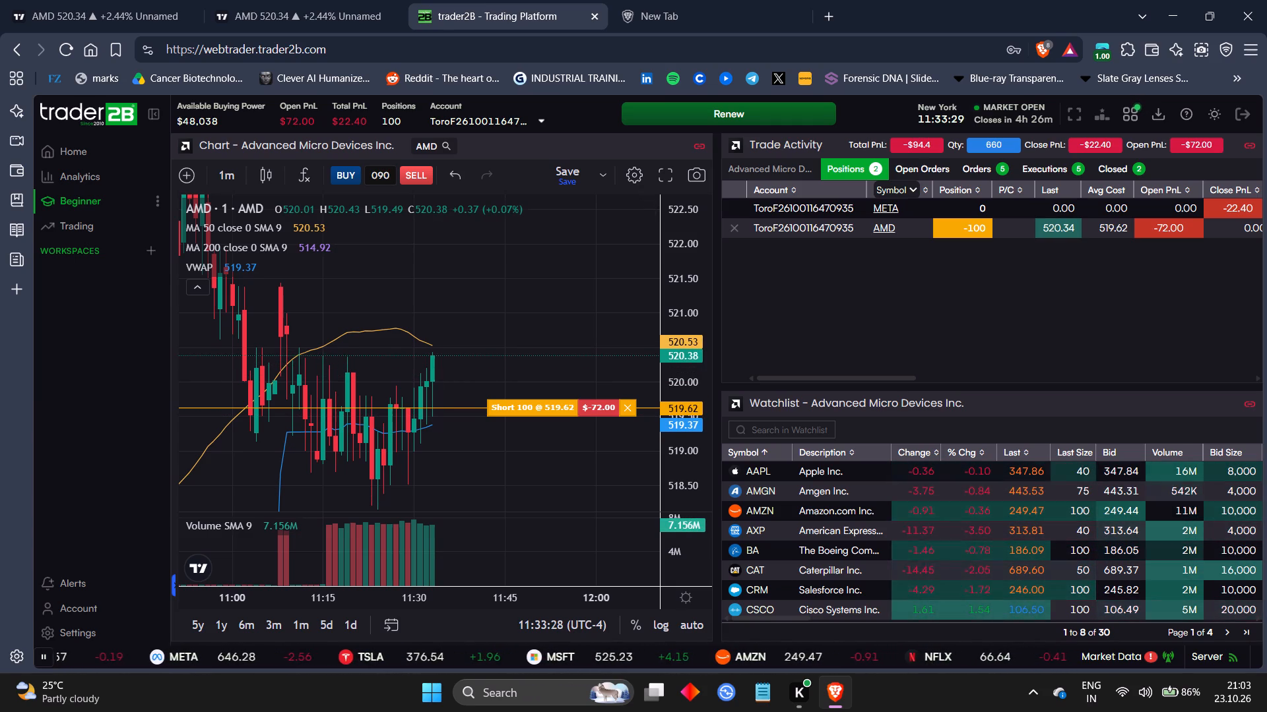
{"action": "left_click", "coordinate": [417, 168]}
{"action": "left_click", "coordinate": [231, 279]}
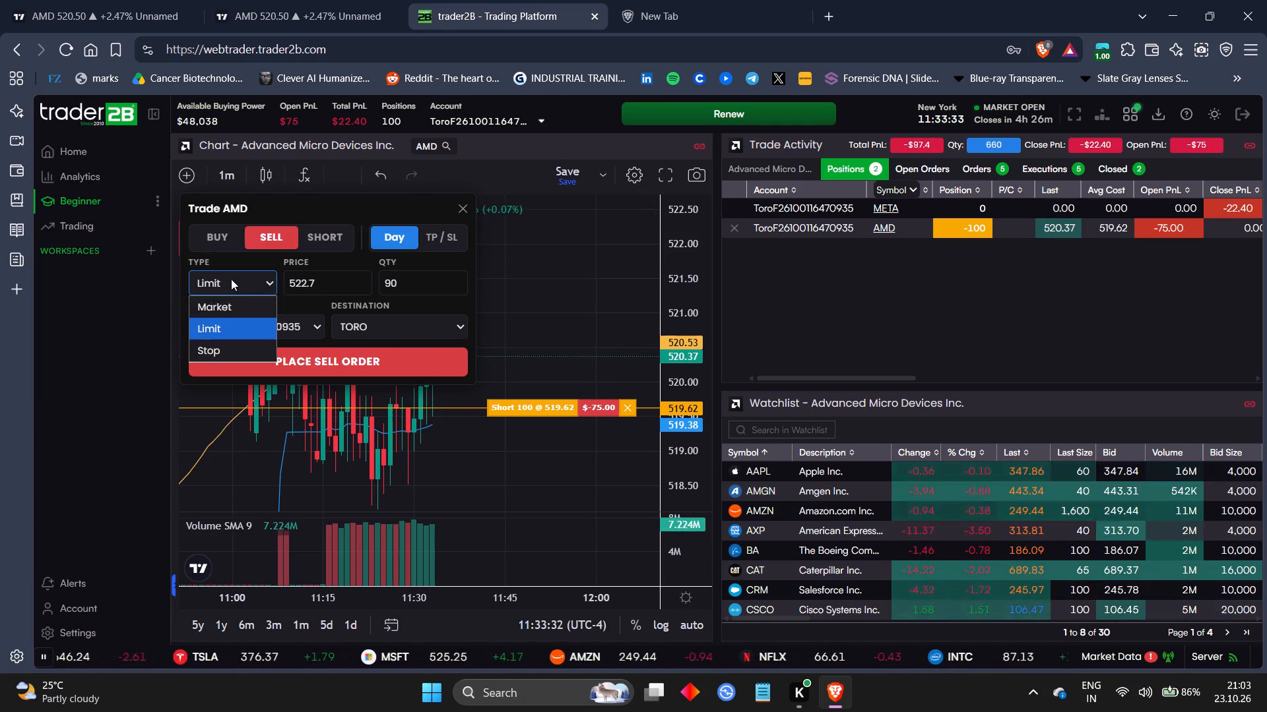
{"action": "left_click", "coordinate": [242, 305]}
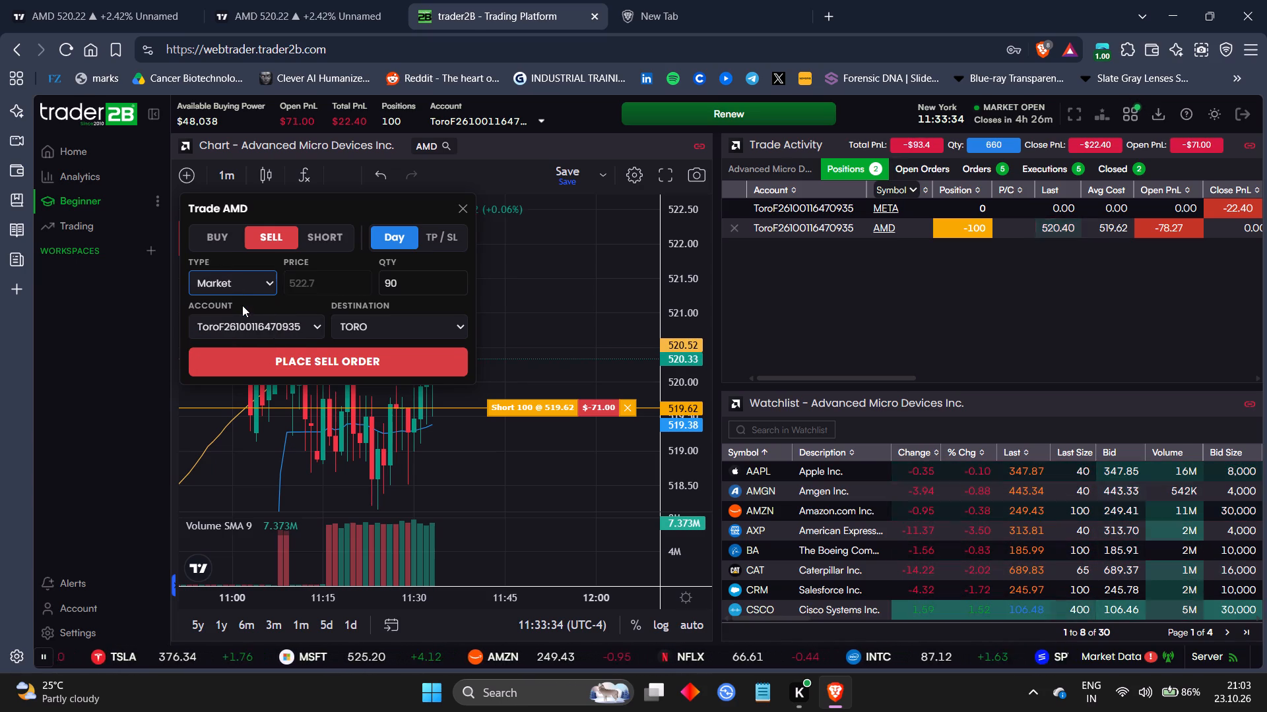
Examine AMD's 1-minute candles on TradingView, comparing the recent rise with the rectangle zone and the earlier session swings.
{"action": "left_click", "coordinate": [418, 0]}
{"action": "left_click", "coordinate": [355, 0]}
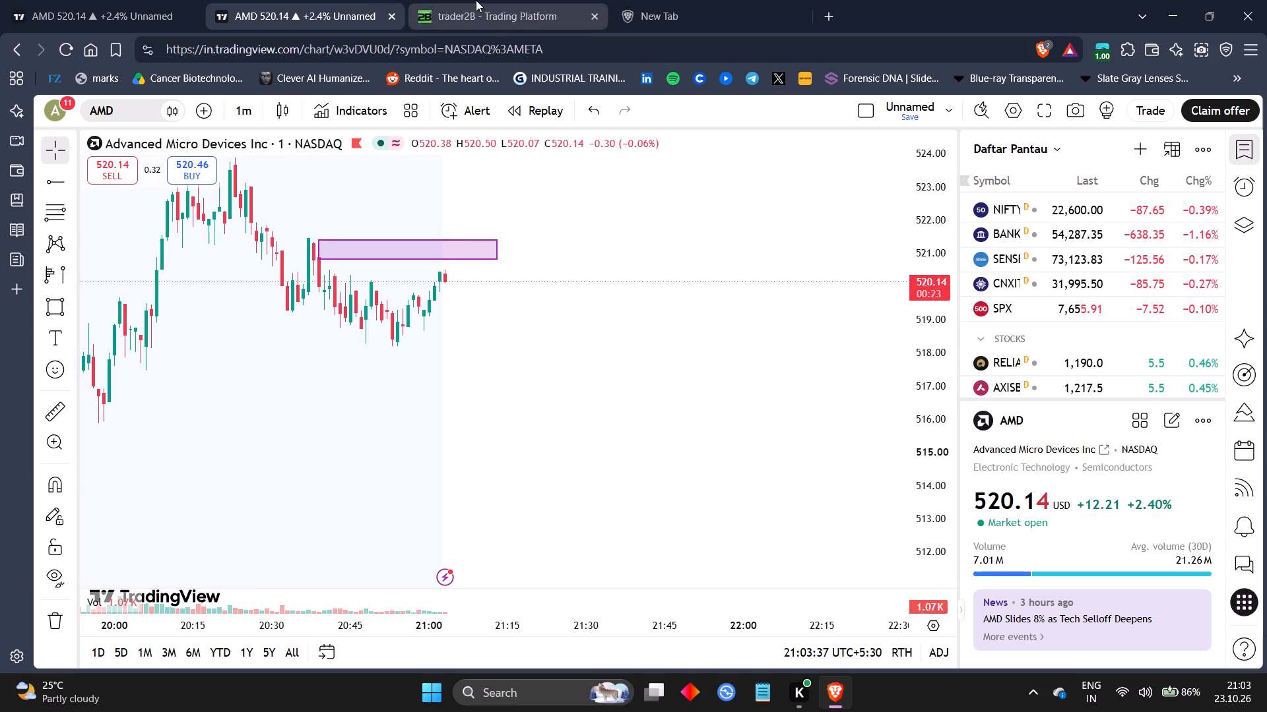
{"action": "left_click_drag", "start_coordinate": [560, 191], "coordinate": [605, 208]}
{"action": "left_click_drag", "start_coordinate": [605, 208], "coordinate": [630, 233]}
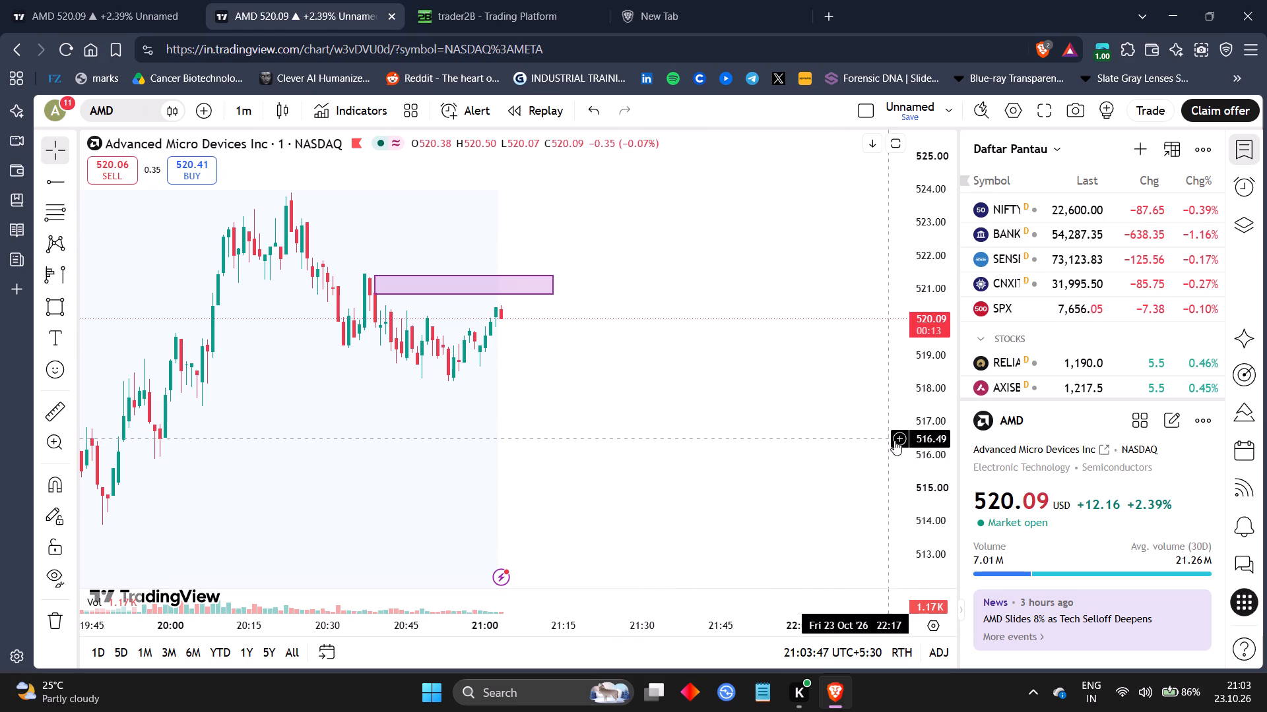
{"action": "left_click_drag", "start_coordinate": [915, 454], "coordinate": [874, 340]}
{"action": "left_click_drag", "start_coordinate": [606, 409], "coordinate": [610, 410]}
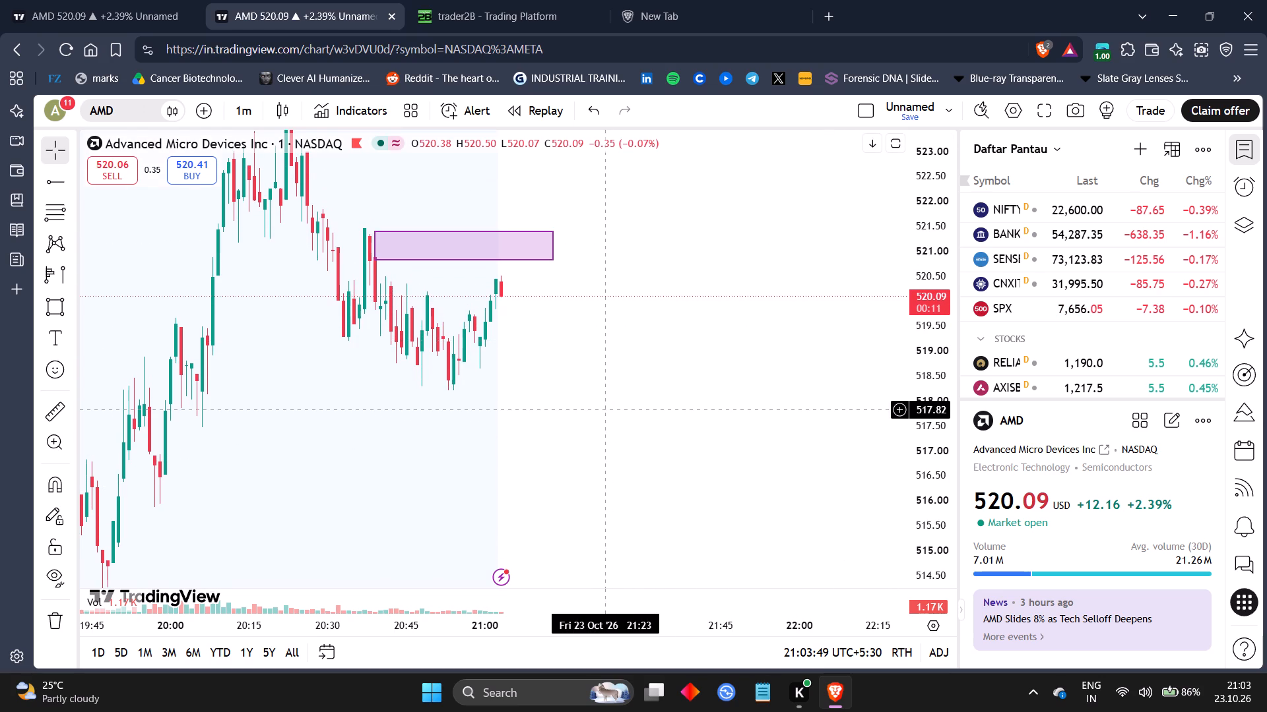
{"action": "left_click_drag", "start_coordinate": [610, 410], "coordinate": [696, 483]}
{"action": "left_click_drag", "start_coordinate": [638, 620], "coordinate": [490, 595]}
{"action": "left_click_drag", "start_coordinate": [293, 334], "coordinate": [479, 319]}
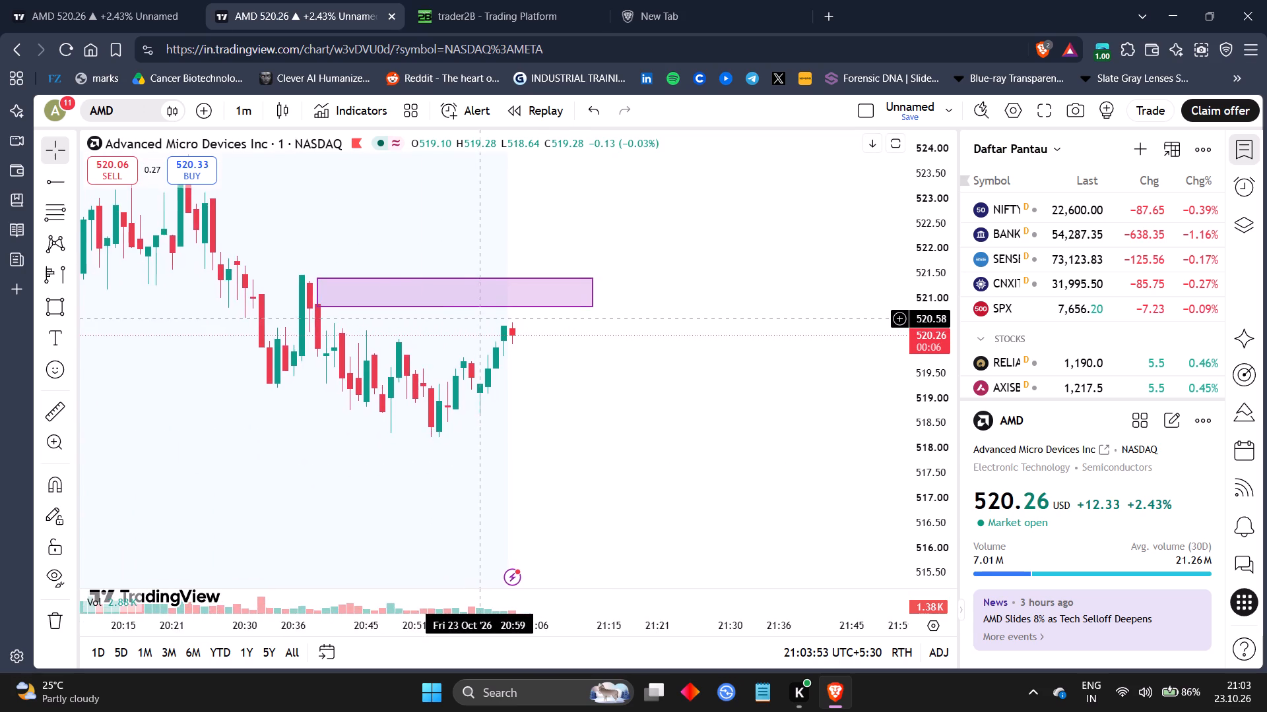
{"action": "left_click_drag", "start_coordinate": [479, 319], "coordinate": [566, 312]}
{"action": "left_click_drag", "start_coordinate": [650, 328], "coordinate": [632, 328]}
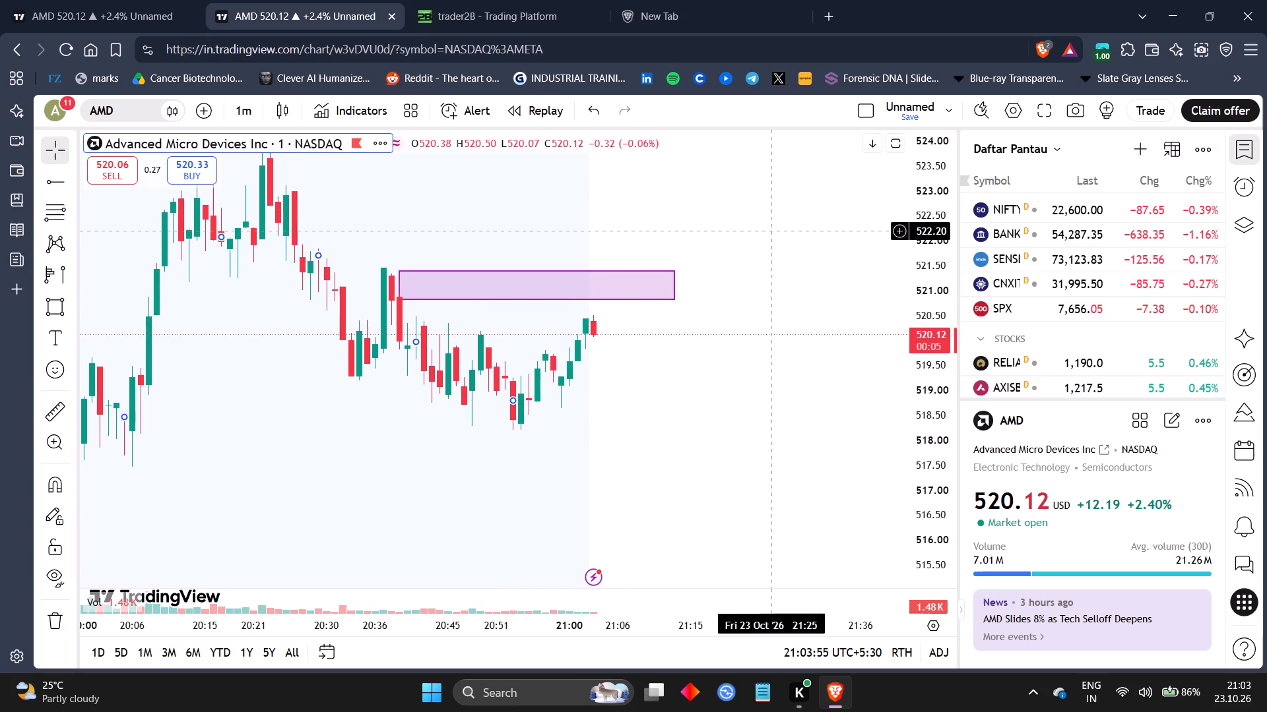
{"action": "left_click_drag", "start_coordinate": [929, 186], "coordinate": [901, 336]}
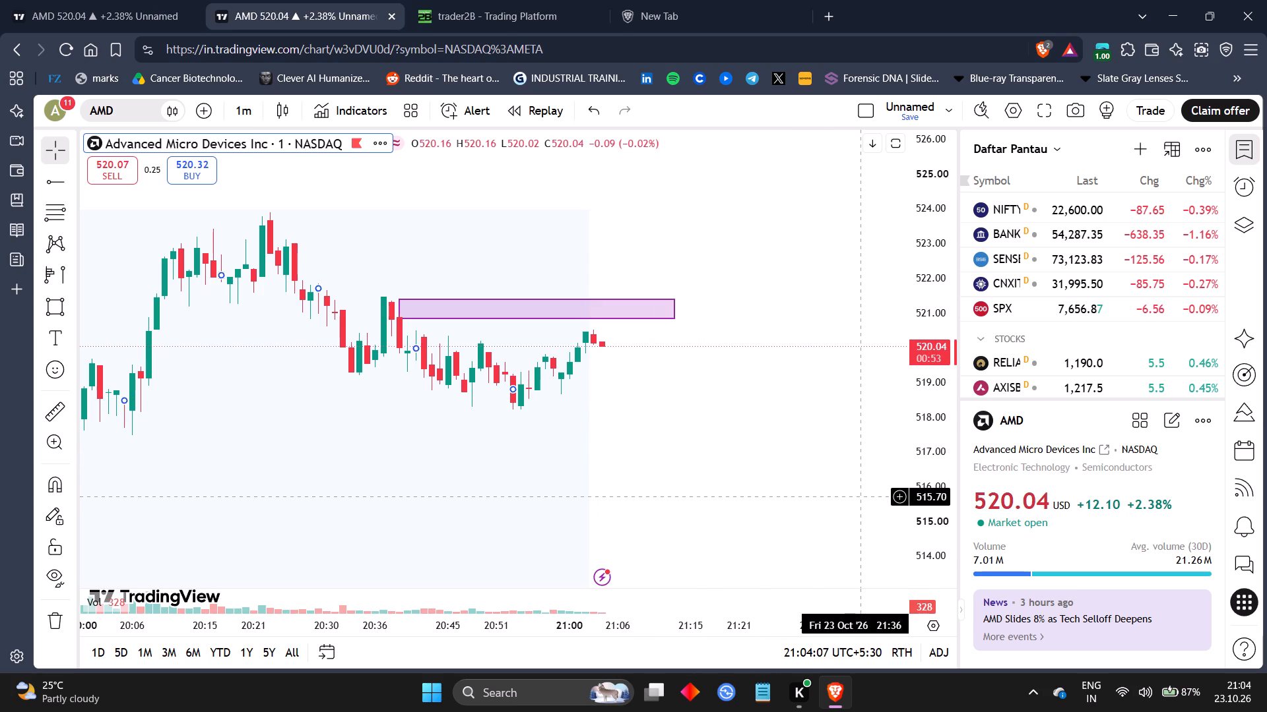
{"action": "left_click_drag", "start_coordinate": [916, 494], "coordinate": [911, 381]}
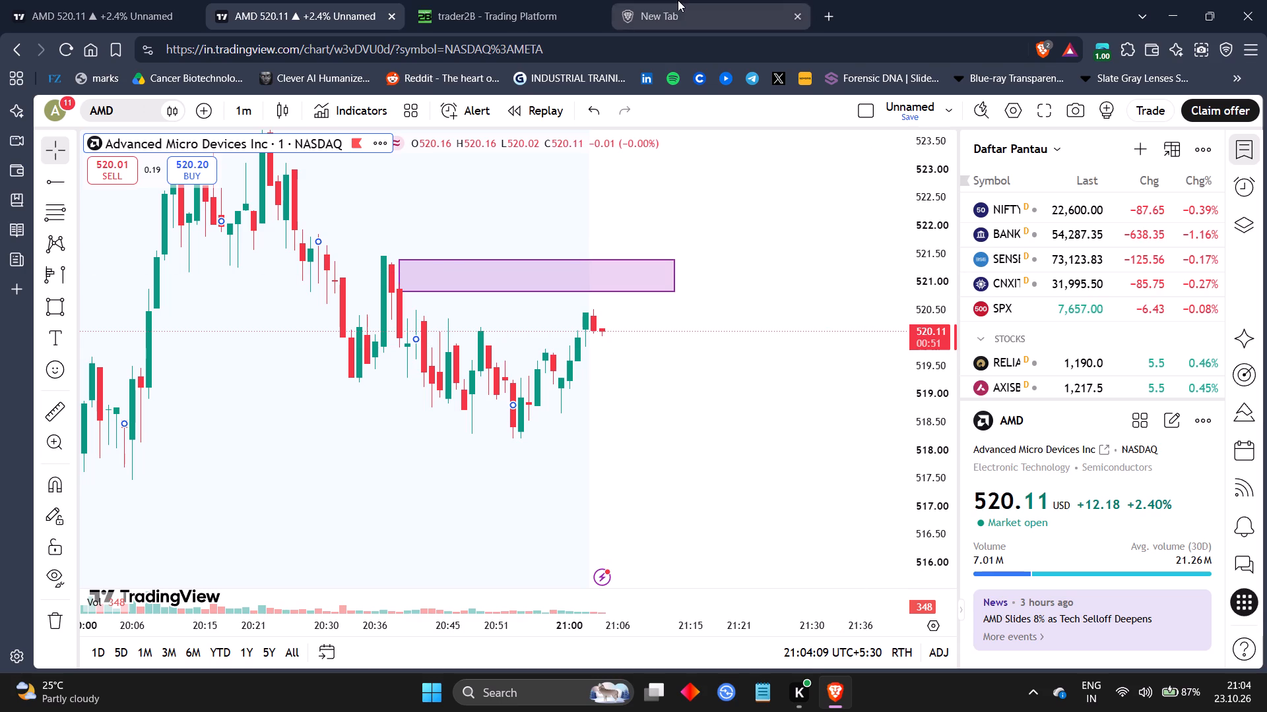
Compare the open AMD short and prepared sell order on trader2B with the live TradingView price near the rectangle zone.
{"action": "left_click", "coordinate": [540, 0]}
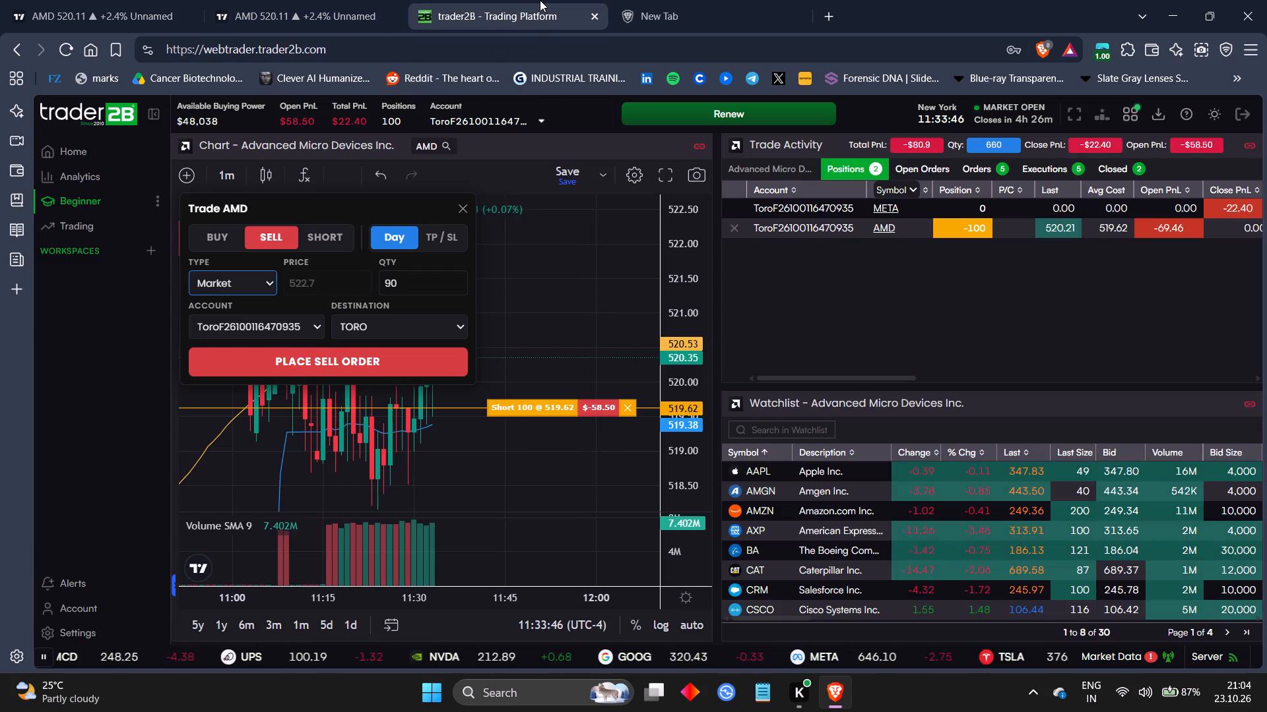
{"action": "left_click", "coordinate": [362, 0]}
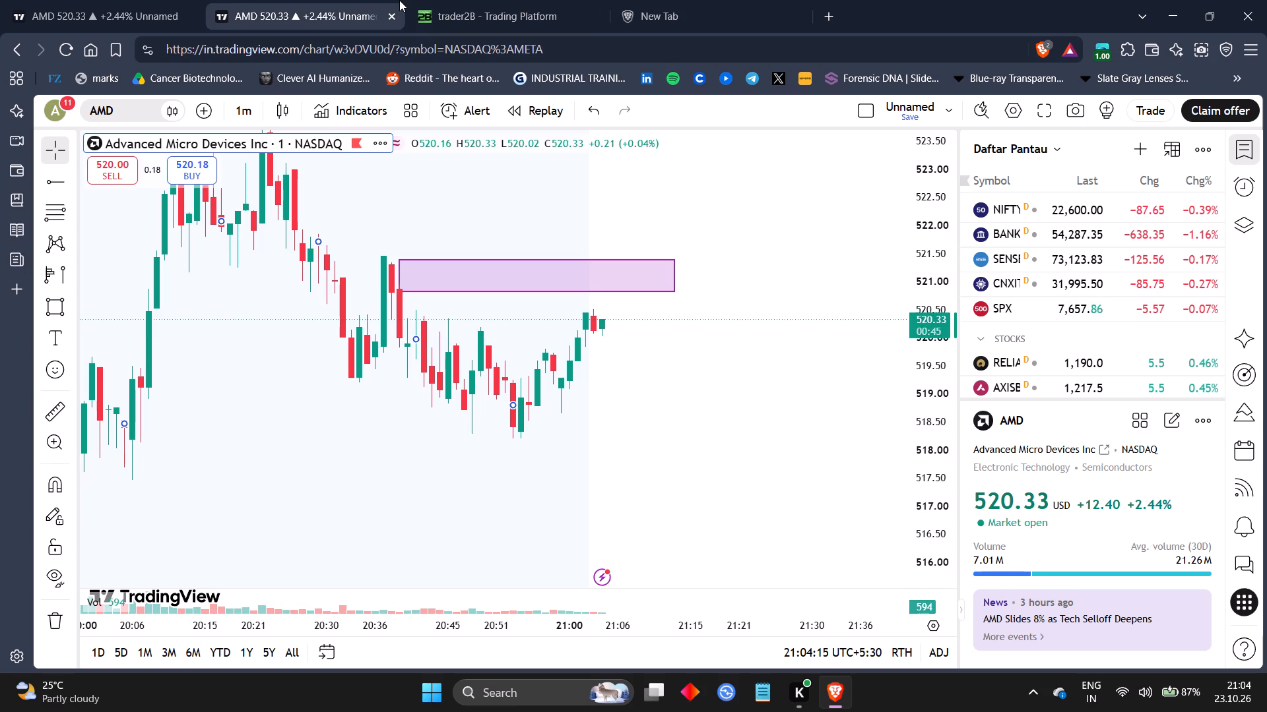
{"action": "left_click", "coordinate": [438, 0]}
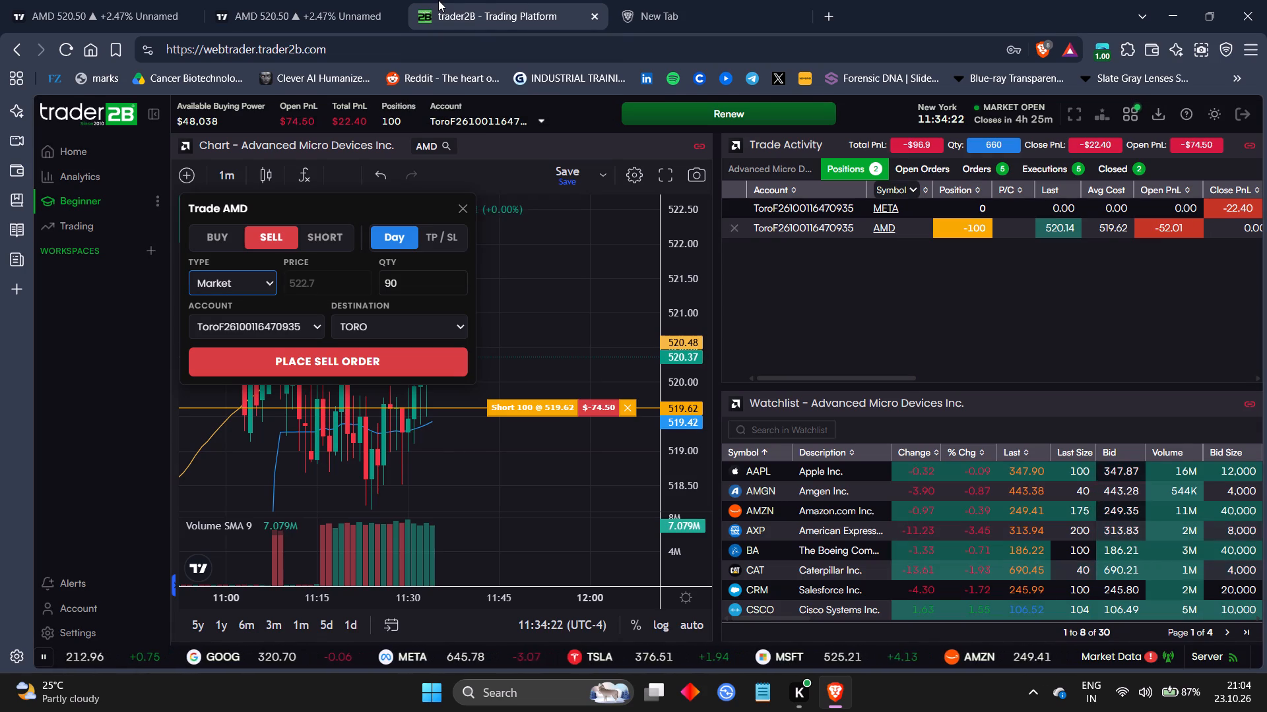
{"action": "left_click", "coordinate": [354, 0]}
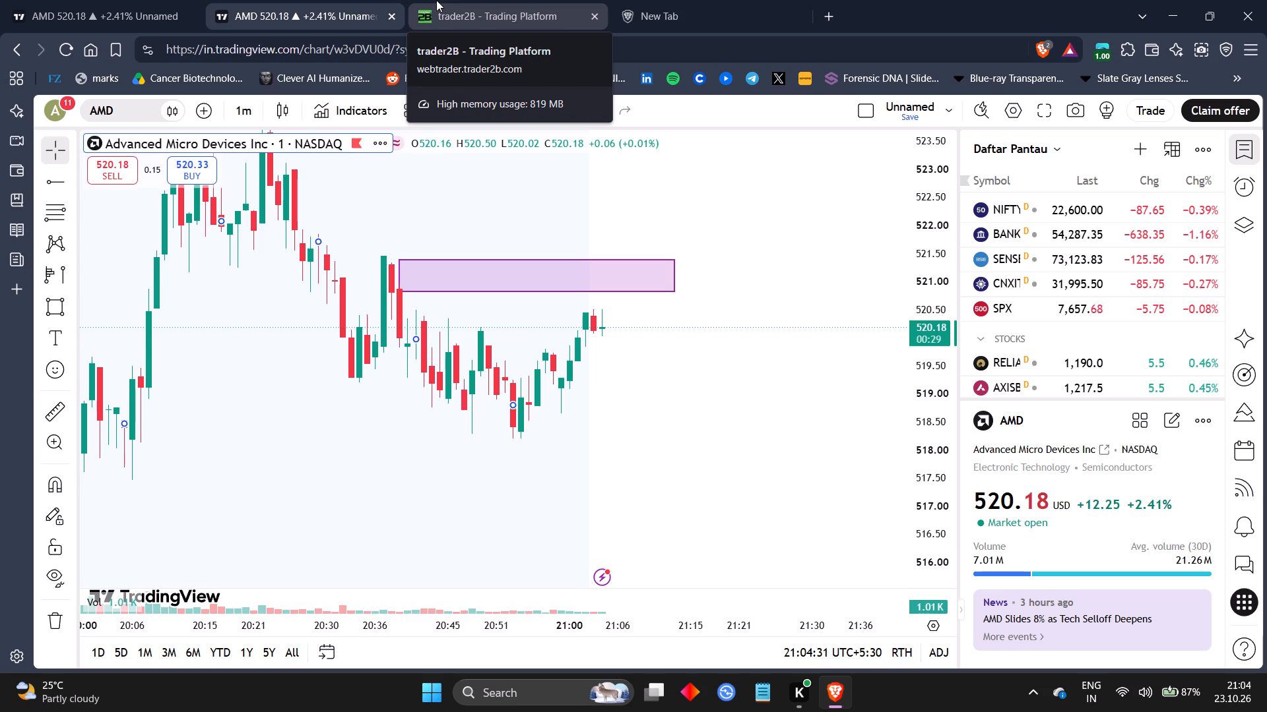
{"action": "left_click", "coordinate": [436, 0]}
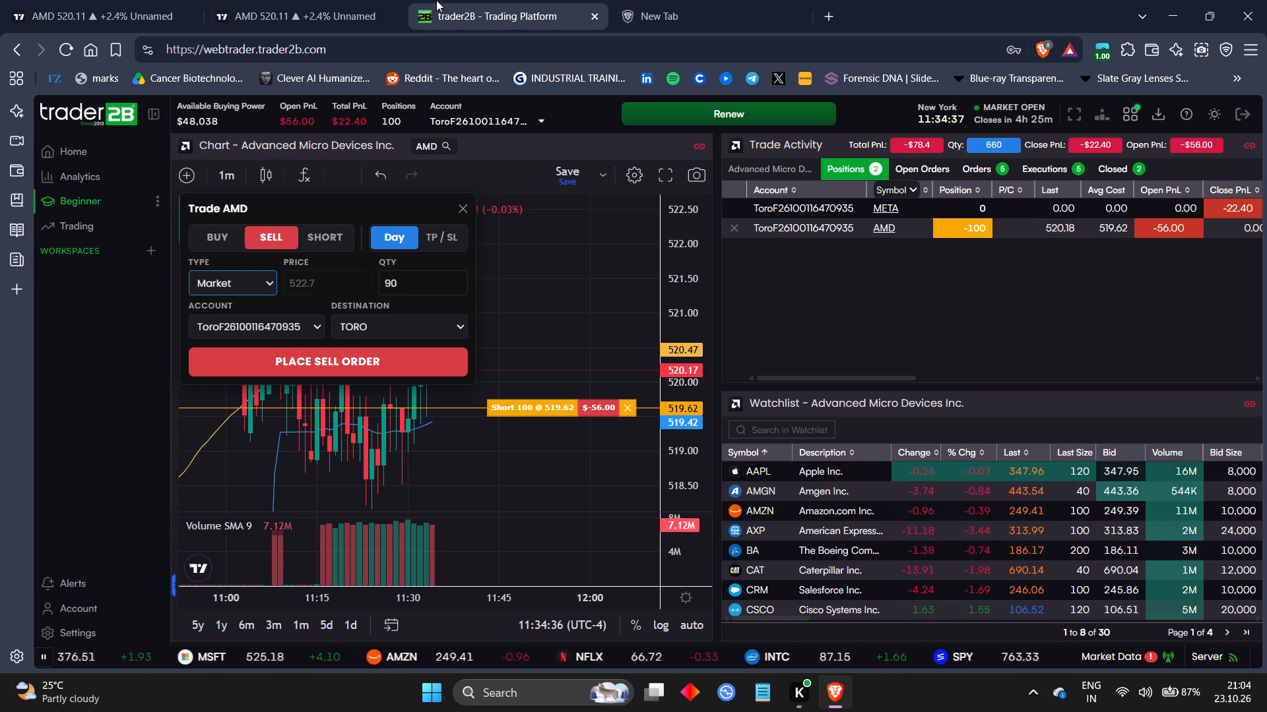
{"action": "left_click", "coordinate": [333, 0]}
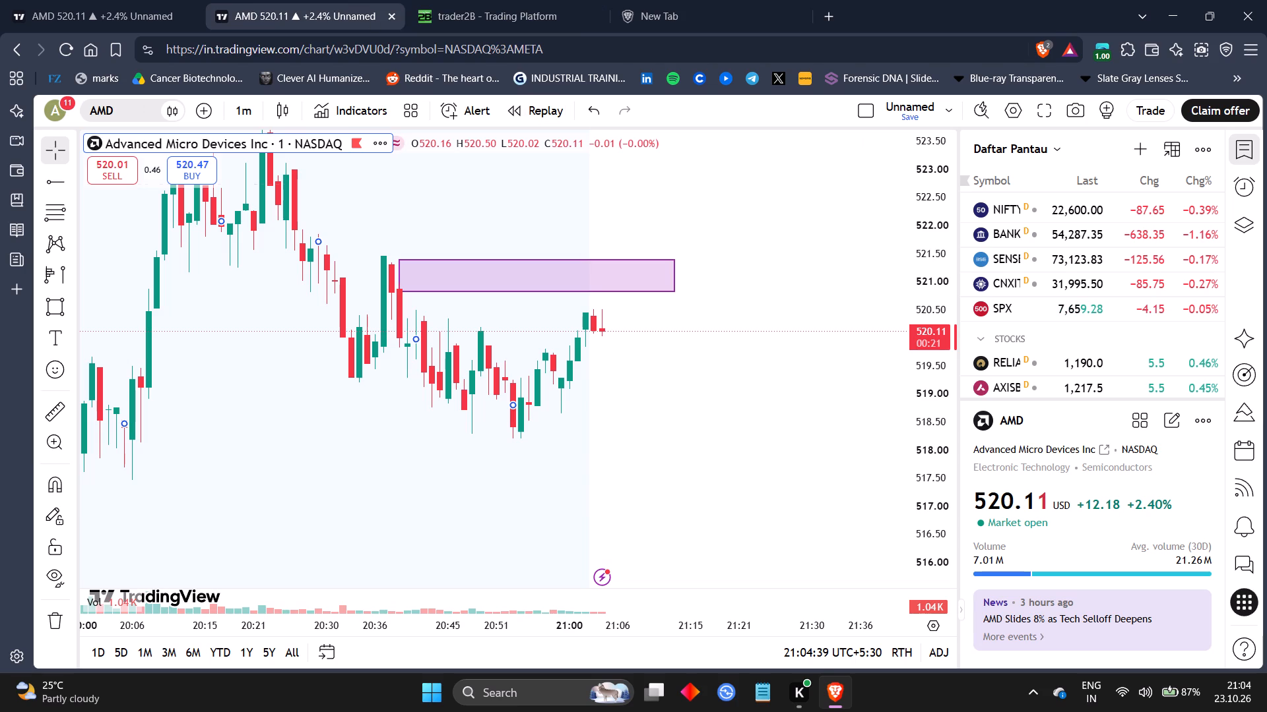
{"action": "left_click_drag", "start_coordinate": [911, 214], "coordinate": [913, 369]}
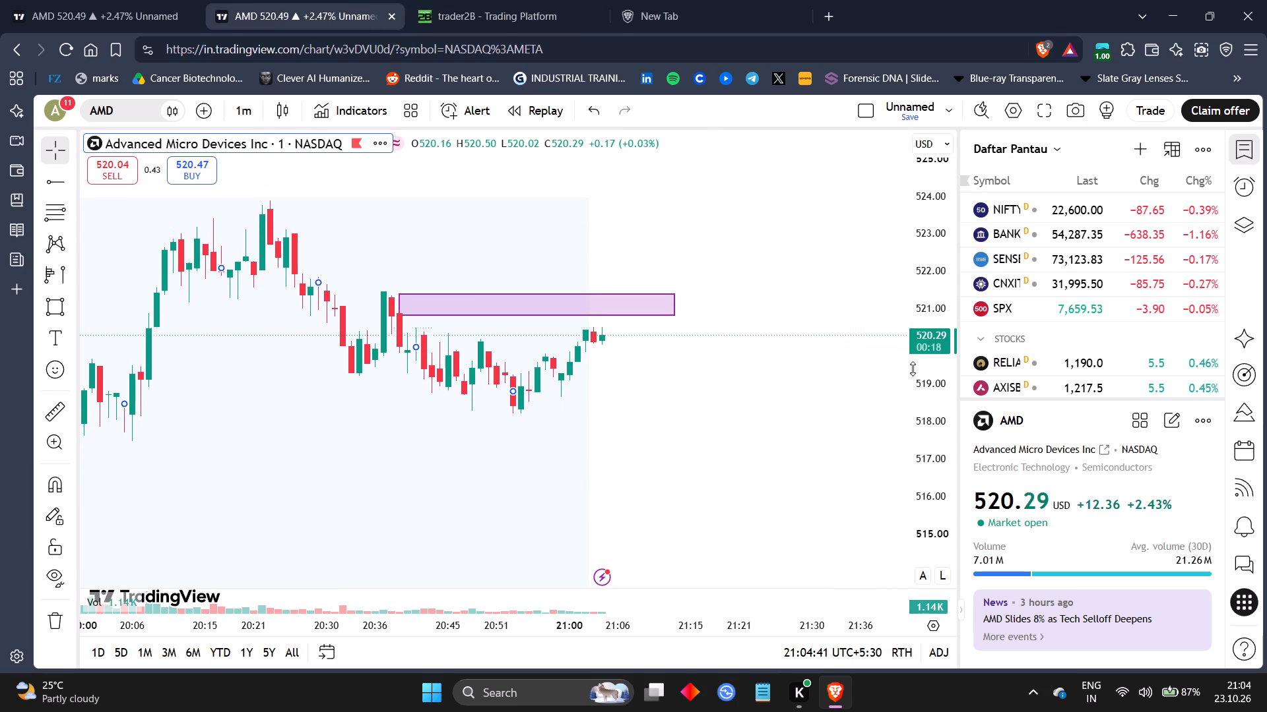
{"action": "left_click_drag", "start_coordinate": [797, 295], "coordinate": [793, 333]}
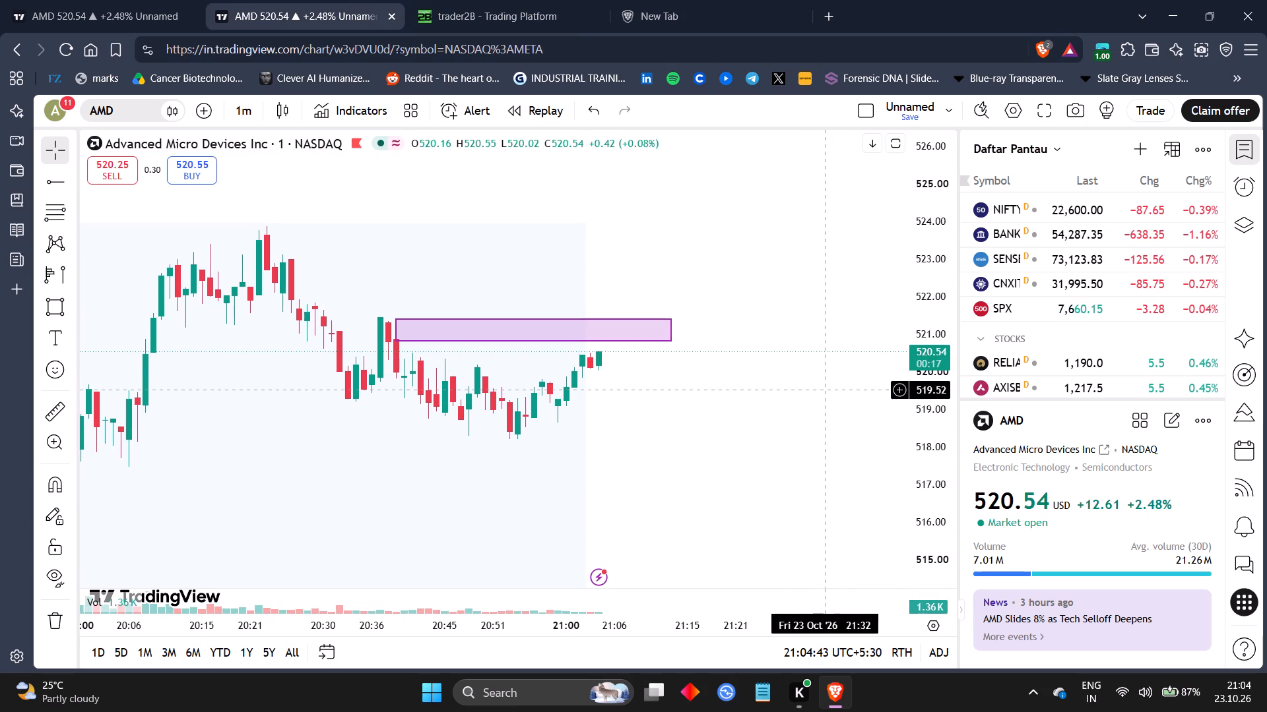
{"action": "left_click_drag", "start_coordinate": [934, 436], "coordinate": [905, 254]}
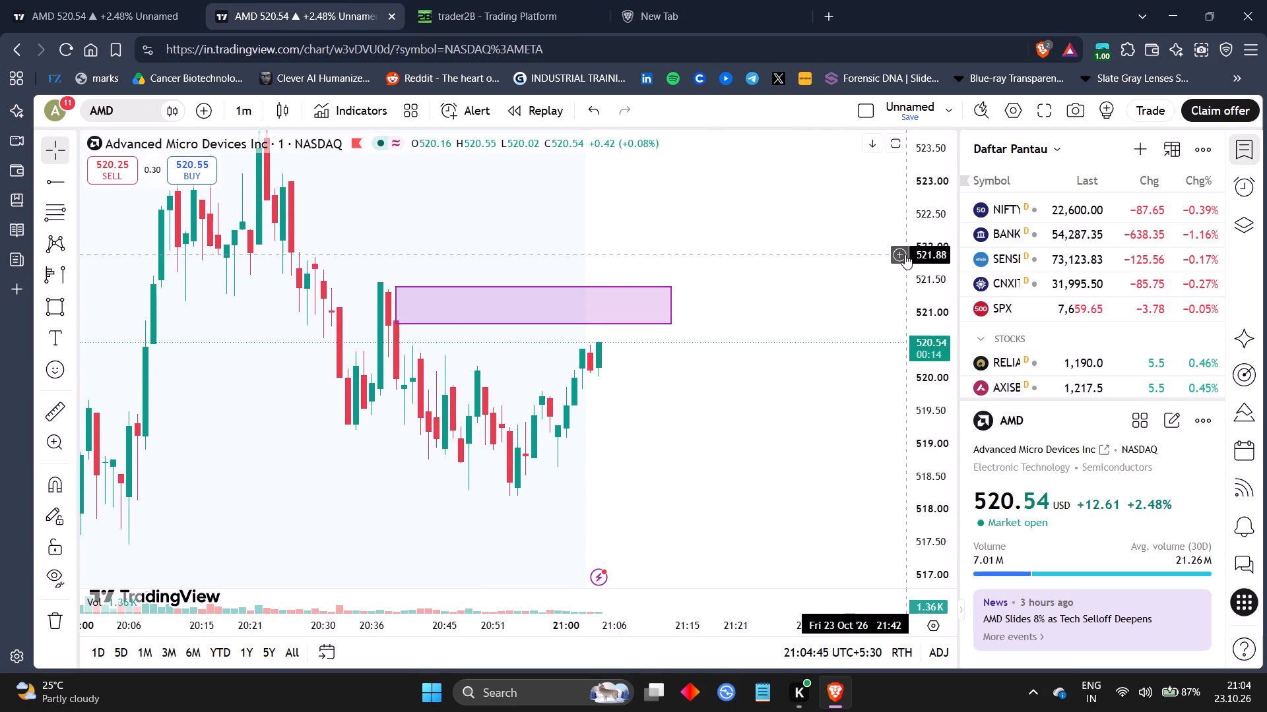
{"action": "left_click_drag", "start_coordinate": [799, 214], "coordinate": [782, 225]}
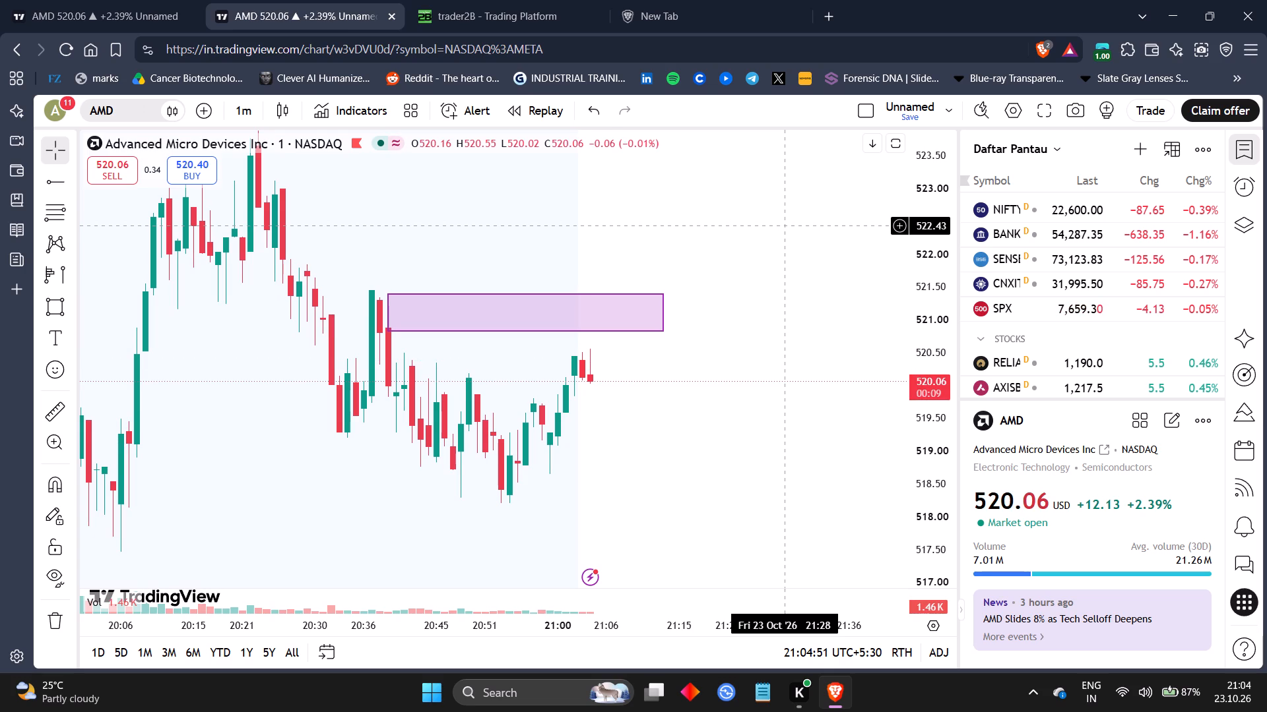
{"action": "left_click", "coordinate": [560, 0]}
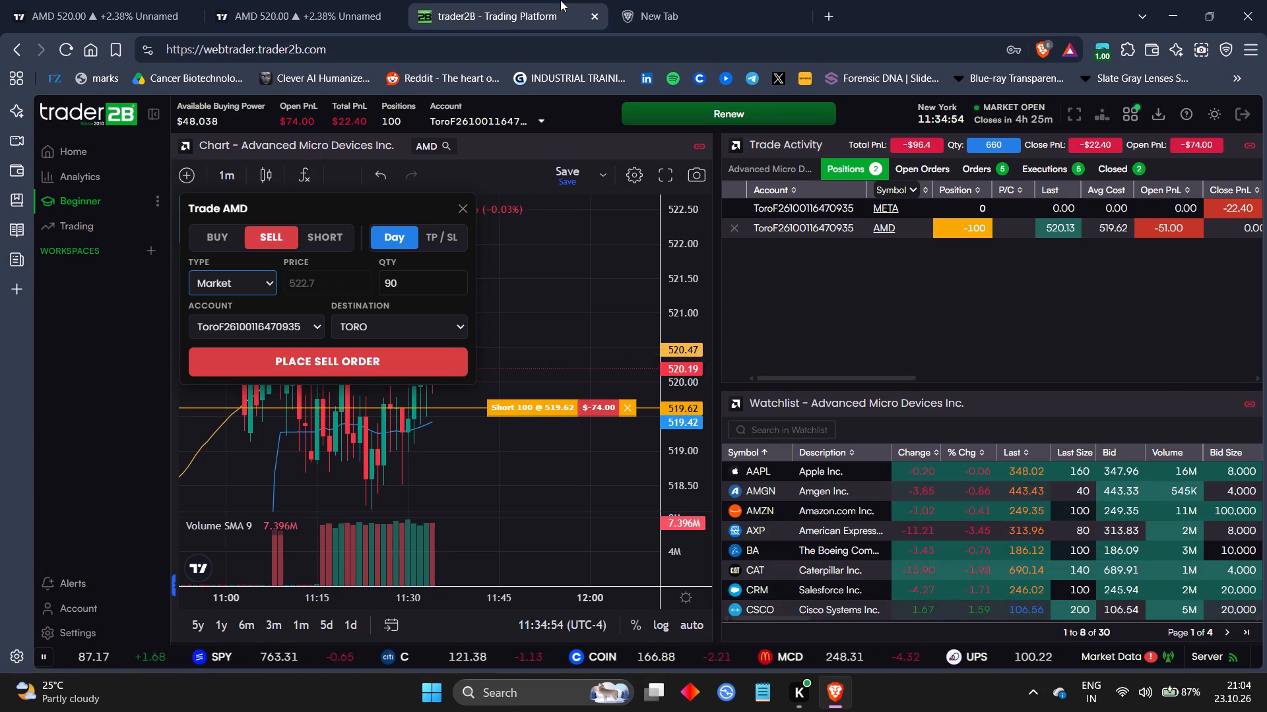
{"action": "left_click", "coordinate": [357, 0]}
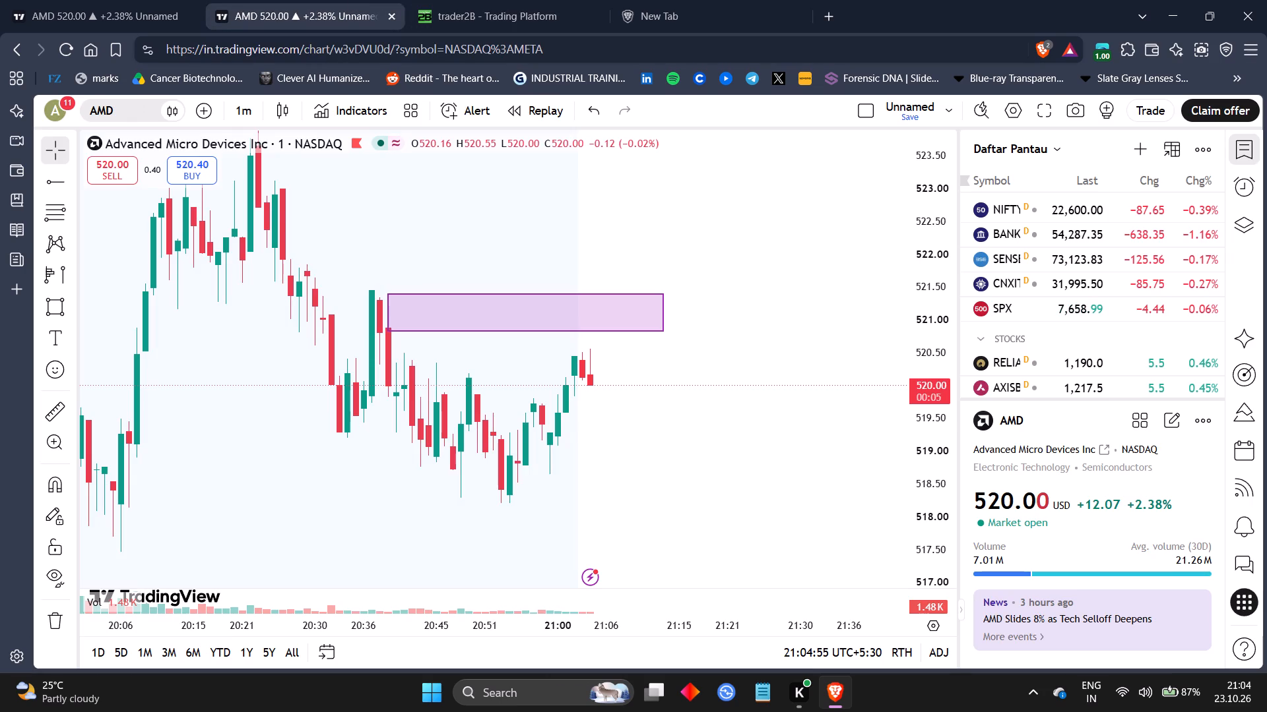
Add two Exponential moving average indicators to the AMD chart on TradingView.
{"action": "left_click_drag", "start_coordinate": [665, 200], "coordinate": [720, 230]}
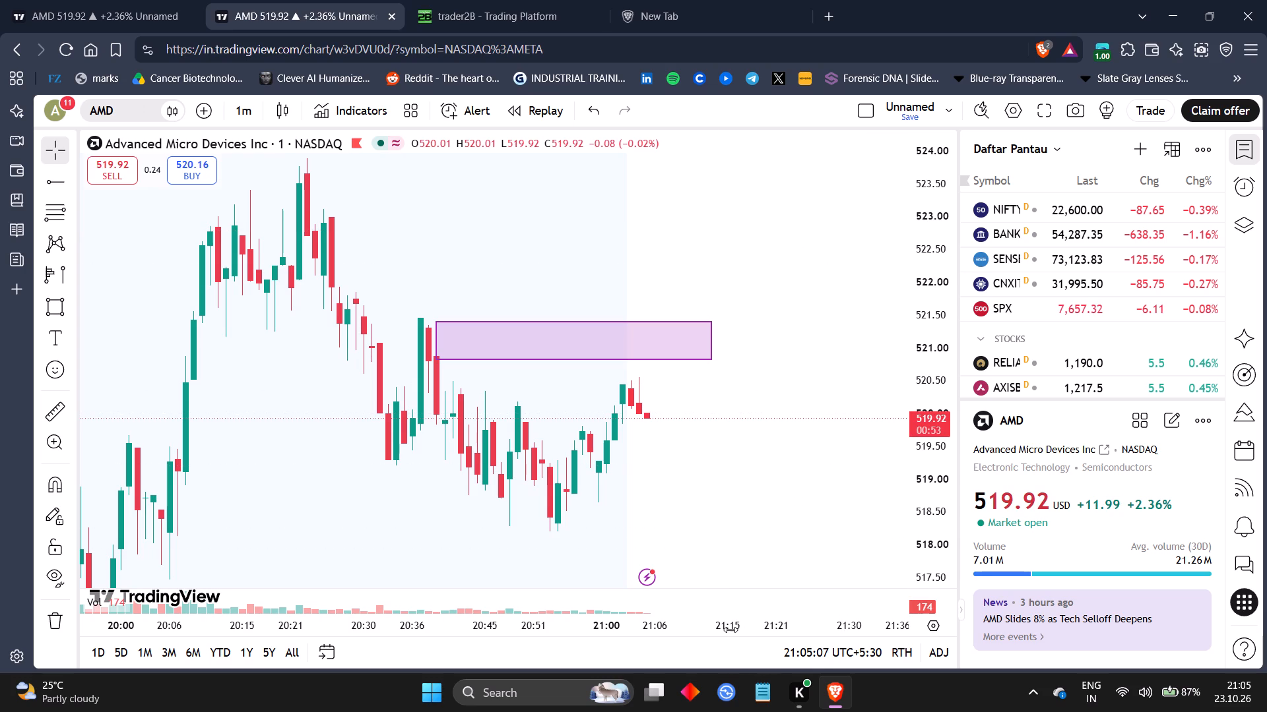
{"action": "left_click_drag", "start_coordinate": [731, 630], "coordinate": [868, 613]}
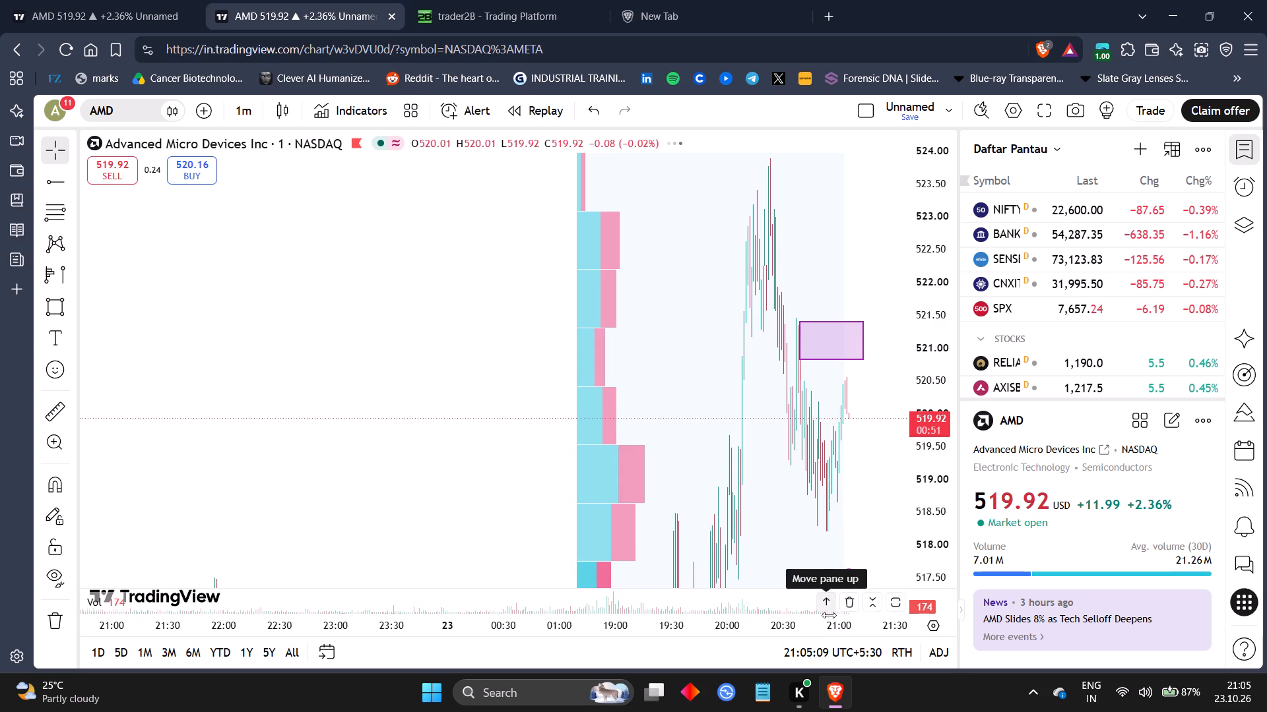
{"action": "left_click_drag", "start_coordinate": [828, 620], "coordinate": [707, 618]}
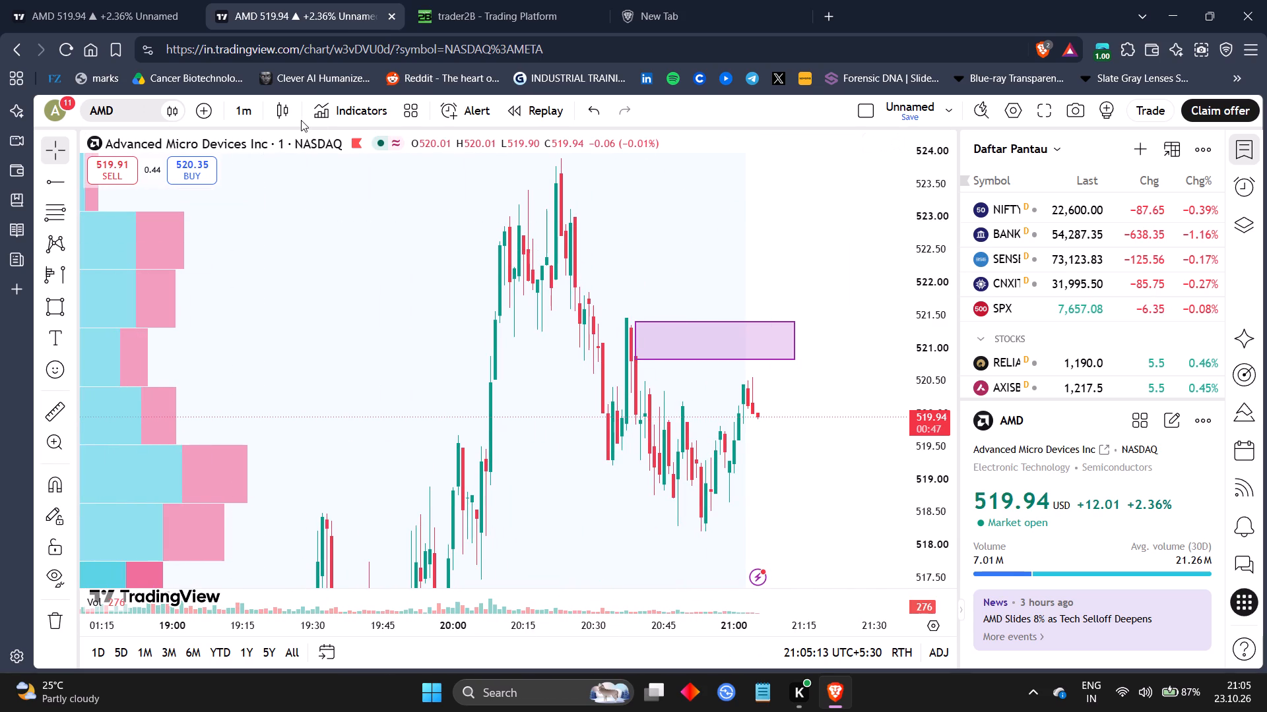
{"action": "left_click", "coordinate": [329, 110]}
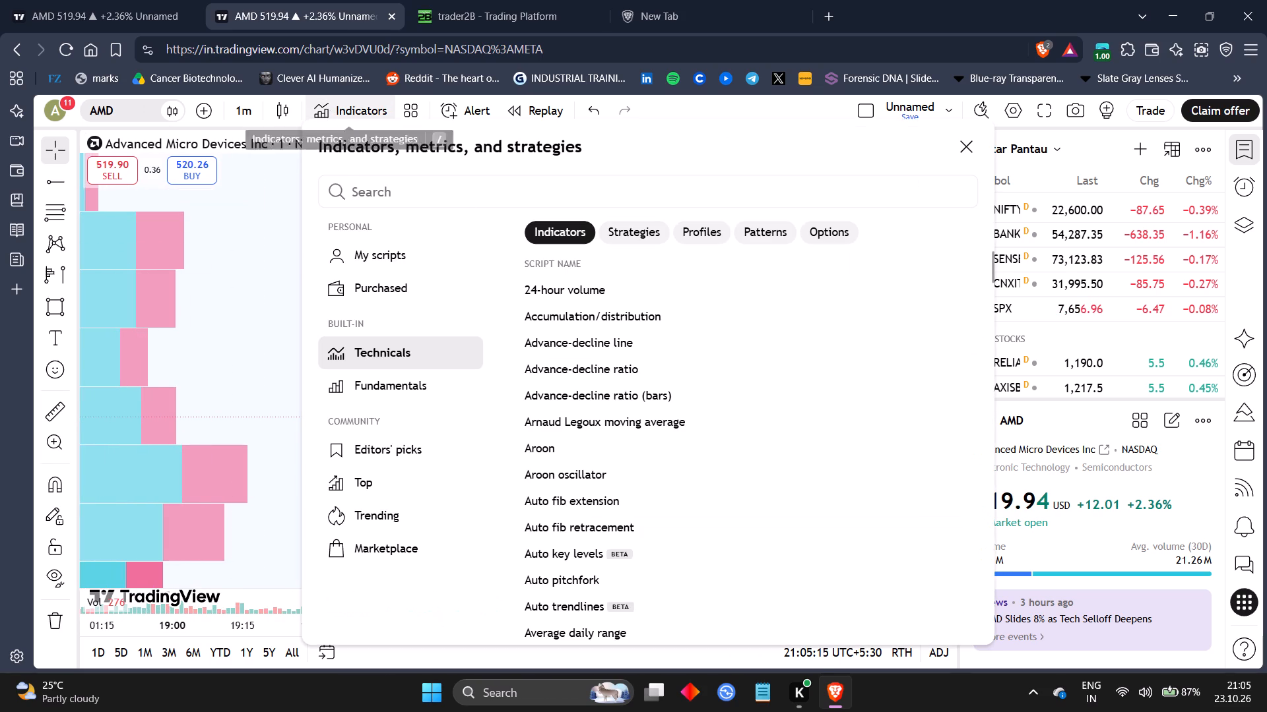
{"action": "type", "text": "em"}
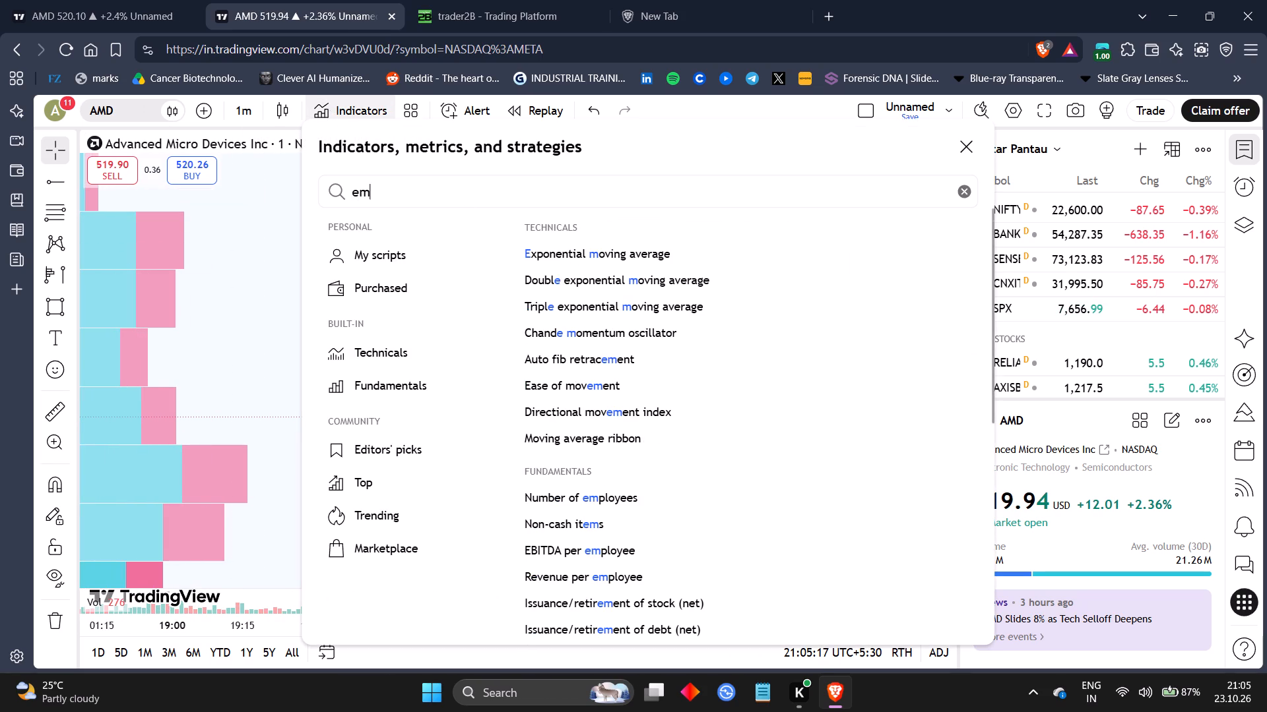
{"action": "left_click", "coordinate": [560, 252]}
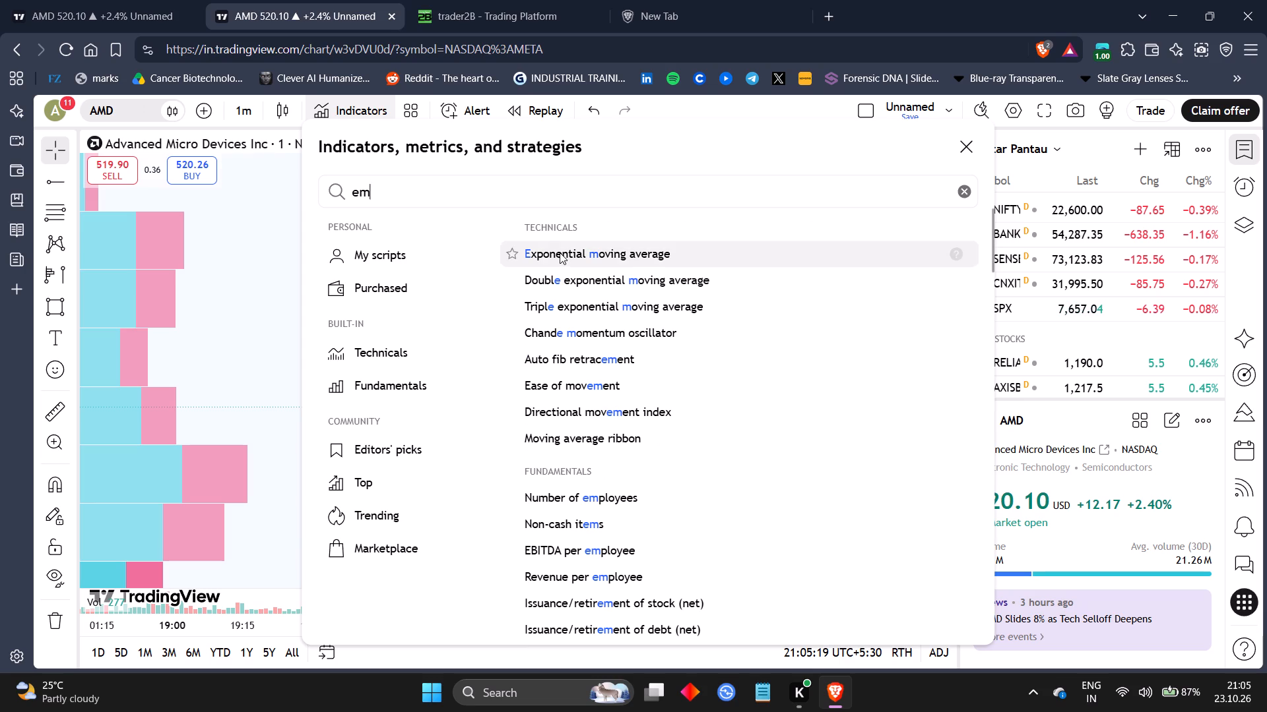
{"action": "left_click", "coordinate": [562, 254]}
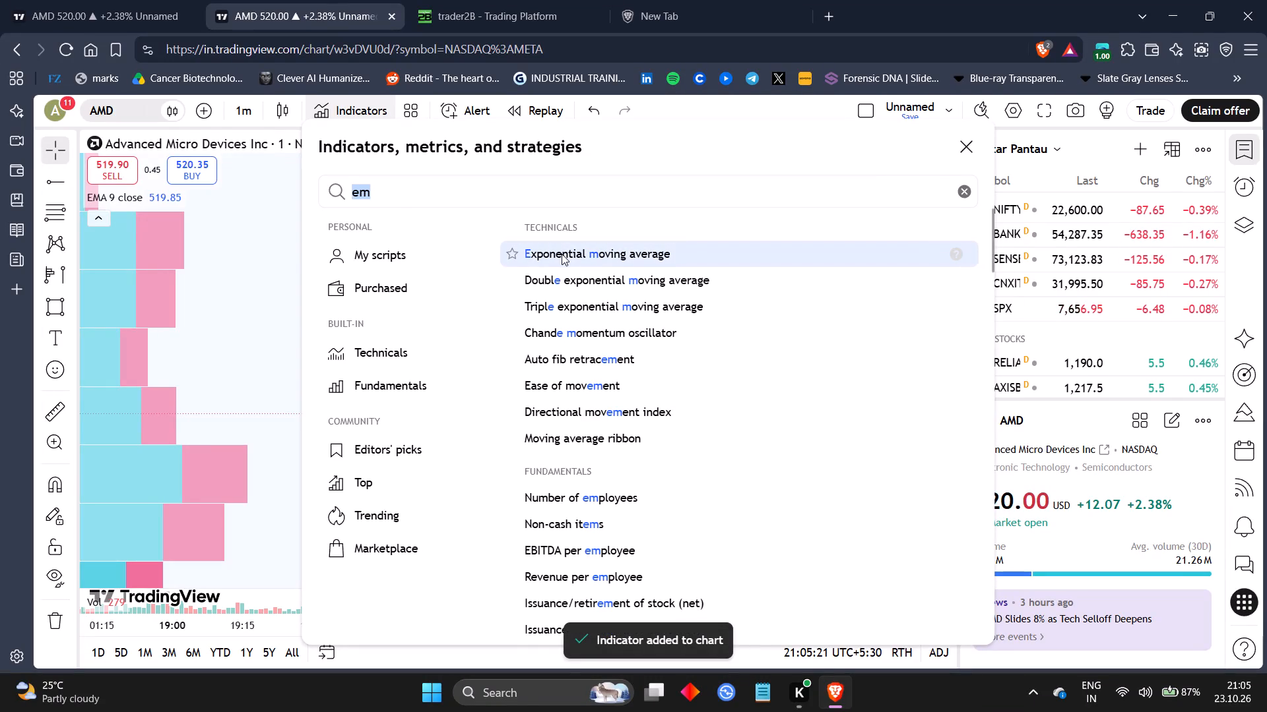
{"action": "left_click", "coordinate": [134, 183]}
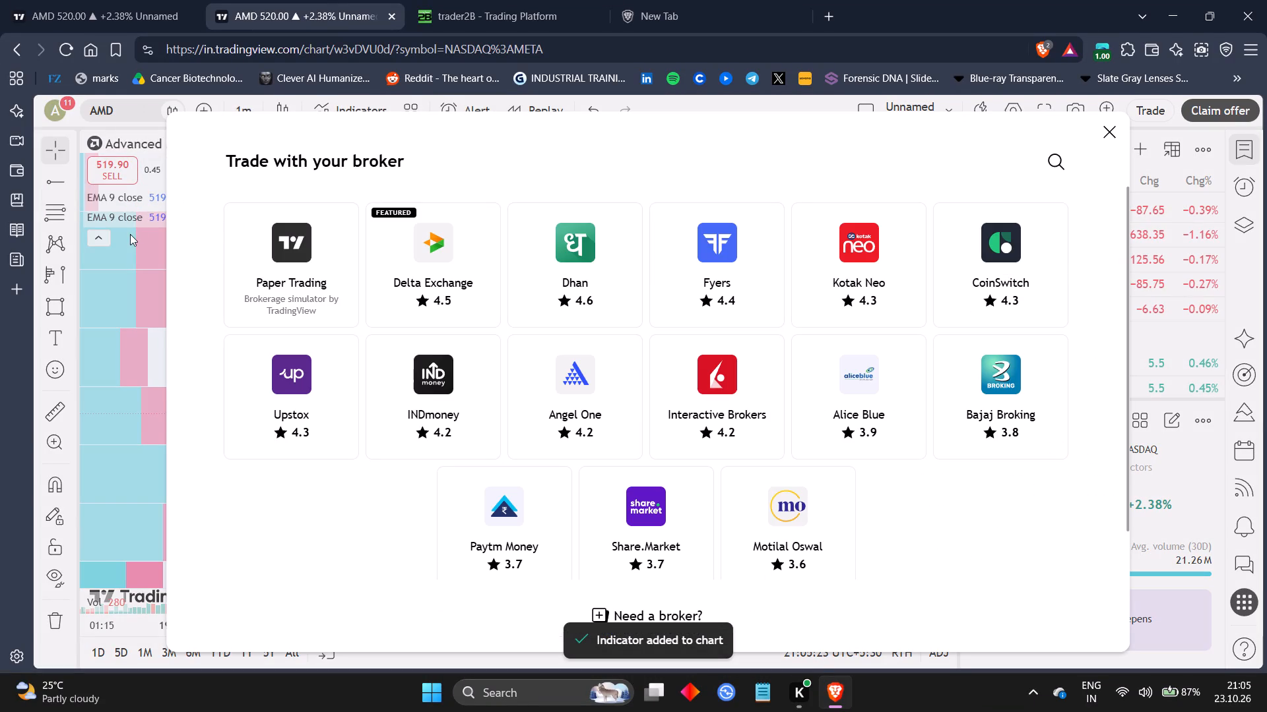
{"action": "left_click", "coordinate": [130, 234]}
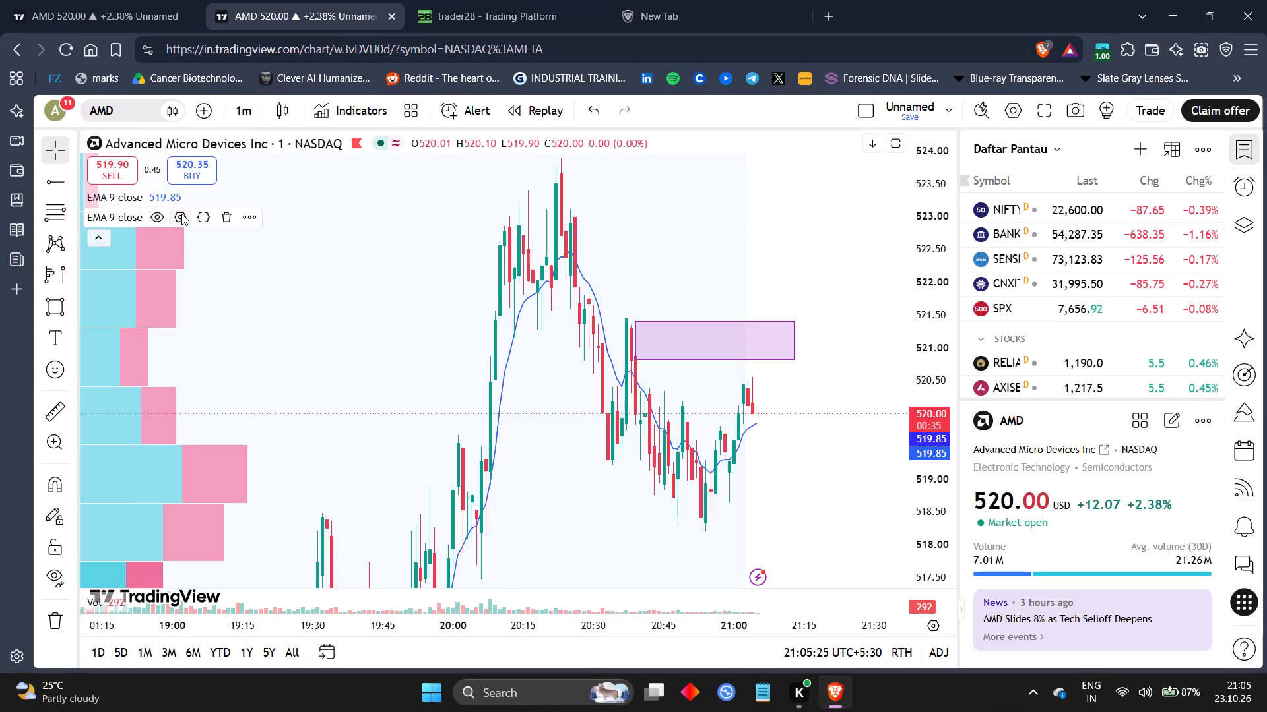
Set the second EMA's length to 15.
{"action": "left_click", "coordinate": [181, 214]}
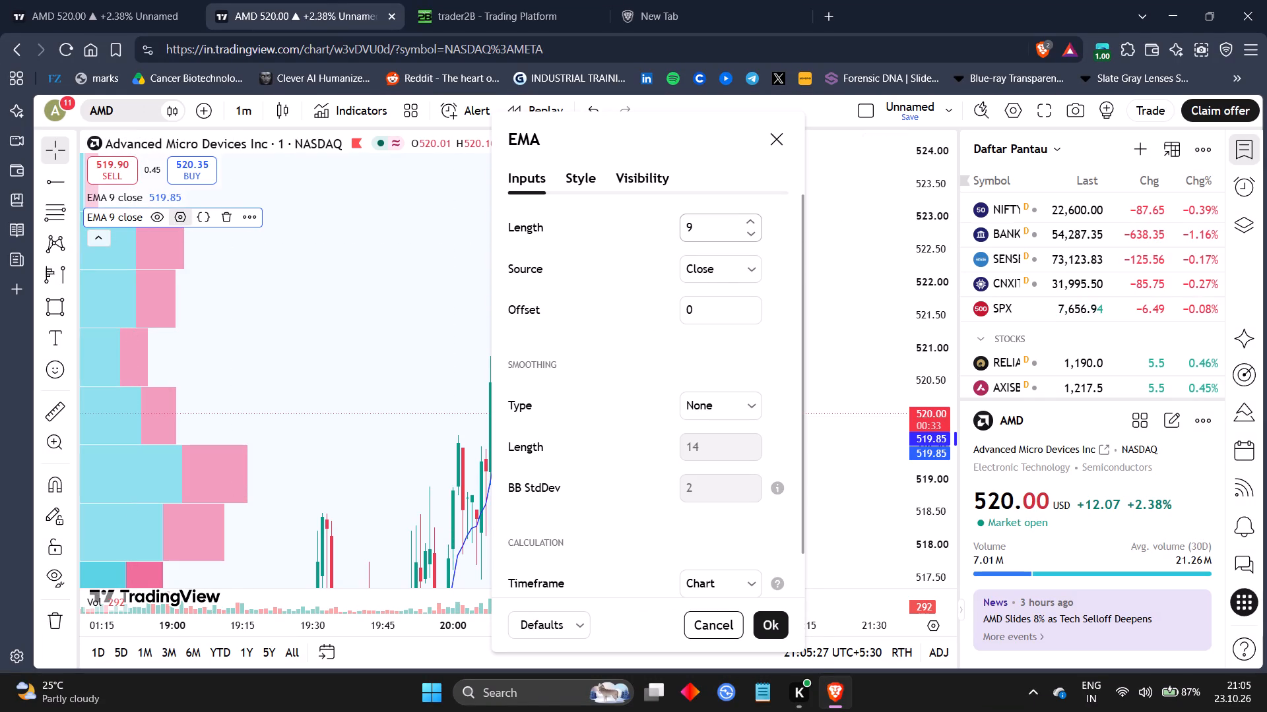
{"action": "left_click", "coordinate": [720, 223]}
{"action": "key", "text": "BackSpace"}
{"action": "type", "text": "15"}
{"action": "left_click", "coordinate": [768, 622]}
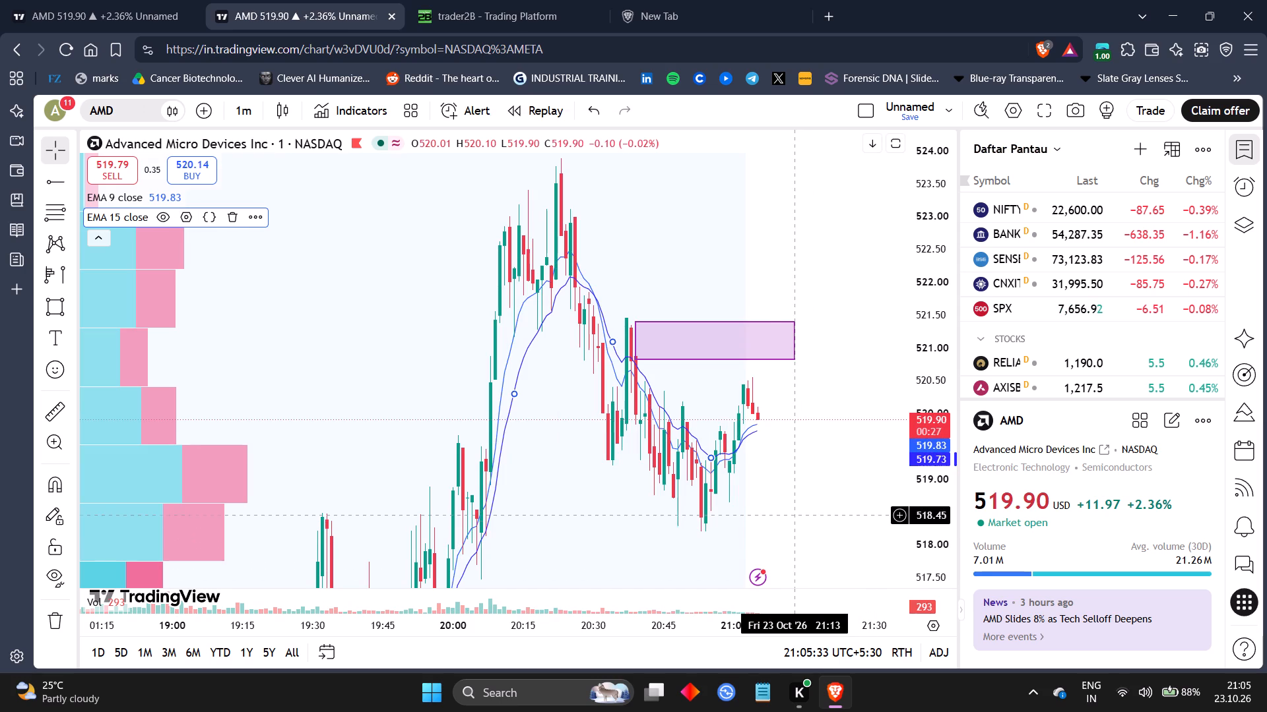
Examine AMD's price against the EMAs and rectangle zone on TradingView, cross-checking the open short on trader2B.
{"action": "left_click_drag", "start_coordinate": [793, 514], "coordinate": [692, 465]}
{"action": "left_click_drag", "start_coordinate": [748, 493], "coordinate": [705, 459]}
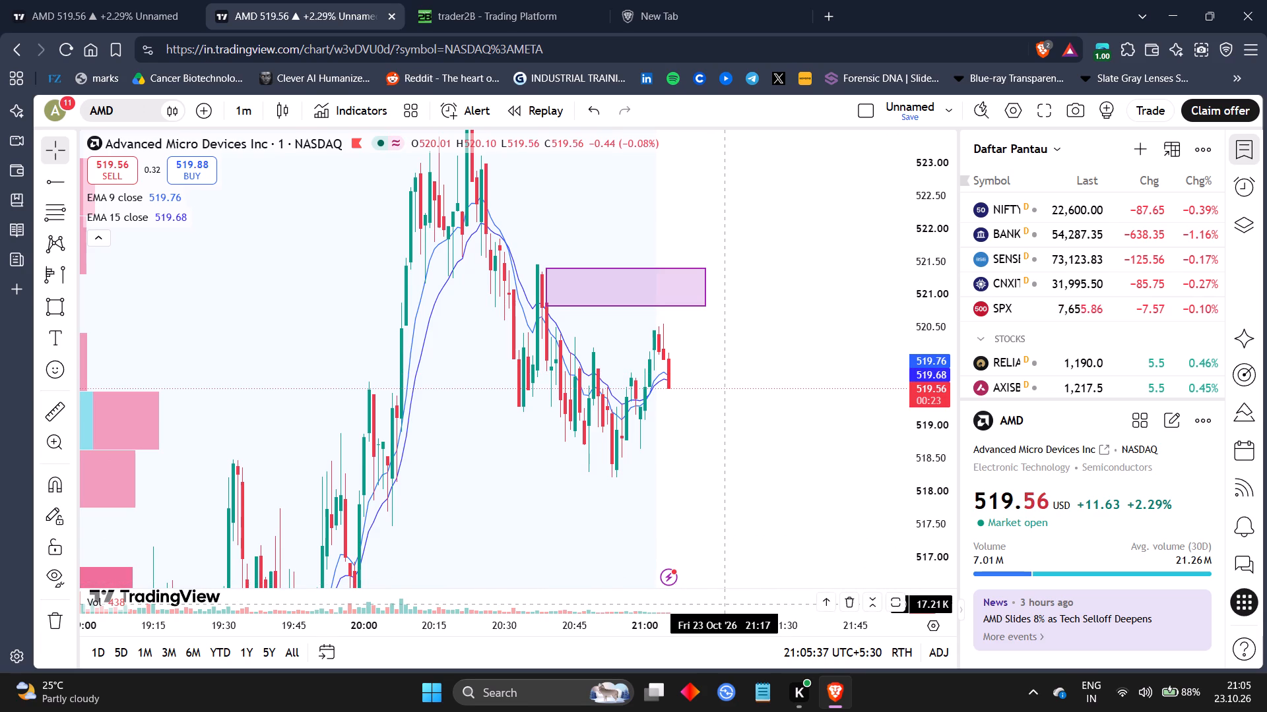
{"action": "left_click", "coordinate": [512, 0]}
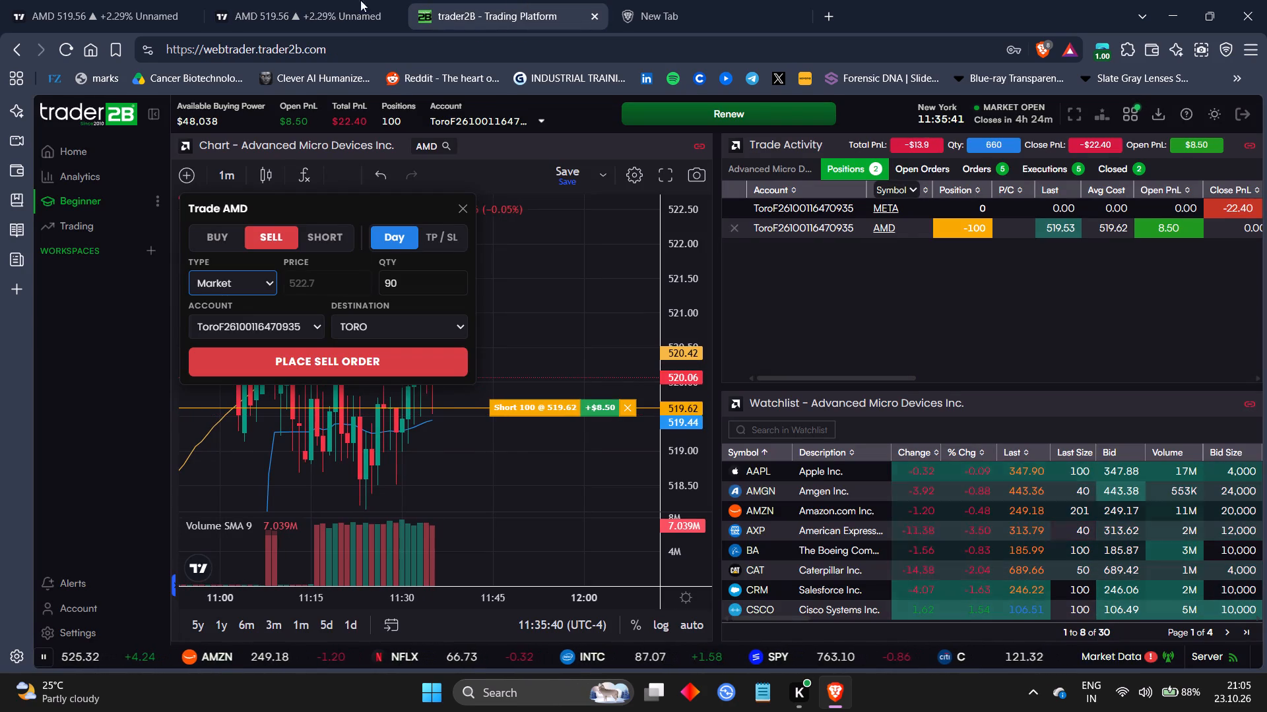
{"action": "left_click", "coordinate": [341, 0]}
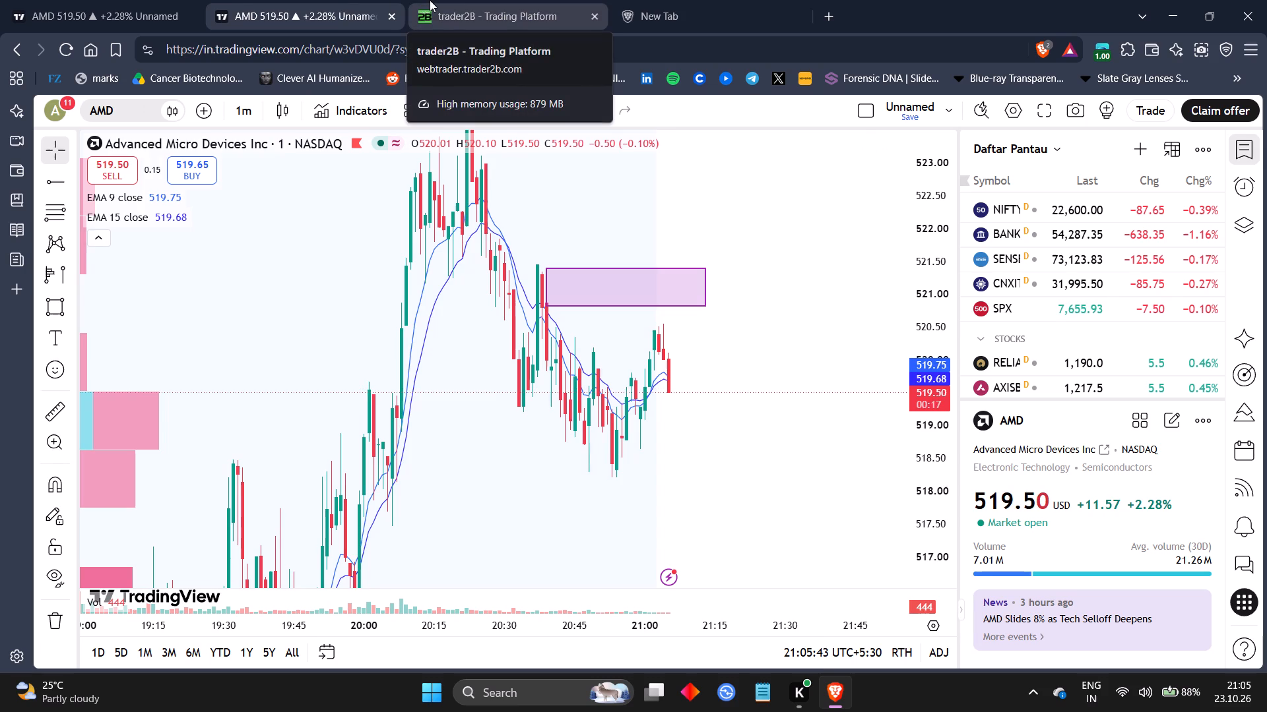
{"action": "left_click_drag", "start_coordinate": [920, 225], "coordinate": [886, 440]}
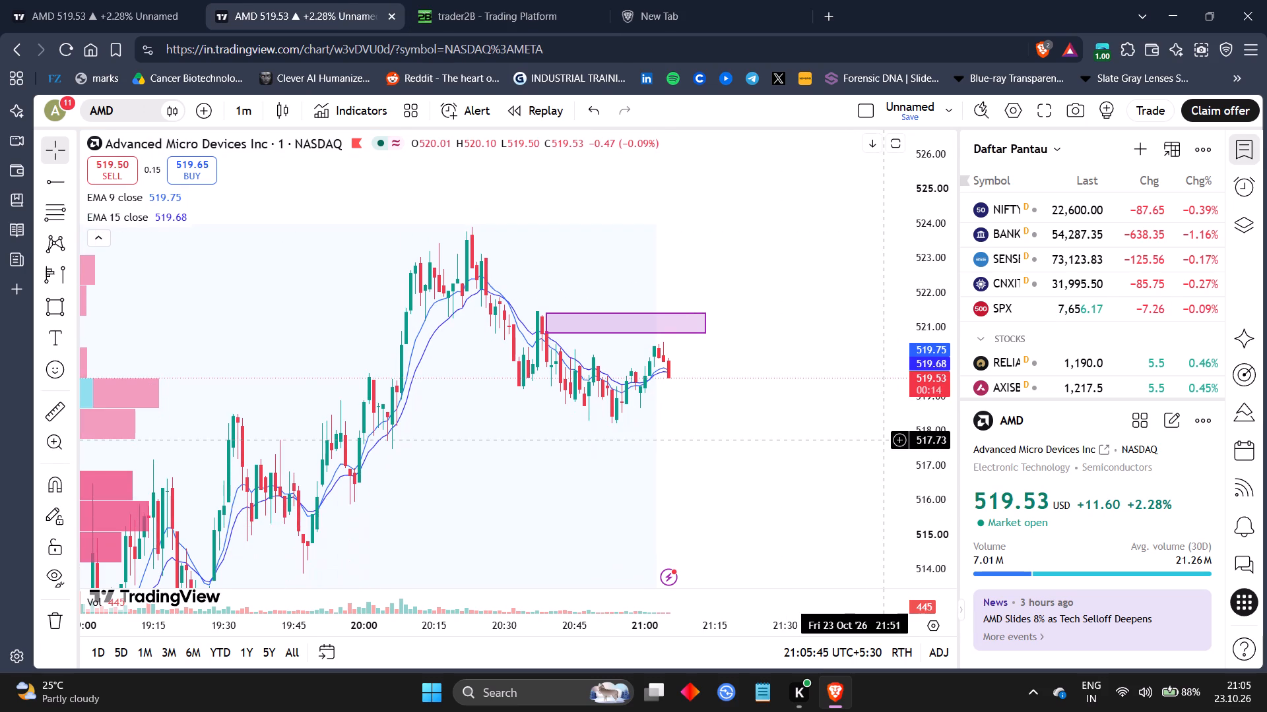
{"action": "left_click", "coordinate": [815, 390]}
{"action": "left_click_drag", "start_coordinate": [923, 445], "coordinate": [894, 250]}
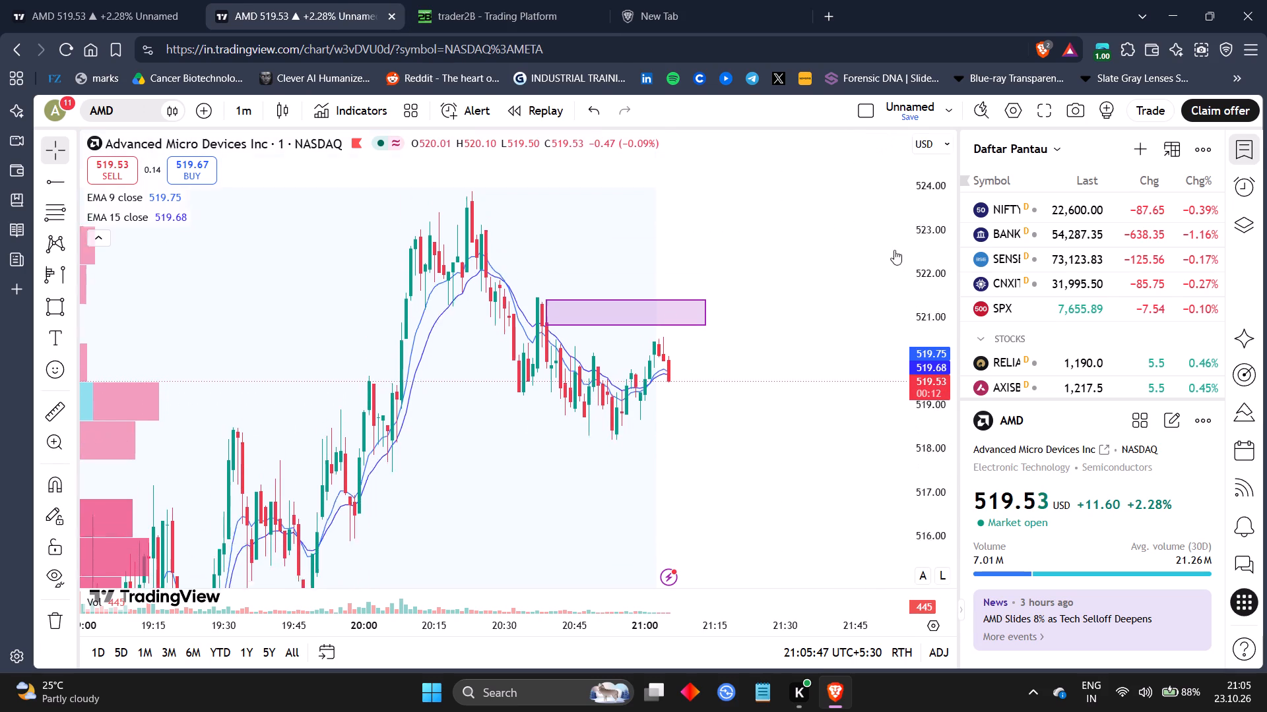
{"action": "left_click_drag", "start_coordinate": [894, 250], "coordinate": [888, 212]}
Change the prepared AMD sell order's type to Limit on trader2B.
{"action": "left_click", "coordinate": [550, 0]}
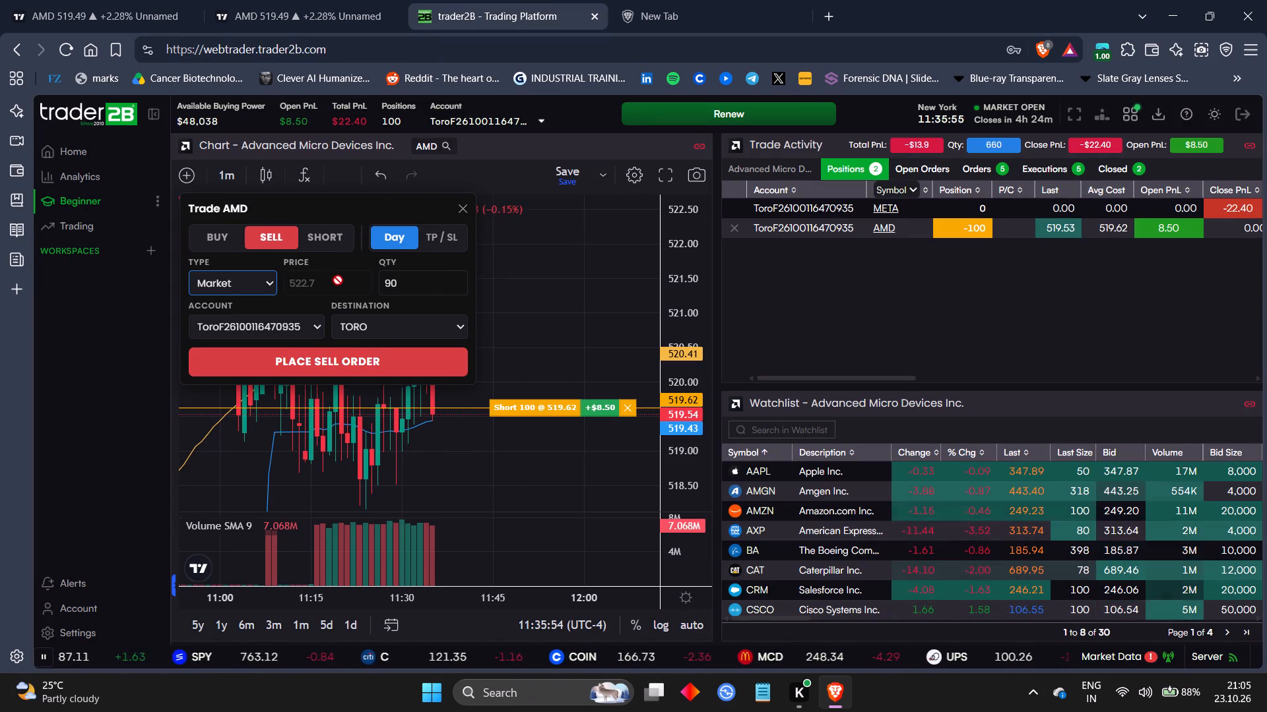
{"action": "left_click", "coordinate": [247, 286]}
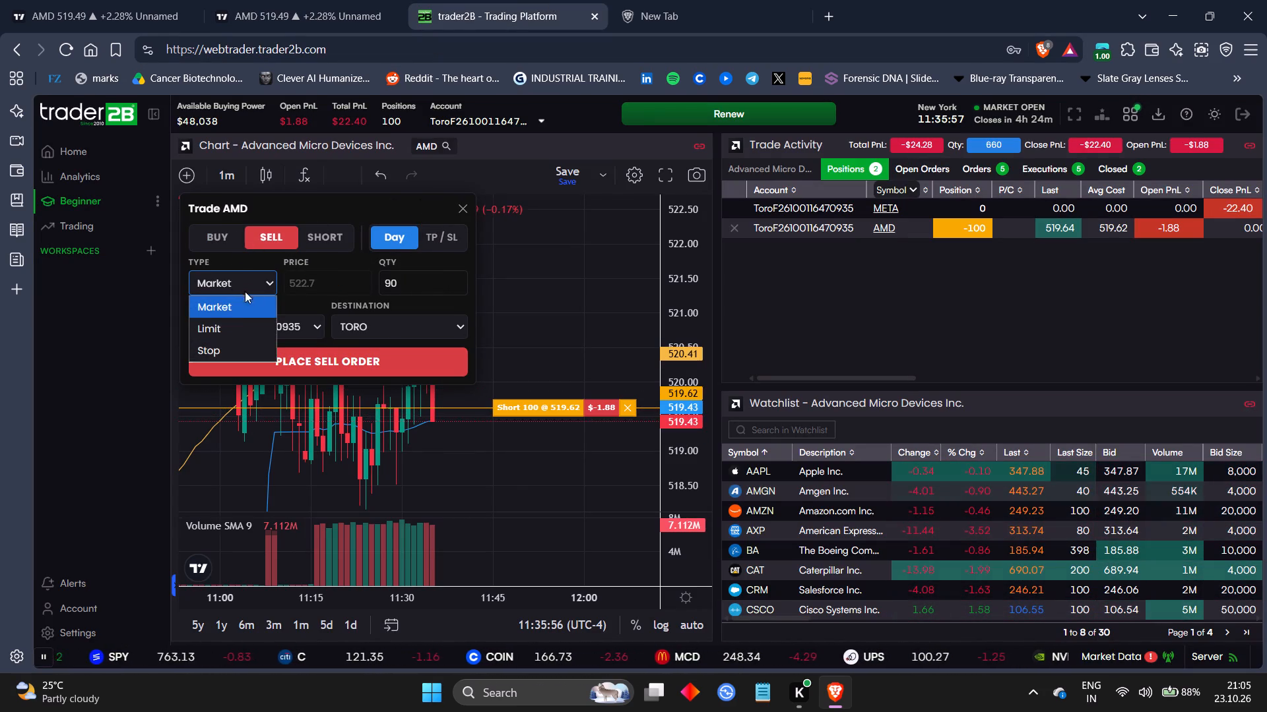
{"action": "left_click", "coordinate": [234, 325]}
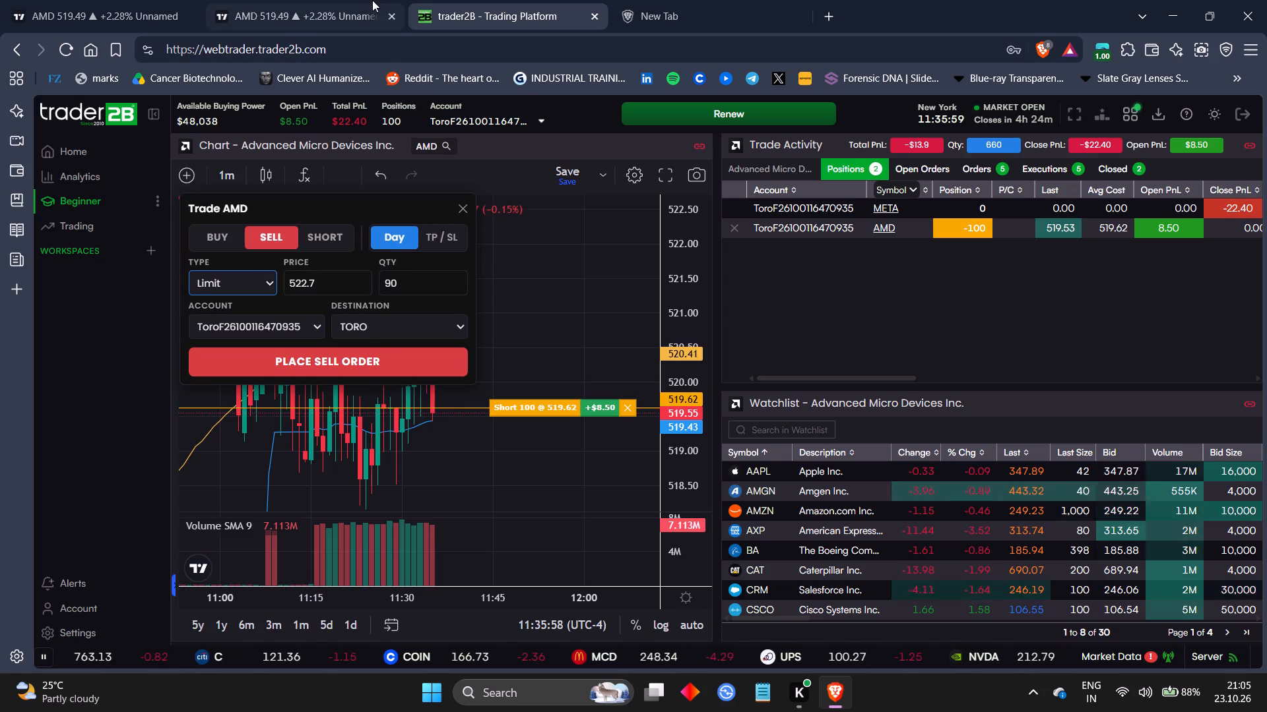
Check the rectangle zone on TradingView, then set the limit price to 521.30 and place the 90-share AMD sell order on trader2B.
{"action": "left_click", "coordinate": [372, 0]}
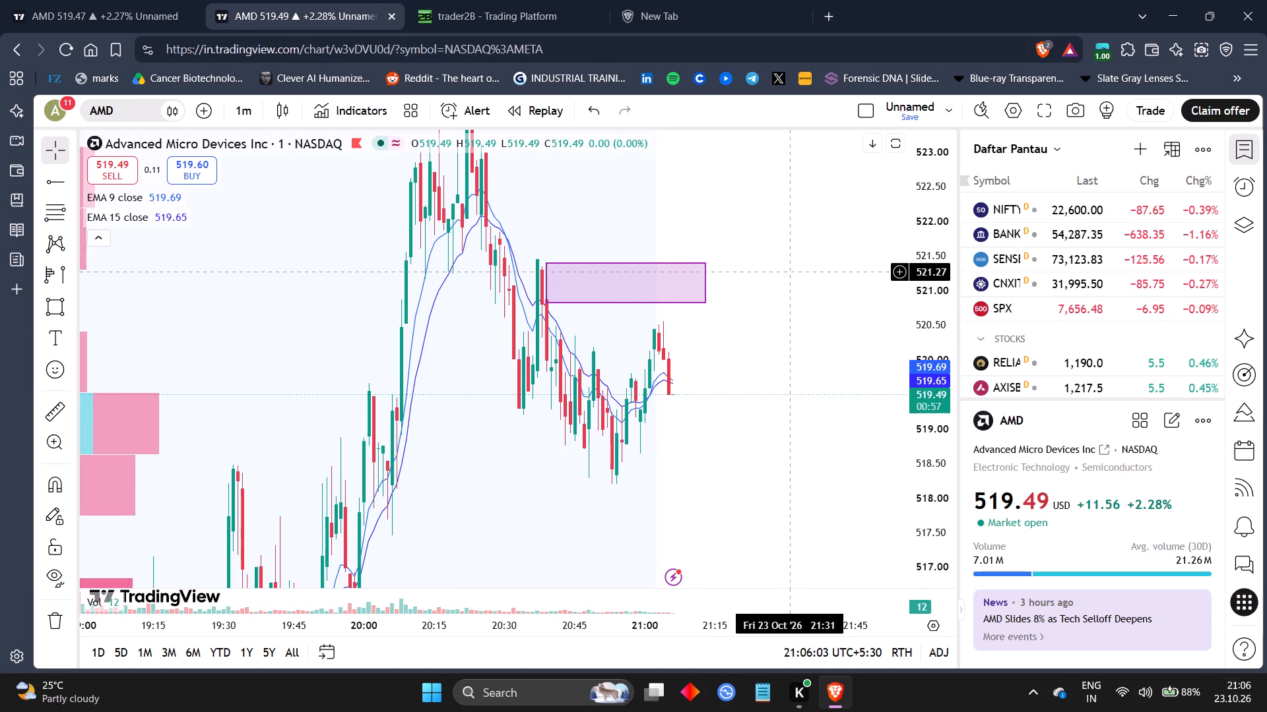
{"action": "left_click", "coordinate": [573, 0]}
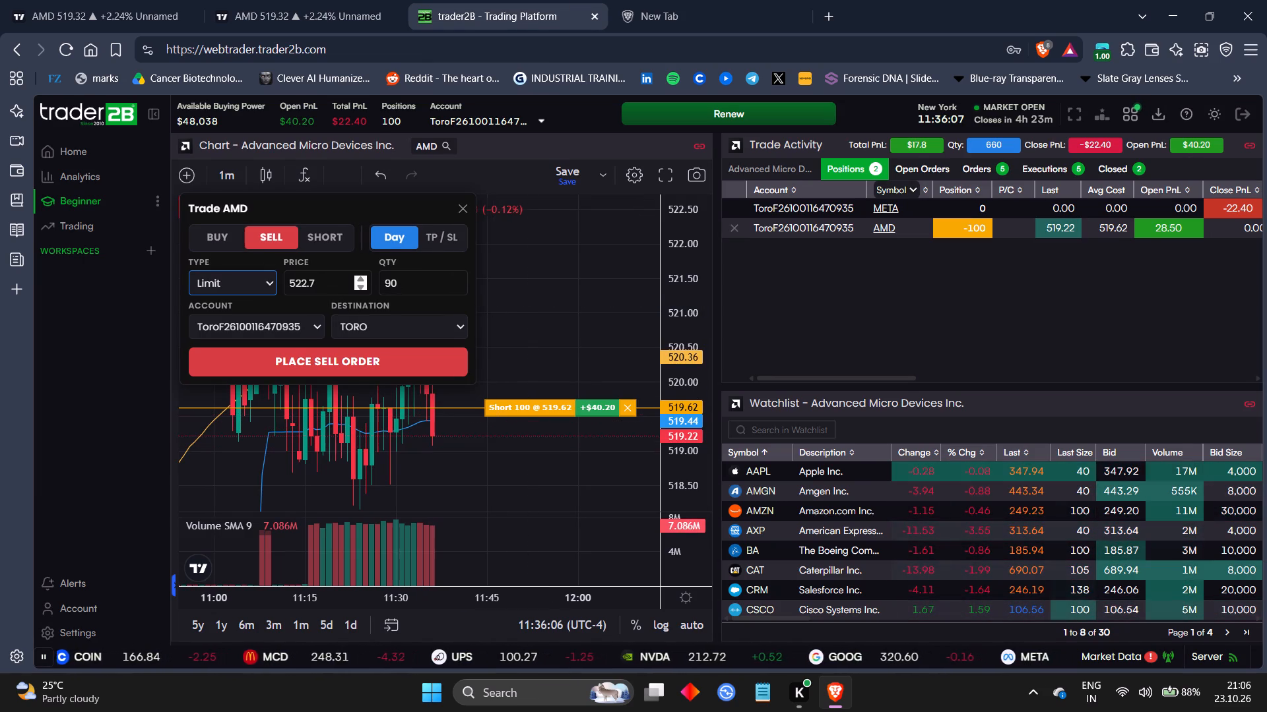
{"action": "left_click", "coordinate": [304, 283]}
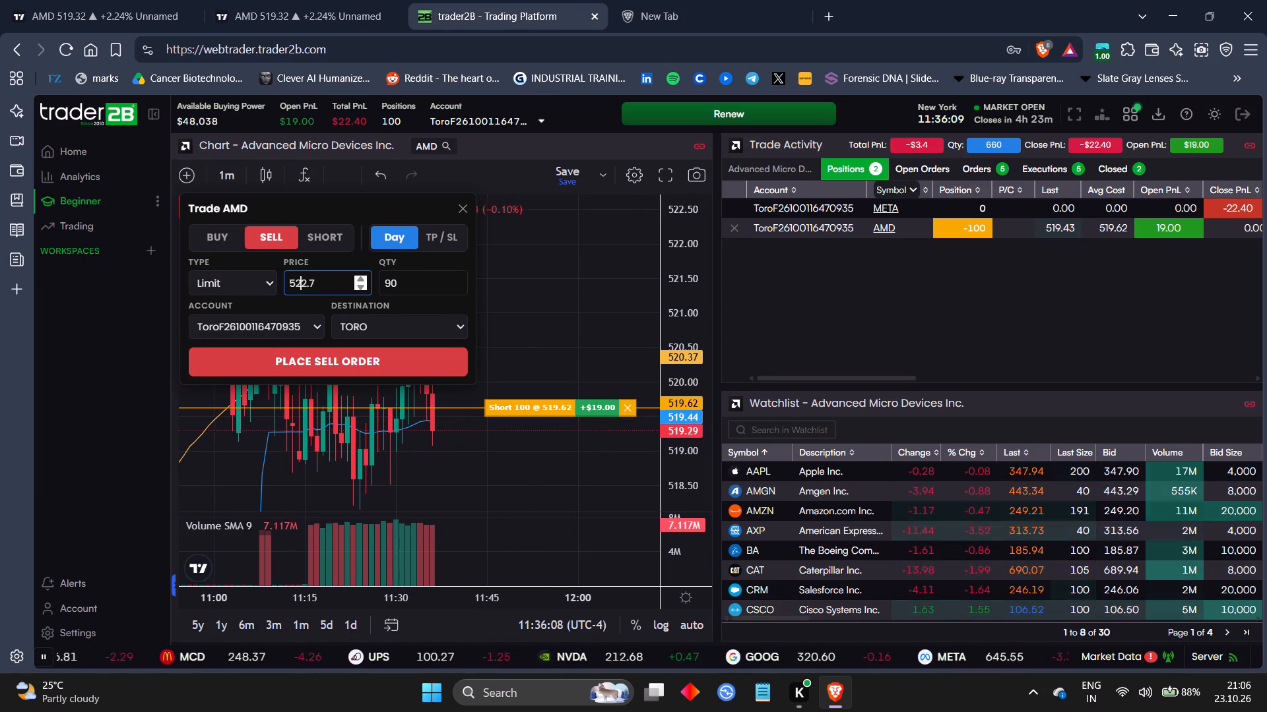
{"action": "key", "text": "Right"}
{"action": "key", "text": "BackSpace"}
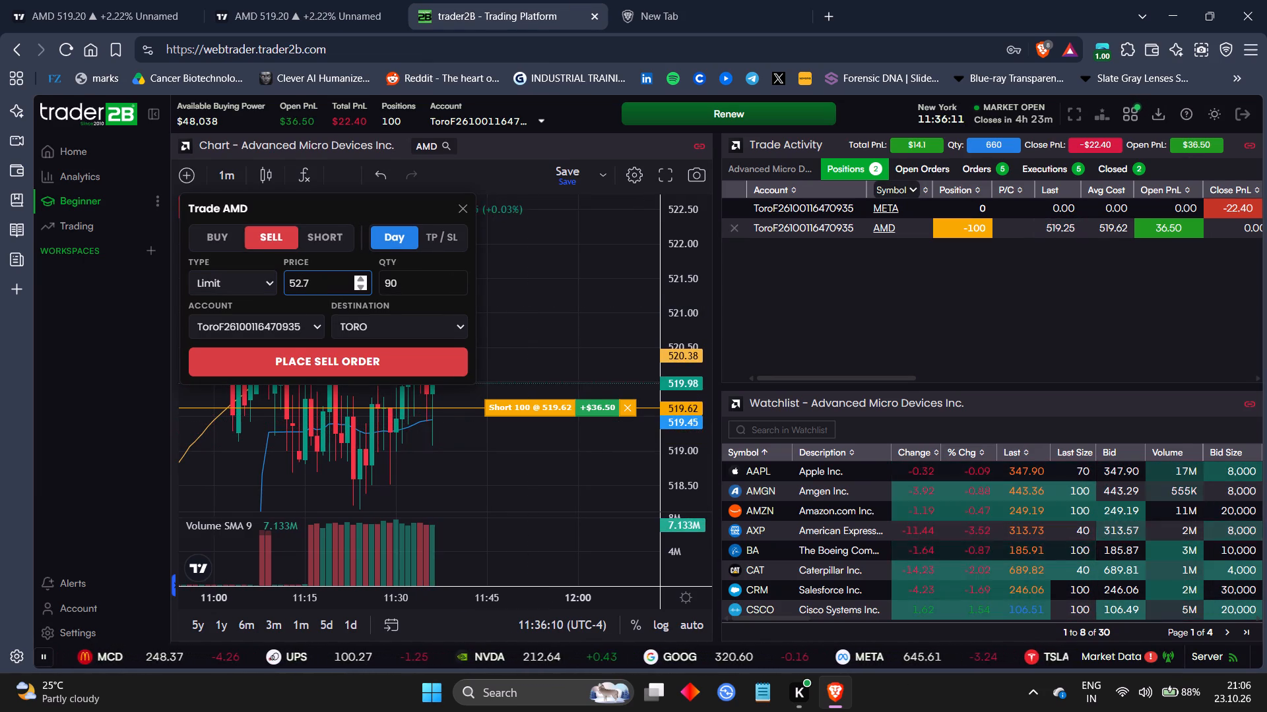
{"action": "key", "text": "1"}
{"action": "key", "text": "Right"}
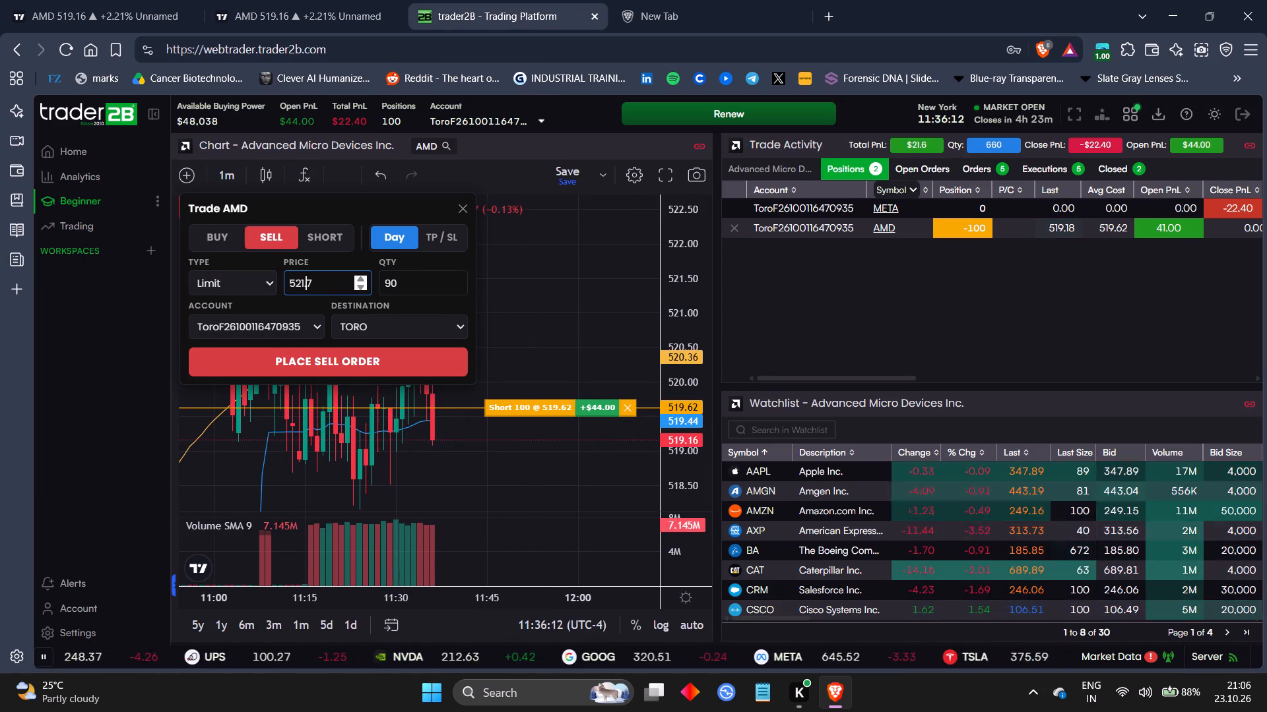
{"action": "key", "text": "Right"}
{"action": "key", "text": "BackSpace"}
{"action": "type", "text": "30"}
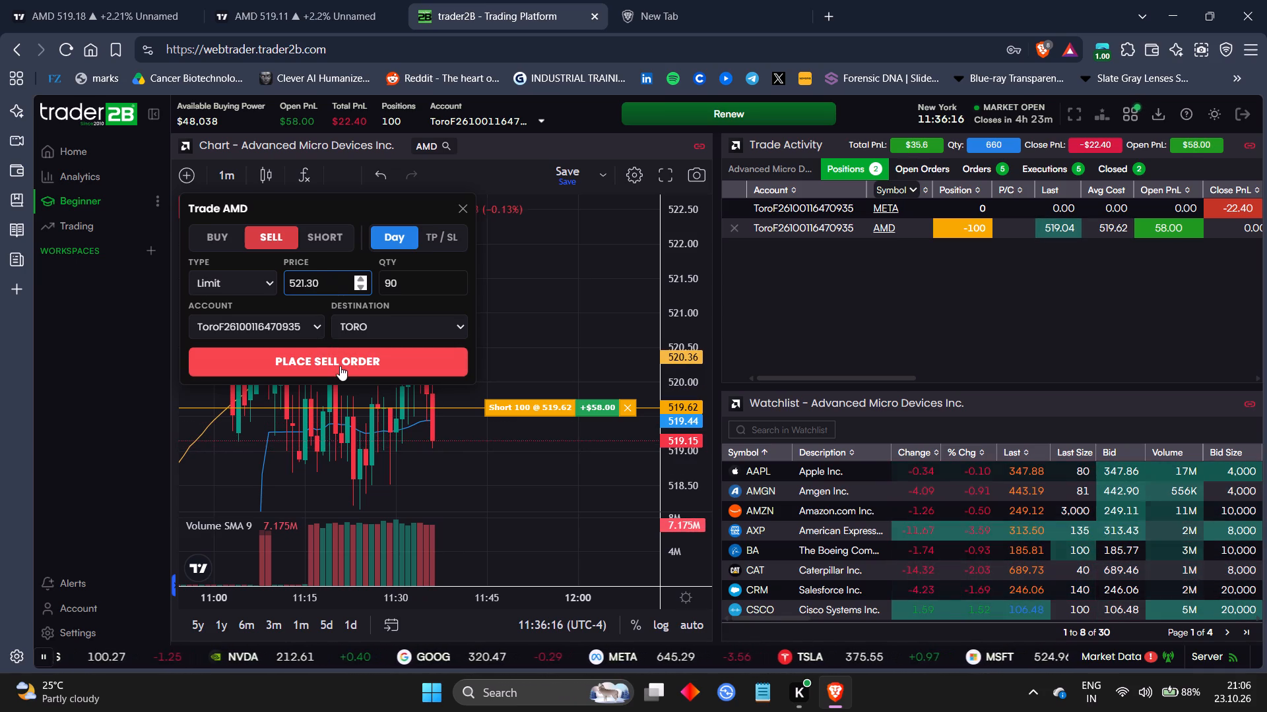
{"action": "left_click", "coordinate": [340, 366]}
{"action": "left_click", "coordinate": [734, 401]}
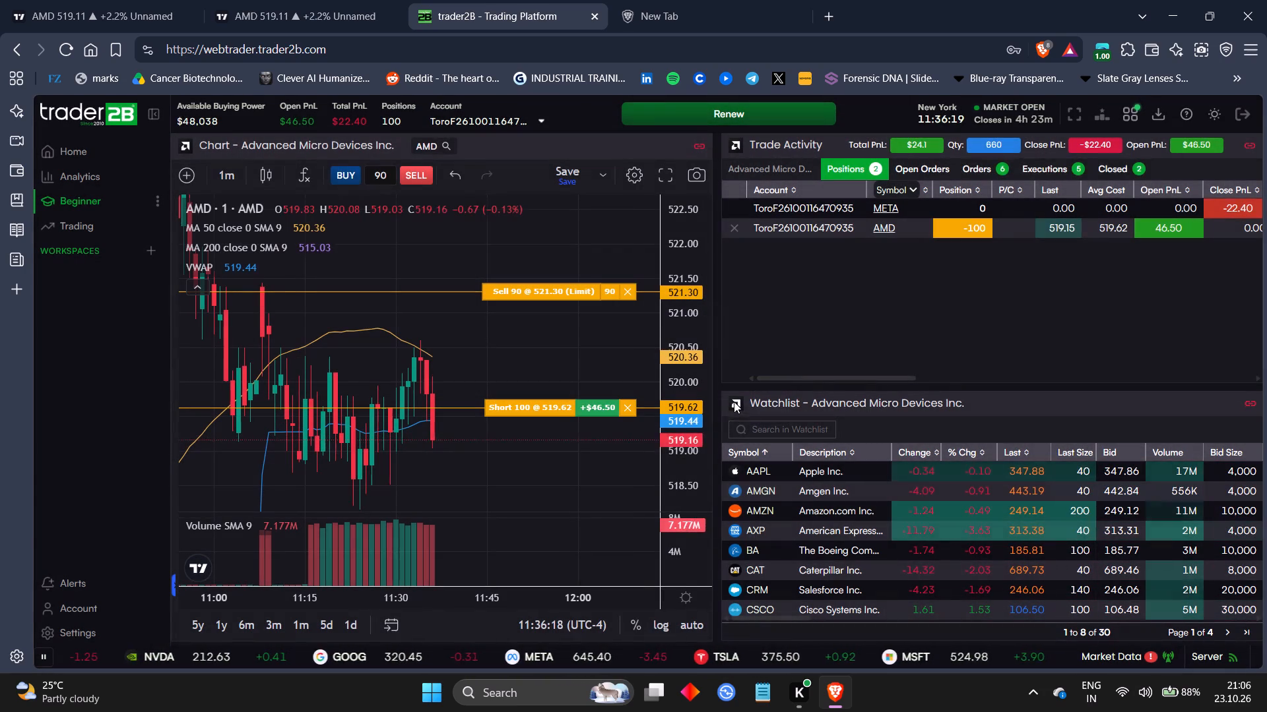
Examine the 521.30 sell limit line relative to the open short and recent candles on trader2B's AMD chart.
{"action": "left_click_drag", "start_coordinate": [633, 327], "coordinate": [674, 332]}
{"action": "left_click_drag", "start_coordinate": [695, 320], "coordinate": [696, 372]}
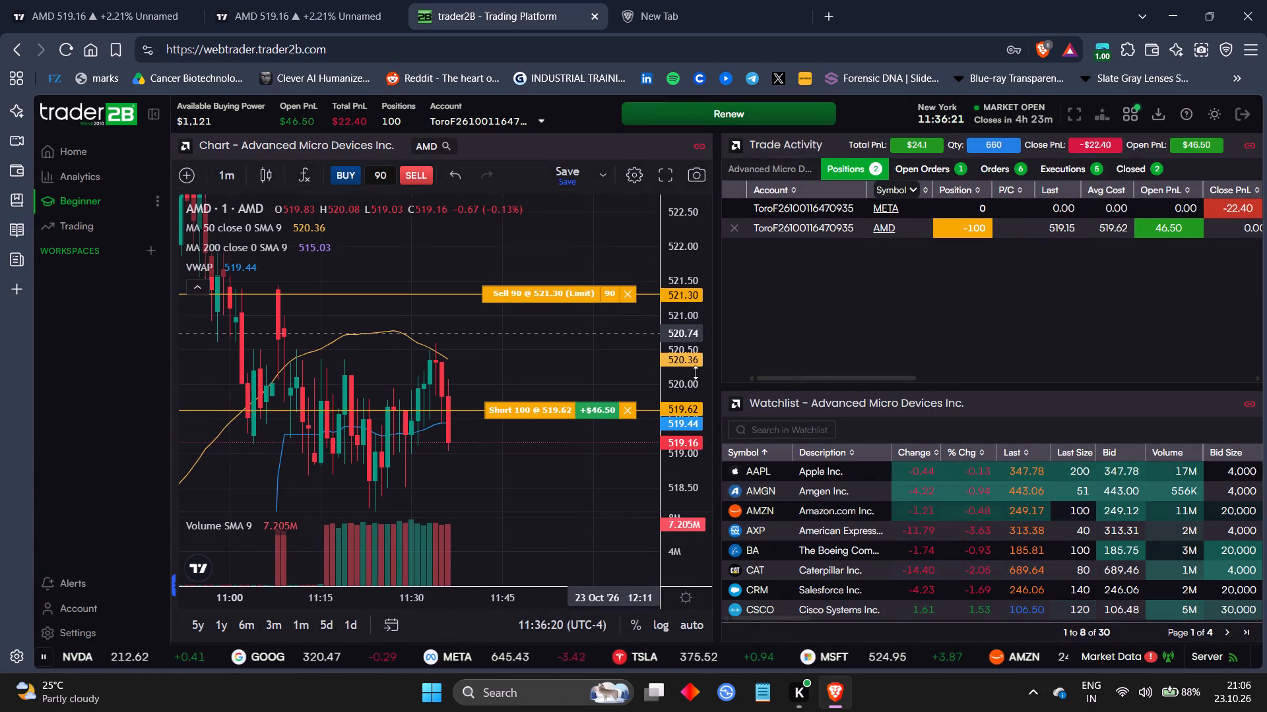
{"action": "left_click_drag", "start_coordinate": [696, 372], "coordinate": [692, 450]}
{"action": "left_click_drag", "start_coordinate": [600, 452], "coordinate": [616, 450]}
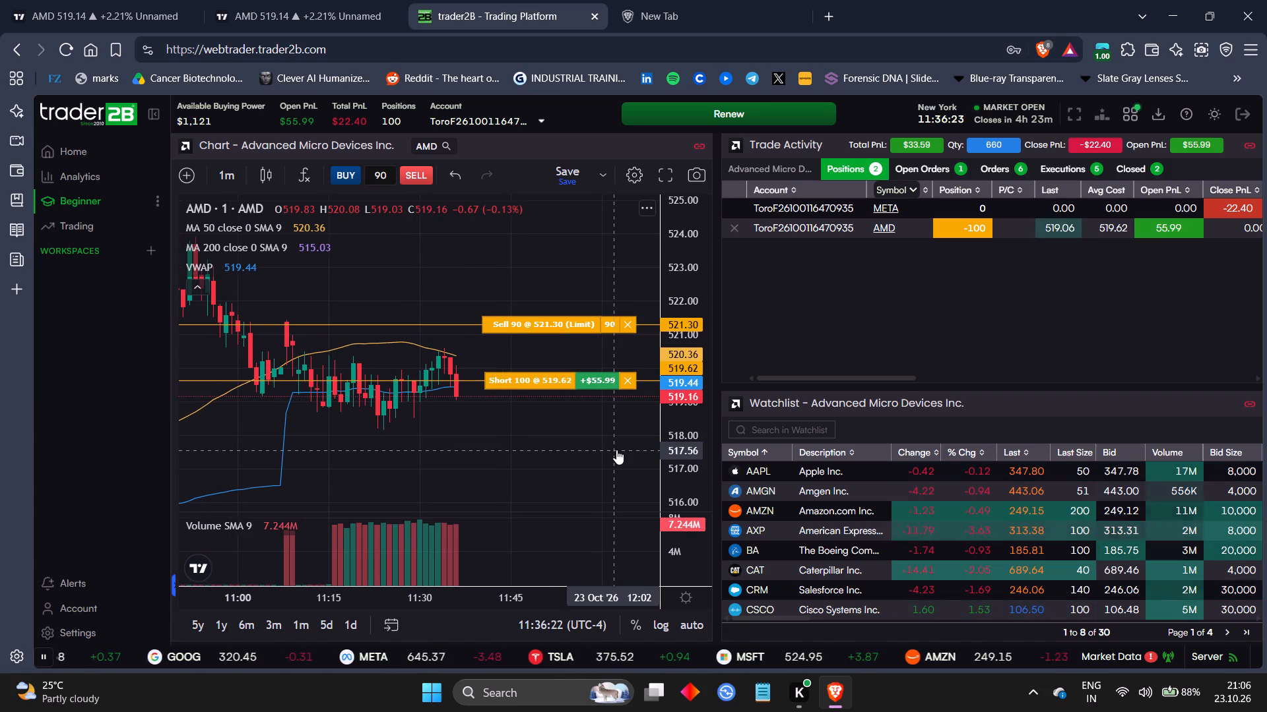